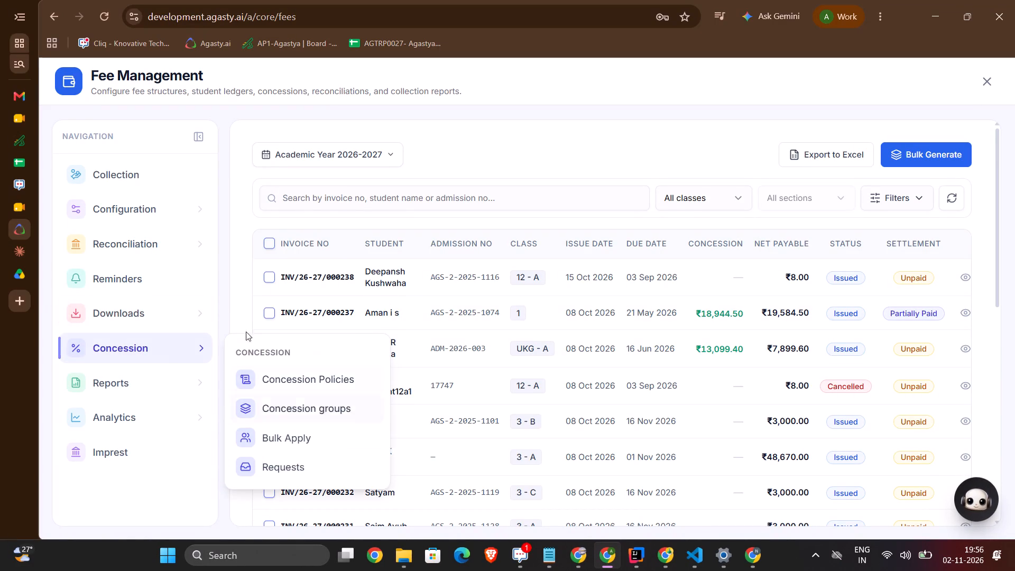
# Open the Fee Certificates page in the Downloads section of Fee Management.
pyautogui.click(297, 411)
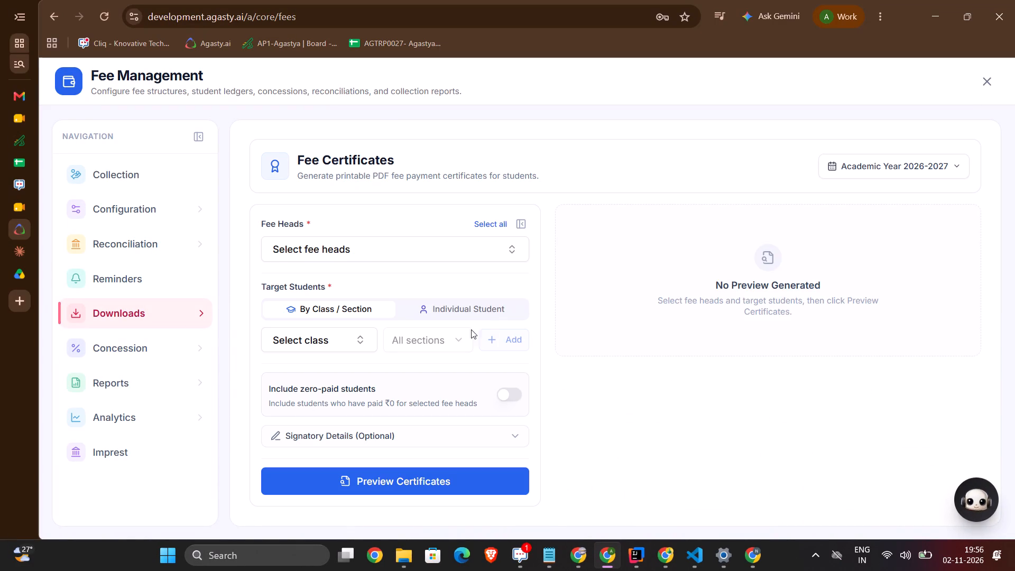
pyautogui.scroll(-1, 401, 333)
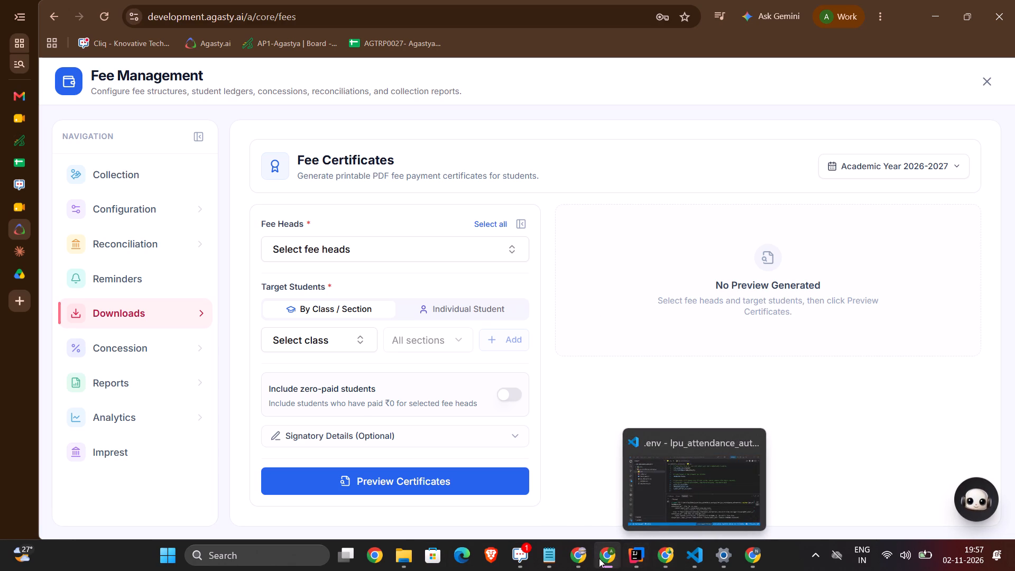
# Switch to Cliq and download the Edify .xlsx attachment from the colleague's unread conversation.
pyautogui.click(519, 552)
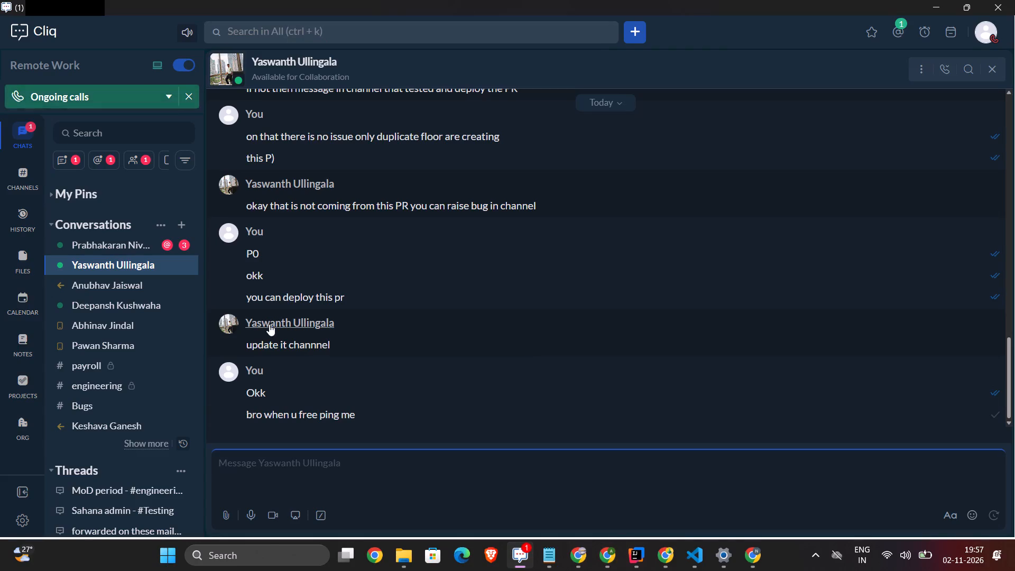
pyautogui.click(85, 246)
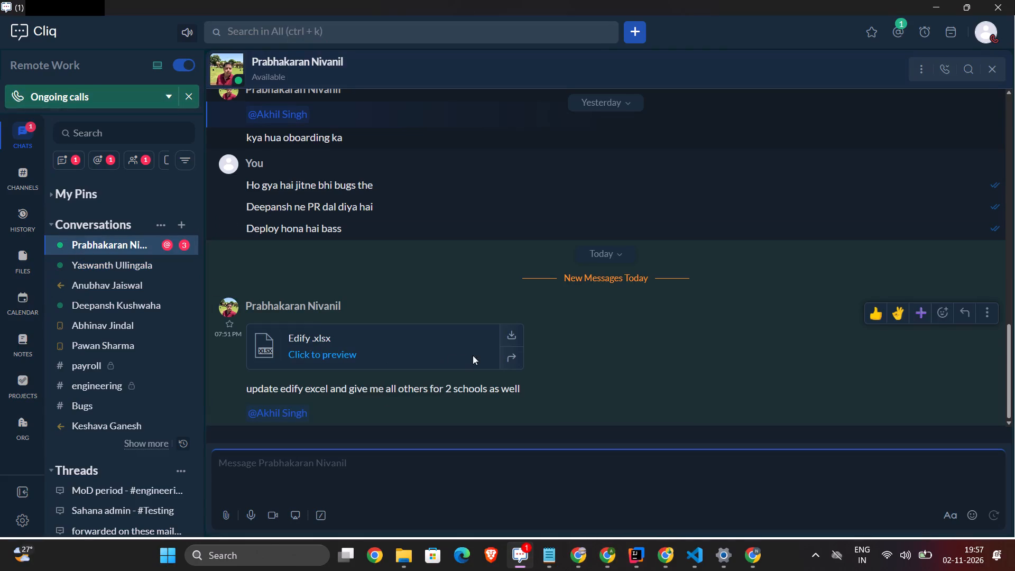
pyautogui.click(509, 335)
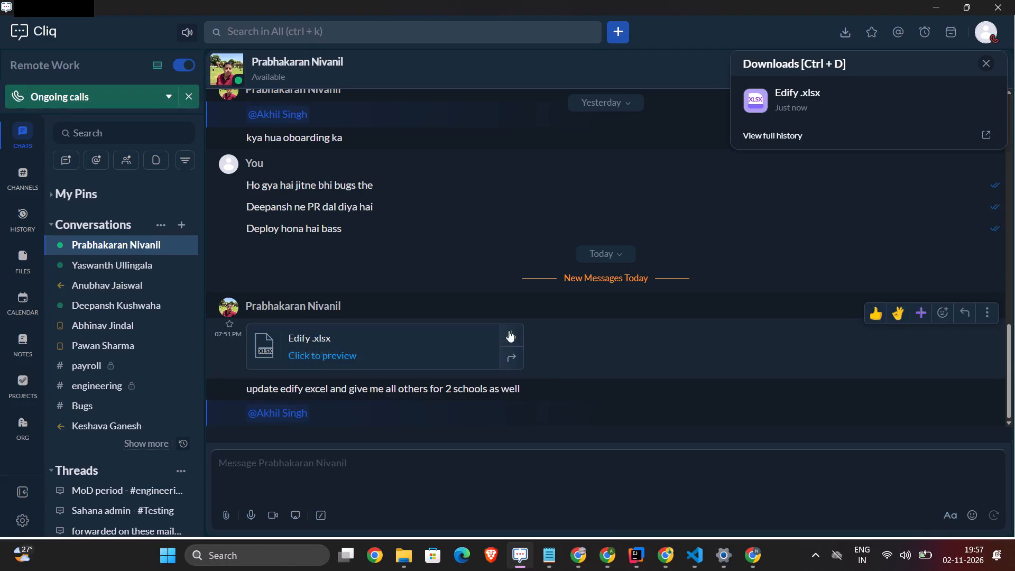
# Open the downloaded Edify .xlsx workbook from the Downloads folder.
pyautogui.doubleClick(805, 85)
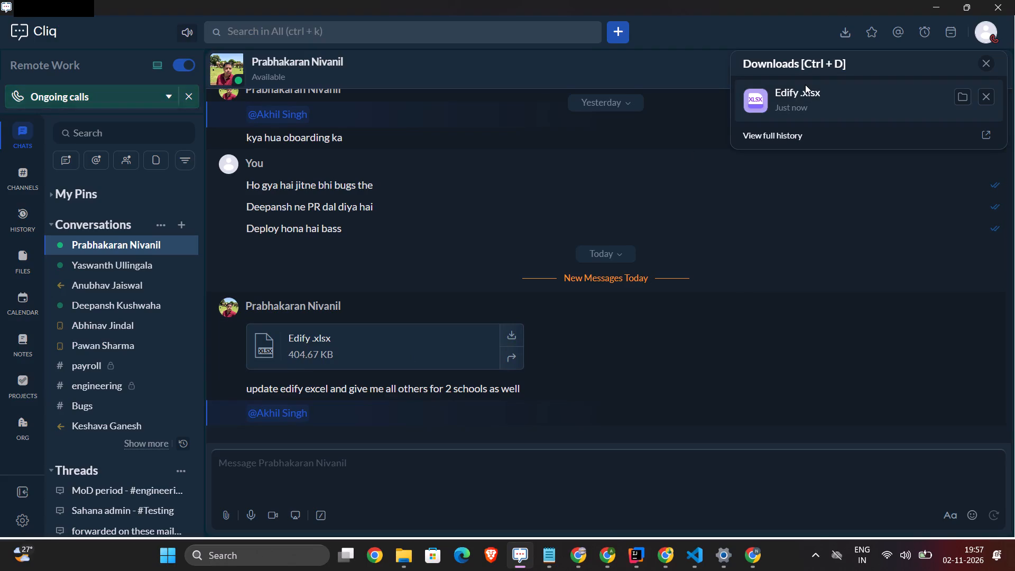
pyautogui.doubleClick(805, 85)
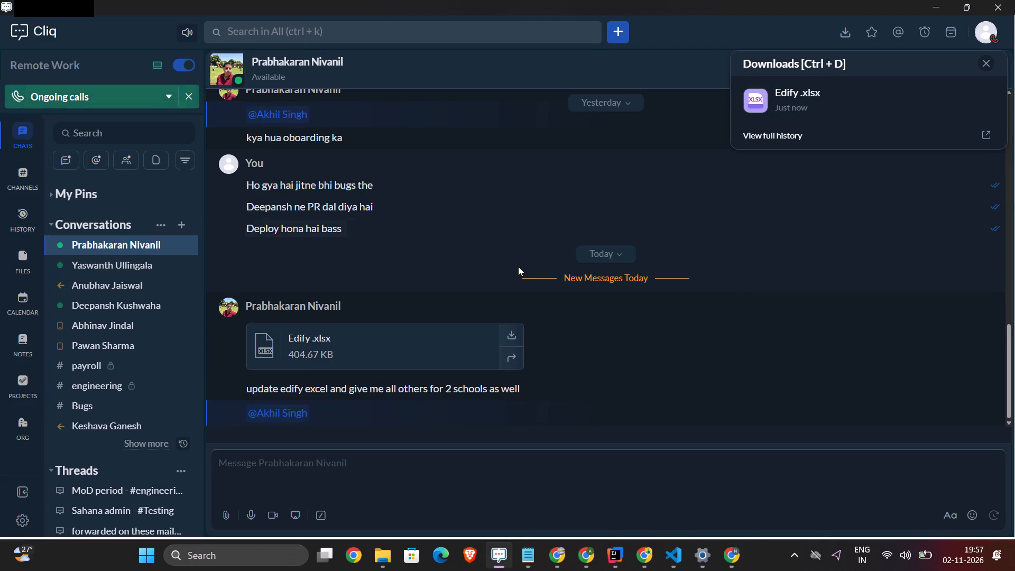
pyautogui.scroll(-1, 518, 266)
pyautogui.scroll(1, 518, 266)
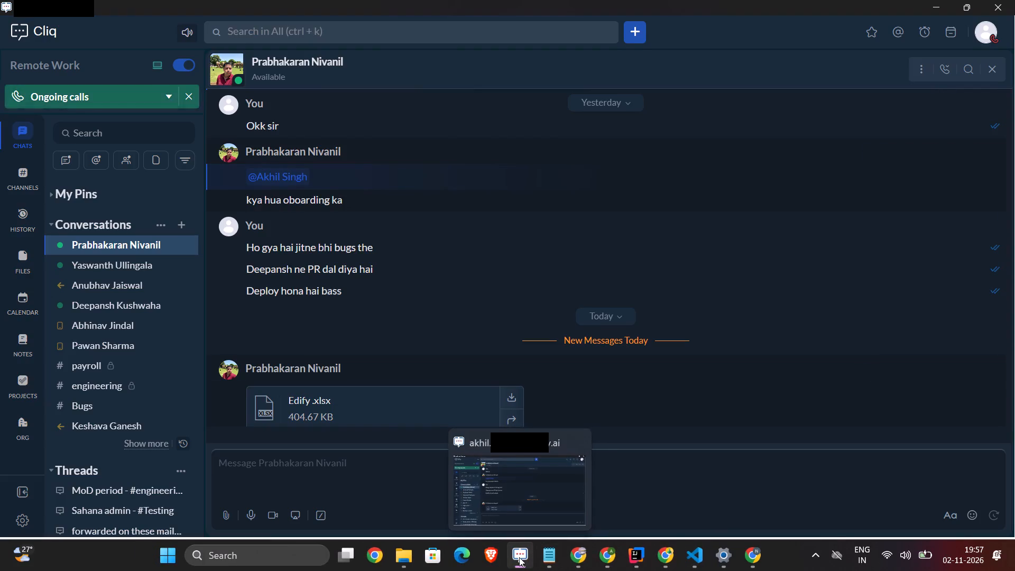
pyautogui.scroll(-3, 465, 338)
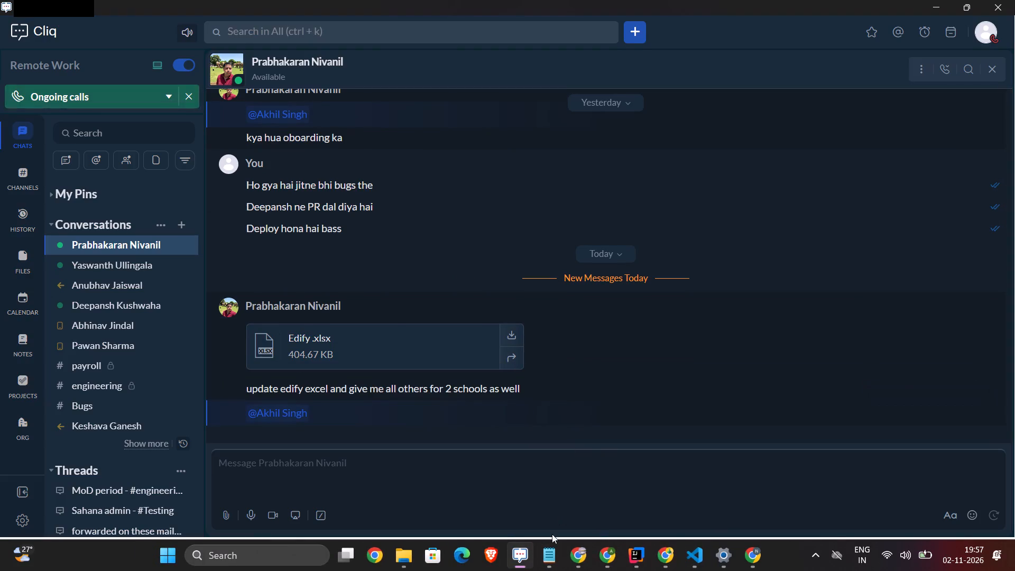
pyautogui.click(339, 470)
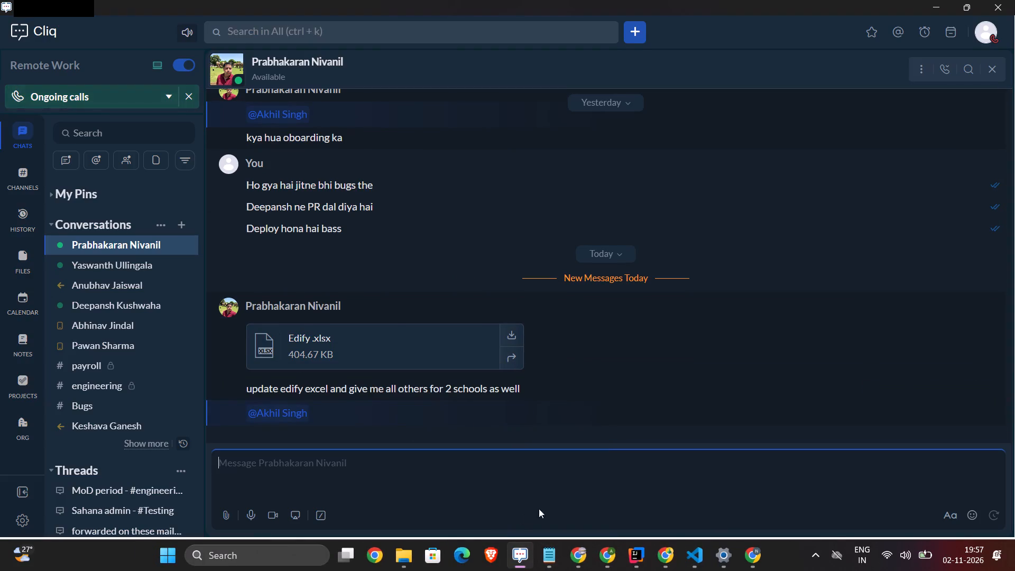
pyautogui.click(407, 557)
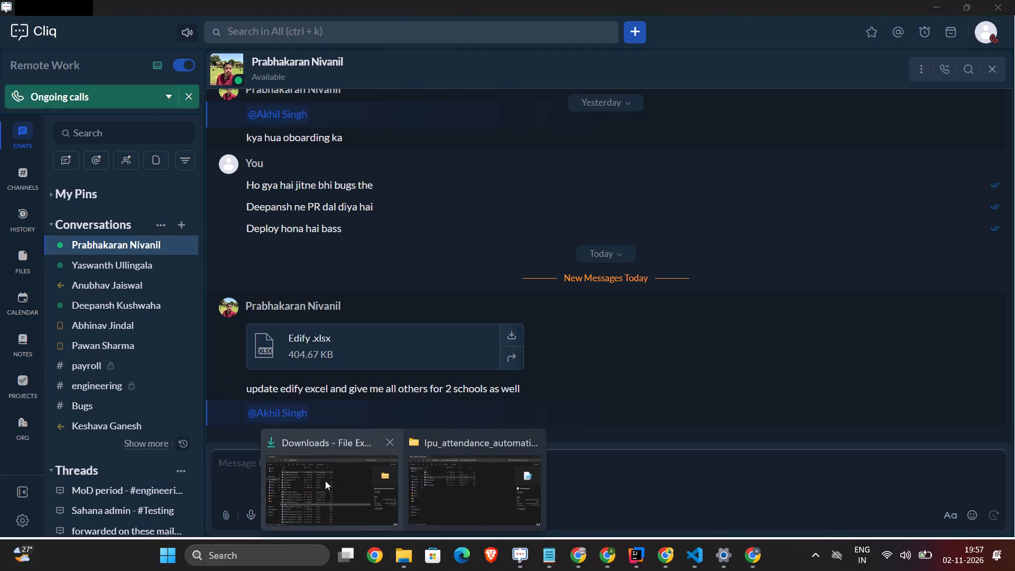
pyautogui.click(321, 480)
pyautogui.click(110, 37)
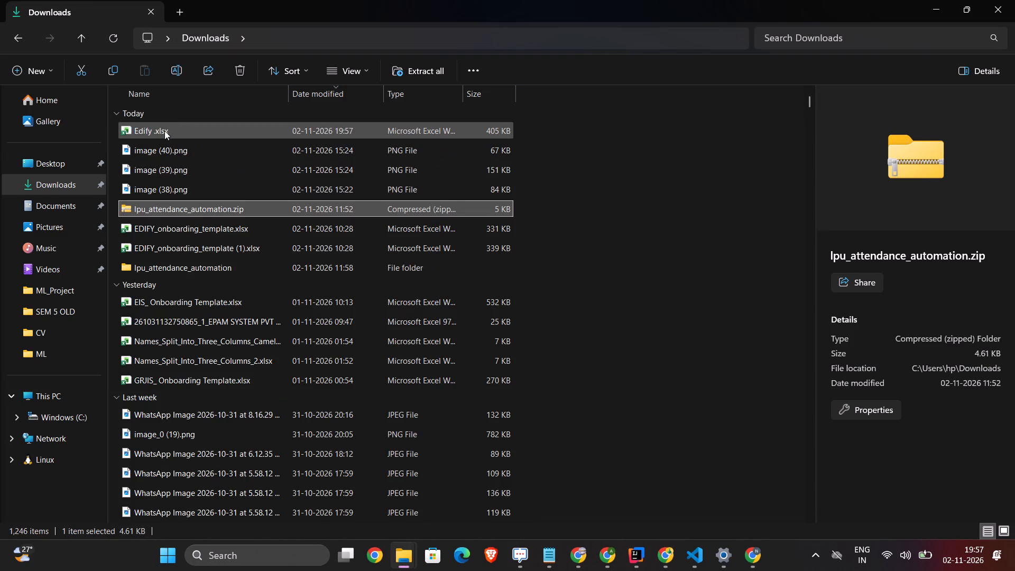
pyautogui.tripleClick(164, 131)
pyautogui.click(164, 131)
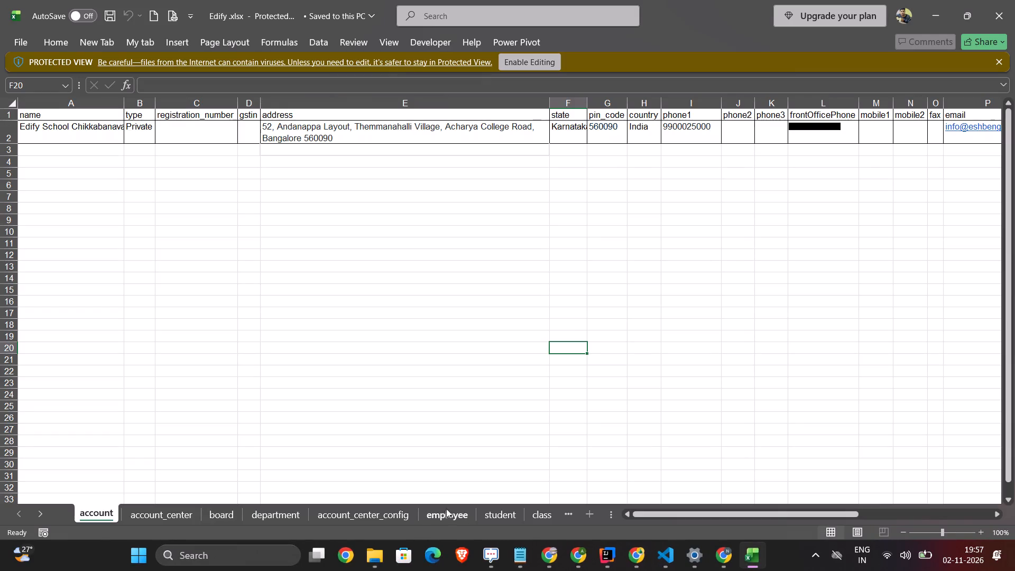
# Show the start of the student sheet and enable editing of the protected Edify .xlsx workbook.
pyautogui.click(494, 509)
pyautogui.scroll(4, 487, 233)
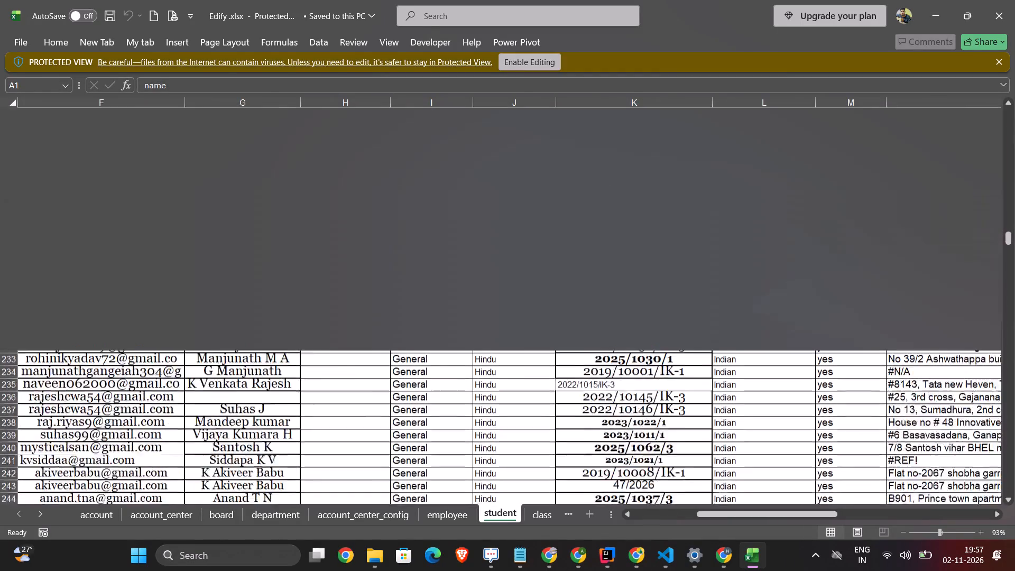
pyautogui.scroll(12, 487, 233)
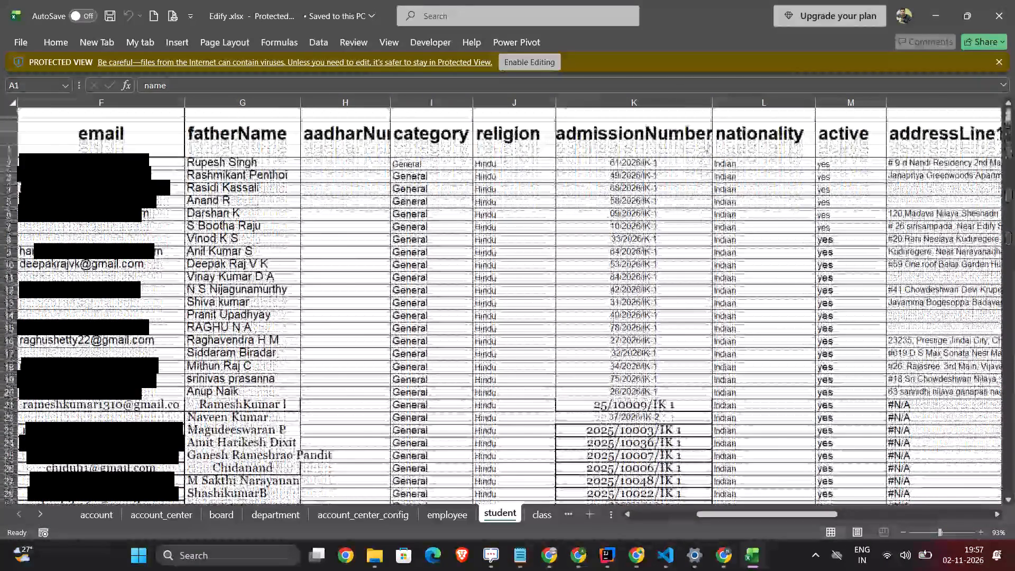
pyautogui.hscroll(6, 487, 233)
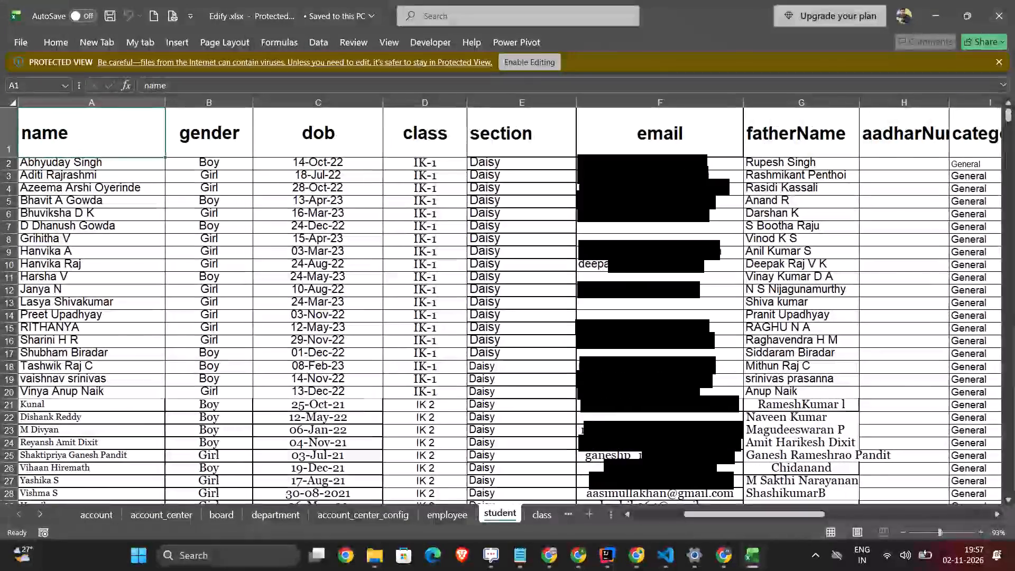
pyautogui.click(524, 62)
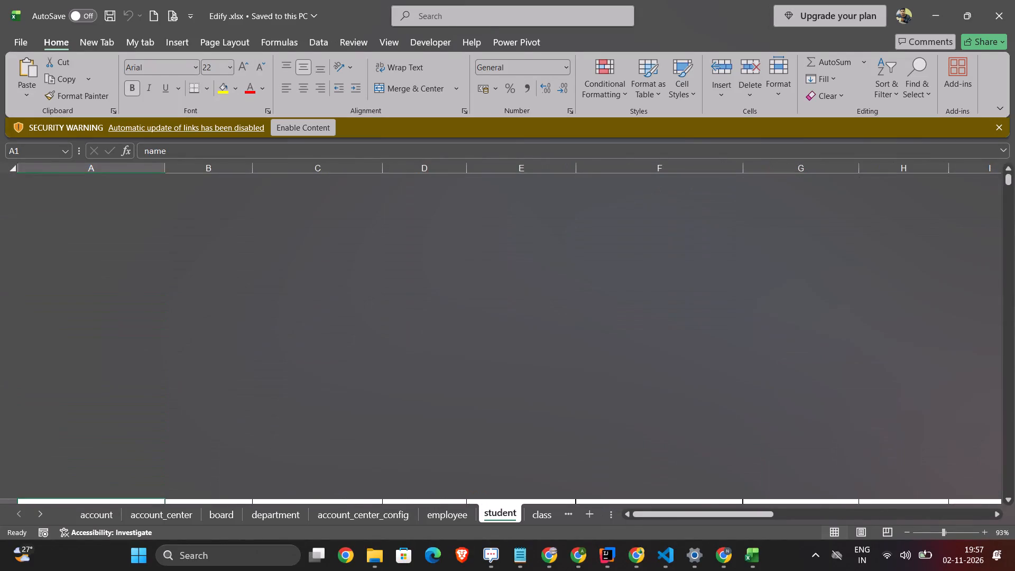
# Look through the student sheet of Edify .xlsx from the header to the last student row.
pyautogui.scroll(2, 277, 285)
pyautogui.scroll(2, 407, 320)
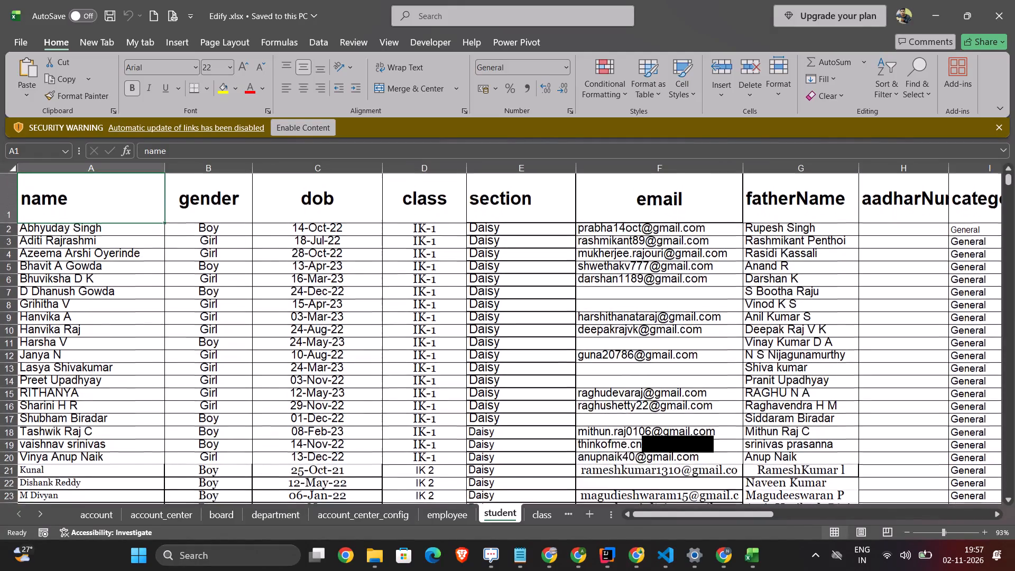
pyautogui.scroll(-1, 407, 320)
pyautogui.scroll(1, 407, 320)
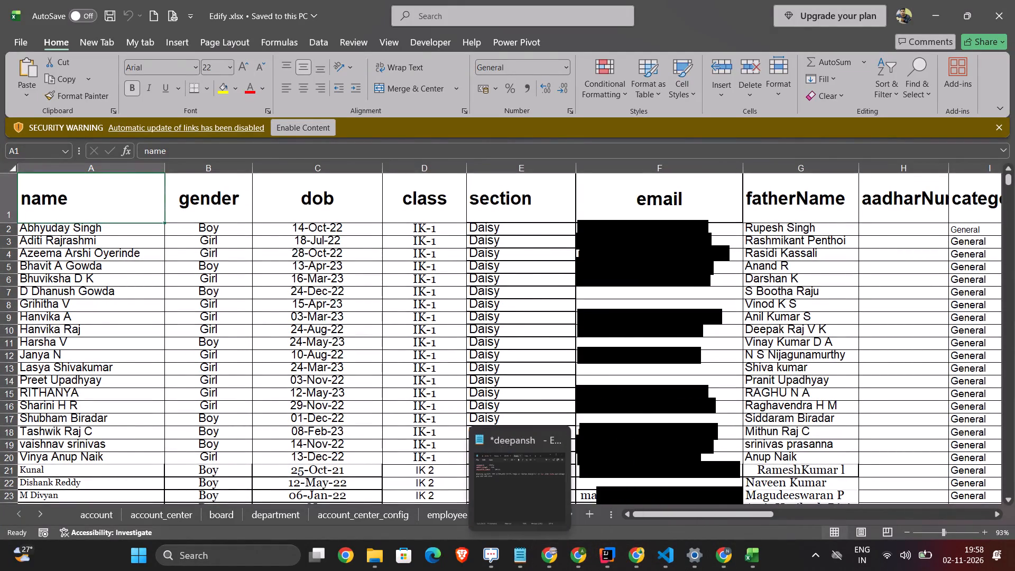
pyautogui.scroll(-3, 348, 367)
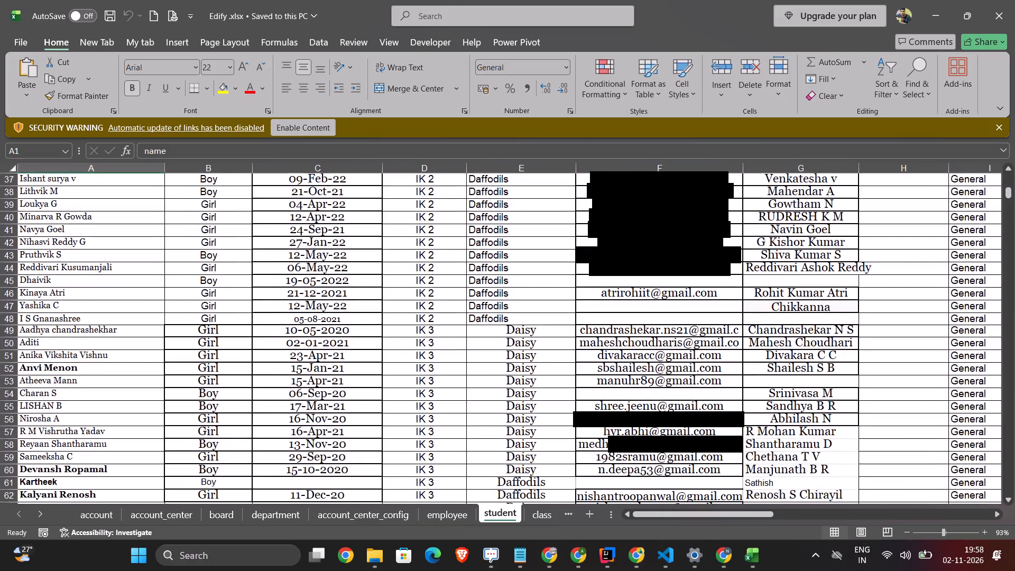
pyautogui.scroll(-8, 348, 367)
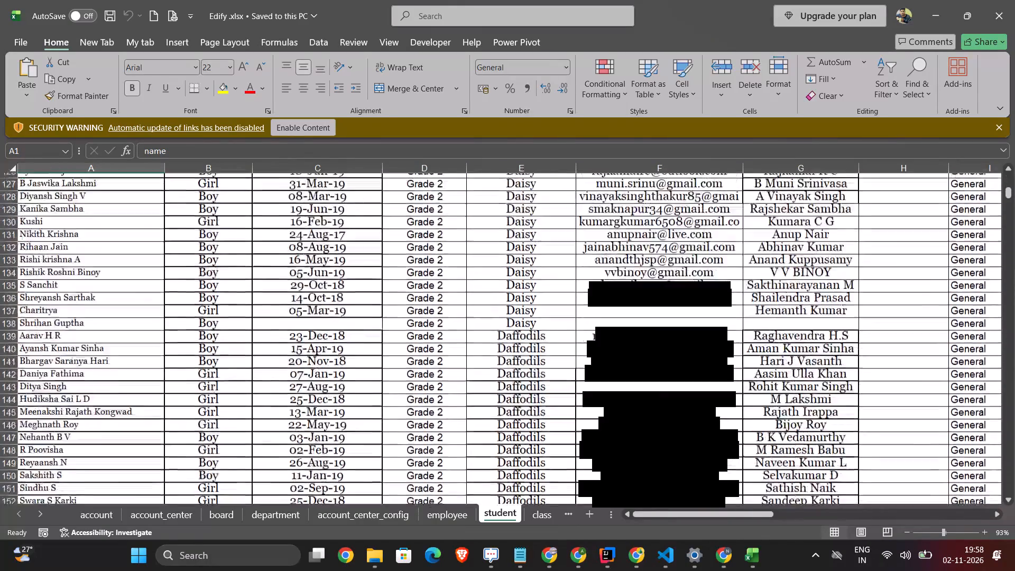
pyautogui.scroll(-17, 348, 367)
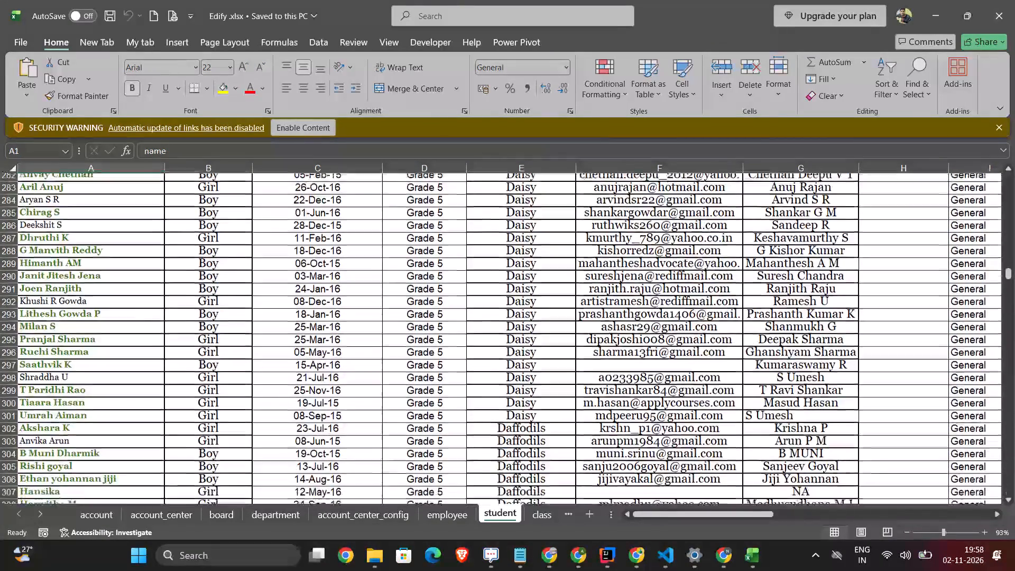
pyautogui.scroll(-10, 348, 367)
pyautogui.scroll(1, 348, 367)
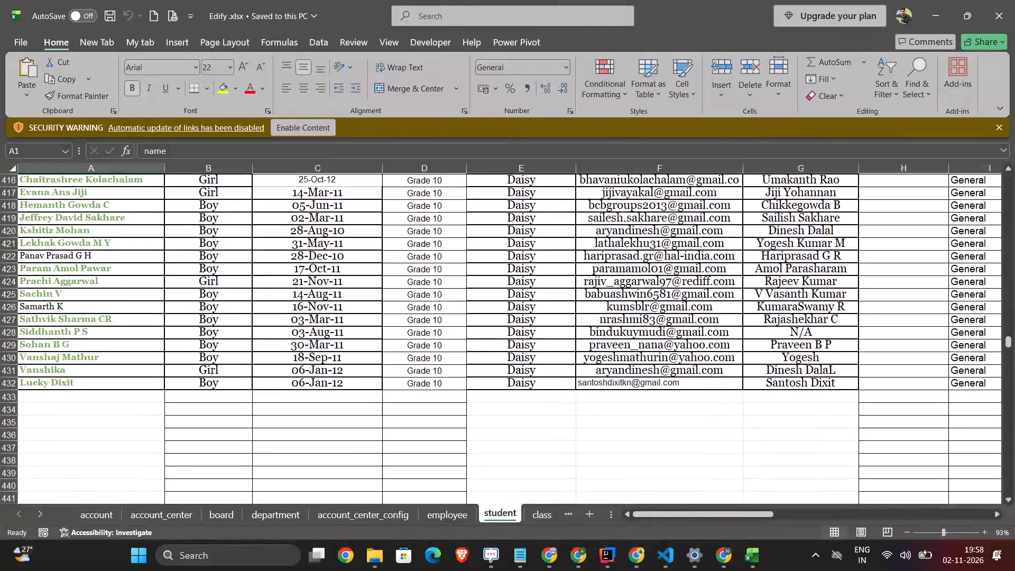
pyautogui.scroll(1, 348, 367)
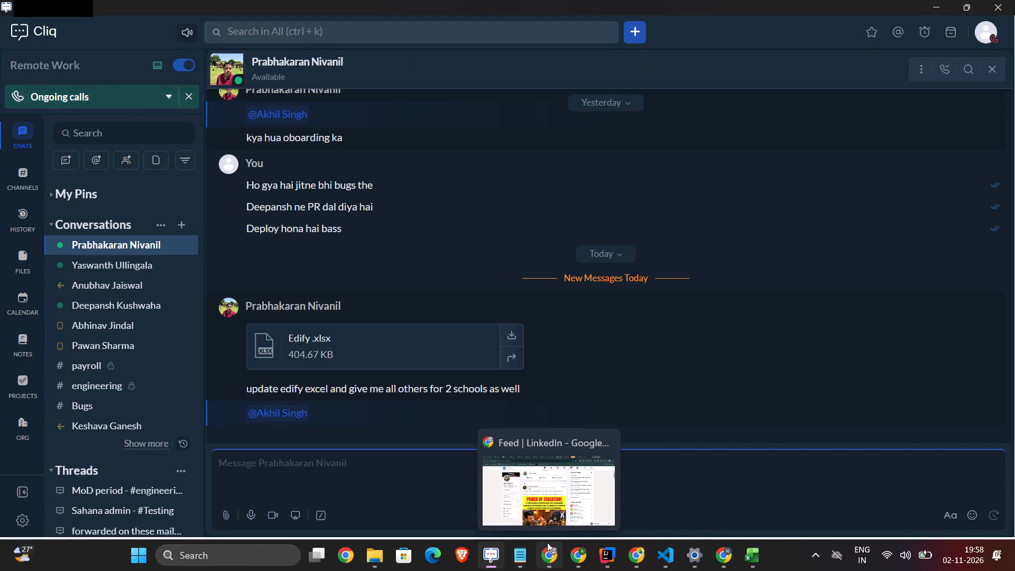
# Reply "Okk sir" to the Edify Excel update request in the Cliq conversation.
pyautogui.write('Okk sir')
pyautogui.press('Return')
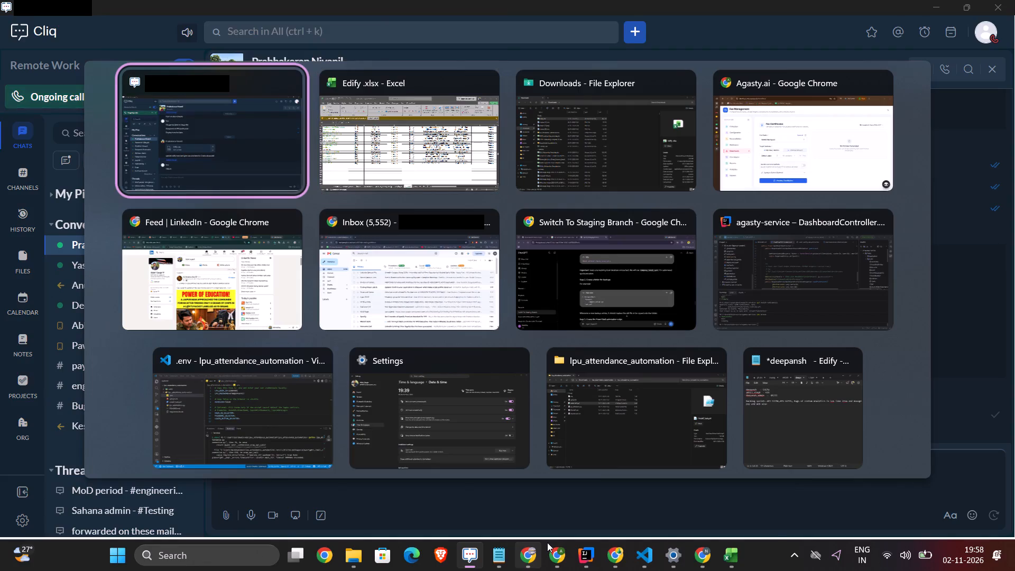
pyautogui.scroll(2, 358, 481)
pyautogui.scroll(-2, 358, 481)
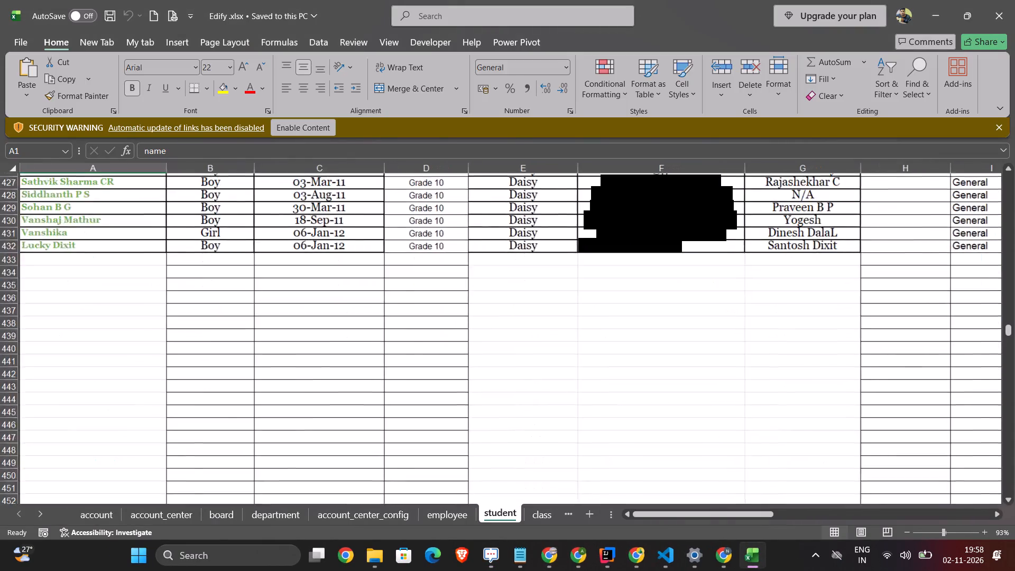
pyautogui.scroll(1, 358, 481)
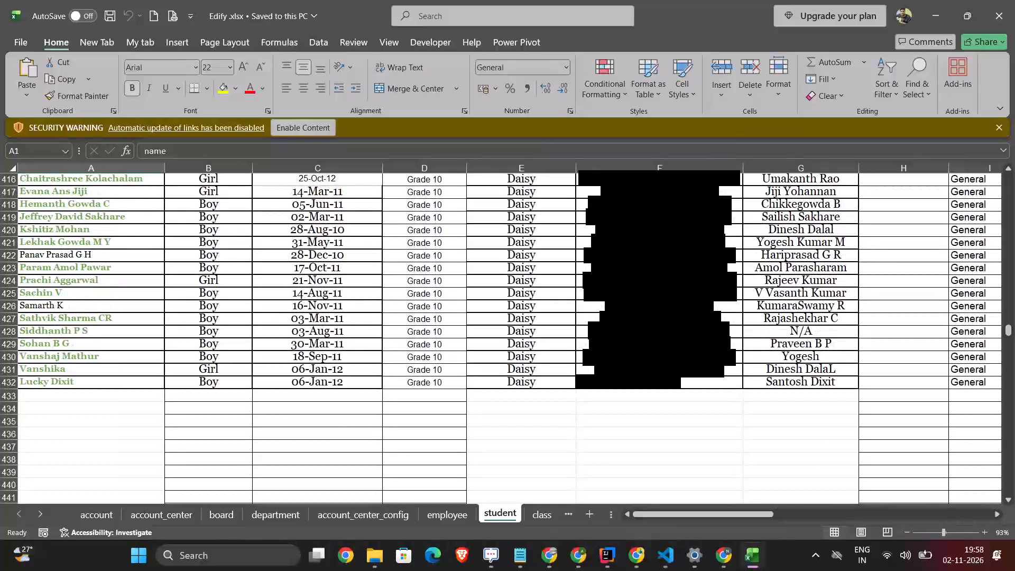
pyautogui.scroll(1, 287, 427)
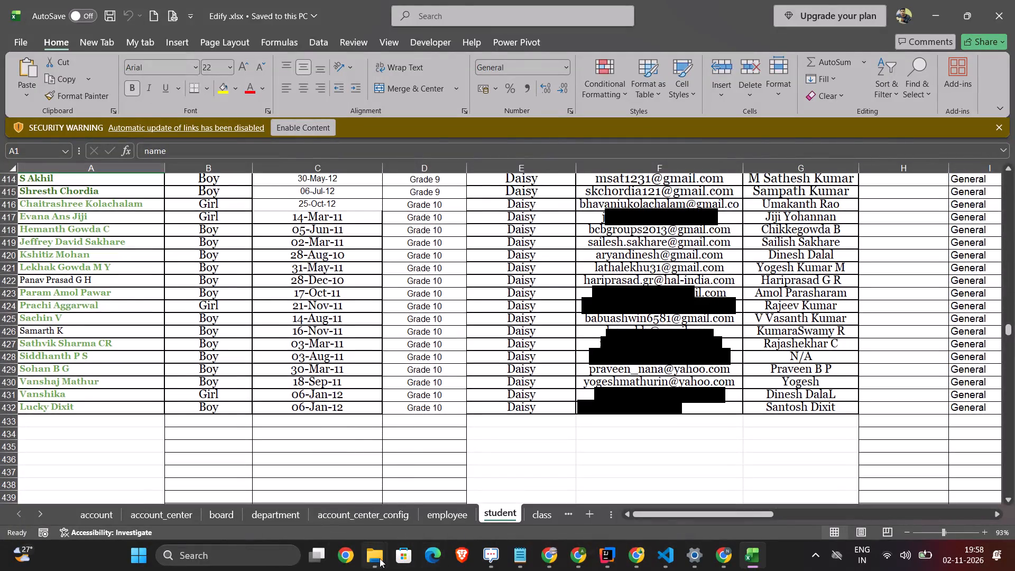
# Open EDIFY_onboarding_template.xlsx from the Downloads folder without updating its external links.
pyautogui.click(379, 558)
pyautogui.click(283, 499)
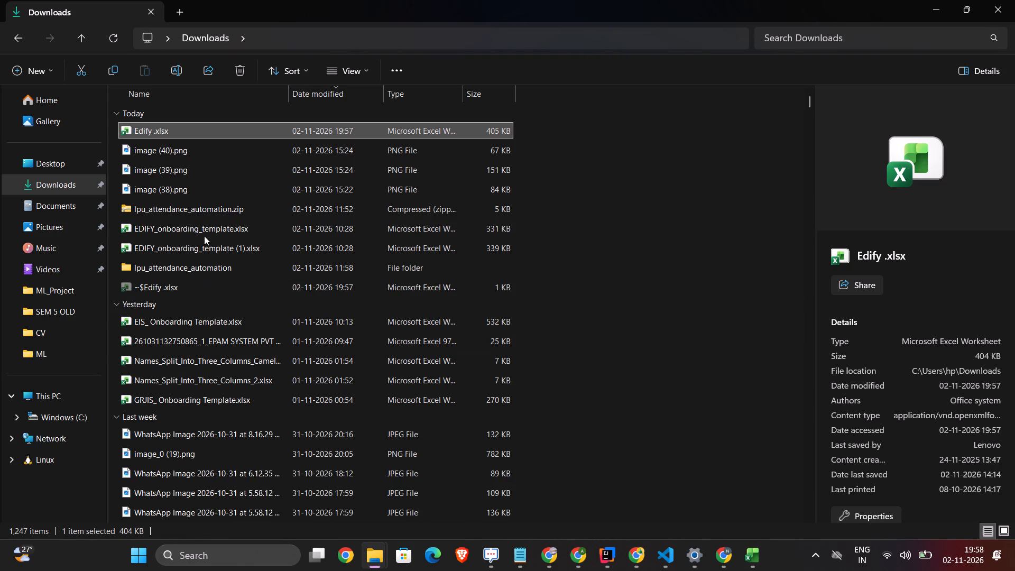
pyautogui.tripleClick(199, 228)
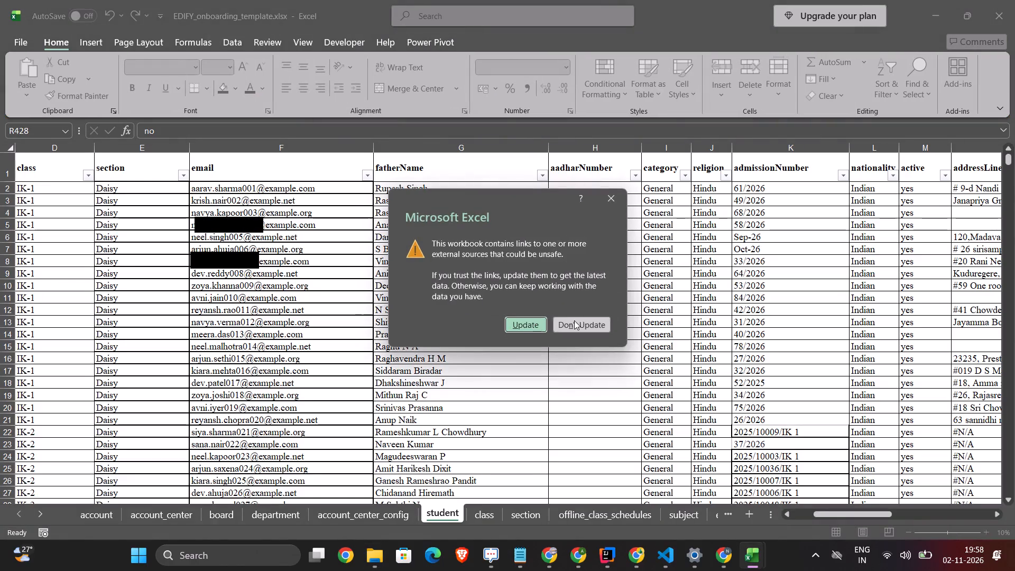
pyautogui.click(574, 320)
# Look through the student sheet of EDIFY_onboarding_template.xlsx from the name column and first students to the last student row.
pyautogui.scroll(3, 411, 323)
pyautogui.scroll(-4, 411, 323)
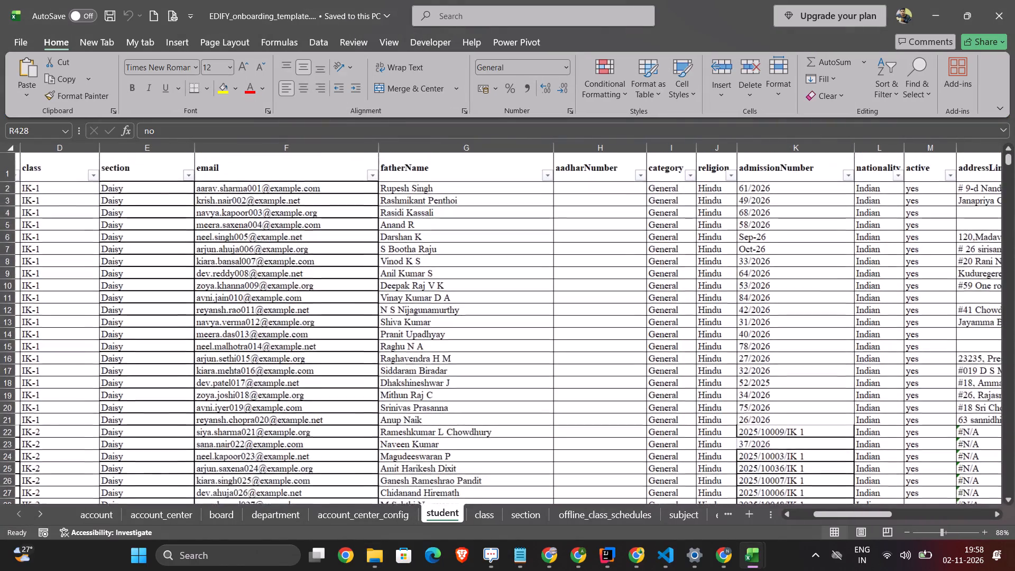
pyautogui.scroll(2, 411, 323)
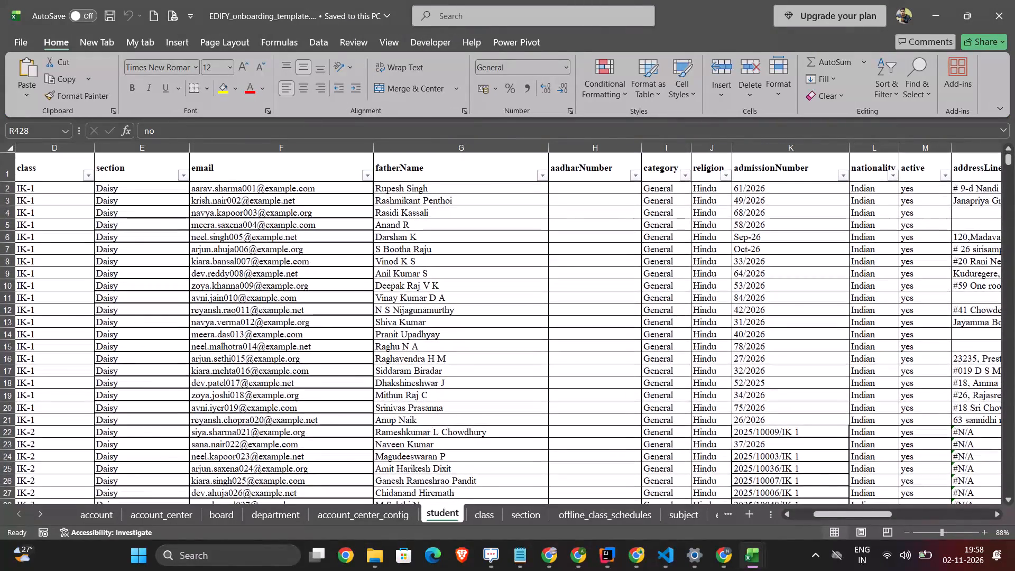
pyautogui.hscroll(3, 411, 323)
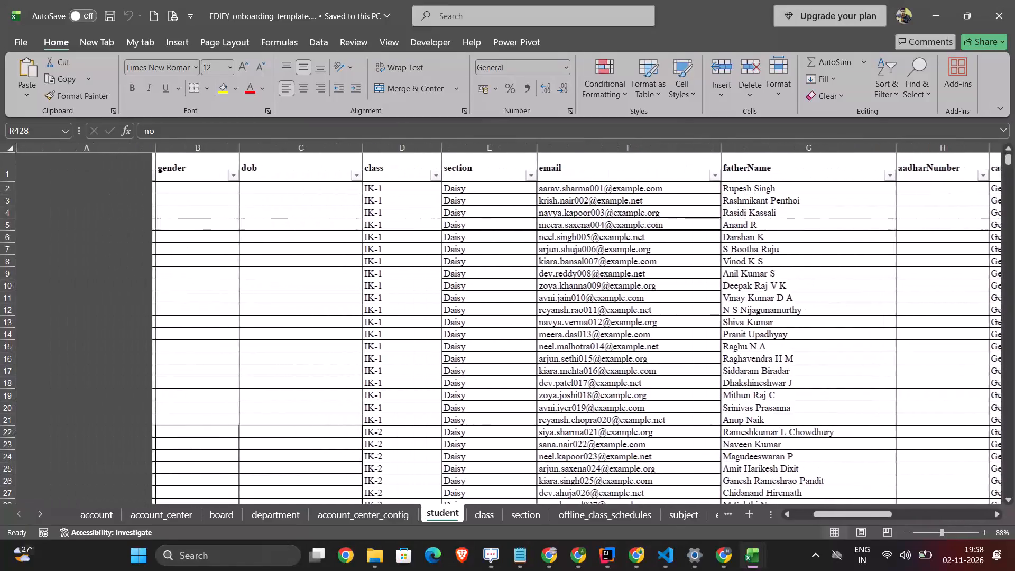
pyautogui.hscroll(2, 223, 291)
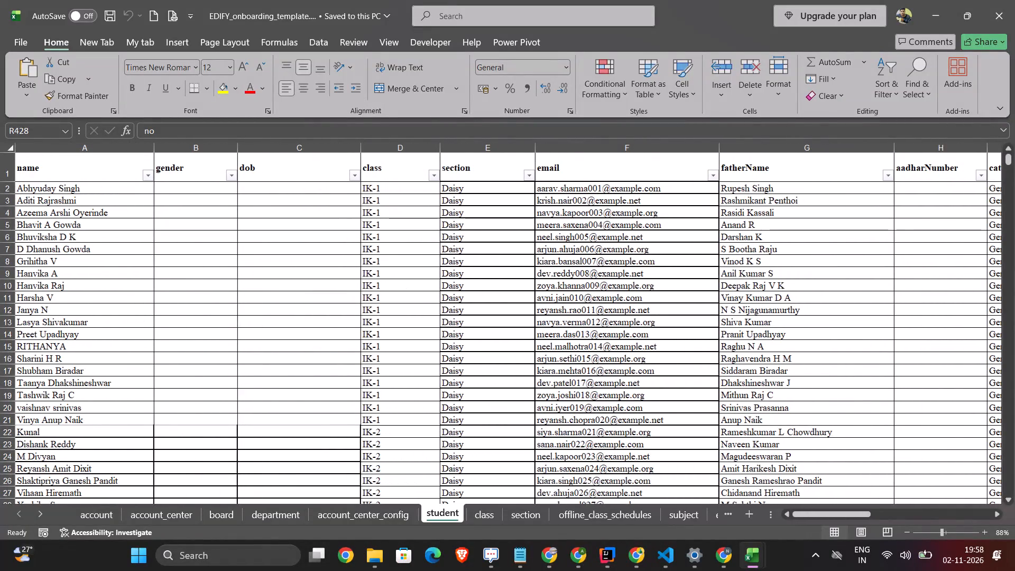
pyautogui.hscroll(1, 87, 282)
pyautogui.scroll(-15, 87, 282)
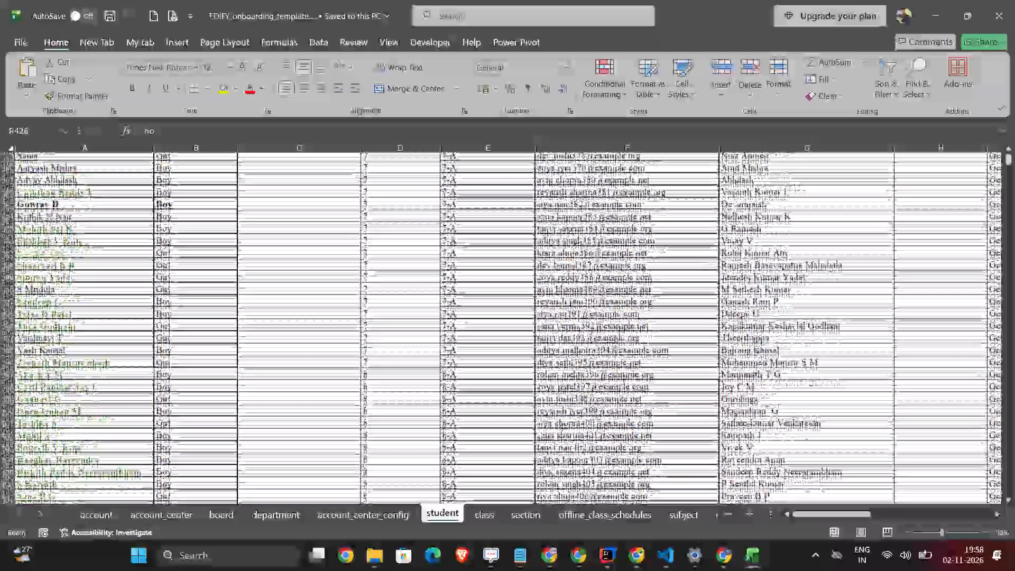
pyautogui.scroll(-7, 87, 282)
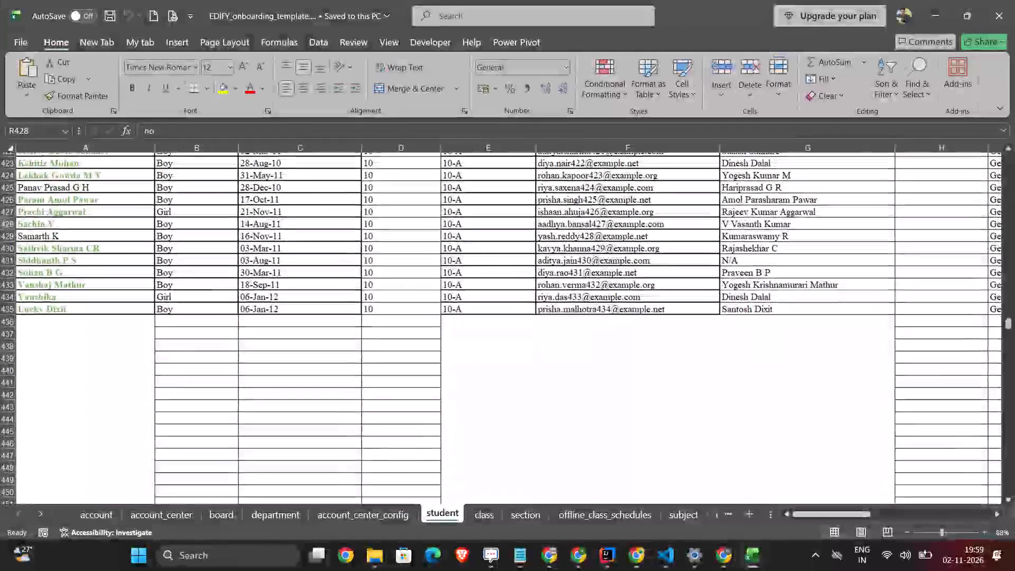
pyautogui.scroll(1, 244, 321)
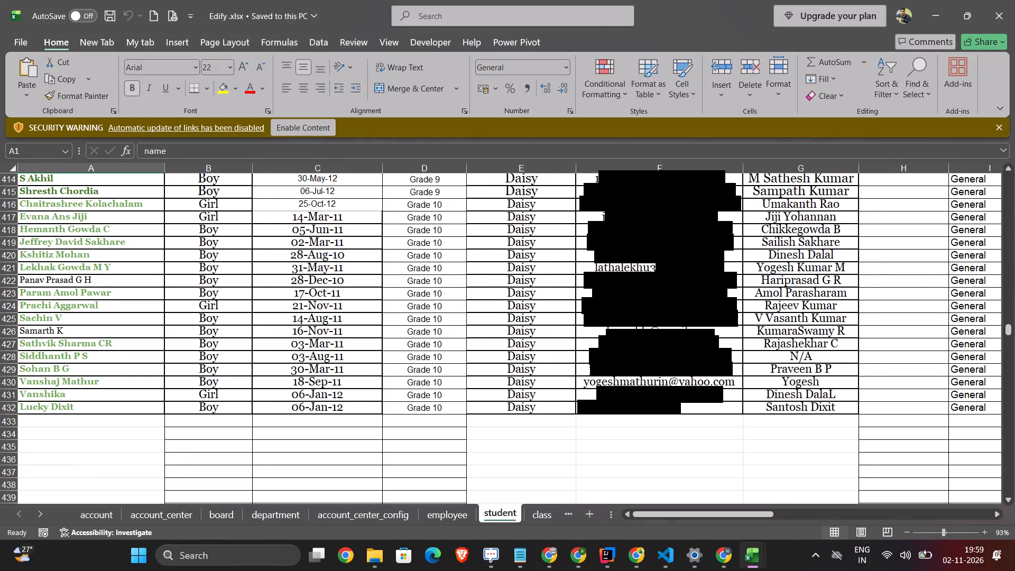
# Switch to Edify .xlsx and review its student sheet from the last student rows back up to the first ones for comparison.
pyautogui.hscroll(1, 99, 291)
pyautogui.scroll(12, 99, 291)
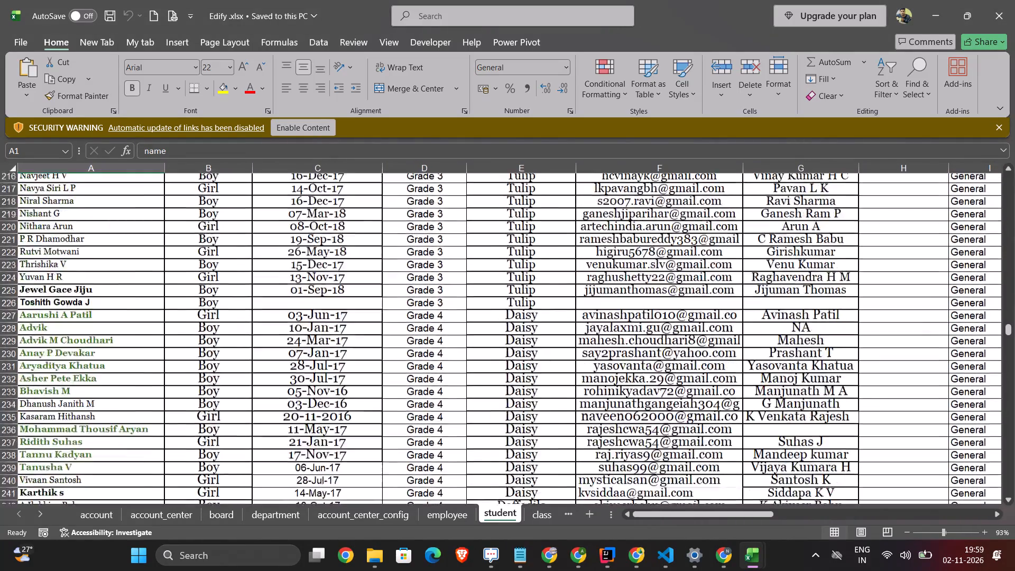
pyautogui.scroll(11, 99, 291)
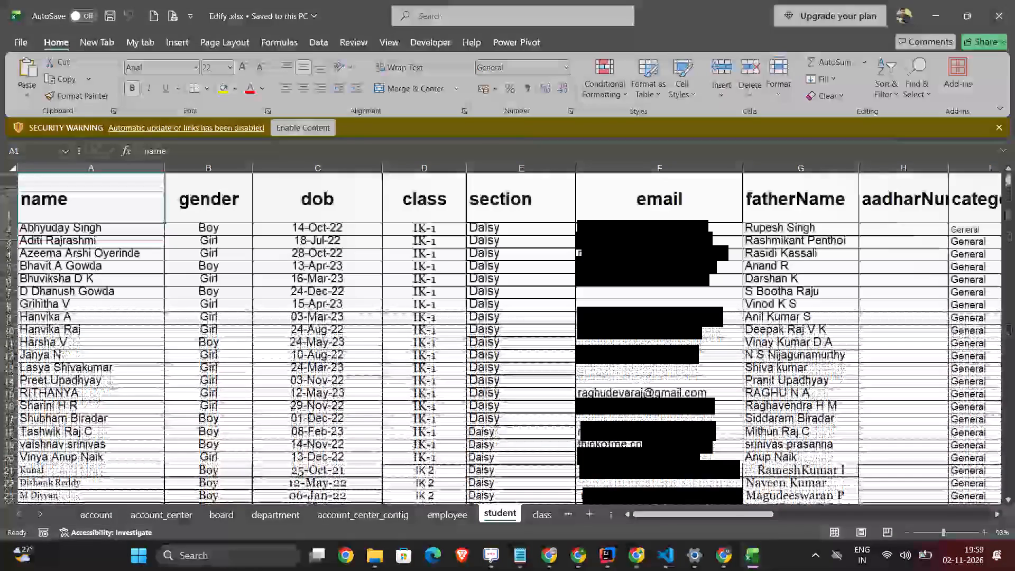
pyautogui.click(121, 301)
pyautogui.scroll(20, 29, 223)
pyautogui.scroll(10, 29, 223)
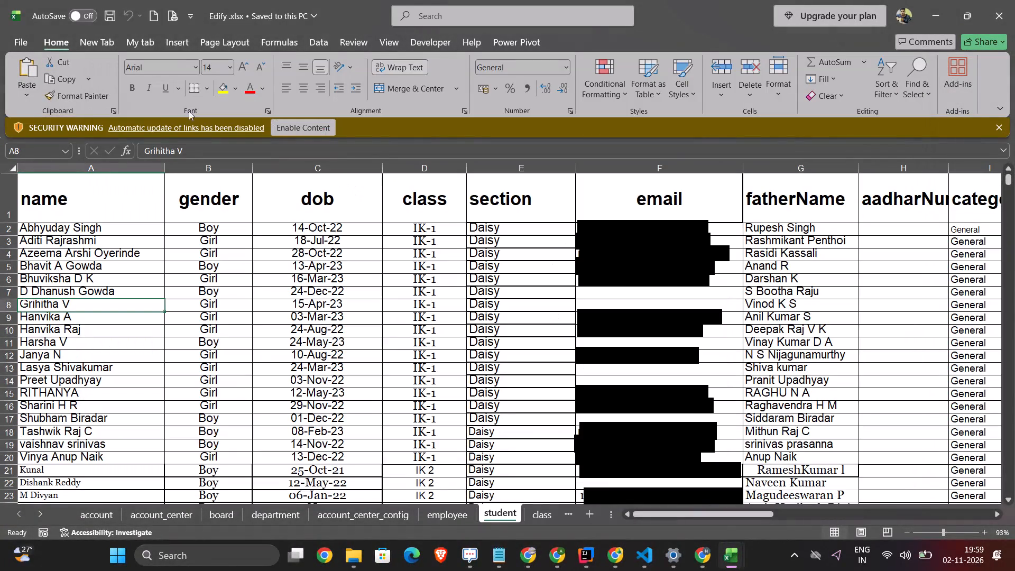
pyautogui.scroll(-1, 310, 309)
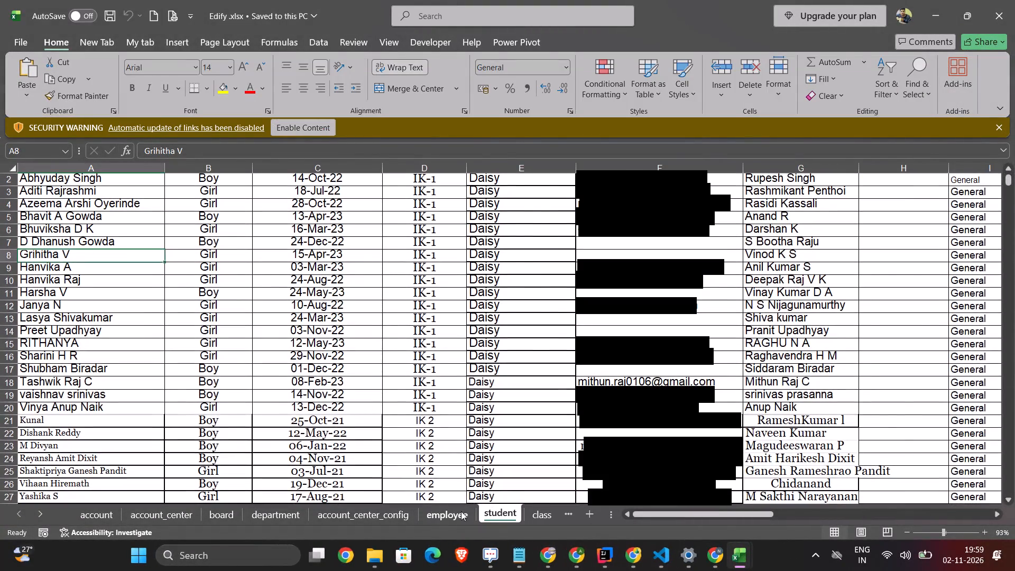
# Compare the last rows of the employee sheet in Edify .xlsx with those of the employee sheet in EDIFY_onboarding_template.xlsx.
pyautogui.click(453, 516)
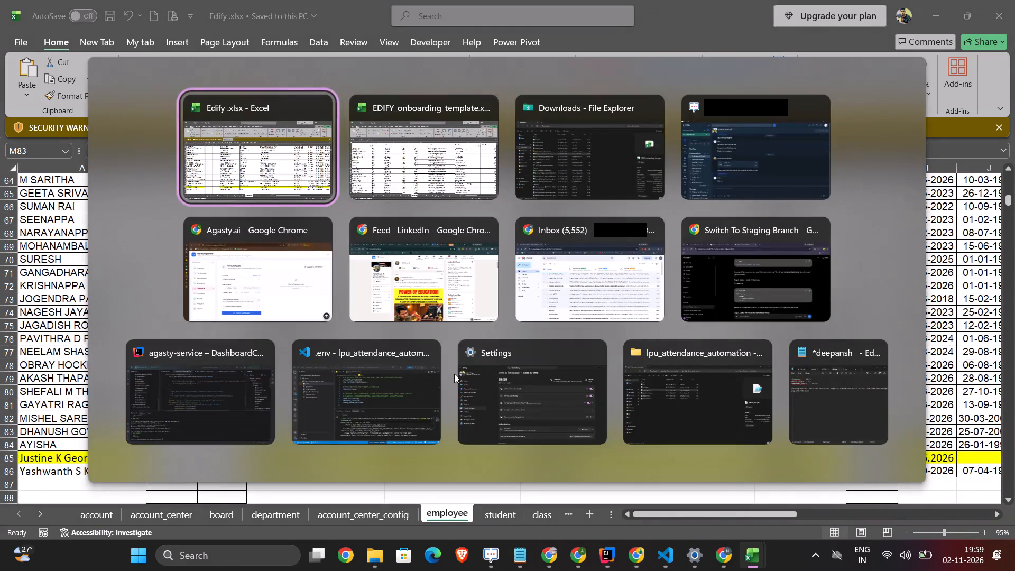
pyautogui.scroll(-1, 316, 393)
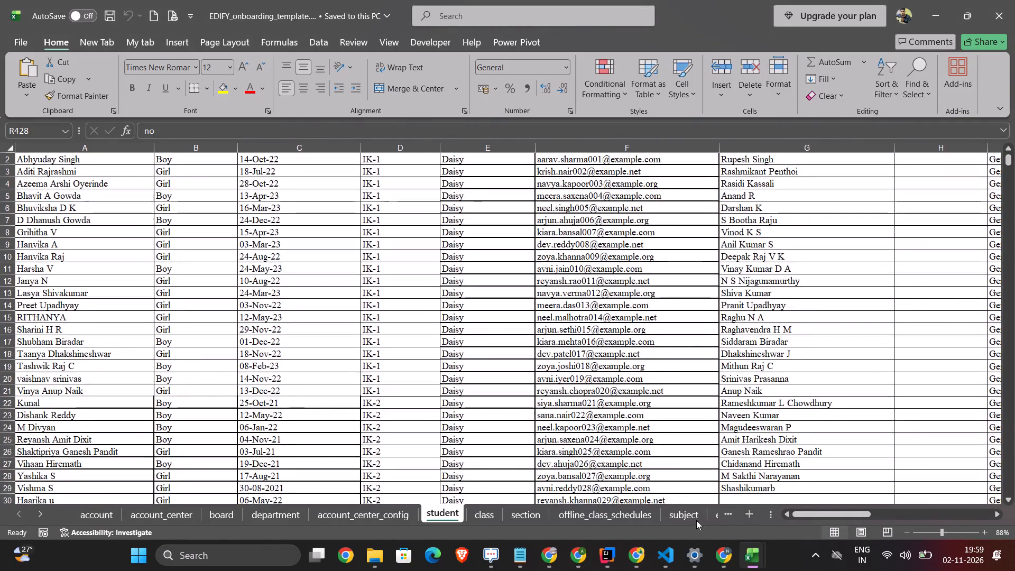
pyautogui.click(728, 513)
pyautogui.scroll(-1, 331, 317)
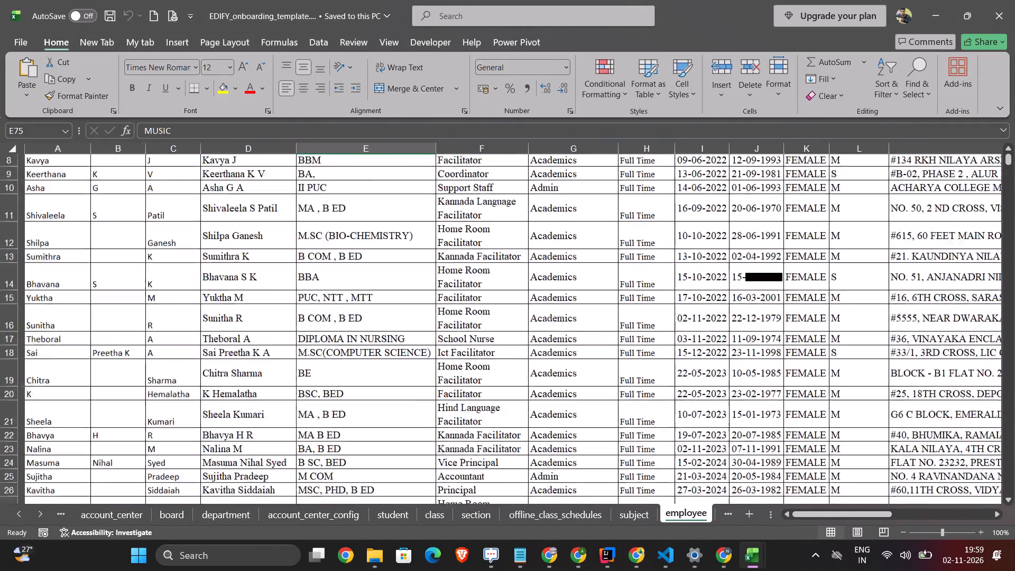
pyautogui.scroll(-9, 331, 317)
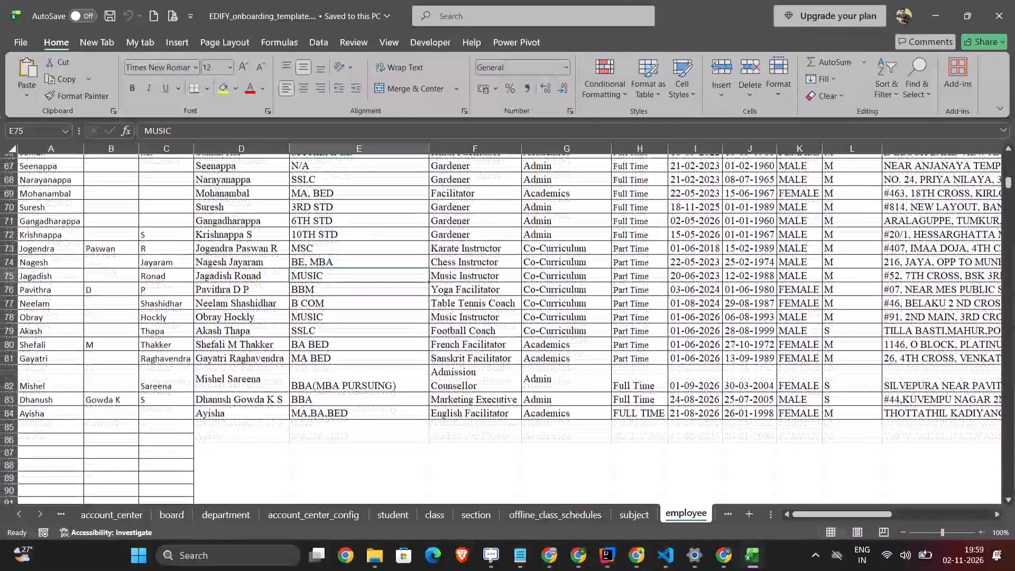
pyautogui.scroll(-2, 331, 317)
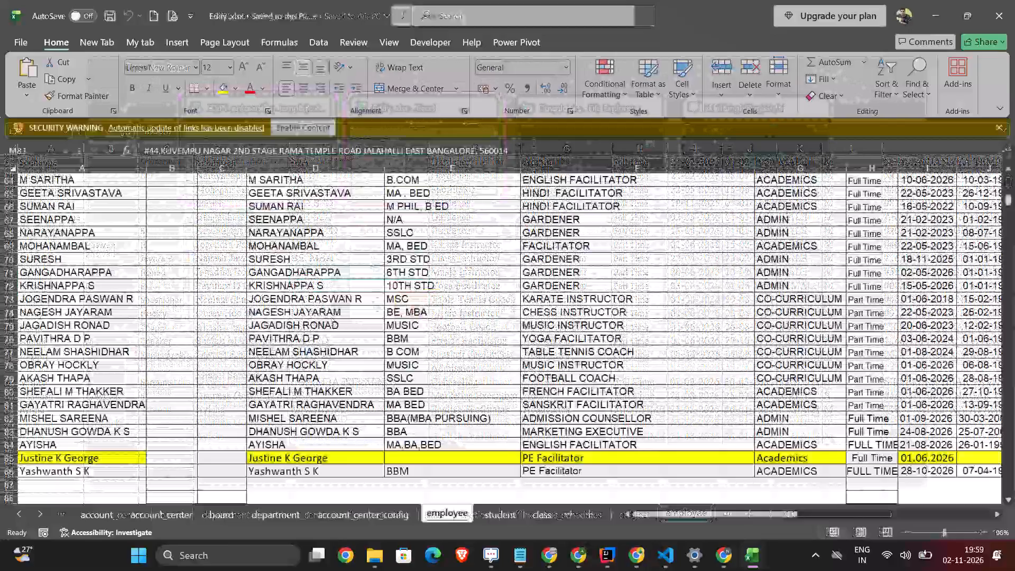
pyautogui.scroll(-1, 117, 342)
pyautogui.scroll(1, 117, 342)
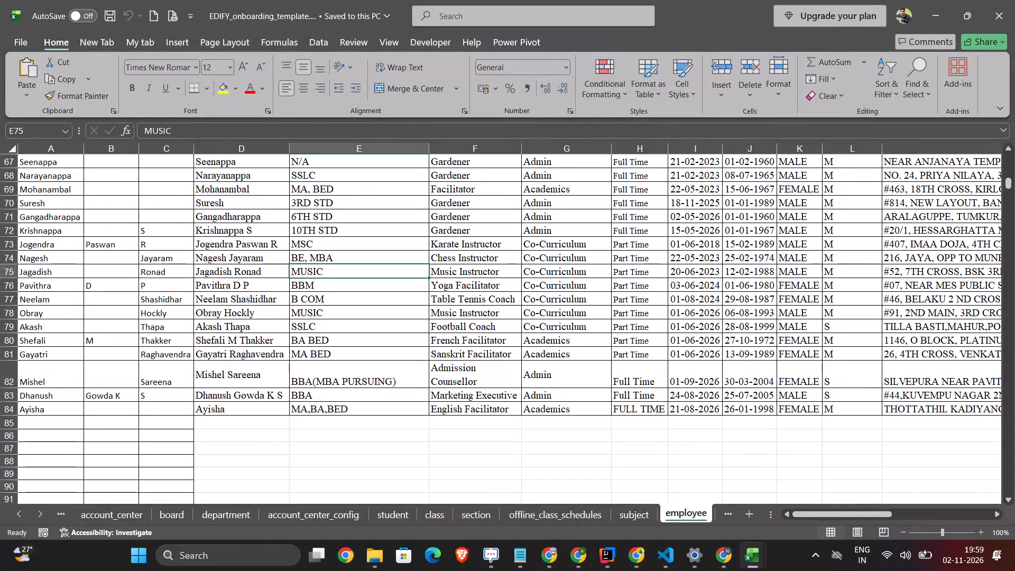
pyautogui.scroll(2, 333, 344)
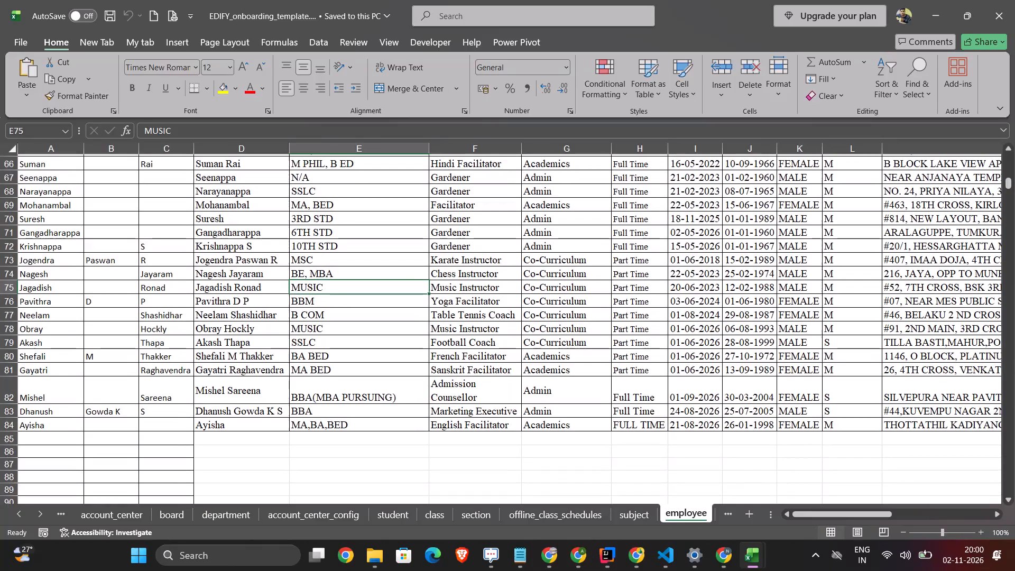
pyautogui.scroll(1, 333, 344)
# Check the header and first employee rows of the employee sheet in EDIFY_onboarding_template.xlsx for comparison with Edify .xlsx.
pyautogui.scroll(8, 333, 344)
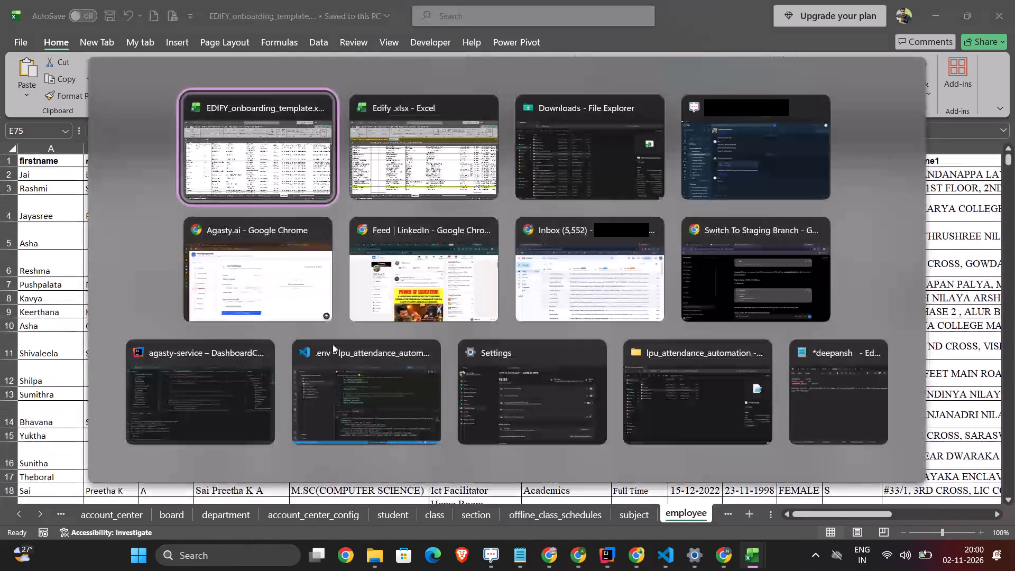
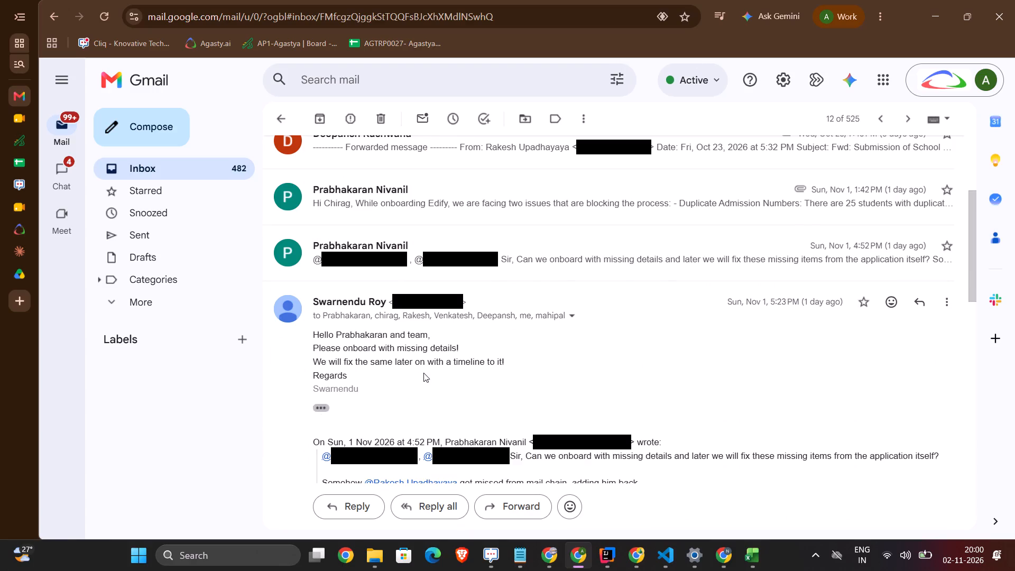
pyautogui.scroll(-12, 423, 373)
pyautogui.scroll(7, 423, 373)
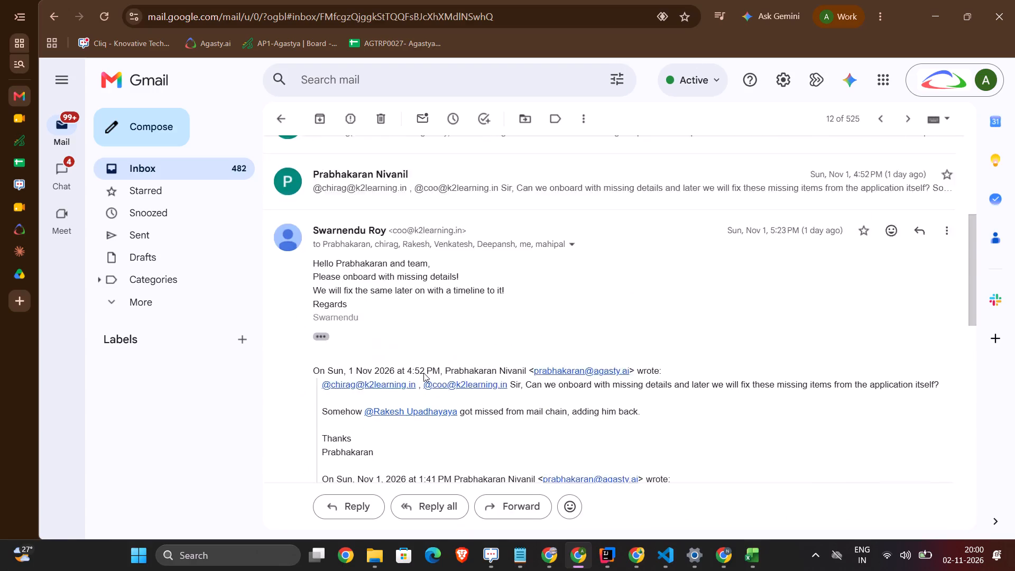
pyautogui.scroll(2, 423, 373)
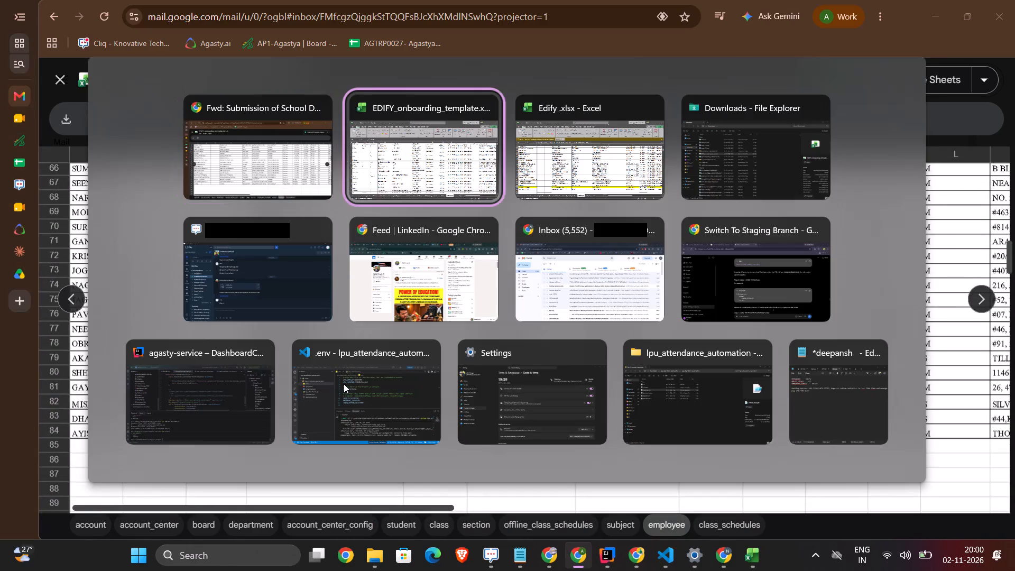
pyautogui.hscroll(1, 161, 399)
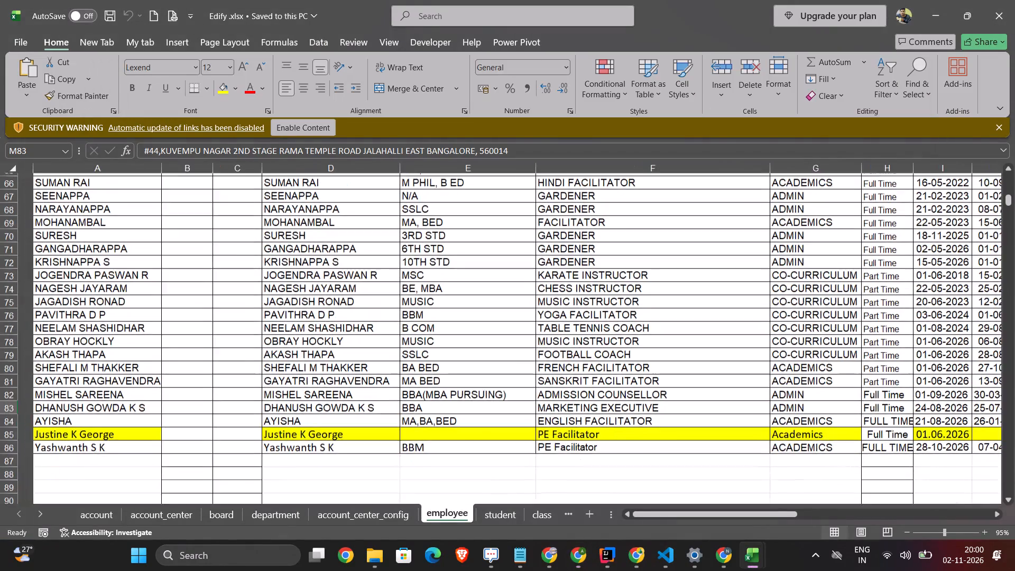
pyautogui.hscroll(1, 161, 399)
pyautogui.scroll(1, 161, 399)
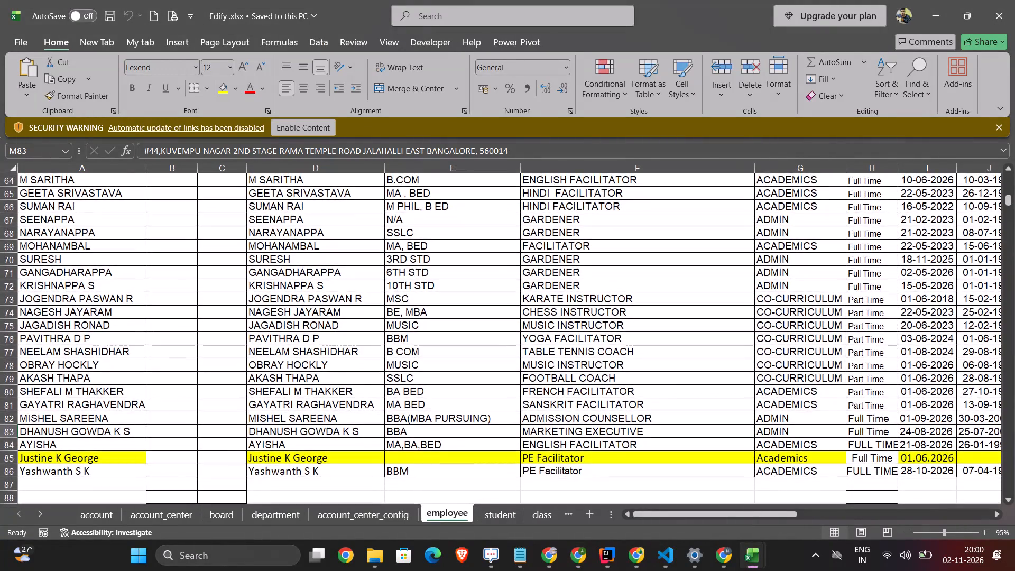
pyautogui.scroll(-1, 161, 399)
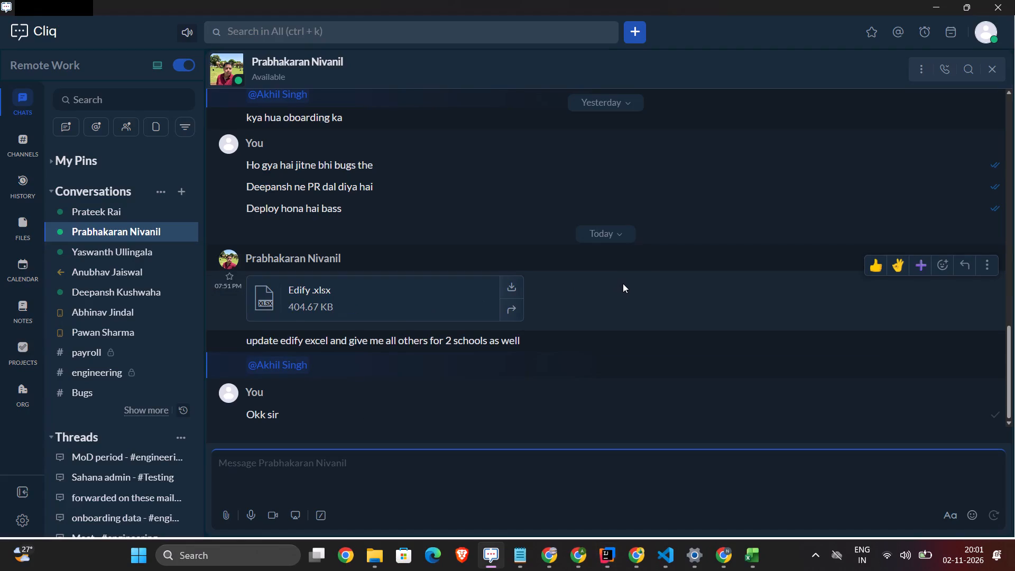
# Reply to the colleague's Edify .xlsx message with "email and mobile No. original rakhne hai".
pyautogui.rightClick(619, 287)
pyautogui.click(966, 264)
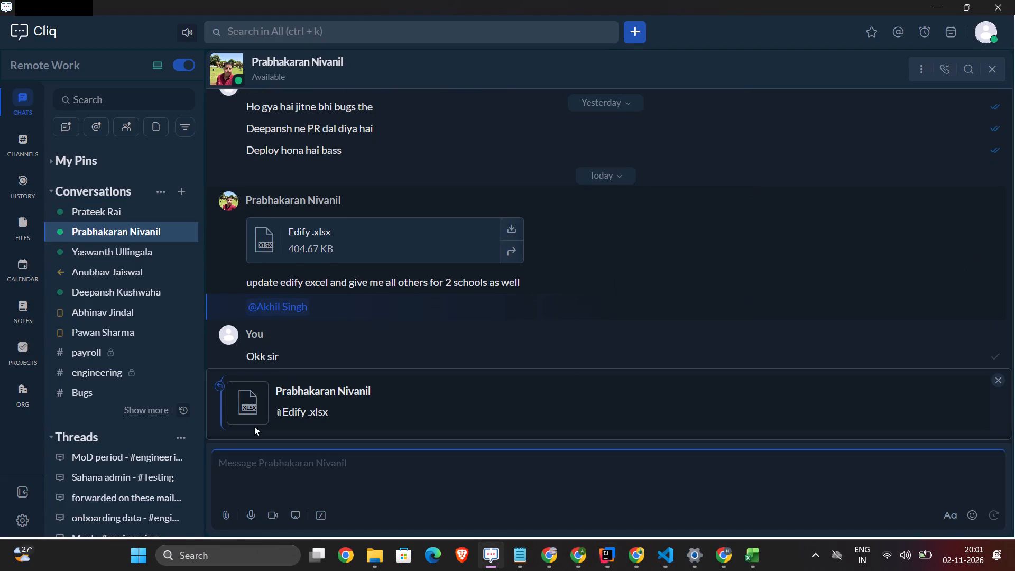
pyautogui.click(267, 467)
pyautogui.write('ye updatye')
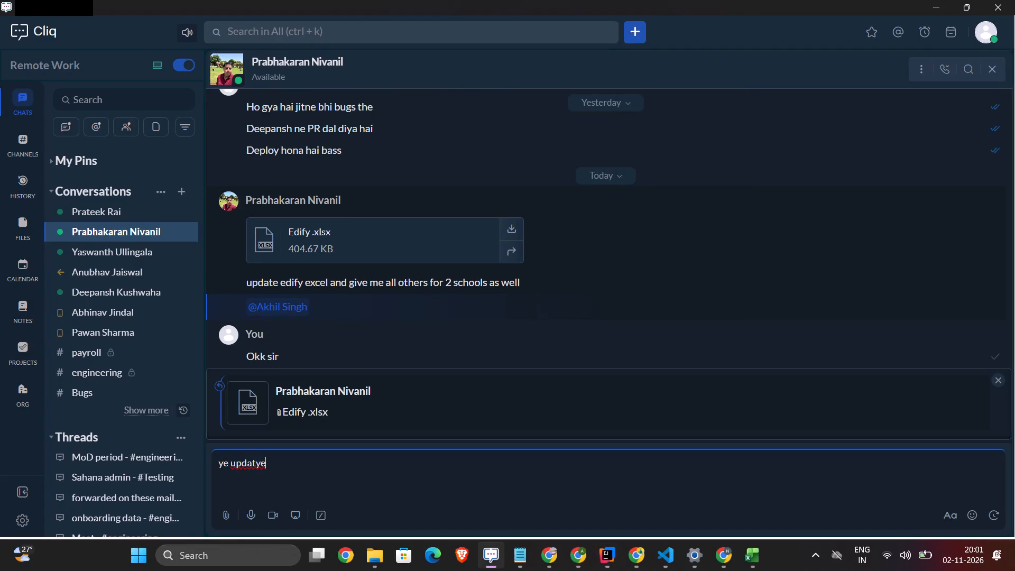
pyautogui.press('BackSpace')
pyautogui.press('BackSpace')
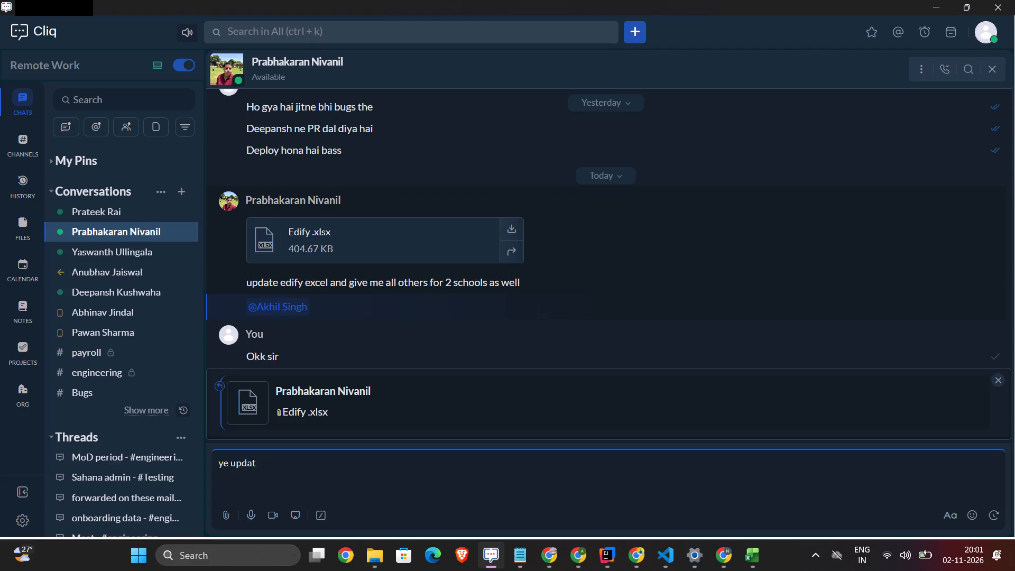
pyautogui.press('BackSpace')
pyautogui.press('BackSpace')
pyautogui.press('BackSpace')
pyautogui.press('BackSpace')
pyautogui.press('BackSpace')
pyautogui.press('BackSpace')
pyautogui.press('BackSpace')
pyautogui.press('BackSpace')
pyautogui.press('BackSpace')
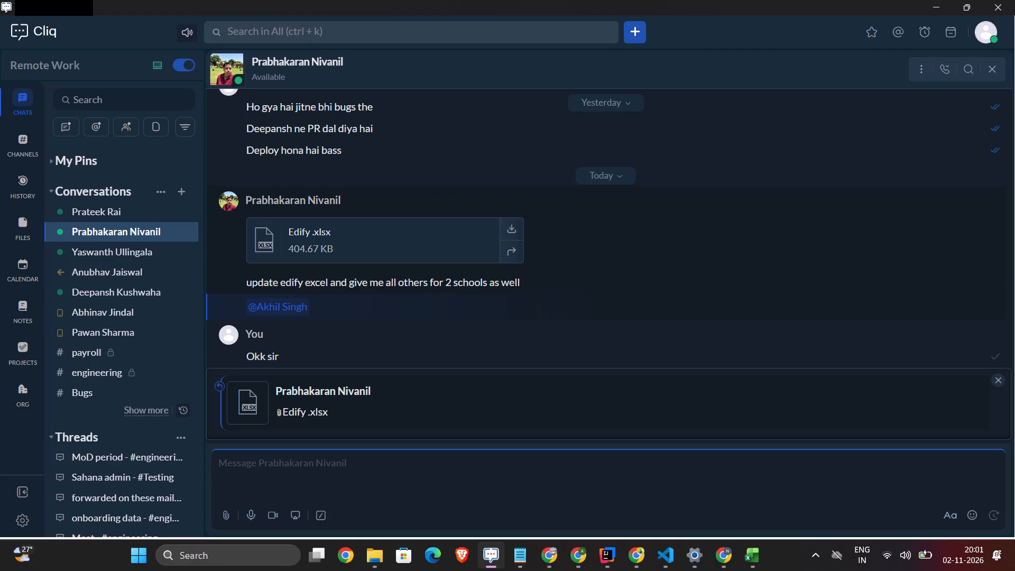
pyautogui.write('email')
pyautogui.press('space')
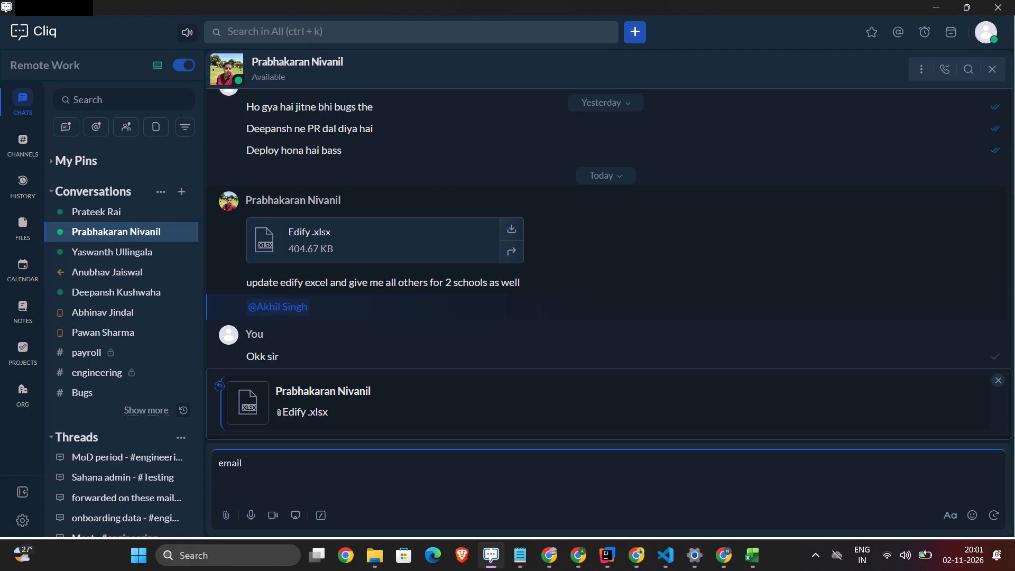
pyautogui.write('and mobile No. original rkh')
pyautogui.press('BackSpace')
pyautogui.press('BackSpace')
pyautogui.write('akhne hai')
pyautogui.press('Return')
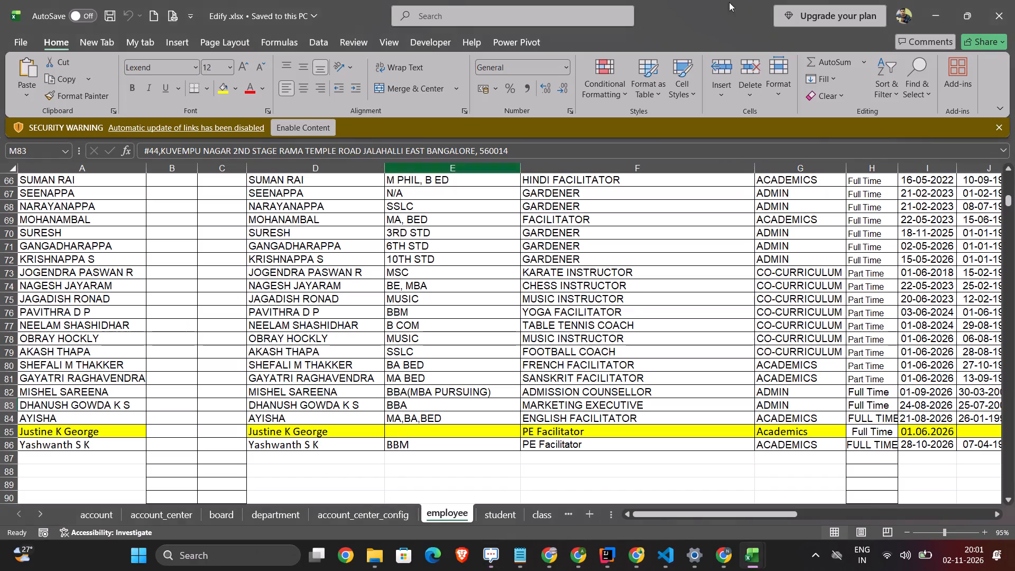
# Close the Edify .xlsx and EDIFY_onboarding_template.xlsx workbooks and return to the Cliq chat.
pyautogui.click(1014, 0)
pyautogui.click(1014, 0)
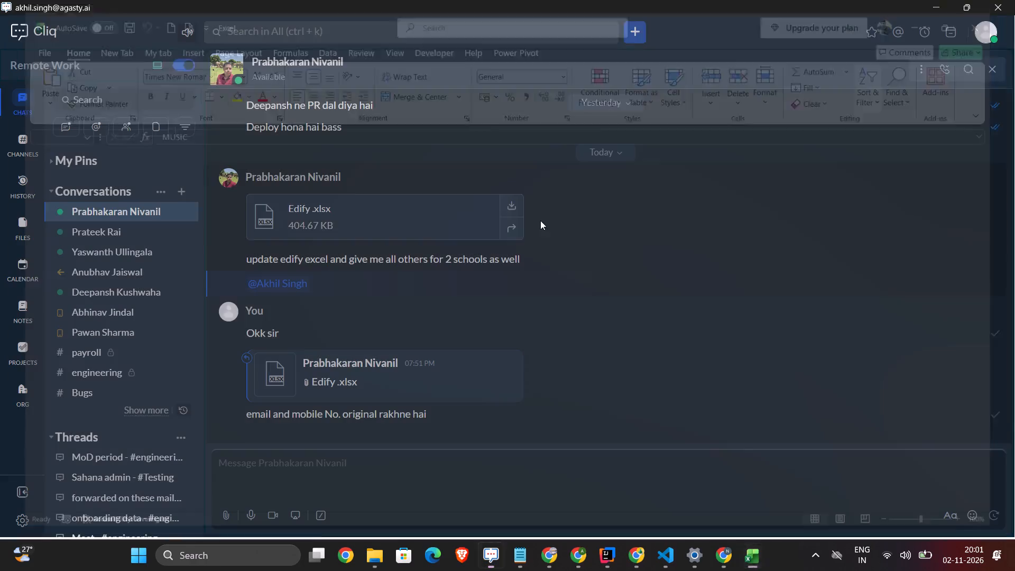
pyautogui.click(515, 558)
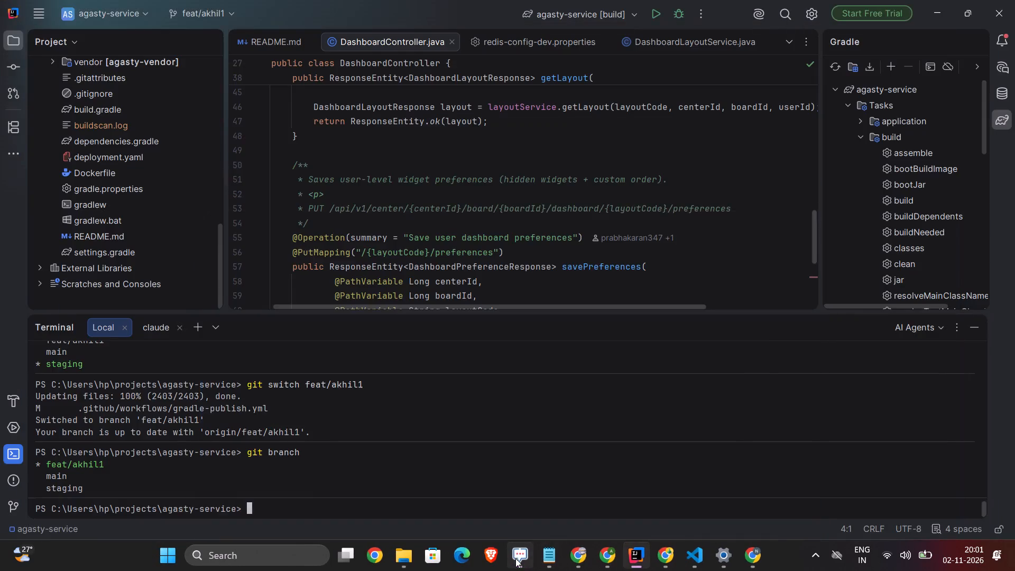
pyautogui.click(515, 558)
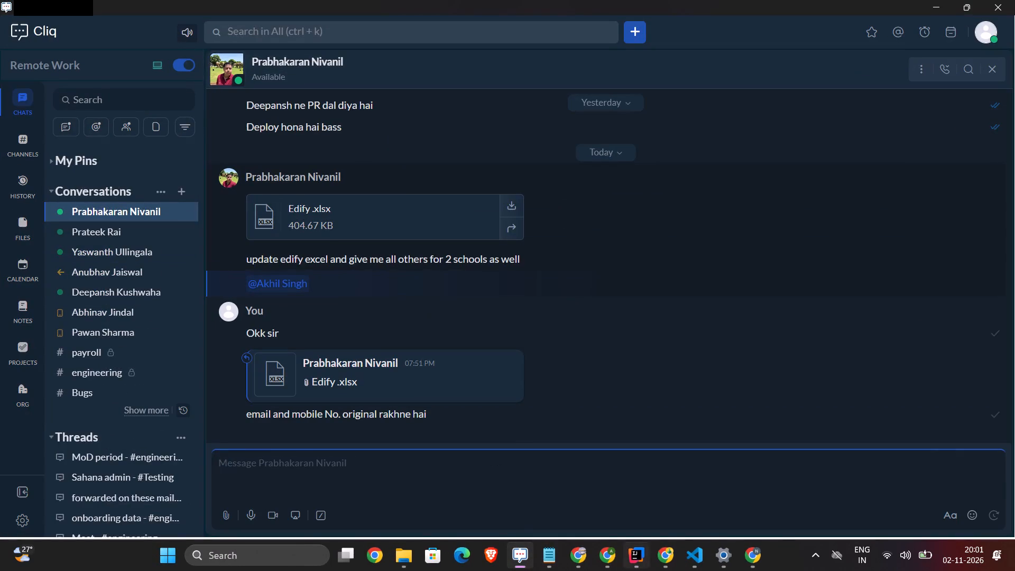
# Open EIS_ Onboarding Template.xlsx from the Downloads folder.
pyautogui.click(396, 554)
pyautogui.click(363, 512)
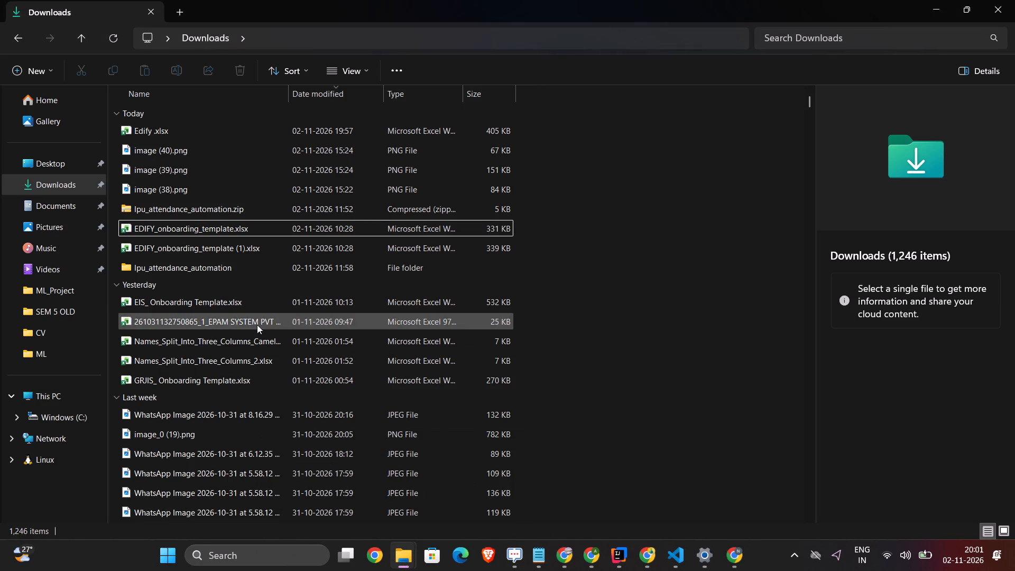
pyautogui.click(172, 245)
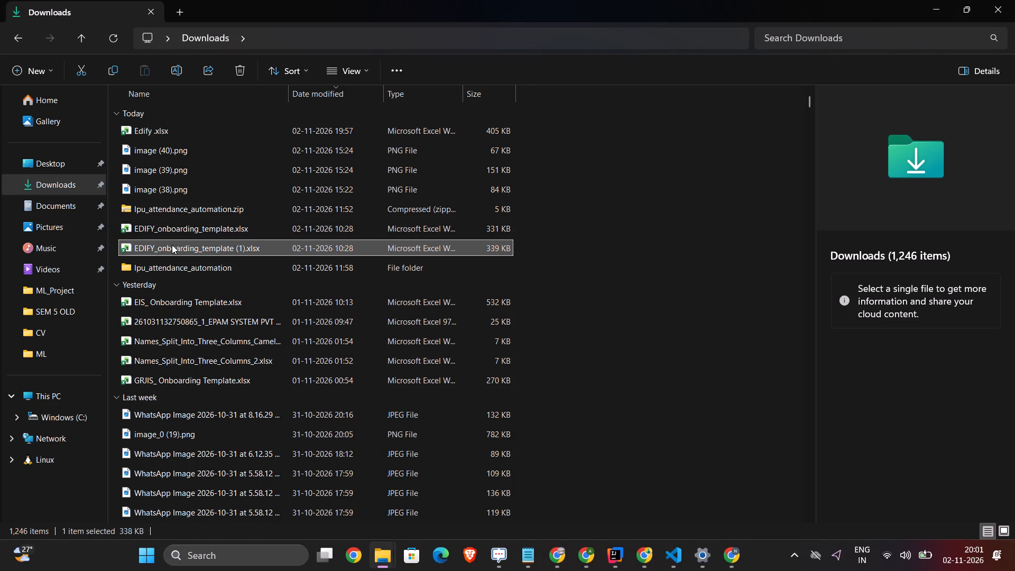
pyautogui.scroll(-1, 172, 245)
pyautogui.click(171, 251)
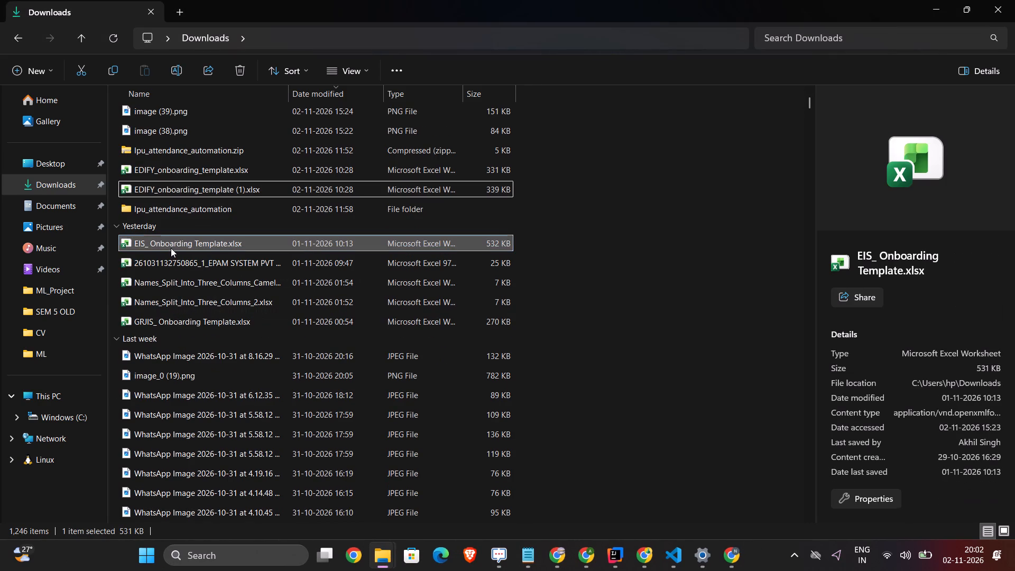
pyautogui.tripleClick(171, 248)
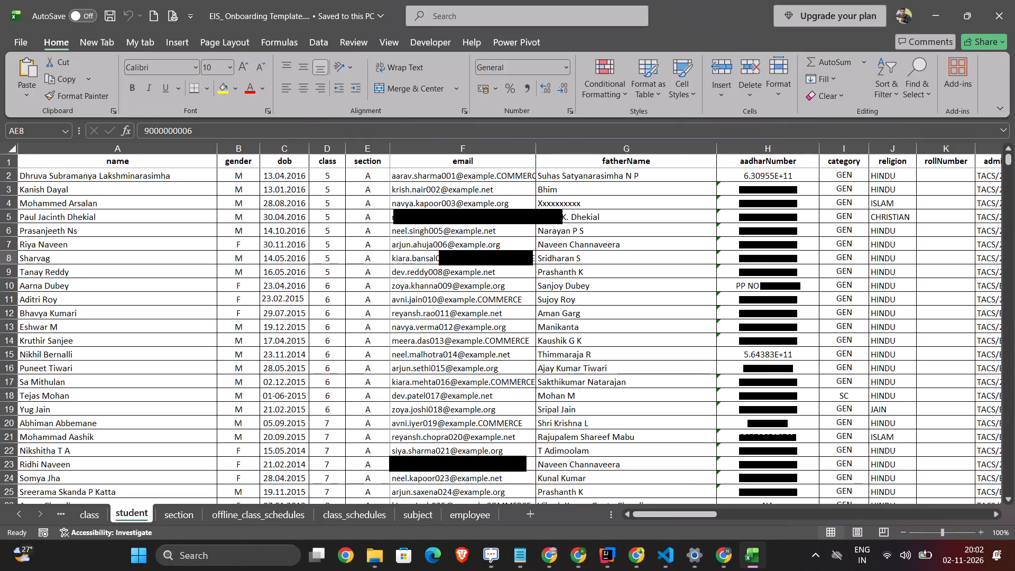
# Widen the email column on the student sheet of EIS_ Onboarding Template.xlsx so that full addresses fit.
pyautogui.scroll(1, 379, 258)
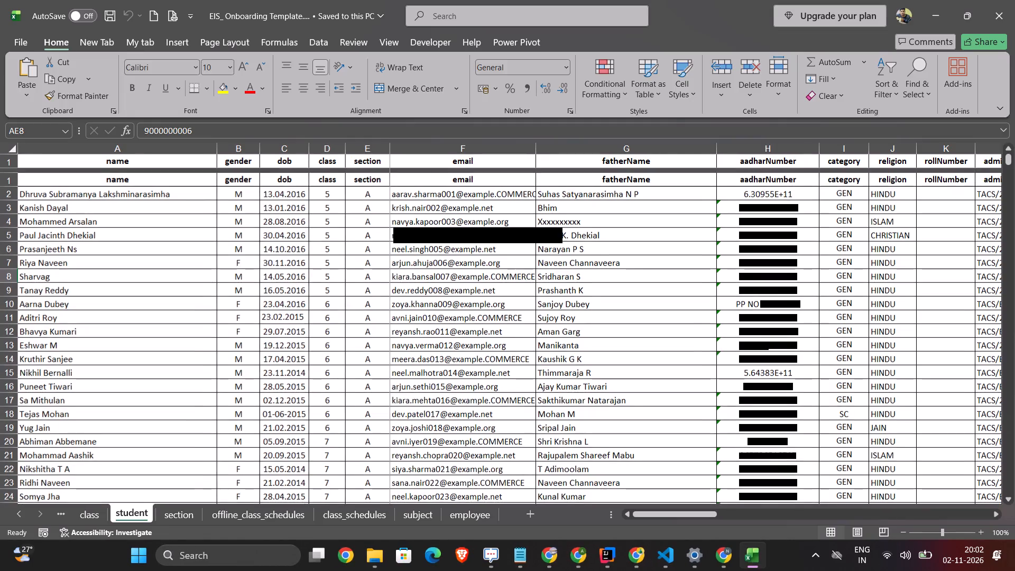
pyautogui.scroll(1, 379, 258)
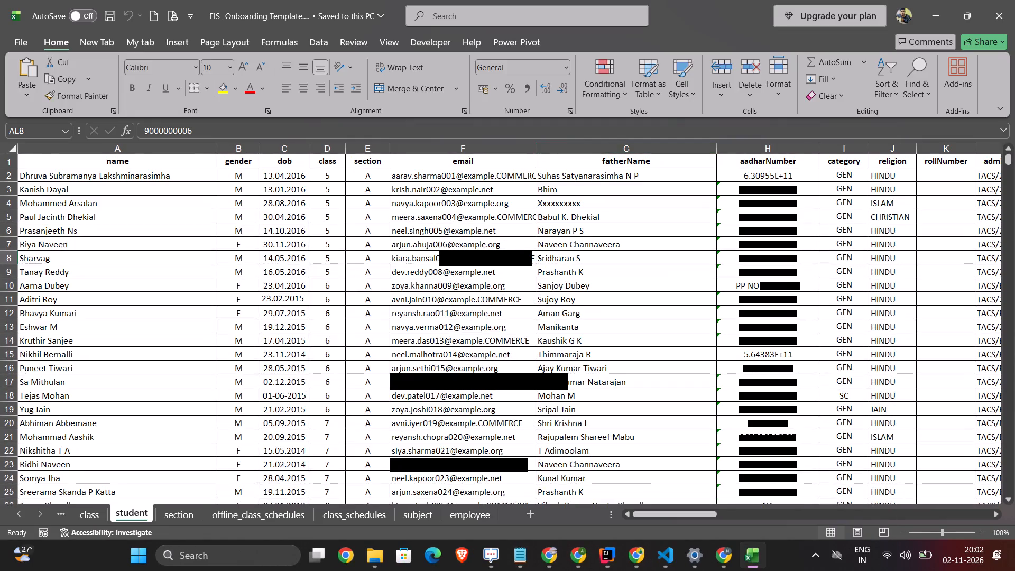
pyautogui.moveTo(536, 152); pyautogui.dragTo(648, 158)
# Look over the student rows of EIS_ Onboarding Template.xlsx, checking the values in the email column.
pyautogui.scroll(-1, 497, 274)
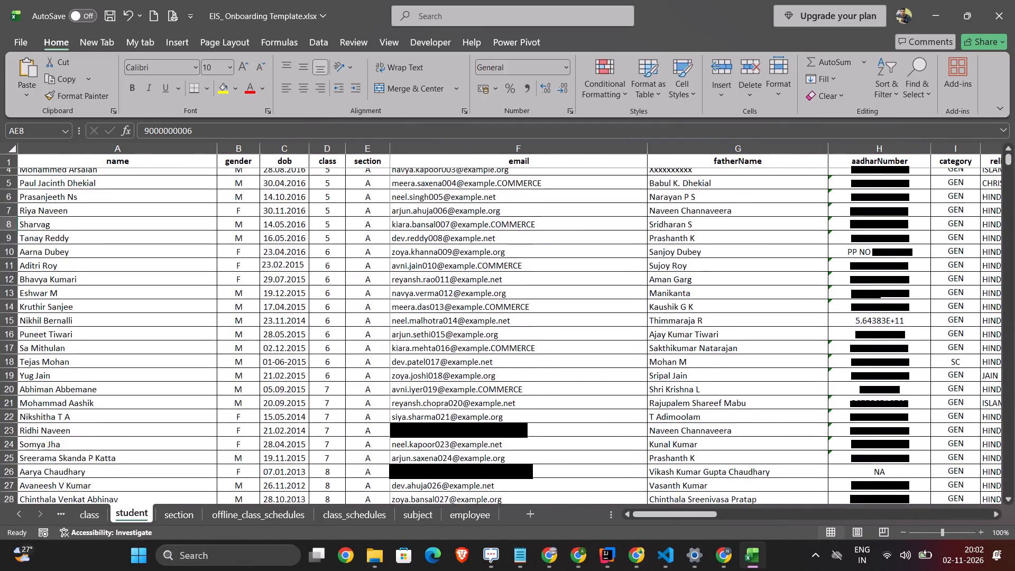
pyautogui.scroll(-2, 497, 274)
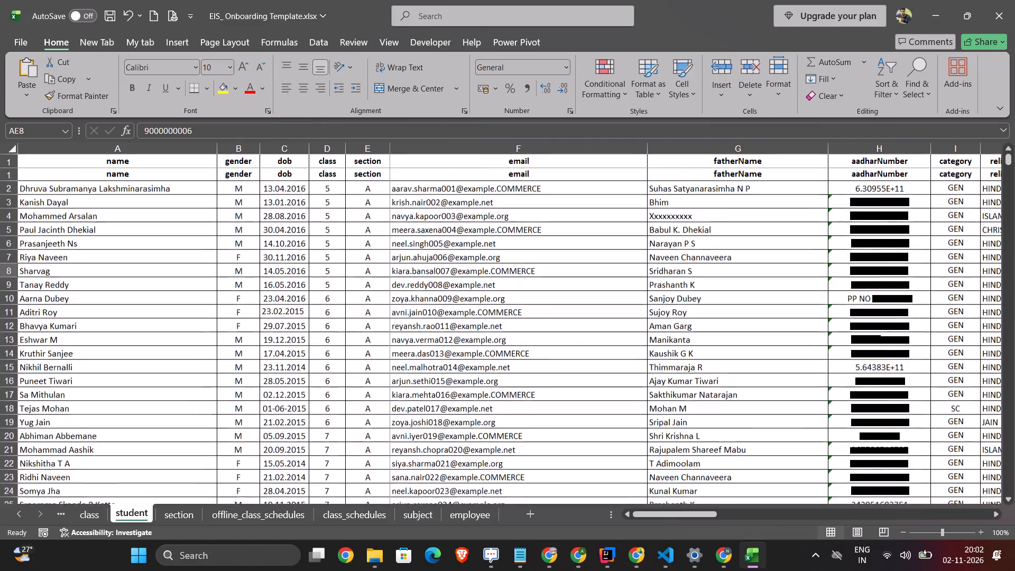
pyautogui.scroll(-2, 497, 274)
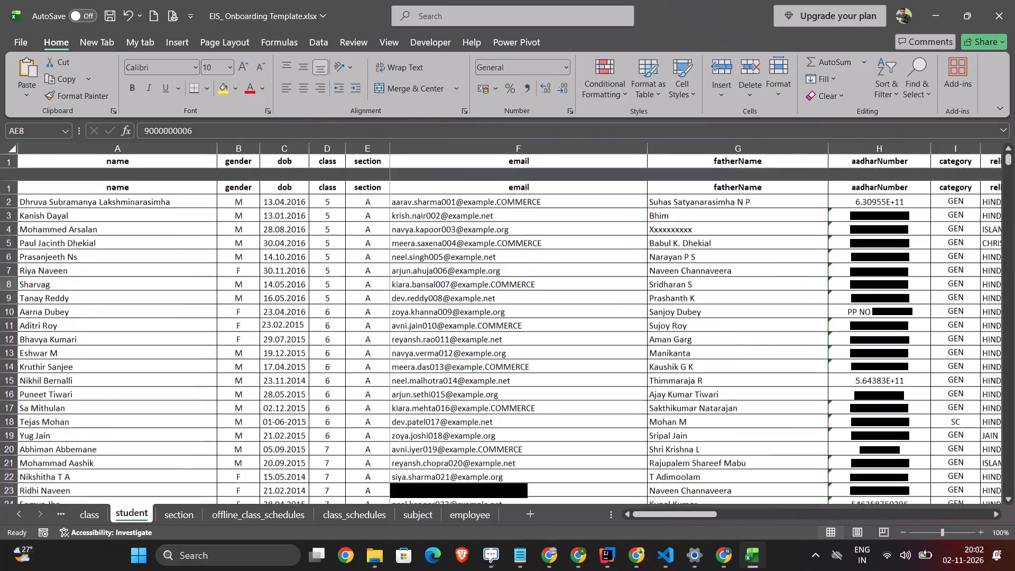
pyautogui.scroll(-1, 497, 274)
pyautogui.hscroll(1, 497, 274)
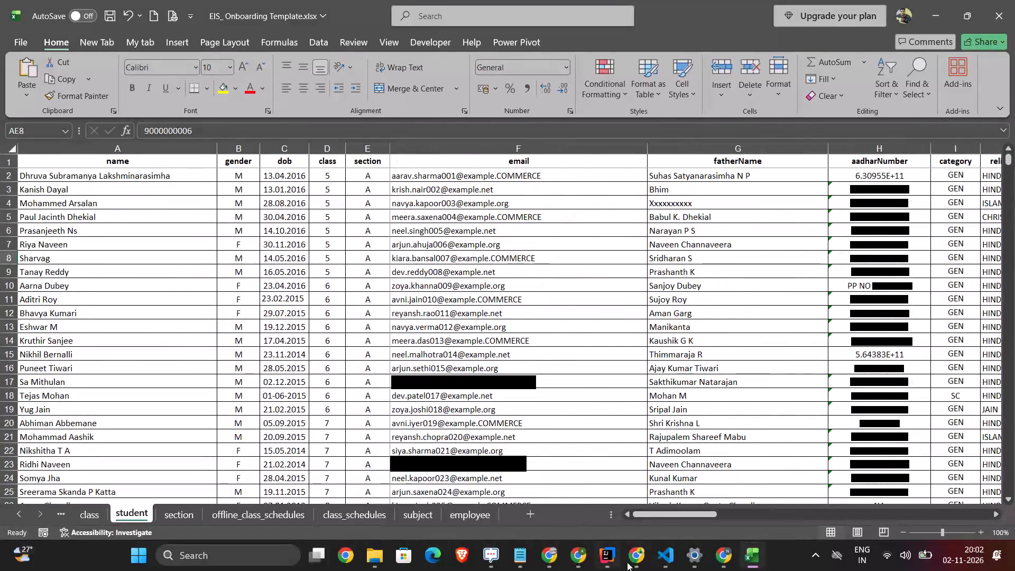
# Switch to Gmail in Chrome and preview the school data email's EIS_ Onboarding Template.xlsx attachment at its student sheet.
pyautogui.click(564, 554)
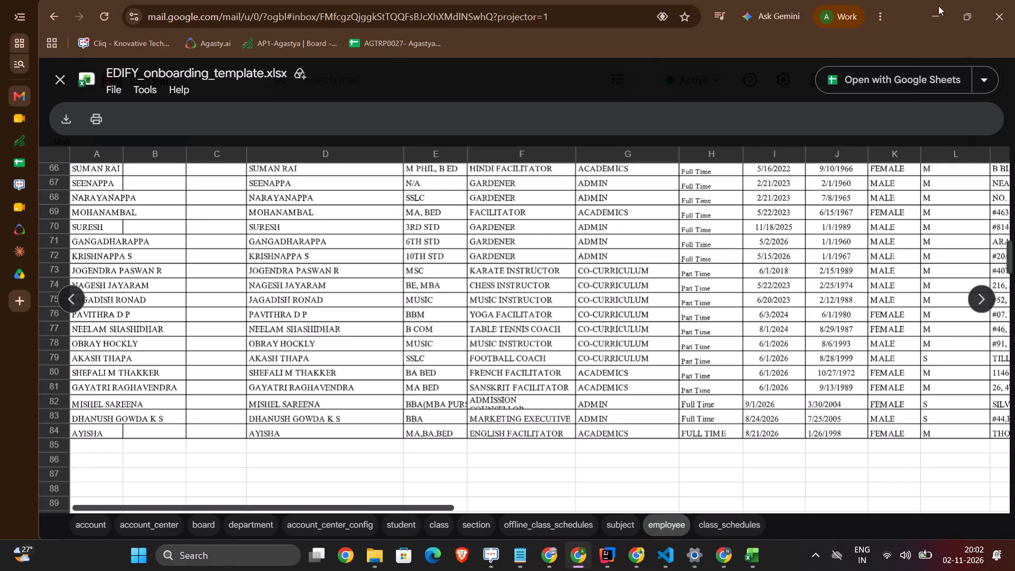
pyautogui.click(57, 77)
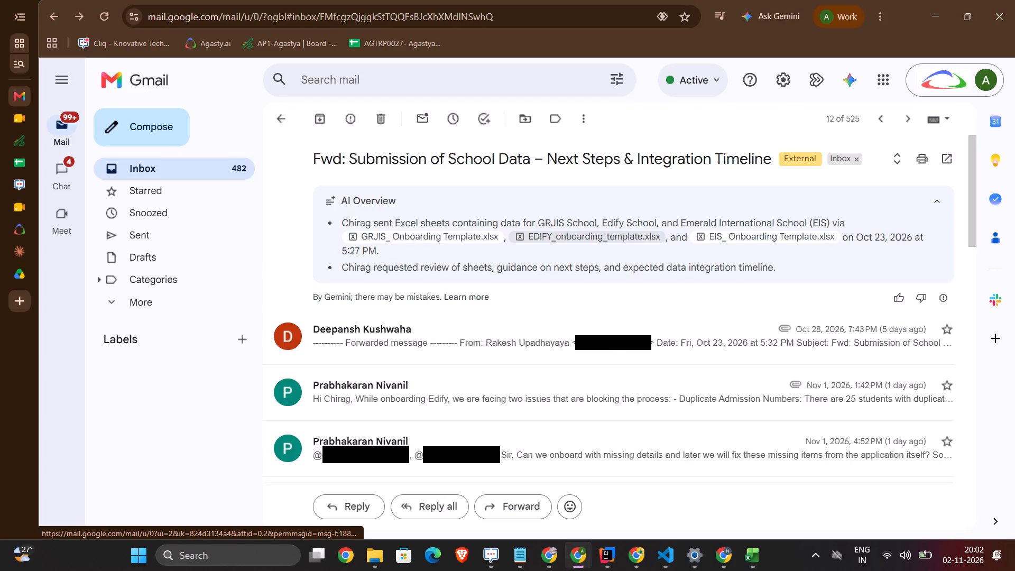
pyautogui.click(708, 236)
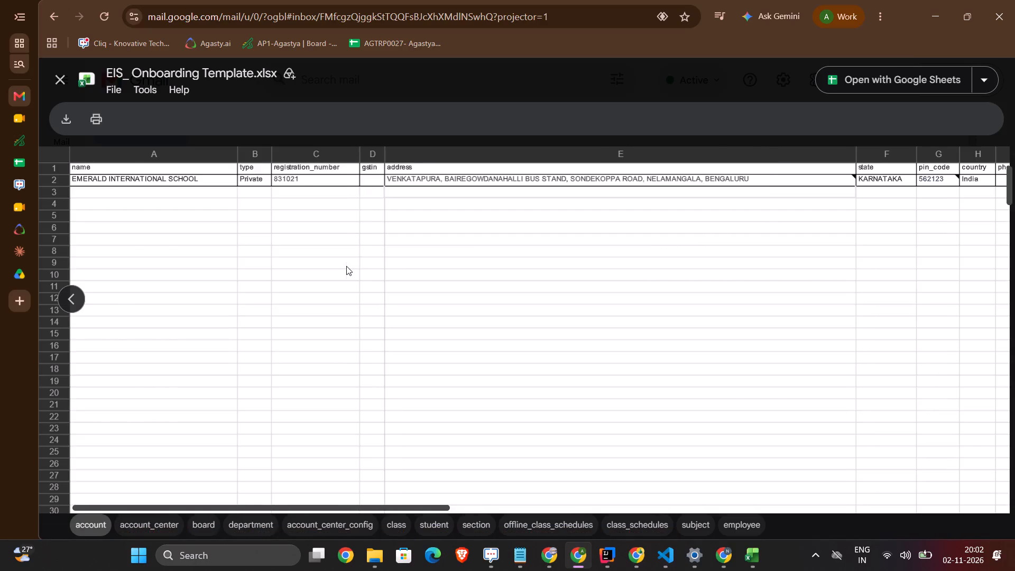
pyautogui.hscroll(-8, 346, 266)
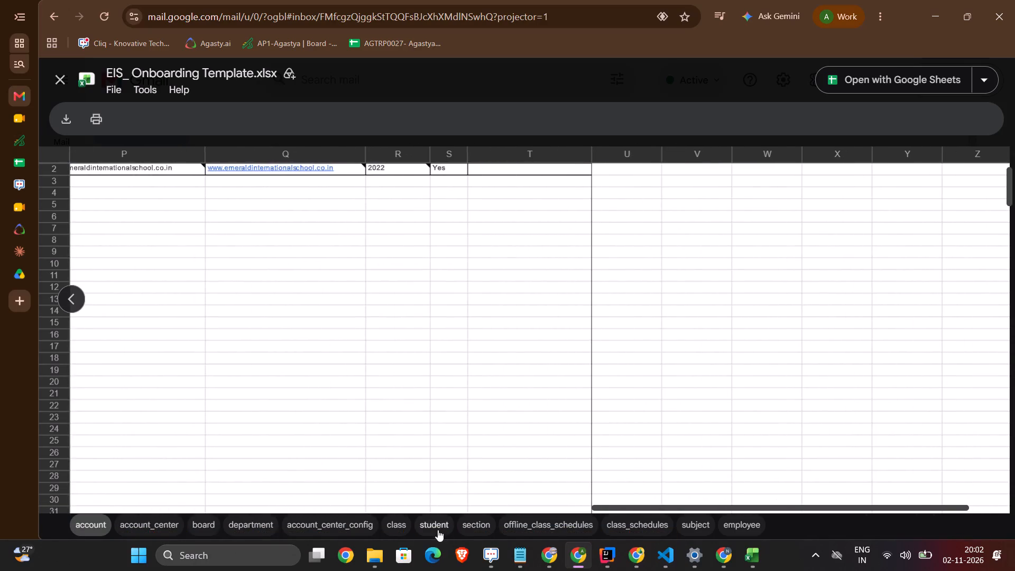
pyautogui.click(478, 519)
pyautogui.click(439, 524)
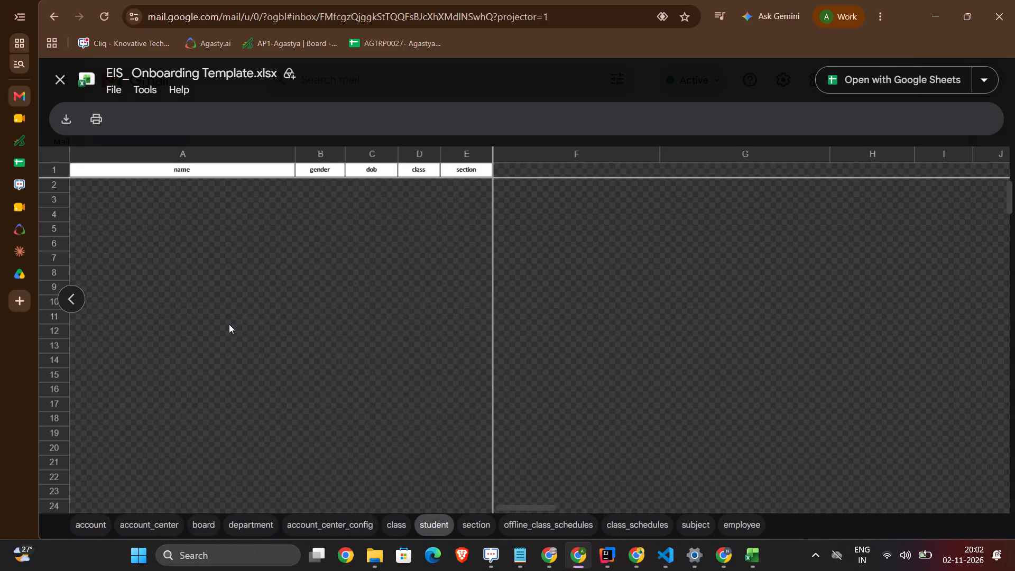
pyautogui.hscroll(1, 387, 303)
pyautogui.hscroll(-1, 387, 303)
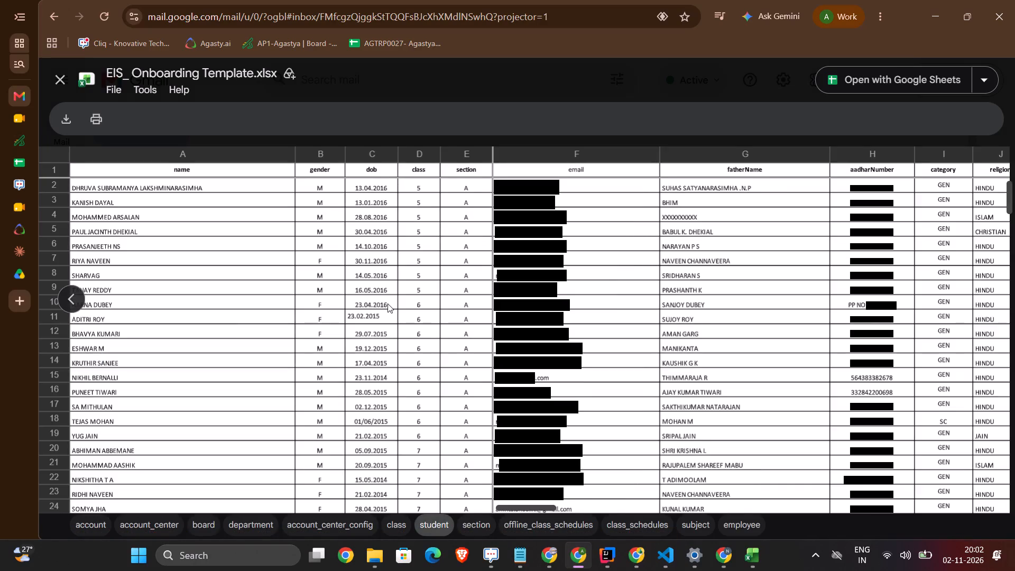
# Copy the student sheet's whole email column from the Gmail preview over the email column of the Excel workbook's student sheet.
pyautogui.hotkey('alt', 'Tab')
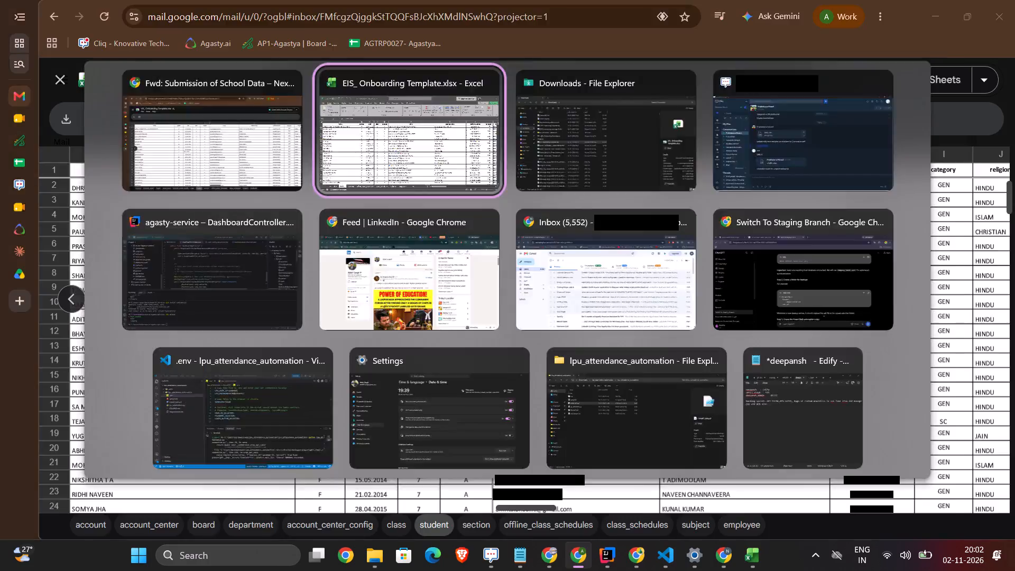
pyautogui.scroll(1, 283, 245)
pyautogui.hotkey('alt', 'Tab')
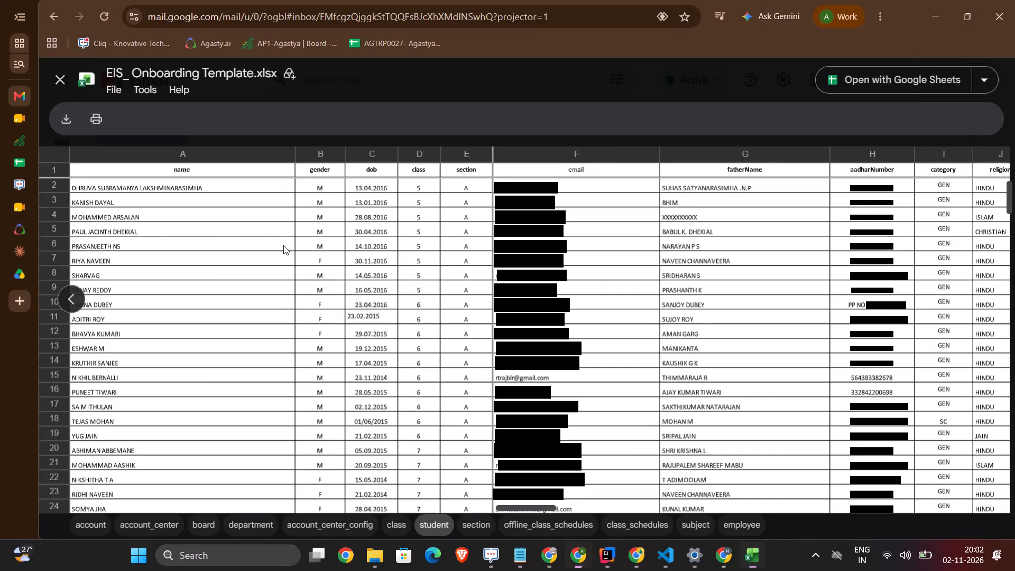
pyautogui.click(598, 151)
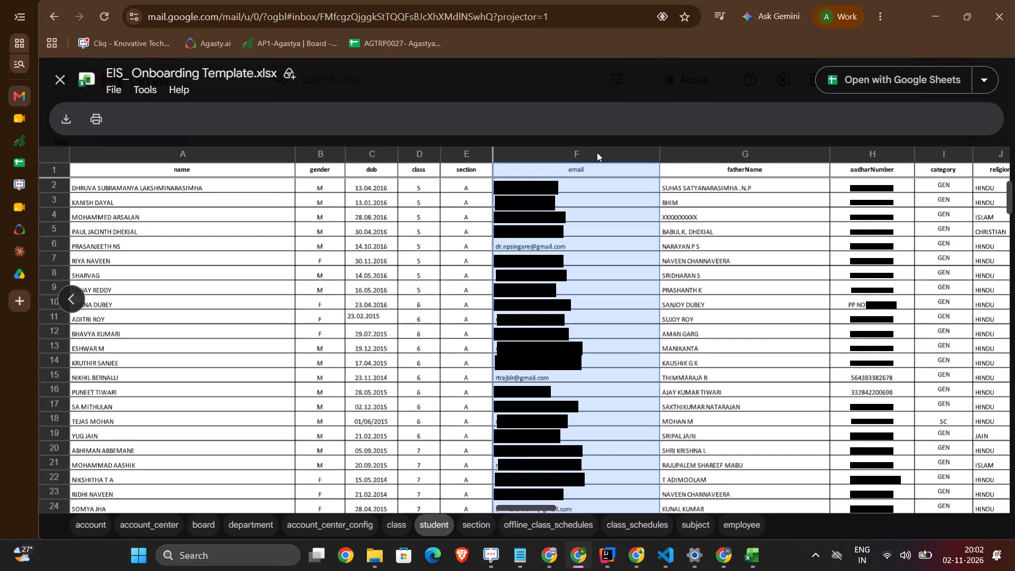
pyautogui.hotkey('ctrl', 'c')
pyautogui.hotkey('alt', 'Tab')
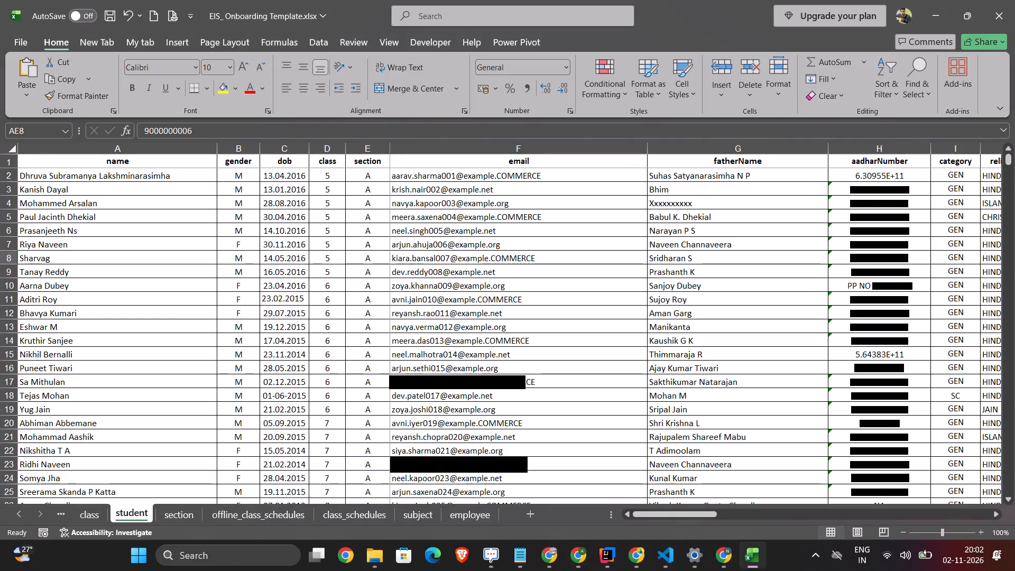
pyautogui.click(557, 157)
pyautogui.click(559, 147)
pyautogui.hotkey('ctrl', 'v')
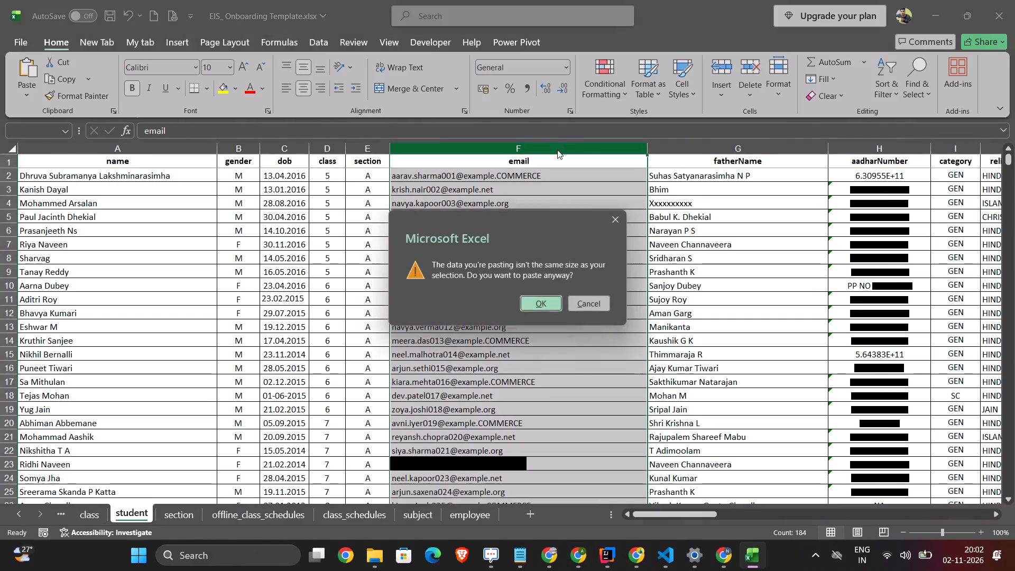
pyautogui.click(532, 296)
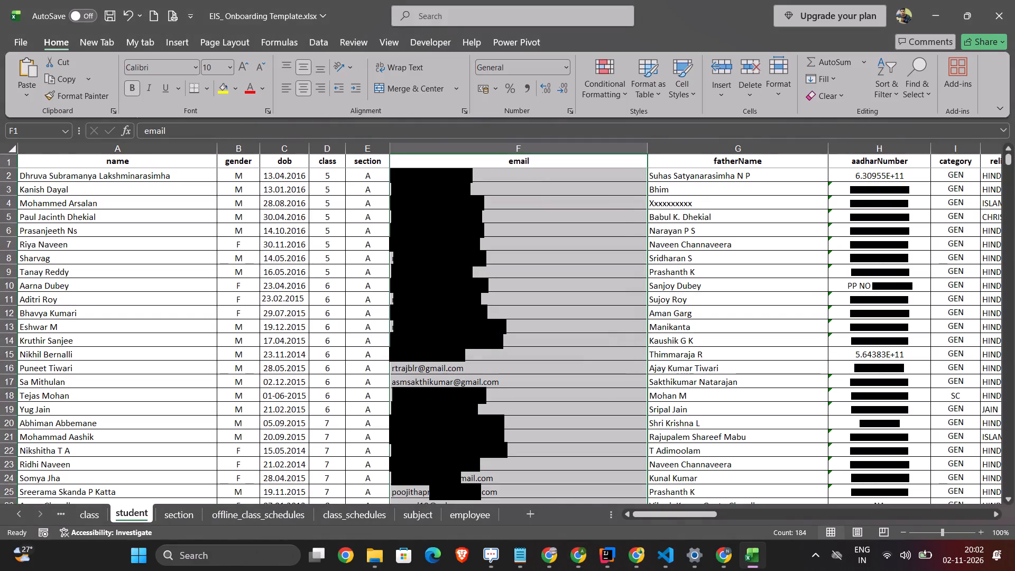
# Check the pasted email column against the student rows down to the last student in the Excel workbook.
pyautogui.click(503, 209)
pyautogui.hotkey('alt', 'Tab')
pyautogui.hotkey('alt', 'Tab')
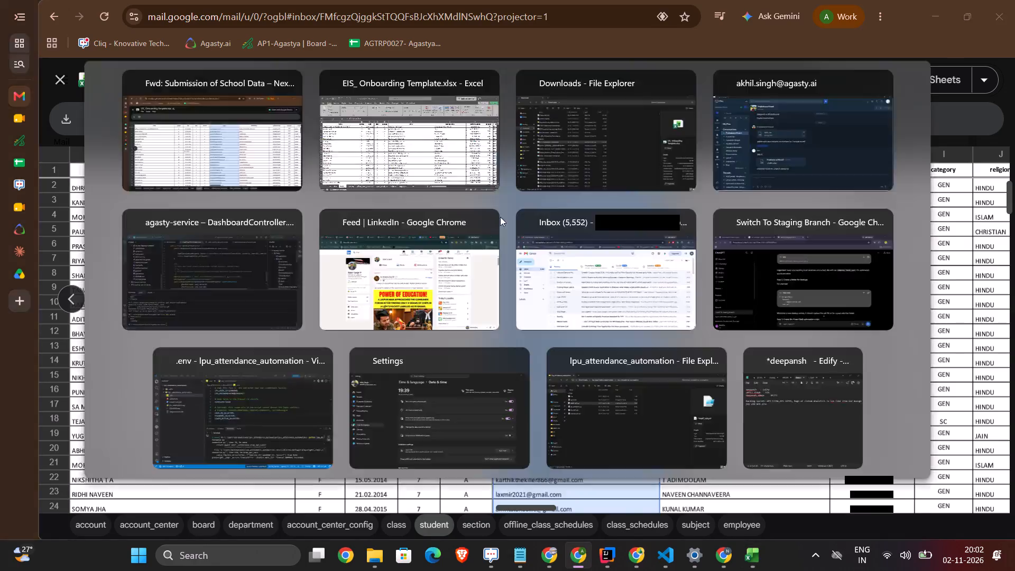
pyautogui.scroll(-17, 493, 260)
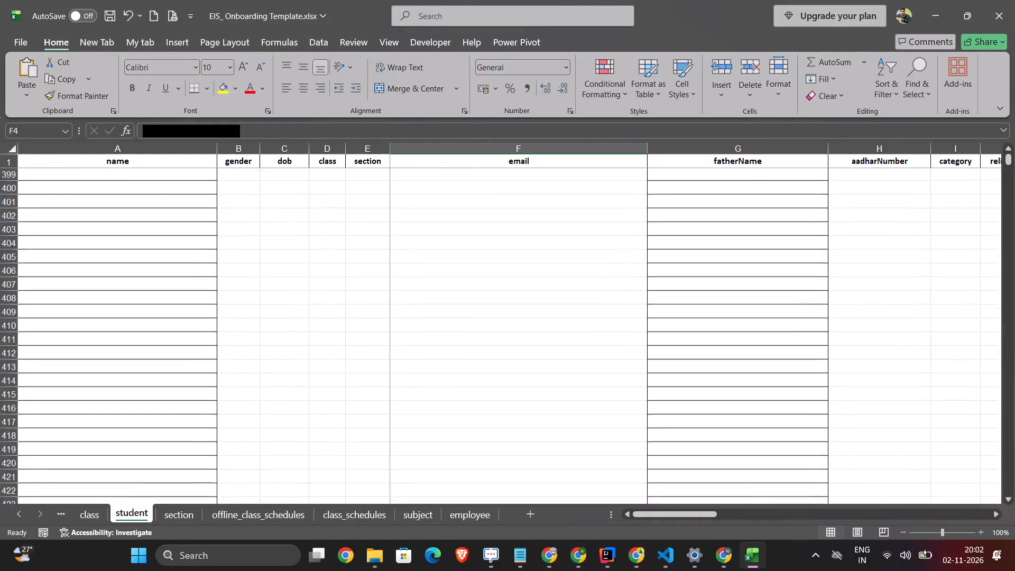
pyautogui.scroll(-1, 493, 260)
pyautogui.scroll(13, 493, 260)
pyautogui.scroll(-1, 493, 260)
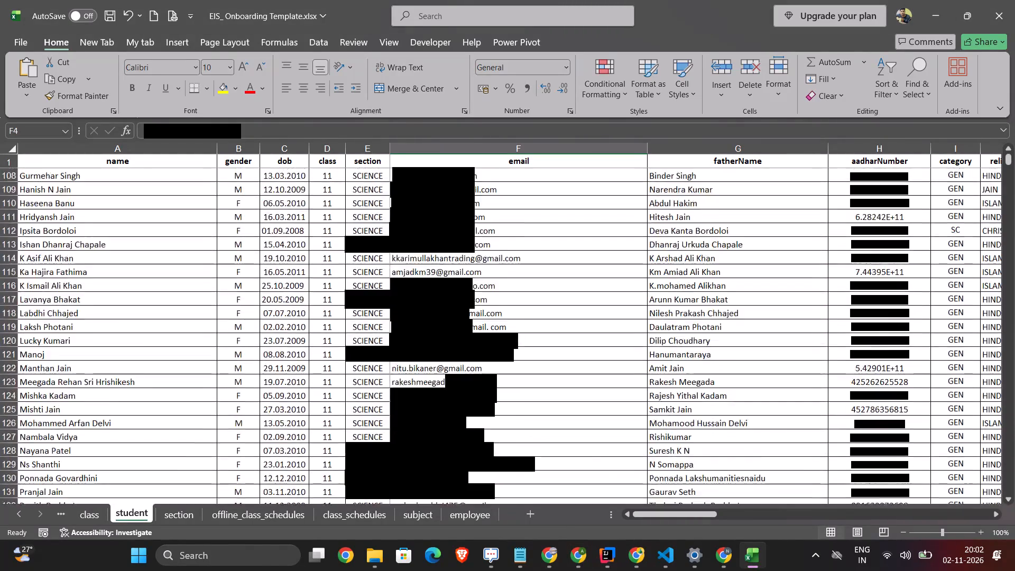
pyautogui.scroll(-6, 493, 260)
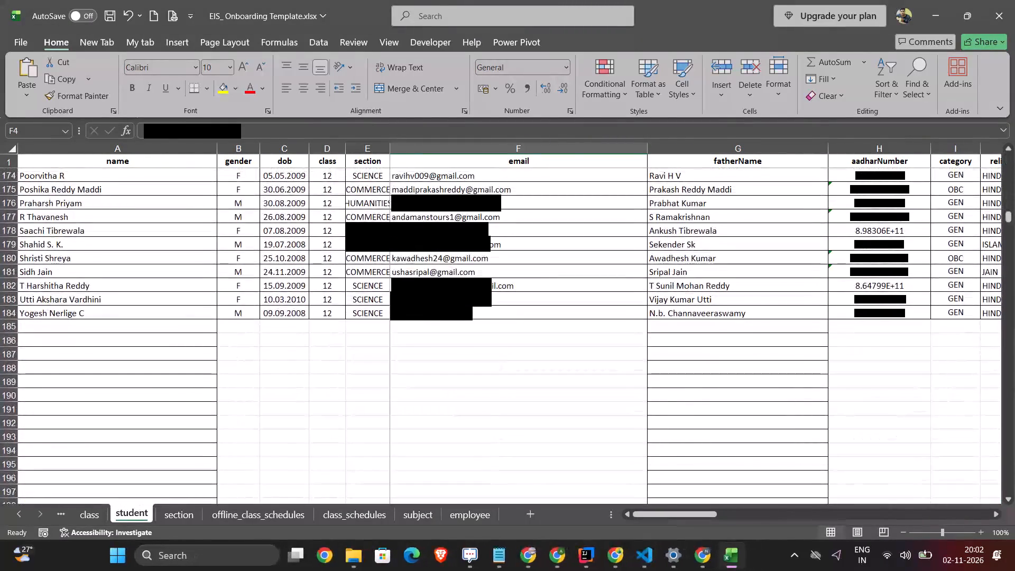
# Switch to the Cliq chat and reread the request about keeping the email and mobile numbers original.
pyautogui.hotkey('alt', 'Tab')
pyautogui.hotkey('alt', 'Tab')
pyautogui.hotkey('alt', 'Tab')
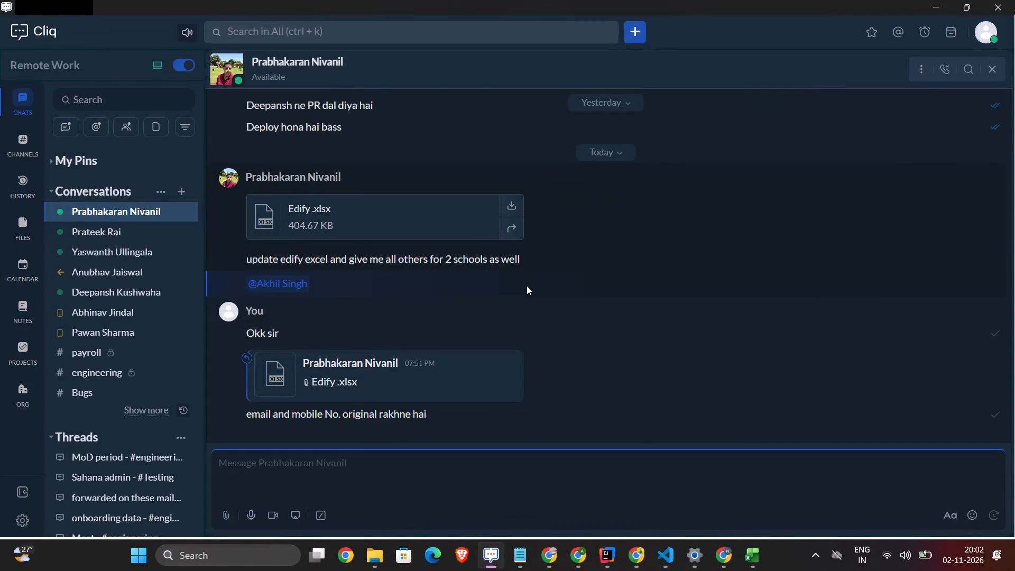
# Return to the Excel onboarding workbook and select the whole mobileNo column of its student sheet.
pyautogui.hotkey('alt', 'Tab')
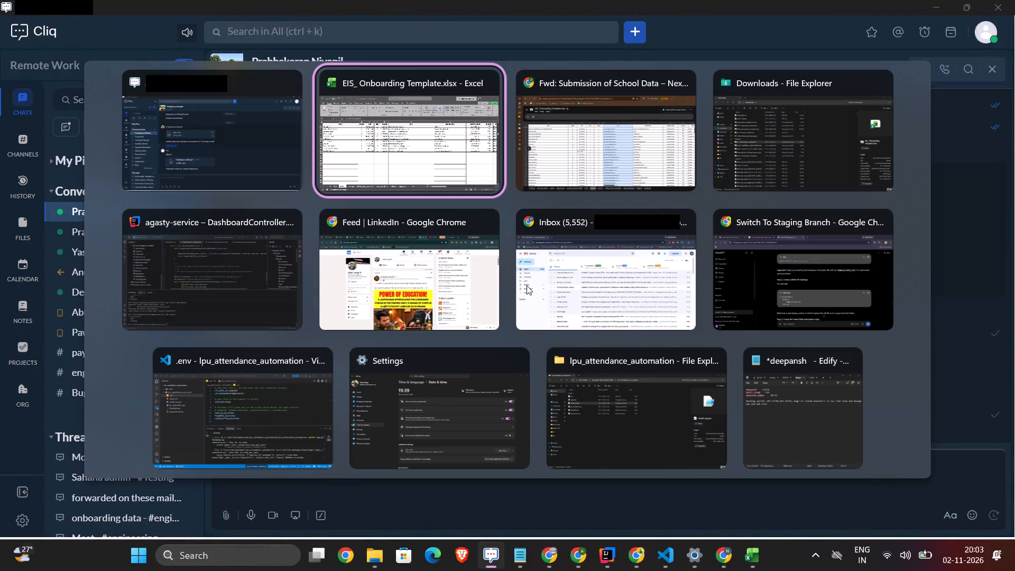
pyautogui.hotkey('alt', 'Tab')
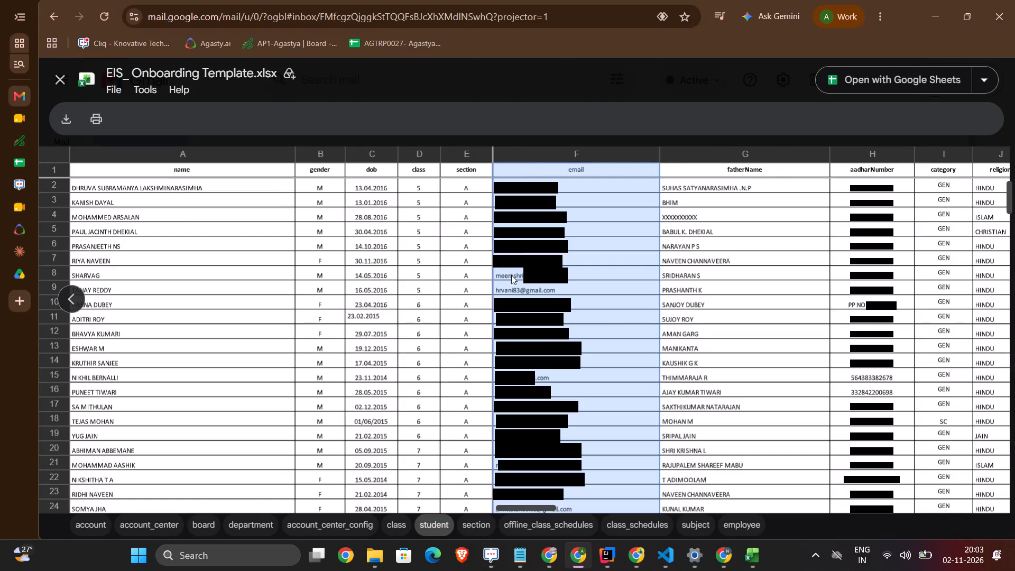
pyautogui.hotkey('alt', 'Tab')
pyautogui.hotkey('alt', 'Tab')
pyautogui.scroll(8, 597, 280)
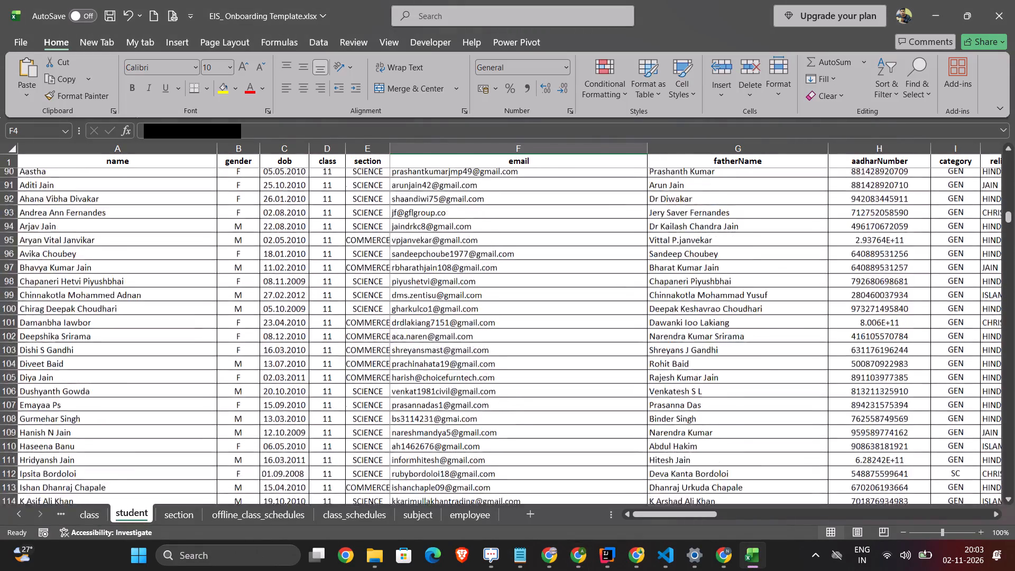
pyautogui.scroll(3, 597, 280)
pyautogui.hscroll(-5, 708, 328)
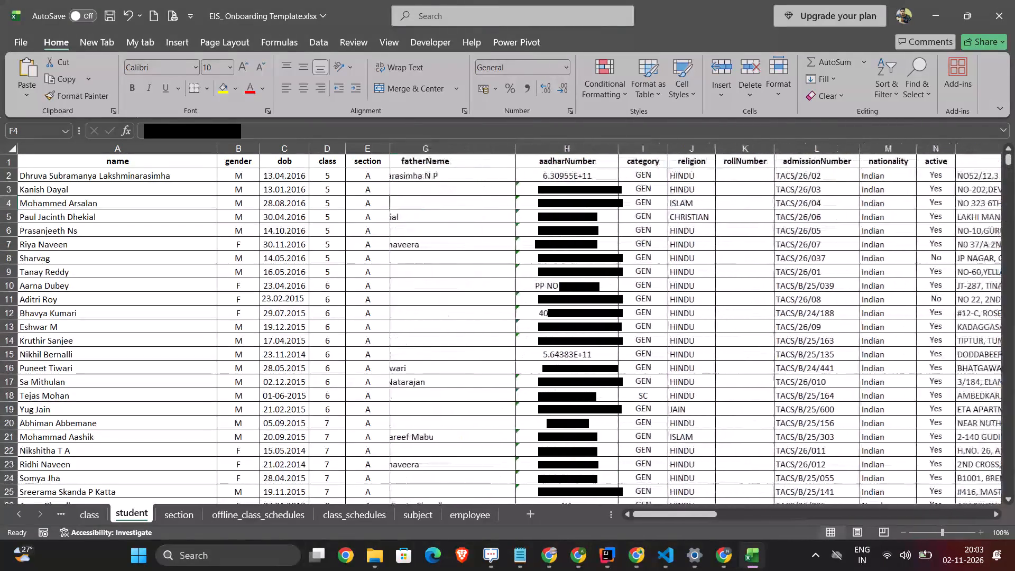
pyautogui.hscroll(-7, 708, 328)
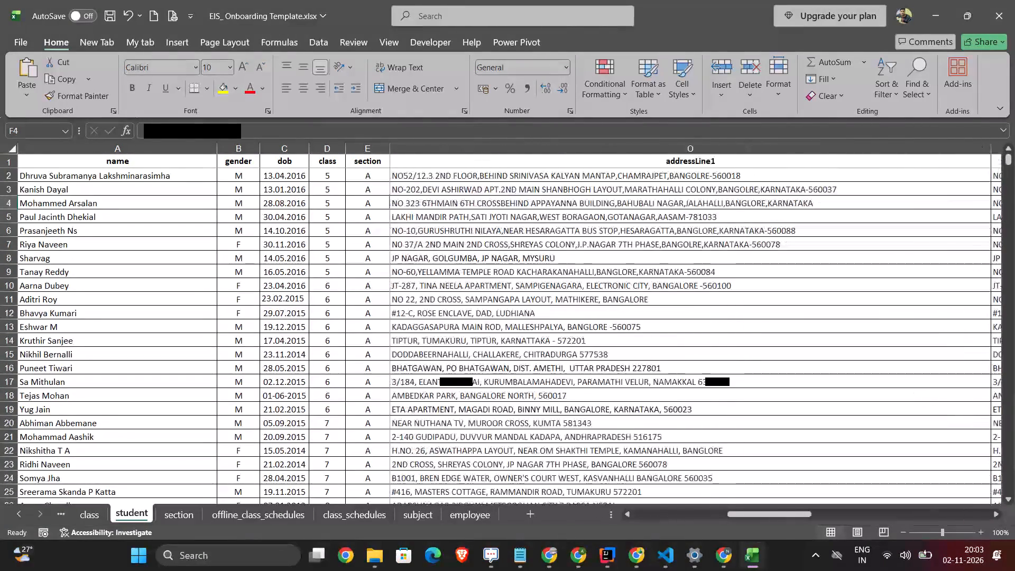
pyautogui.hscroll(-10, 708, 328)
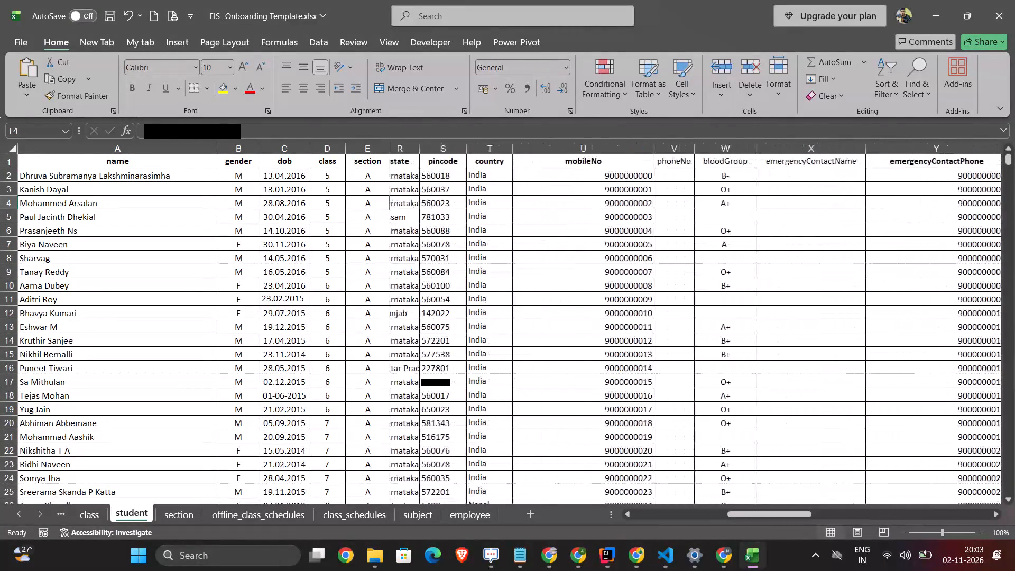
pyautogui.hscroll(-1, 708, 328)
pyautogui.click(596, 148)
# Switch to the Gmail preview of EIS_ Onboarding Template.xlsx and select the student sheet's mobileNo column.
pyautogui.hotkey('alt', 'Tab')
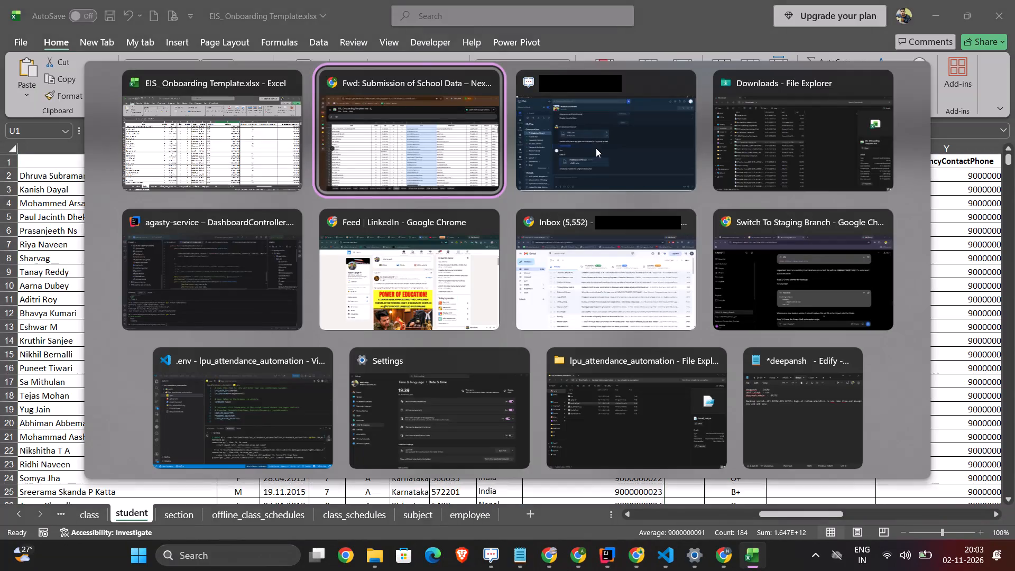
pyautogui.hscroll(-3, 722, 164)
pyautogui.hscroll(-5, 704, 241)
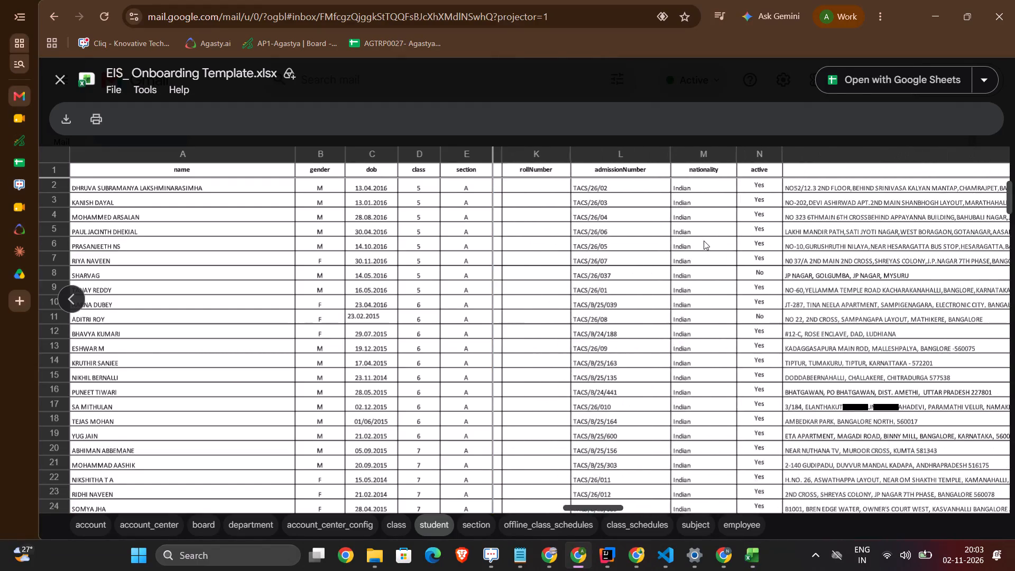
pyautogui.hscroll(-11, 704, 241)
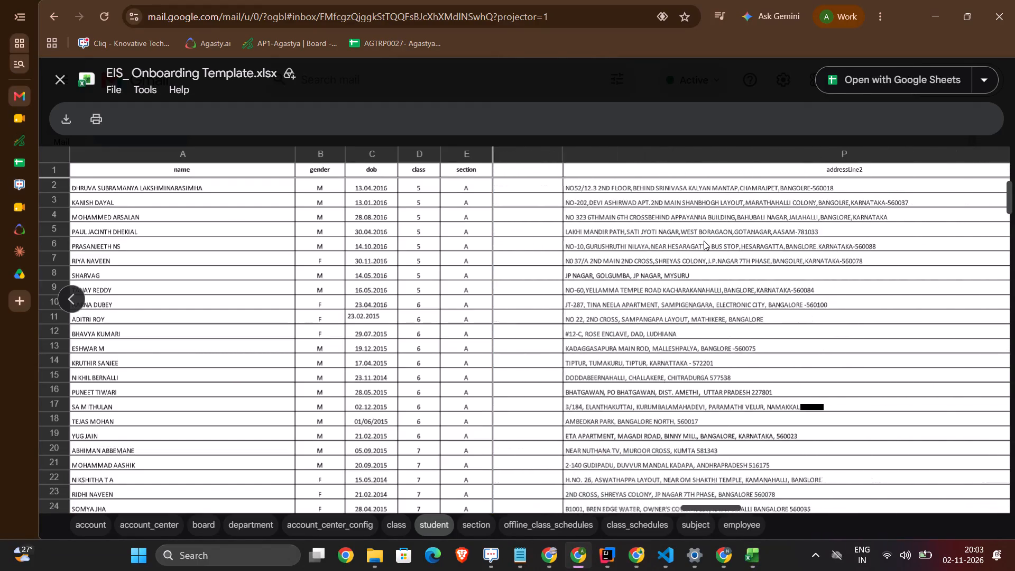
pyautogui.hscroll(-3, 704, 241)
pyautogui.hscroll(1, 704, 241)
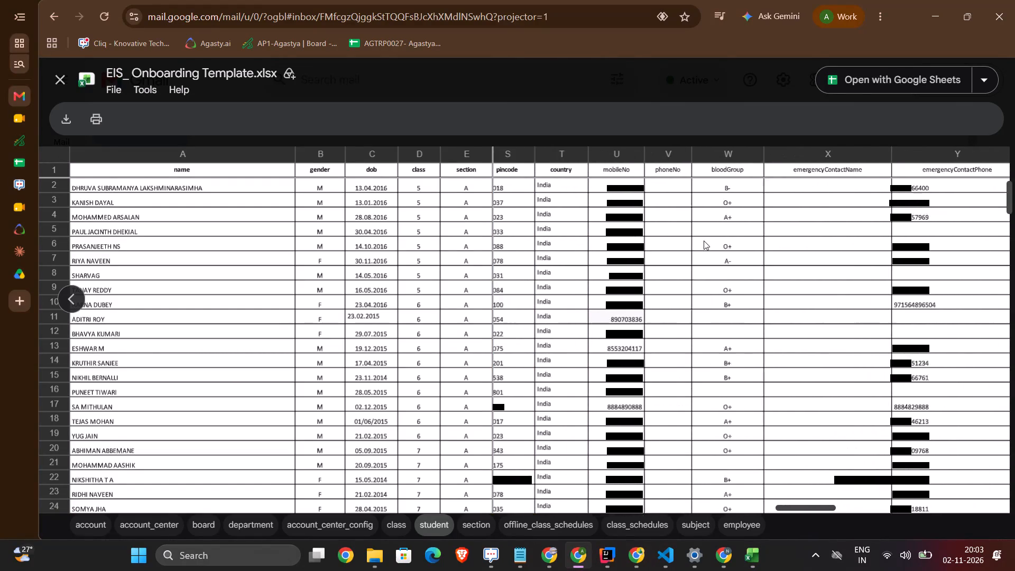
pyautogui.hscroll(1, 704, 241)
pyautogui.click(639, 149)
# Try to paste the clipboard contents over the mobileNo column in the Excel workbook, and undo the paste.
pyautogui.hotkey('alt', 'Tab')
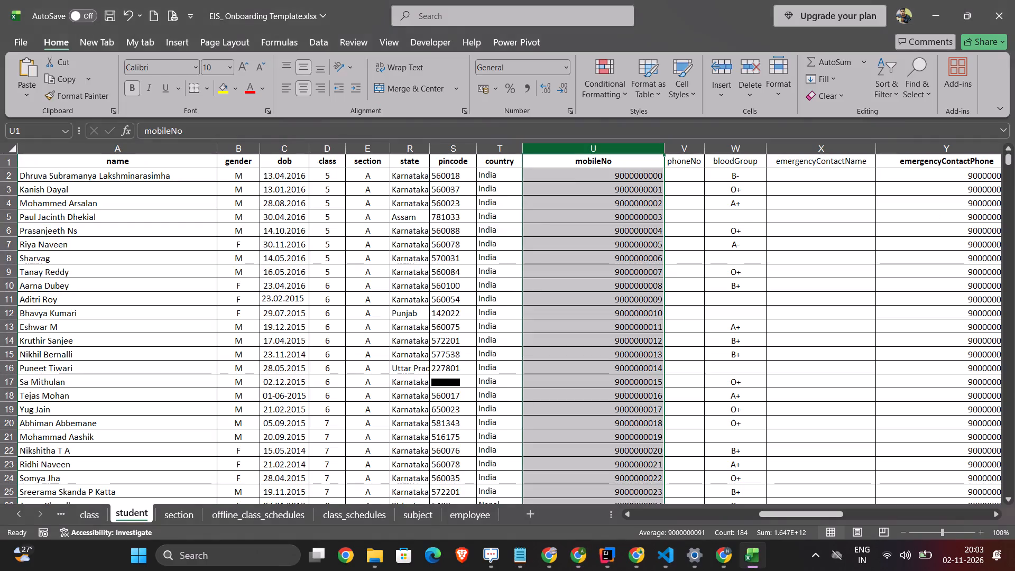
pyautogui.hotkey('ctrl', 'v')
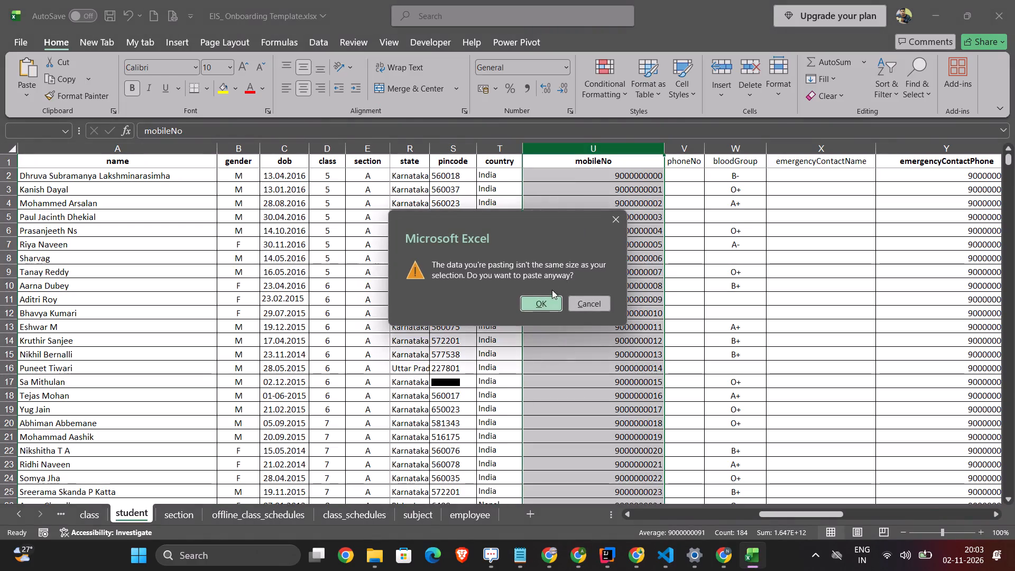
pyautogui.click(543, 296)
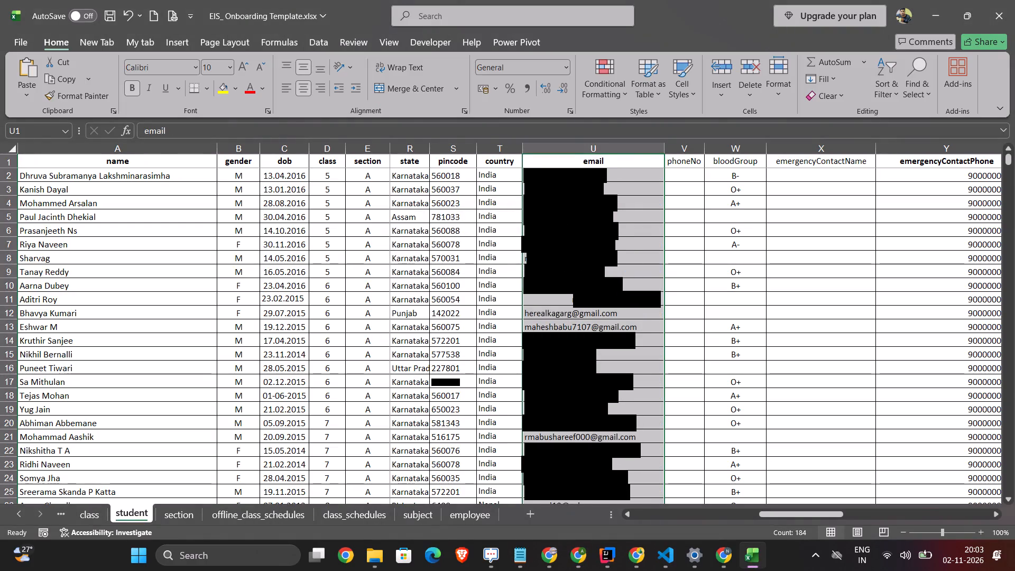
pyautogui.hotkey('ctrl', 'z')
# Copy the student sheet's whole mobileNo column from the Gmail preview over the mobileNo column of the Excel workbook's student sheet.
pyautogui.hotkey('alt', 'Tab')
pyautogui.click(634, 149)
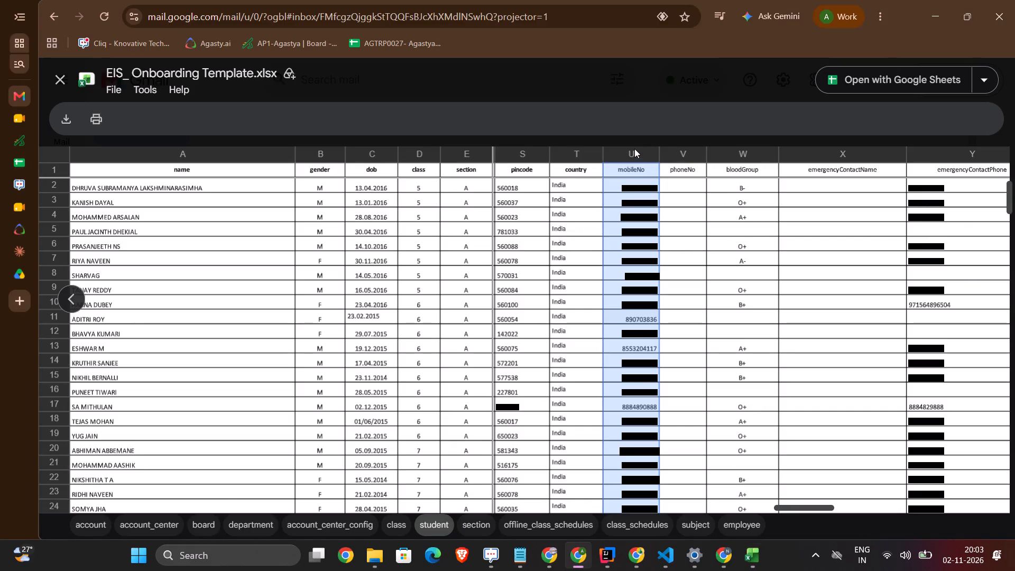
pyautogui.hotkey('ctrl', 'c')
pyautogui.hotkey('ctrl', 'c')
pyautogui.hotkey('alt', 'Tab')
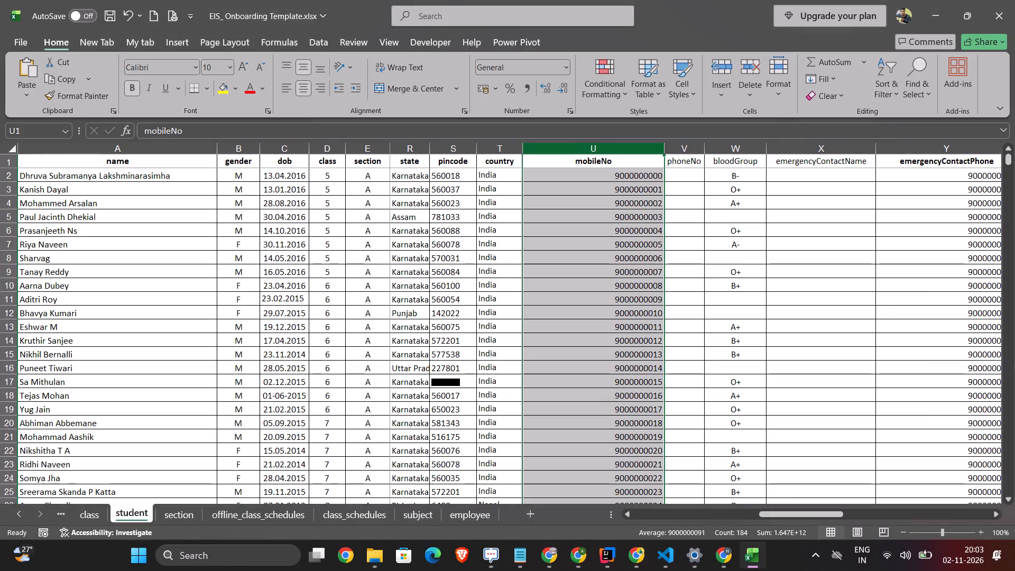
pyautogui.hotkey('ctrl', 'v')
pyautogui.click(531, 306)
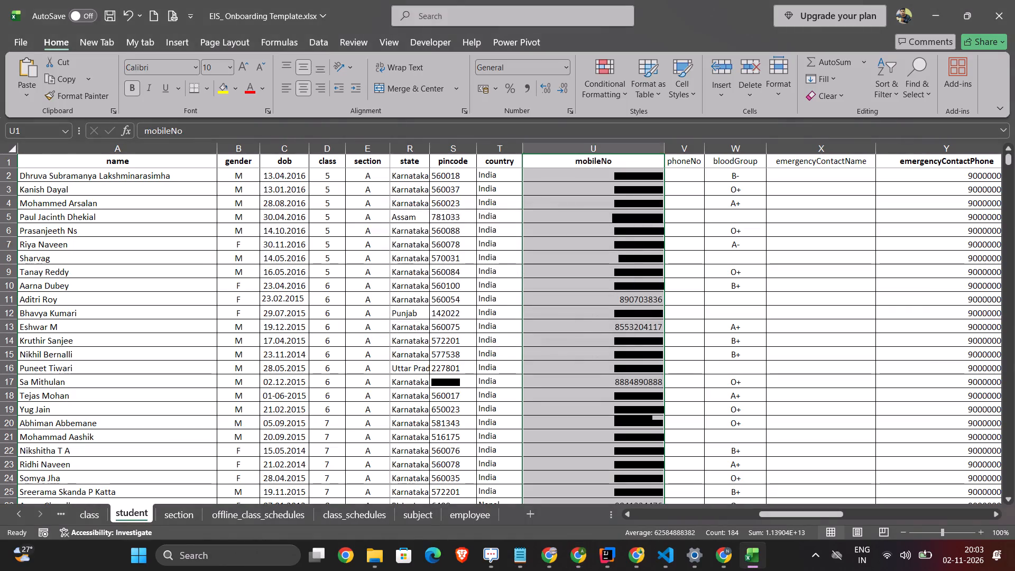
pyautogui.click(606, 220)
pyautogui.hscroll(-1, 648, 217)
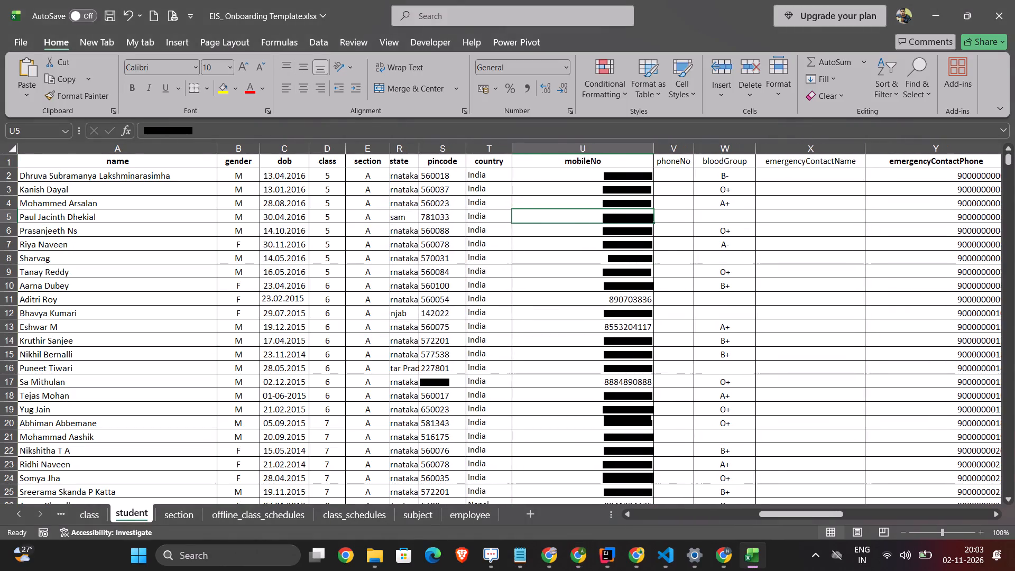
pyautogui.hscroll(-1, 648, 217)
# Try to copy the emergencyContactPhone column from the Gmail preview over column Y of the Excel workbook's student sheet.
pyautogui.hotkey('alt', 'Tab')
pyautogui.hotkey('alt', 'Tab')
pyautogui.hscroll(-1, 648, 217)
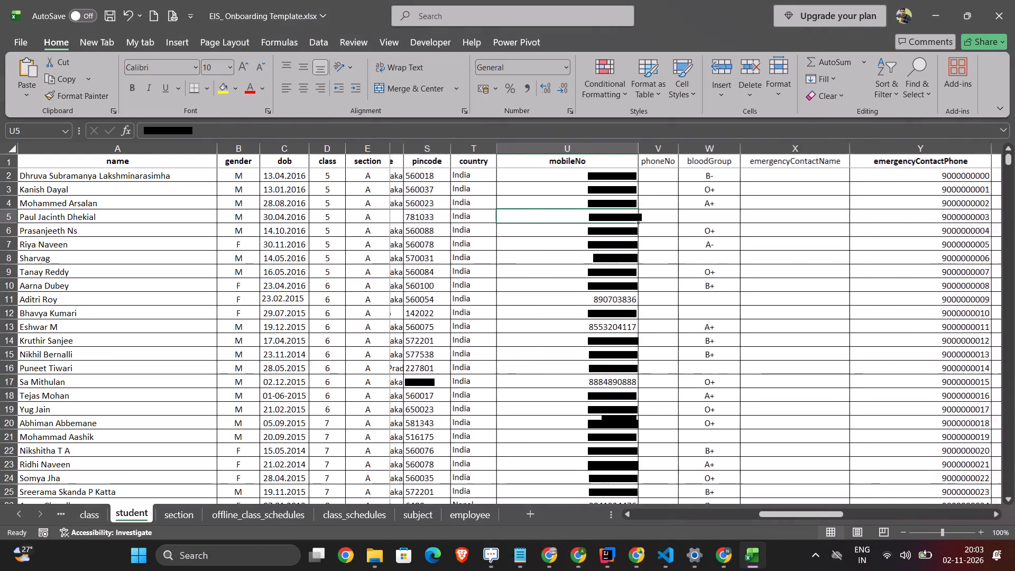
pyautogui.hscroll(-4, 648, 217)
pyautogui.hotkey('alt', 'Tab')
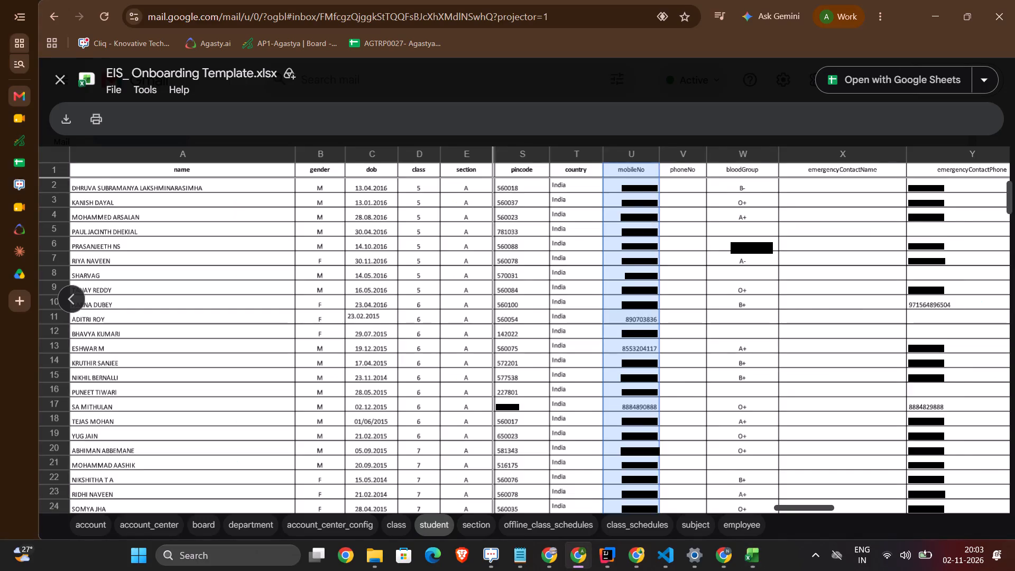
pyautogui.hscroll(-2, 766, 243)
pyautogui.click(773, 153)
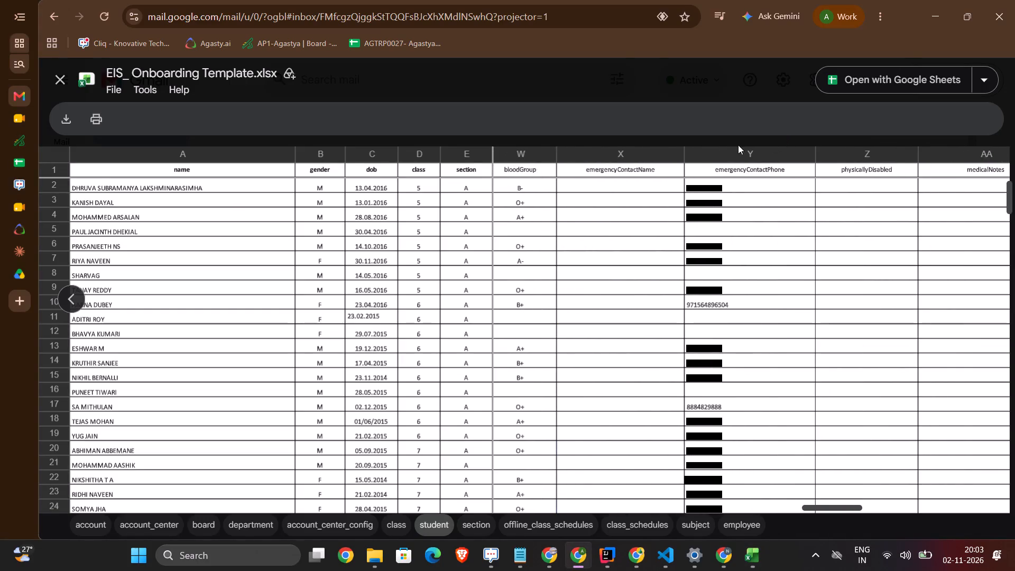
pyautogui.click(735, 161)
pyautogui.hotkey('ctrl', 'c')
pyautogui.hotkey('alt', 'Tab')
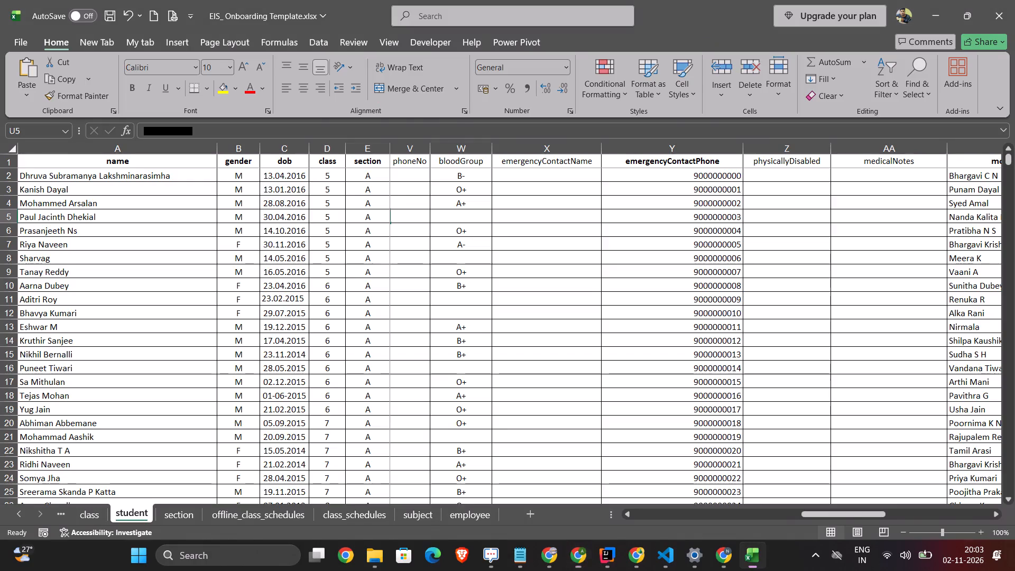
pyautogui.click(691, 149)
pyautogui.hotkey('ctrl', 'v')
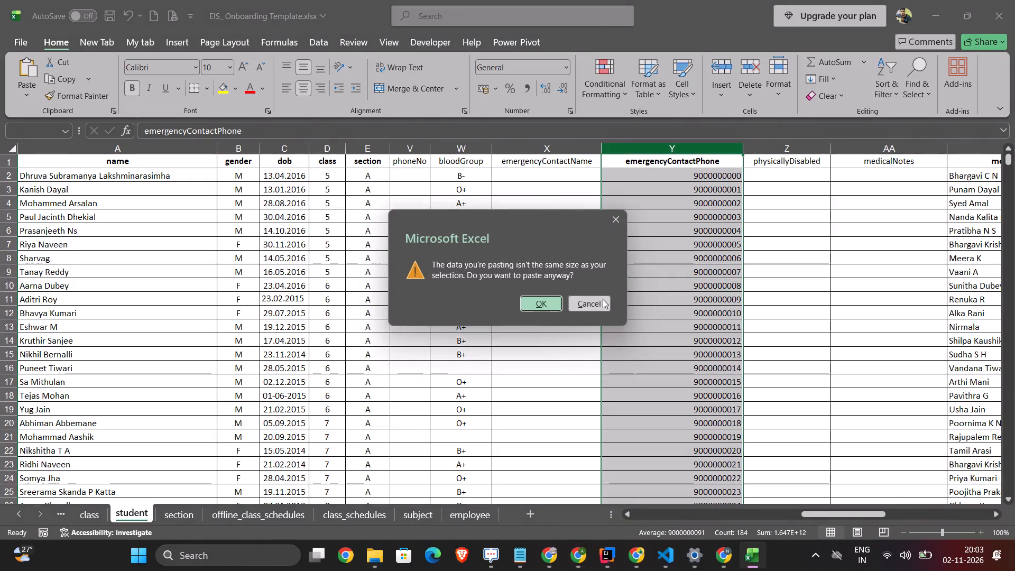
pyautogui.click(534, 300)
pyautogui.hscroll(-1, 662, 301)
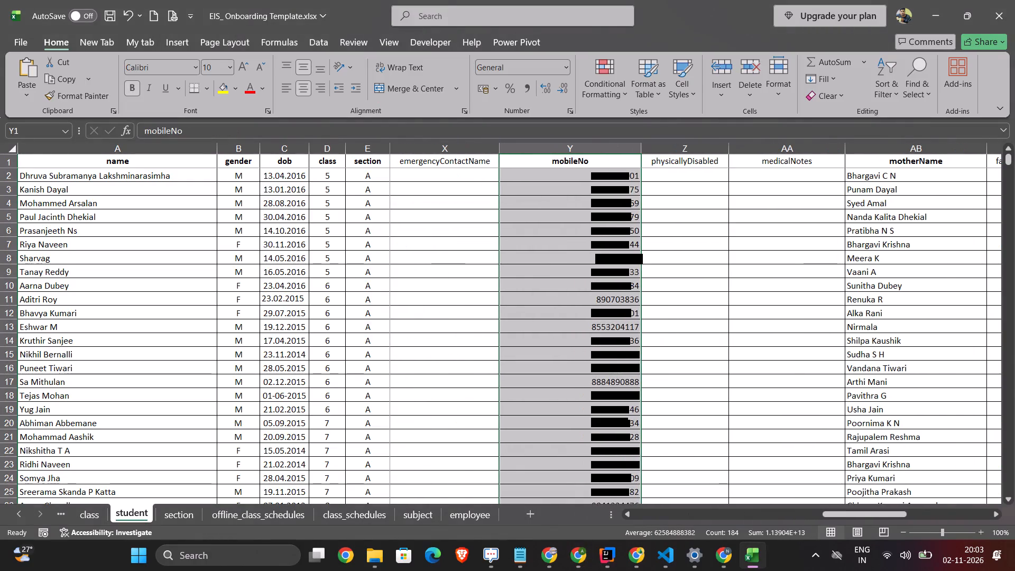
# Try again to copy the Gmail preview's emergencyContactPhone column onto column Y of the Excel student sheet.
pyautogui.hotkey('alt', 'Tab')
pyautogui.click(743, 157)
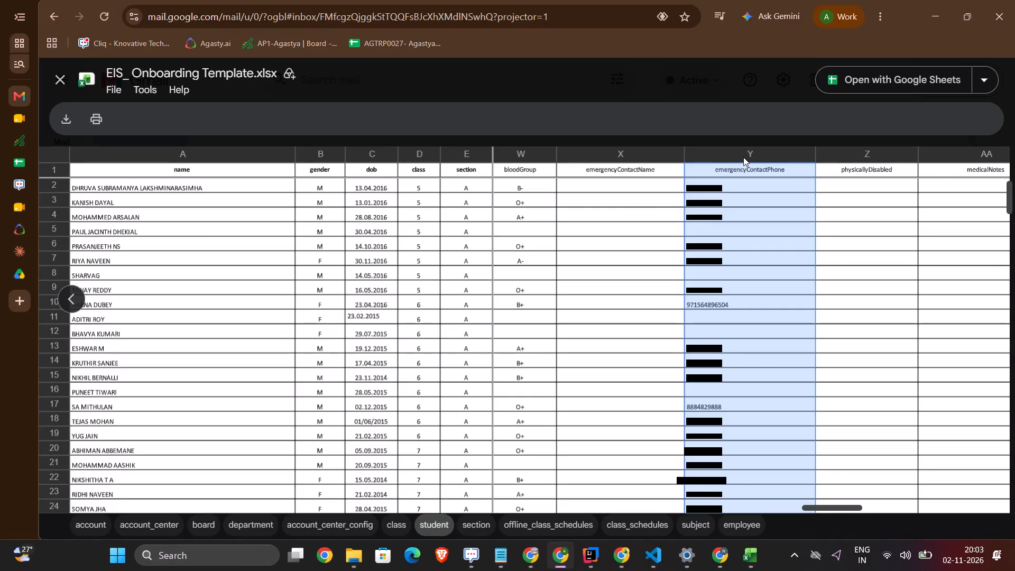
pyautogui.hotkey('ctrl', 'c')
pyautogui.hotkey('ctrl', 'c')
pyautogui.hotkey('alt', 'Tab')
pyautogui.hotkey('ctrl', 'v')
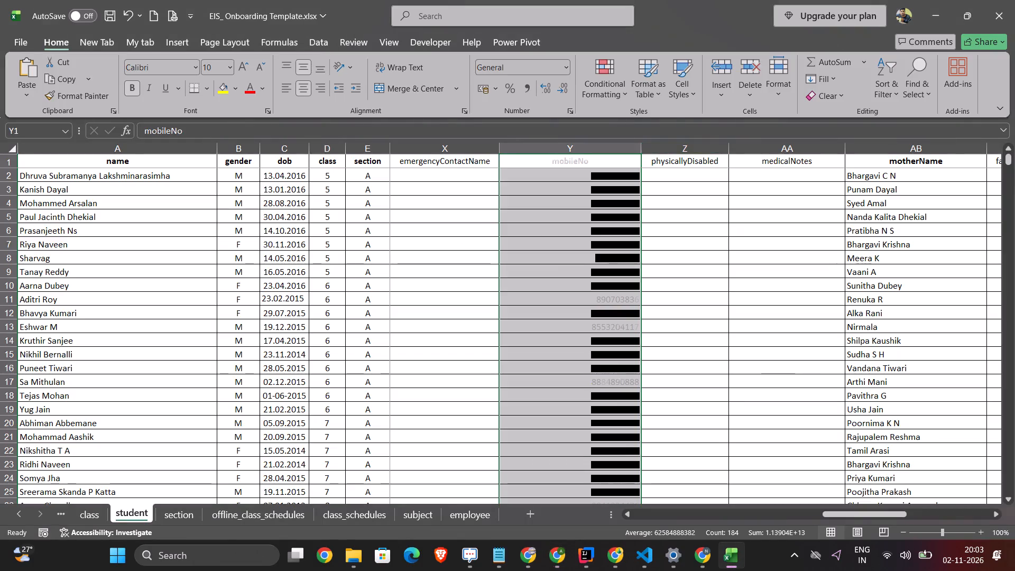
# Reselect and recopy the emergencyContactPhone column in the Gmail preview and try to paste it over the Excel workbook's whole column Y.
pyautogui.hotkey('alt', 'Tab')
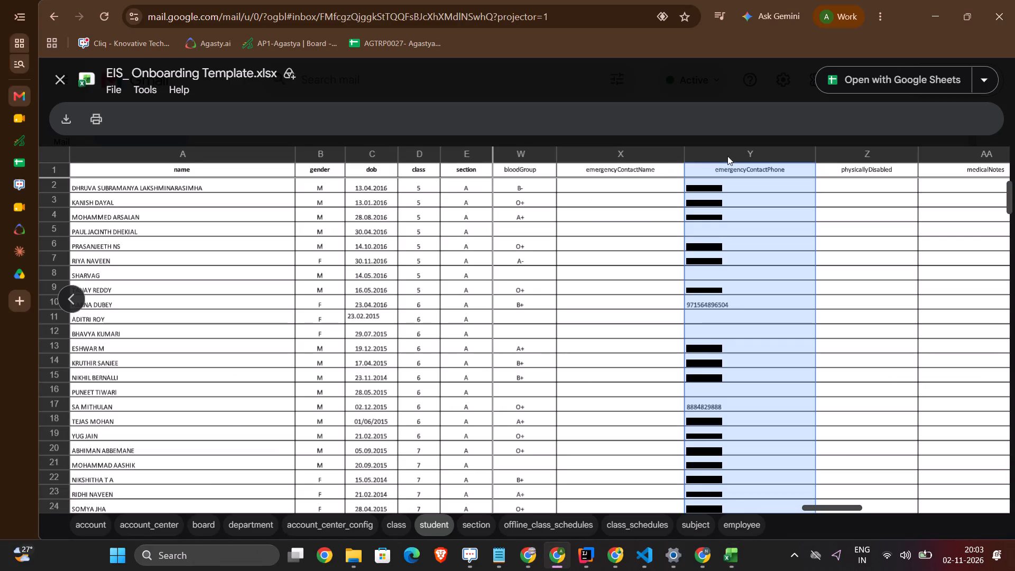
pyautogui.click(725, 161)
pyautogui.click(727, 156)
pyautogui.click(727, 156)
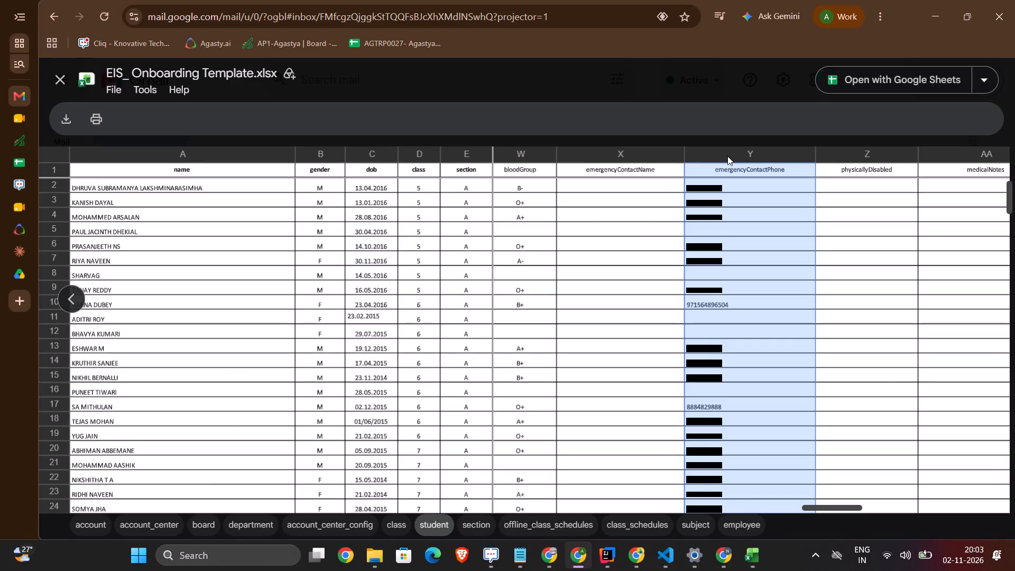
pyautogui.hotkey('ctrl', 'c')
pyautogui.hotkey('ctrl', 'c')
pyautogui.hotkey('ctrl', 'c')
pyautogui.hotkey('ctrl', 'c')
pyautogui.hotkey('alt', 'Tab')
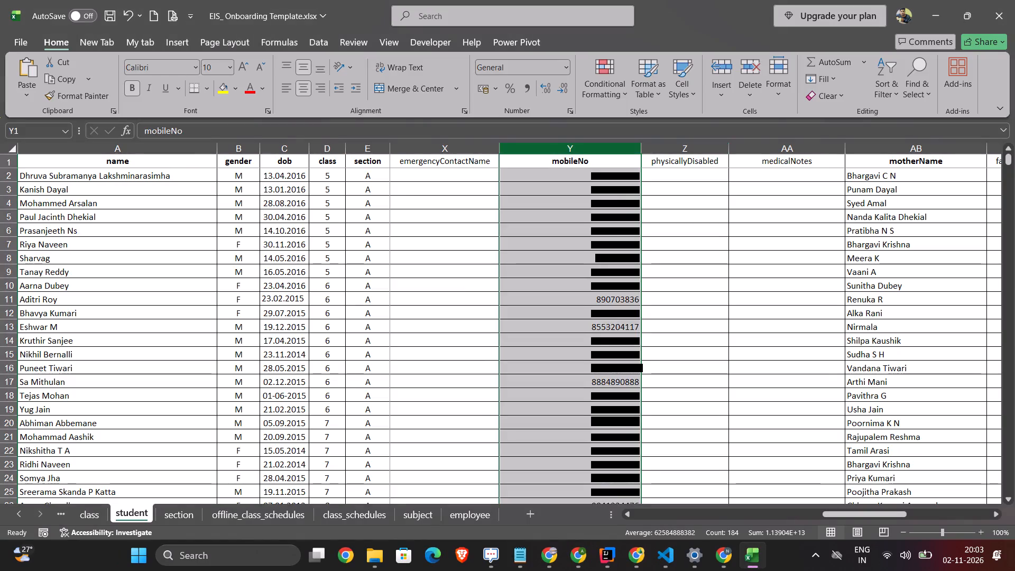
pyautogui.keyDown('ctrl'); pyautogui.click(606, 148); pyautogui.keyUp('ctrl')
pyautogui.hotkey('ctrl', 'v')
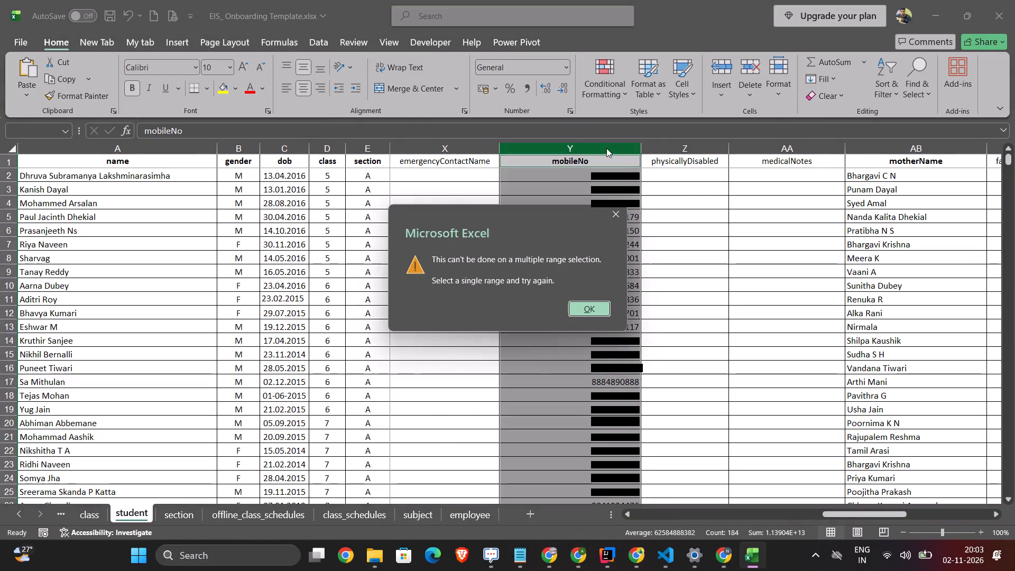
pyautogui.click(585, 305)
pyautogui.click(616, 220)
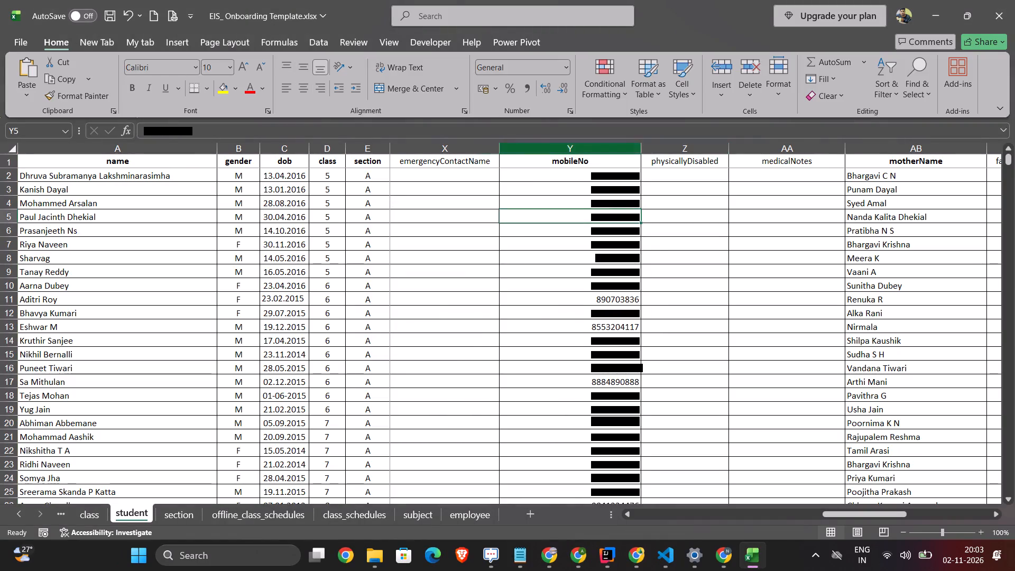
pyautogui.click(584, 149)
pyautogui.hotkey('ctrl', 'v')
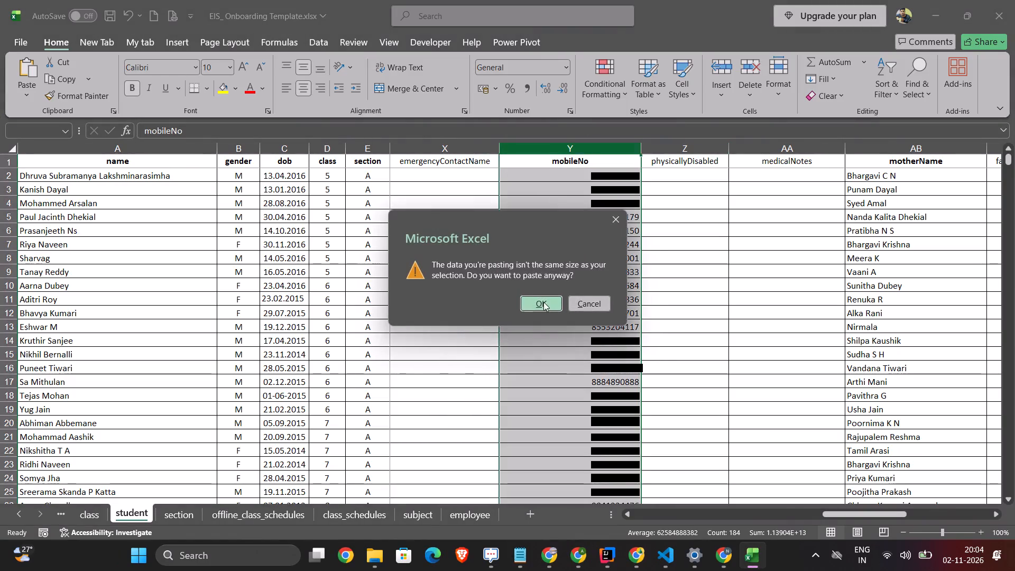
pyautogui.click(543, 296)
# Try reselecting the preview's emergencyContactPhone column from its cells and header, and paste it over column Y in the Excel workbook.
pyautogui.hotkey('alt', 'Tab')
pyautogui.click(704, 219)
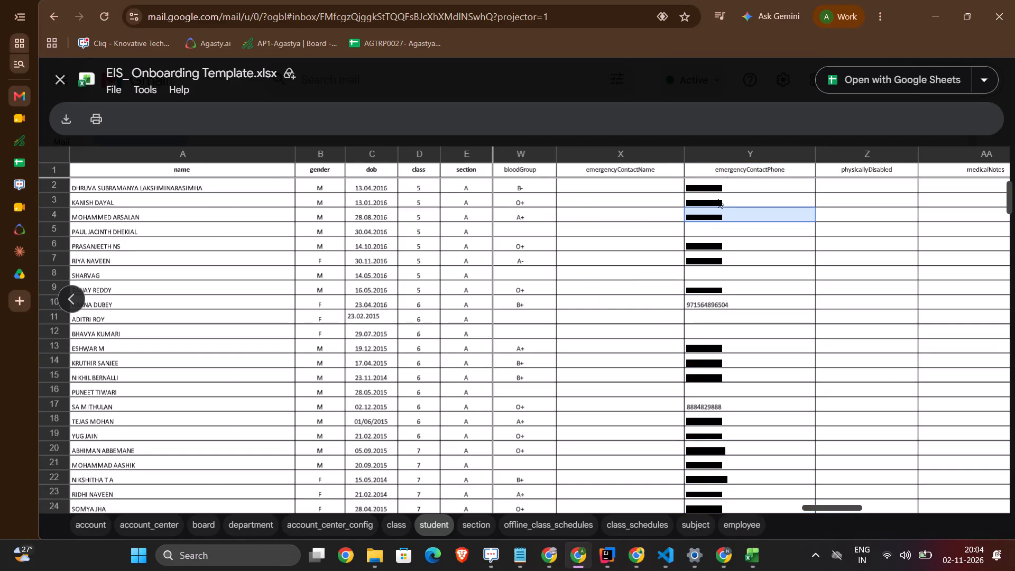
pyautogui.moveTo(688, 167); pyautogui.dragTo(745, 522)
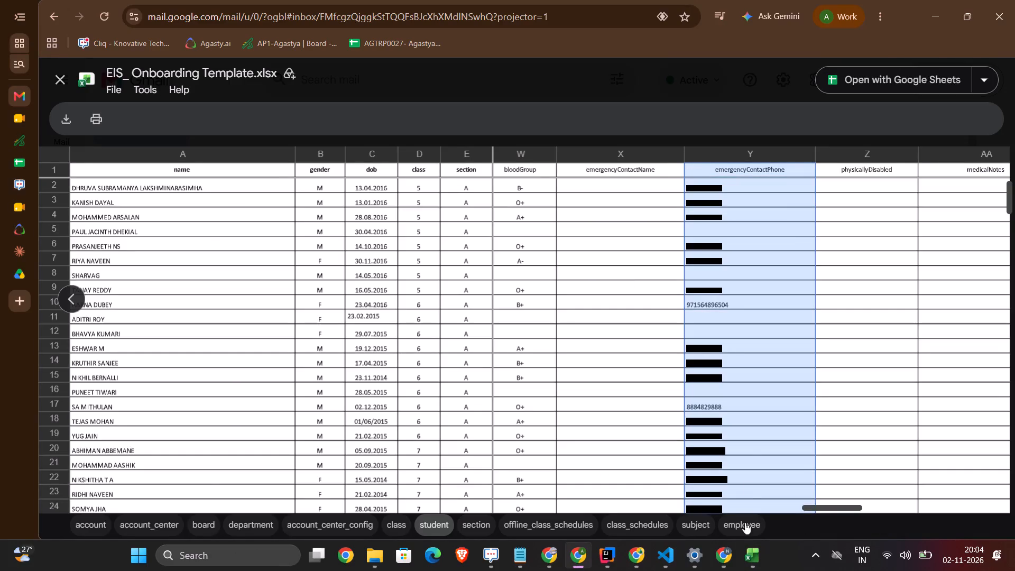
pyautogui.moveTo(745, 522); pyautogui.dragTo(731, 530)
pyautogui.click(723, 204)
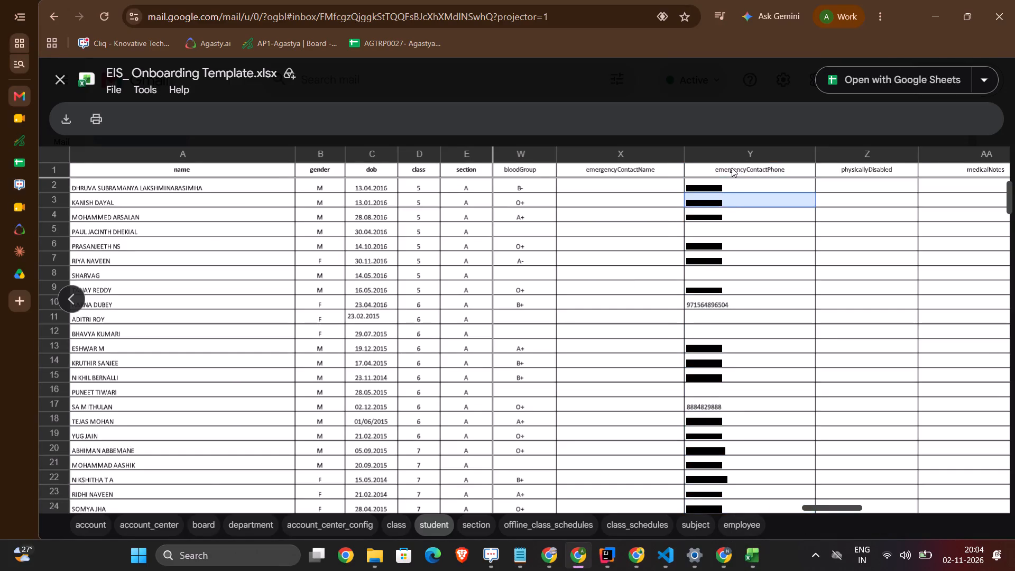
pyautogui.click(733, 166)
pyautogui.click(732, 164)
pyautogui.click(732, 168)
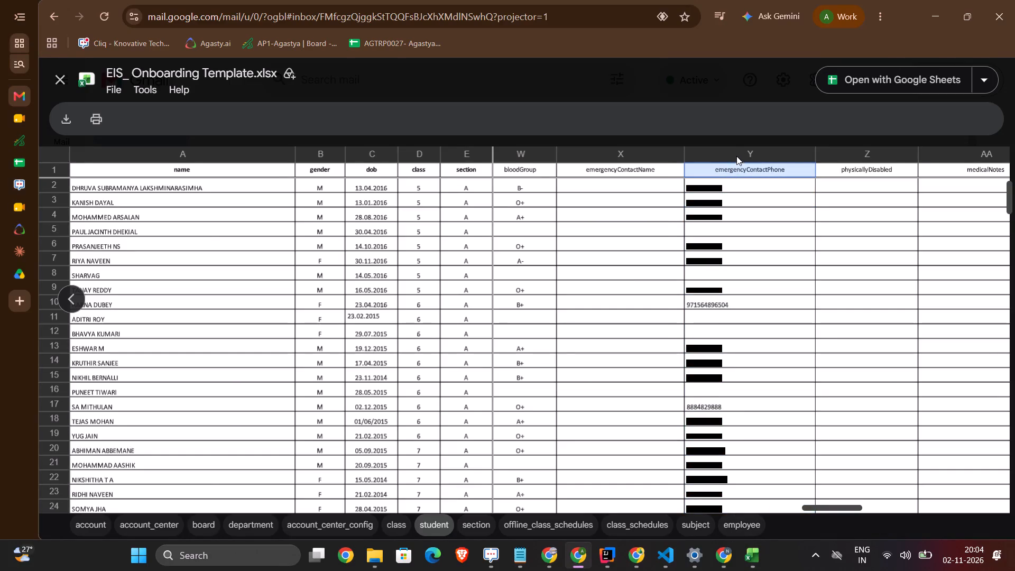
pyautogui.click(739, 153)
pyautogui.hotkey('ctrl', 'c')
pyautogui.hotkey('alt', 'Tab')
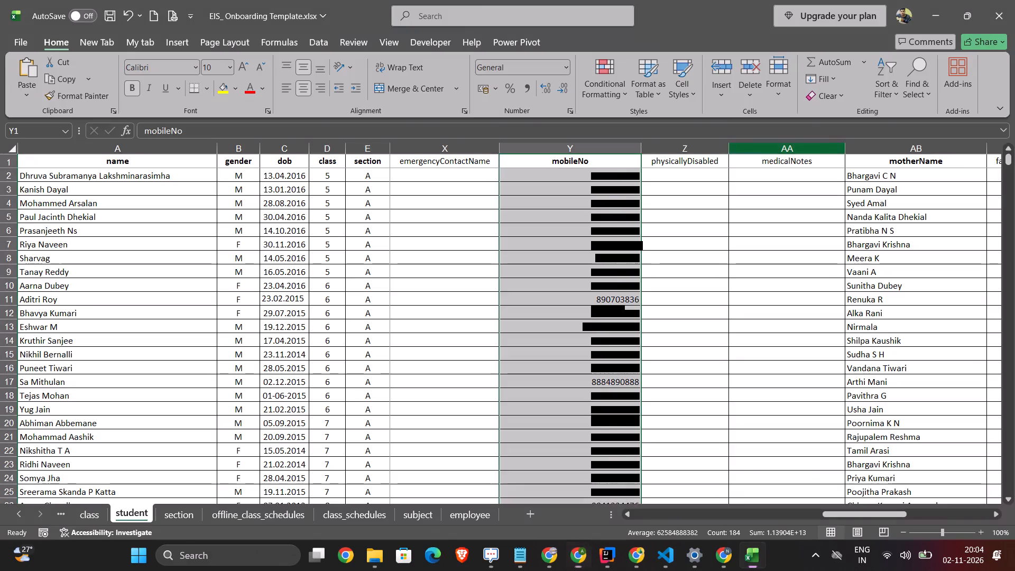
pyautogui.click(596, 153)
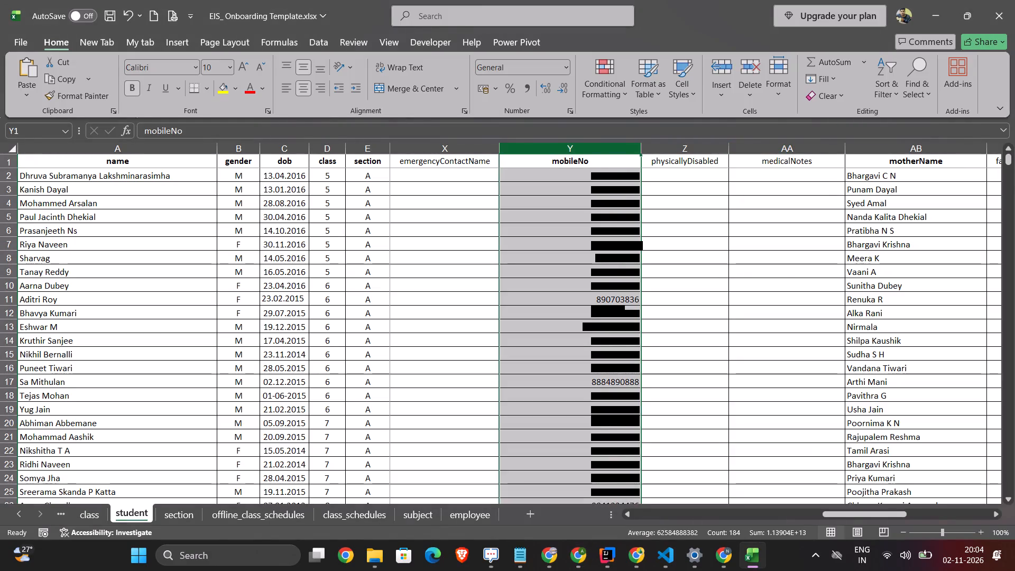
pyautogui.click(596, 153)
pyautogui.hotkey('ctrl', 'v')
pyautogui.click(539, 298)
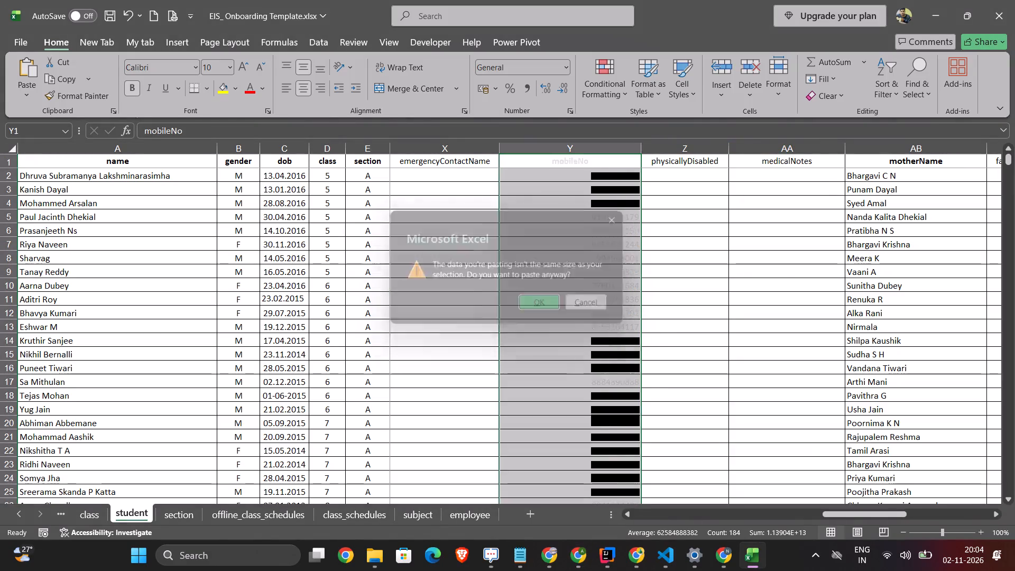
# Download the EIS_ Onboarding Template.xlsx attachment from the Gmail preview and open the downloaded copy in Excel.
pyautogui.hotkey('alt', 'Tab')
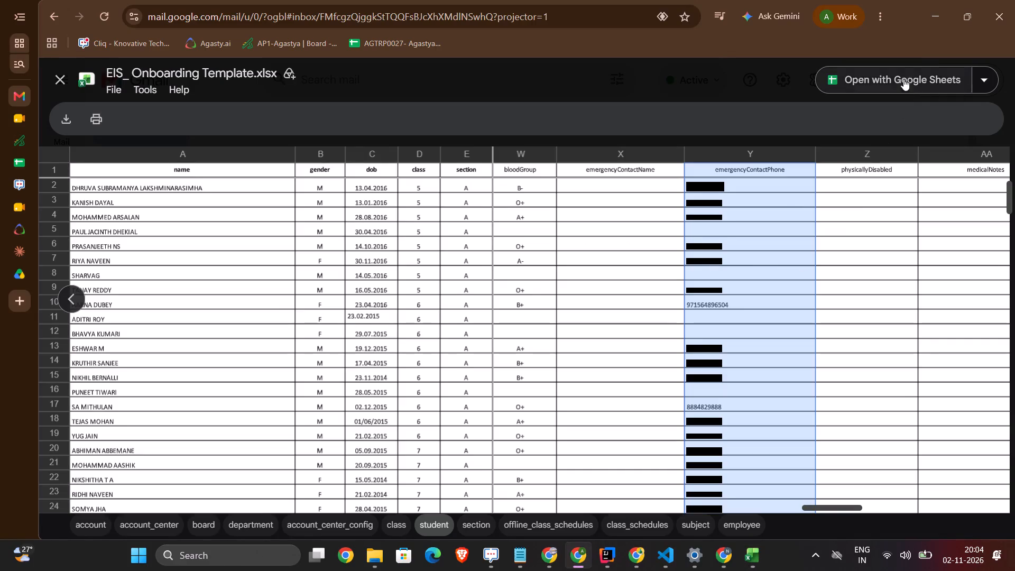
pyautogui.click(71, 116)
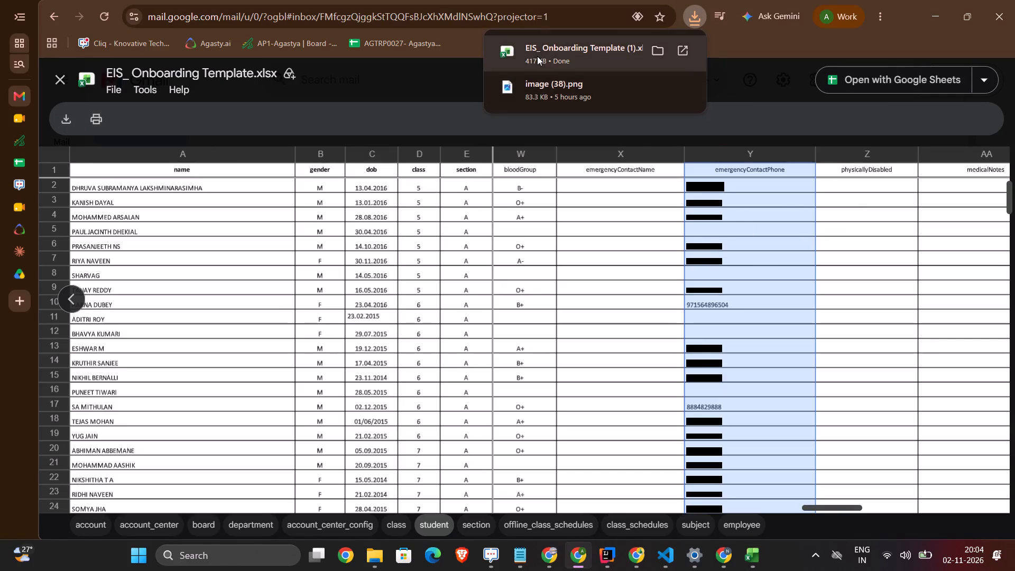
pyautogui.tripleClick(537, 56)
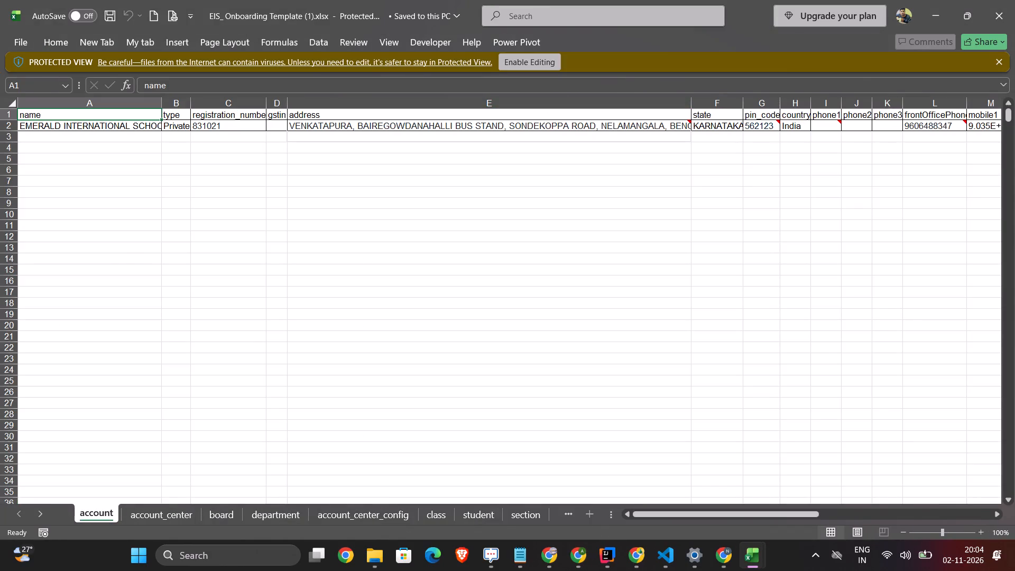
# Copy the emergencyContactPhone column from the downloaded copy's student sheet and paste it over column Y in EIS_ Onboarding Template.xlsx.
pyautogui.click(562, 509)
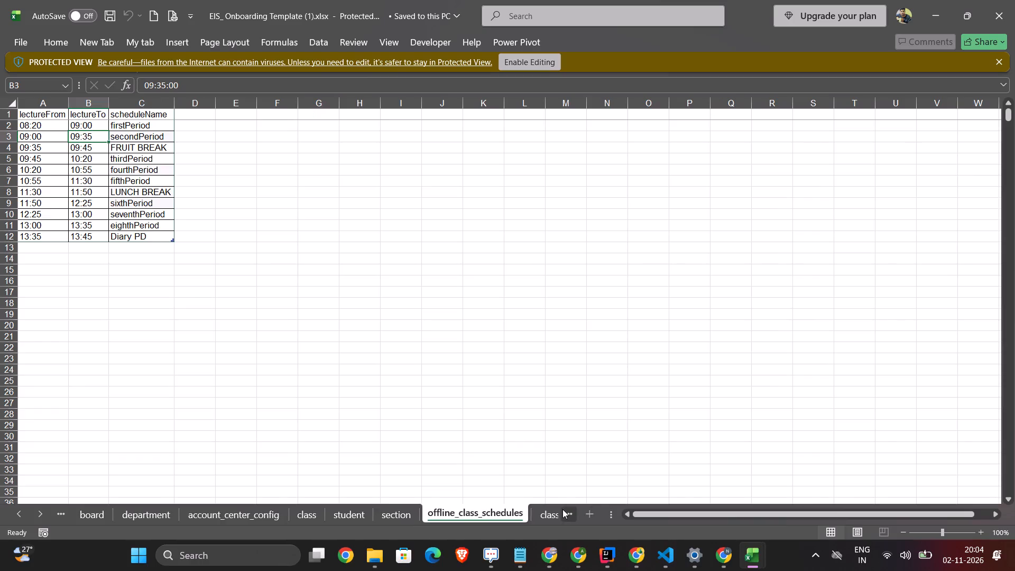
pyautogui.click(566, 509)
pyautogui.click(287, 515)
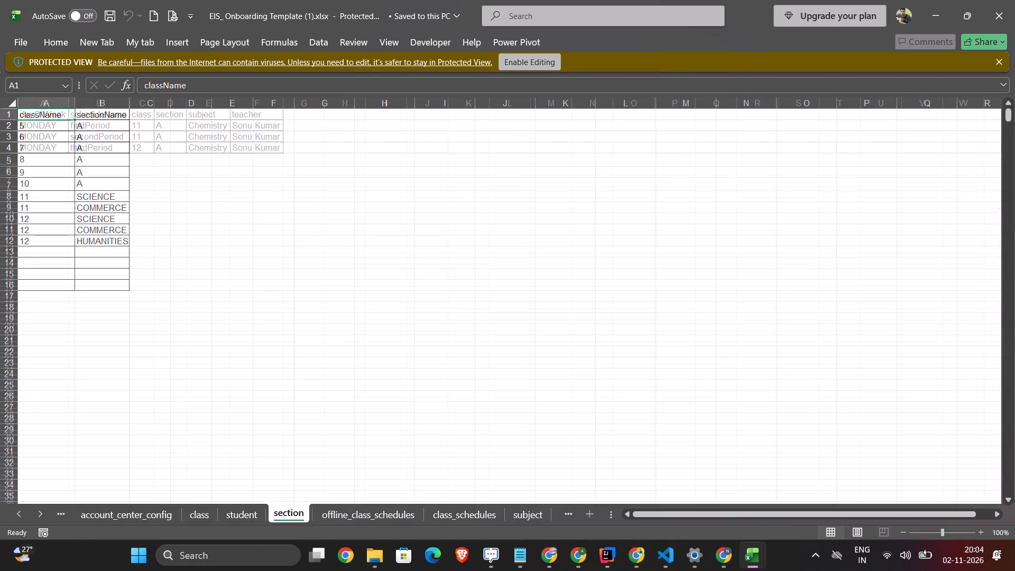
pyautogui.click(243, 518)
pyautogui.hscroll(-3, 551, 273)
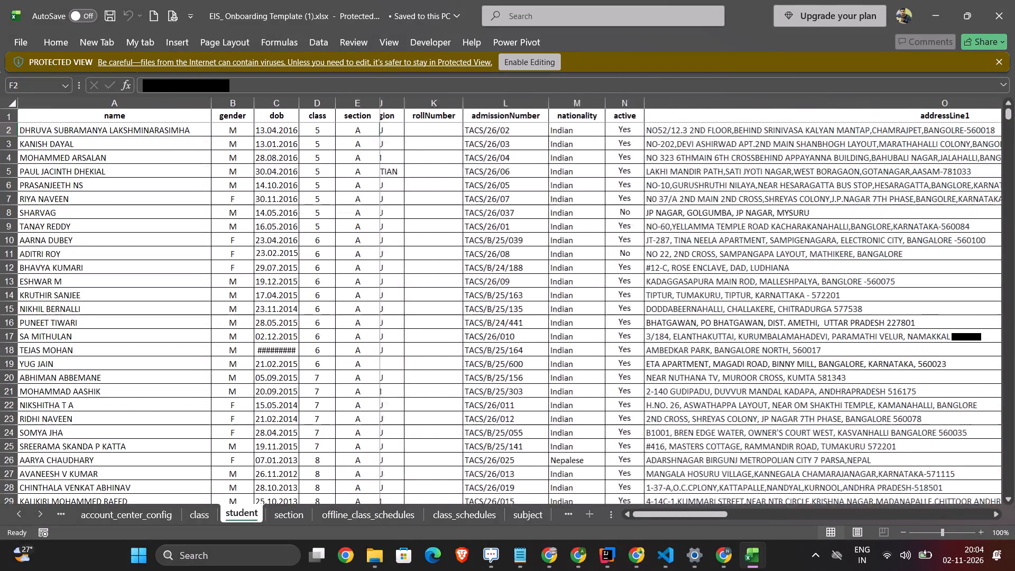
pyautogui.hscroll(-8, 551, 273)
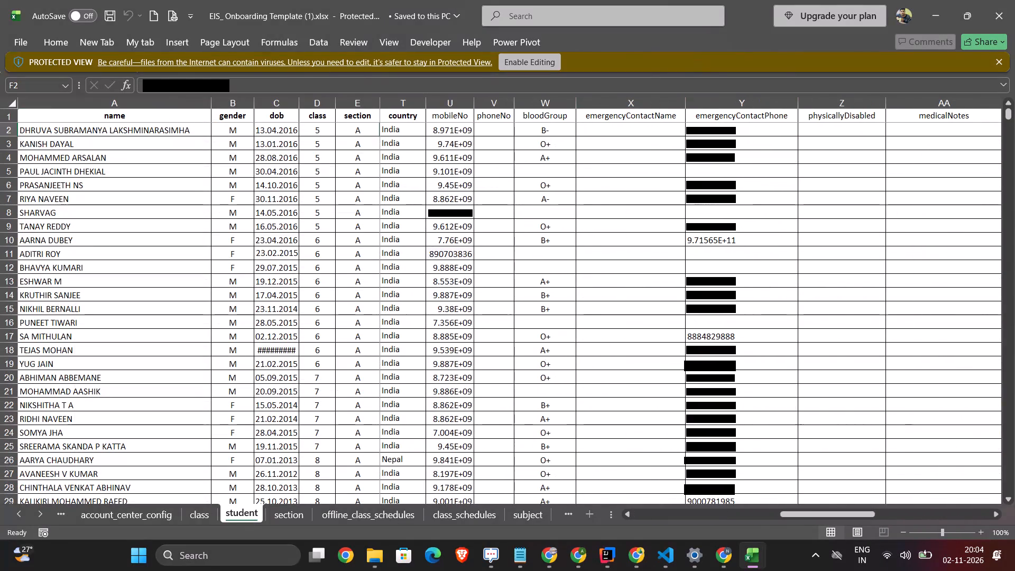
pyautogui.click(711, 104)
pyautogui.hotkey('ctrl', 'c')
pyautogui.hotkey('alt', 'Tab')
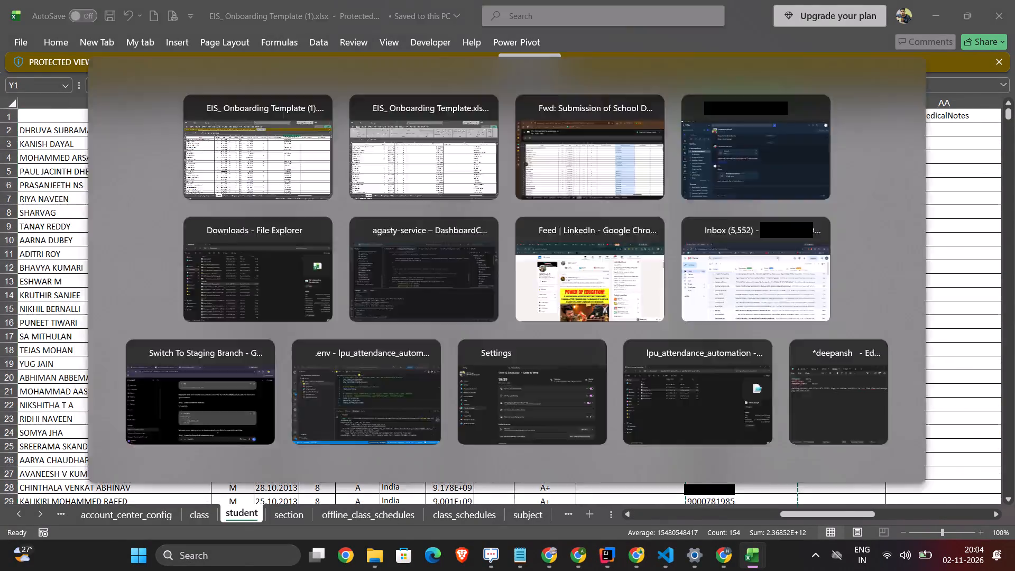
pyautogui.click(570, 148)
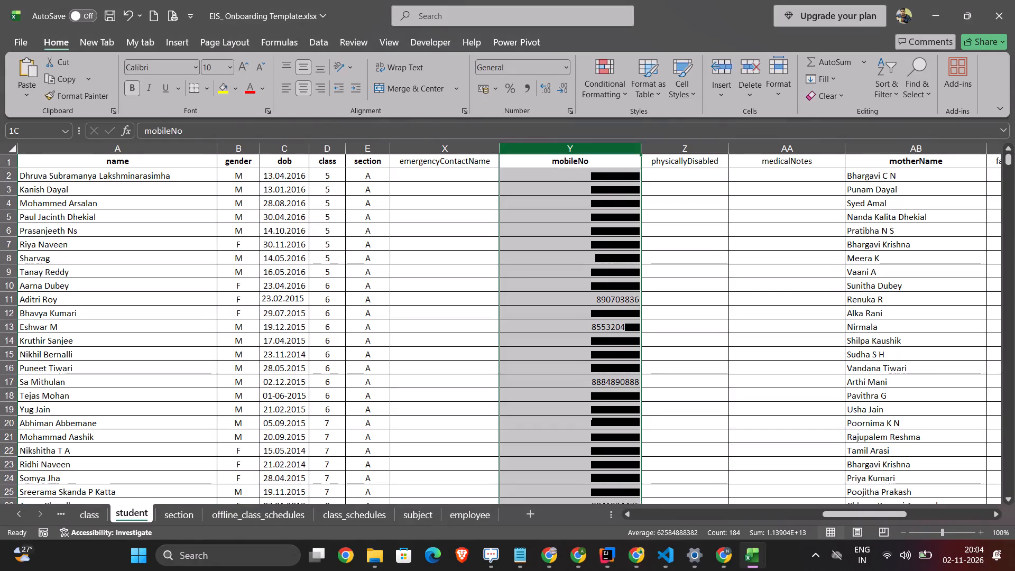
pyautogui.hotkey('ctrl', 'v')
pyautogui.click(532, 301)
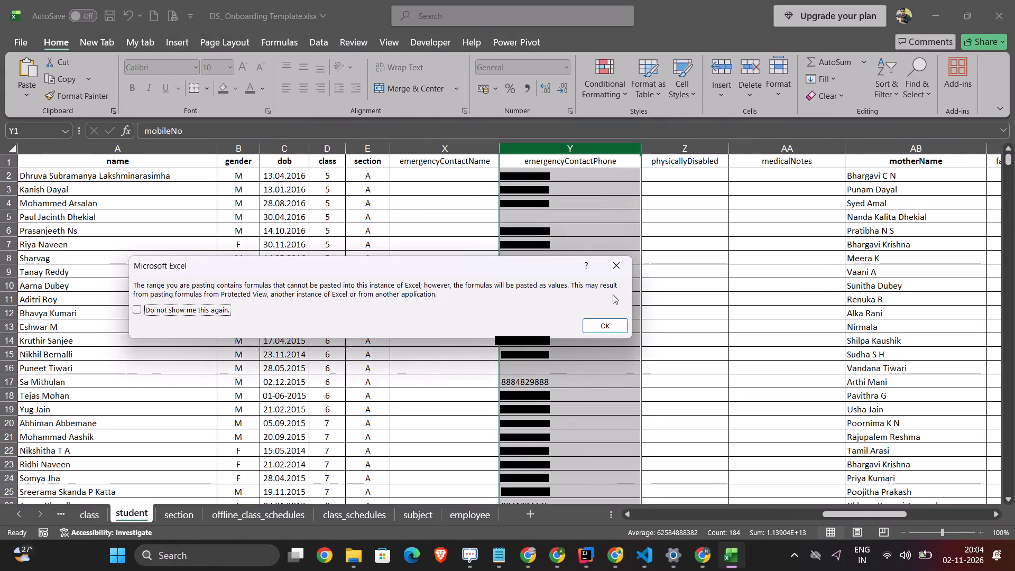
pyautogui.click(599, 332)
# Look through the student sheet's rows and columns to review the pasted emergency numbers and the remaining contact data.
pyautogui.scroll(-3, 599, 332)
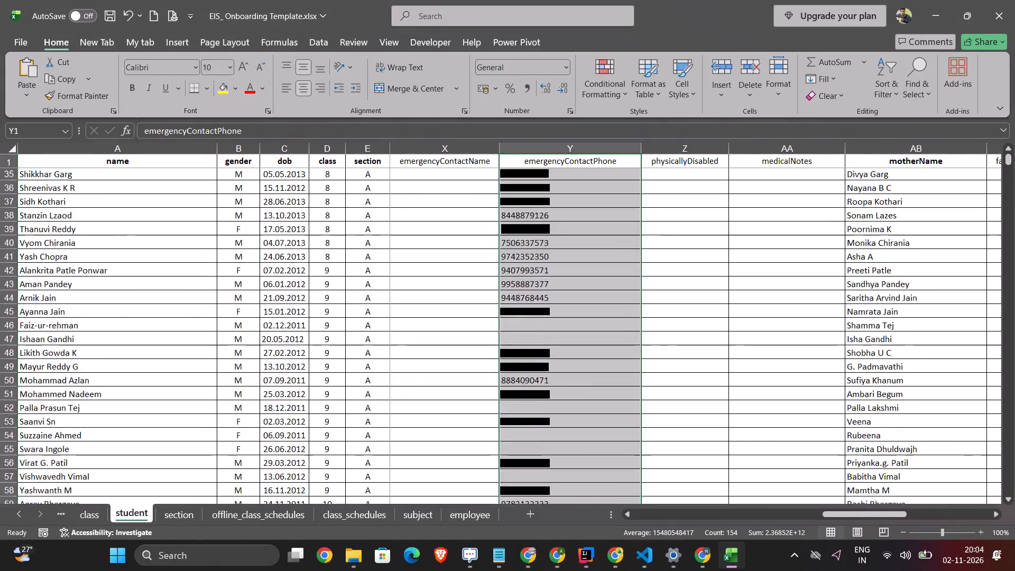
pyautogui.scroll(-14, 599, 332)
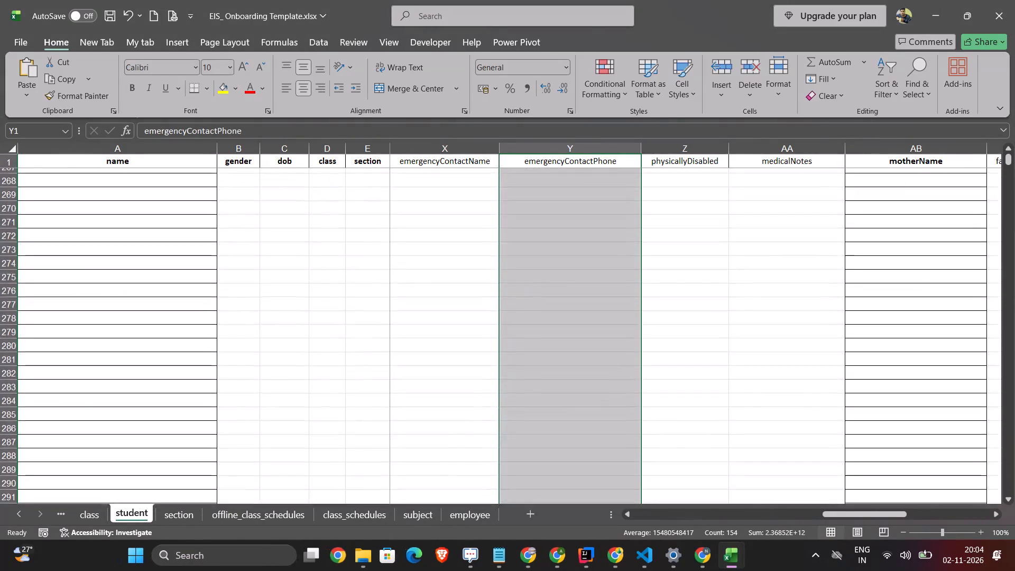
pyautogui.click(559, 328)
pyautogui.scroll(8, 559, 328)
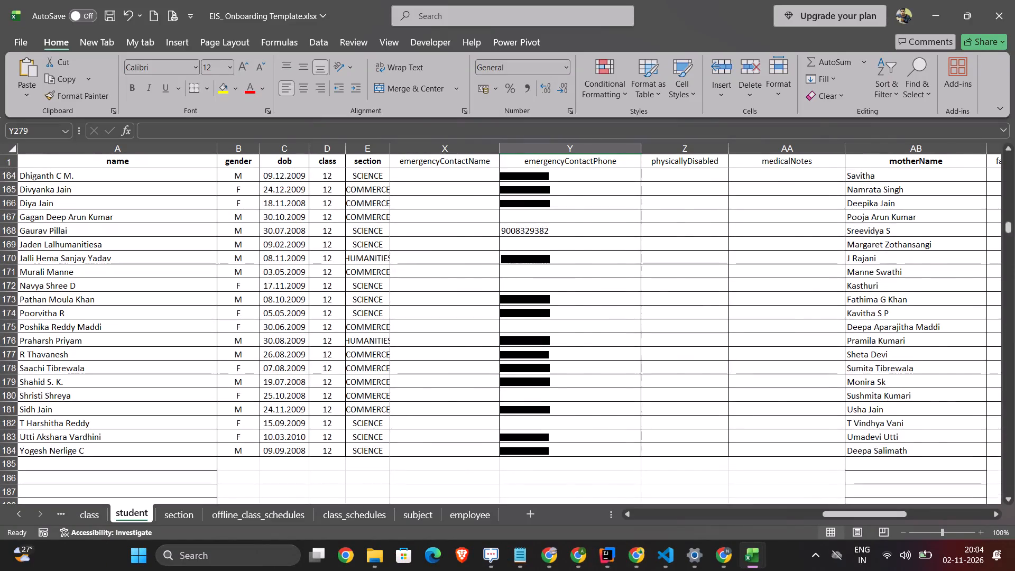
pyautogui.hscroll(13, 559, 328)
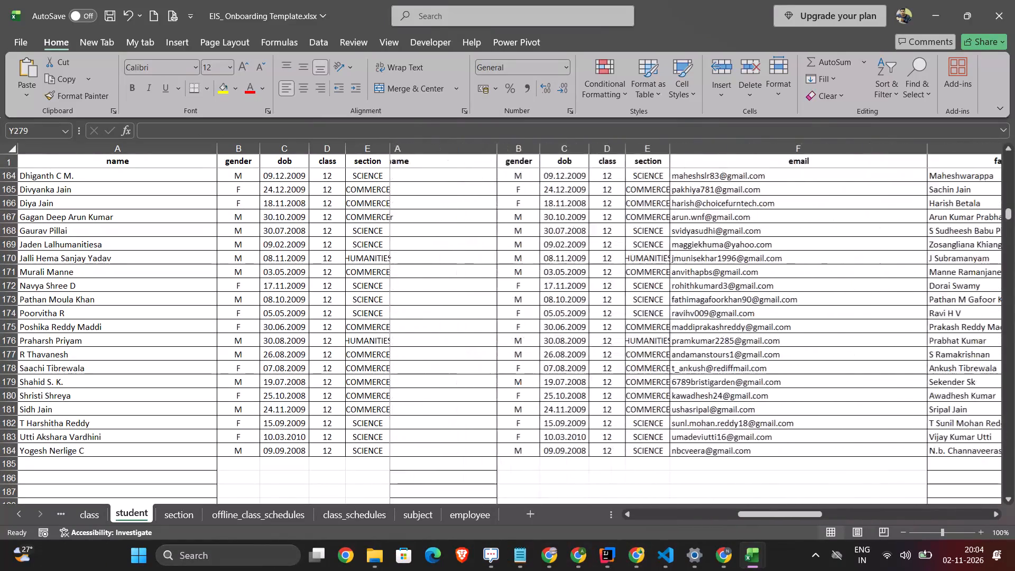
pyautogui.hscroll(-8, 559, 328)
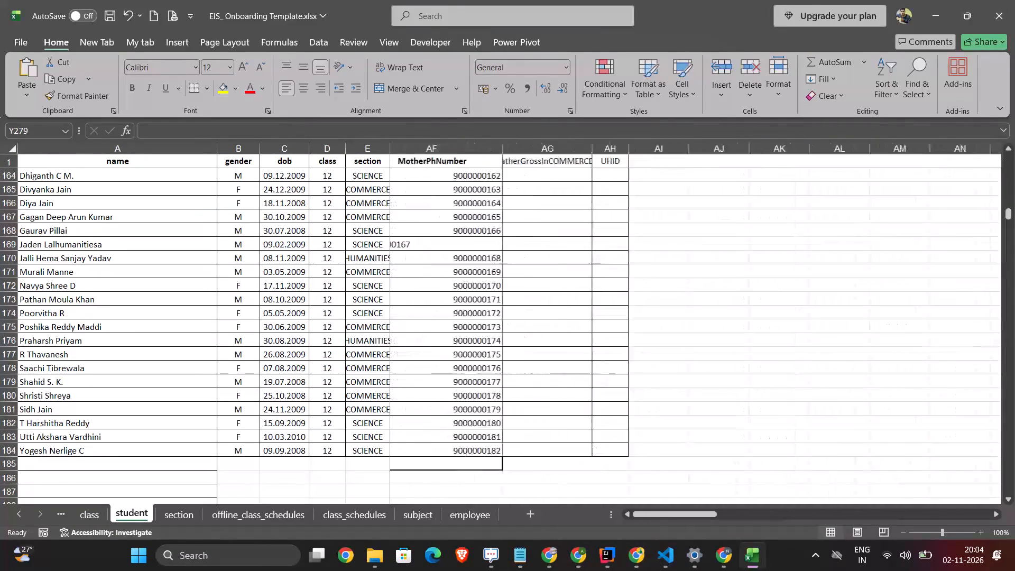
pyautogui.hscroll(6, 639, 301)
pyautogui.scroll(15, 639, 301)
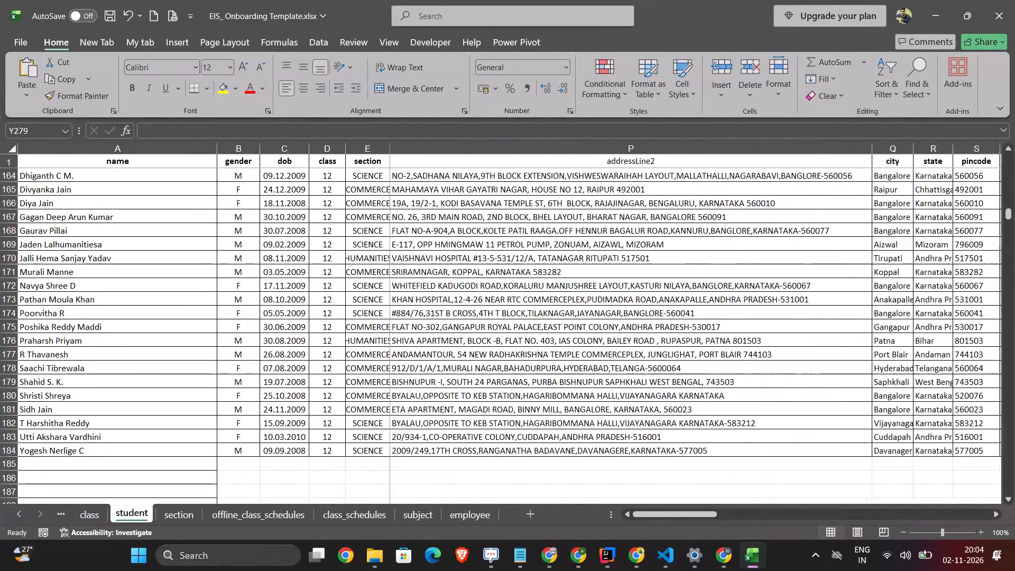
pyautogui.scroll(18, 639, 301)
pyautogui.hscroll(-2, 799, 297)
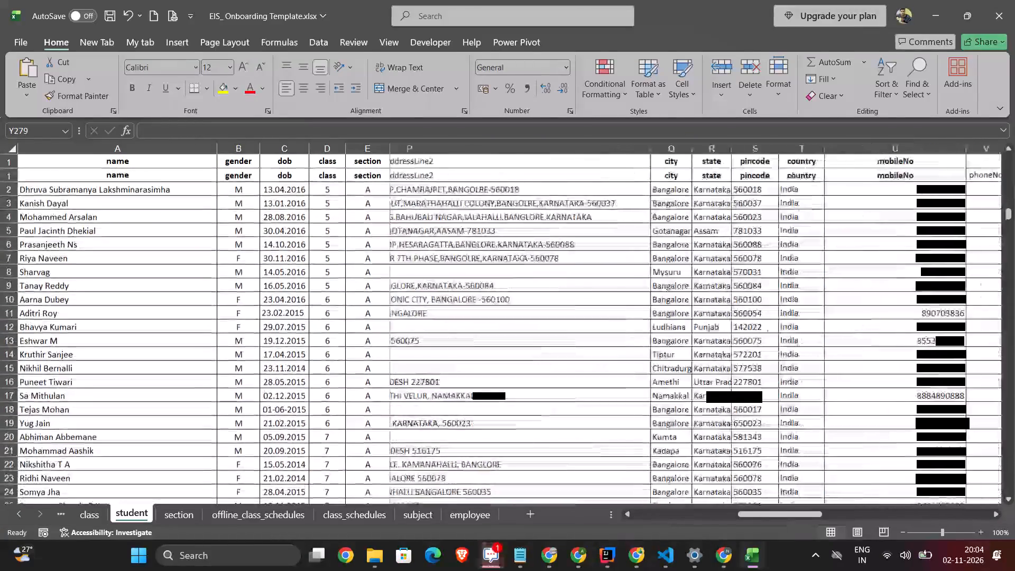
pyautogui.hscroll(-6, 799, 297)
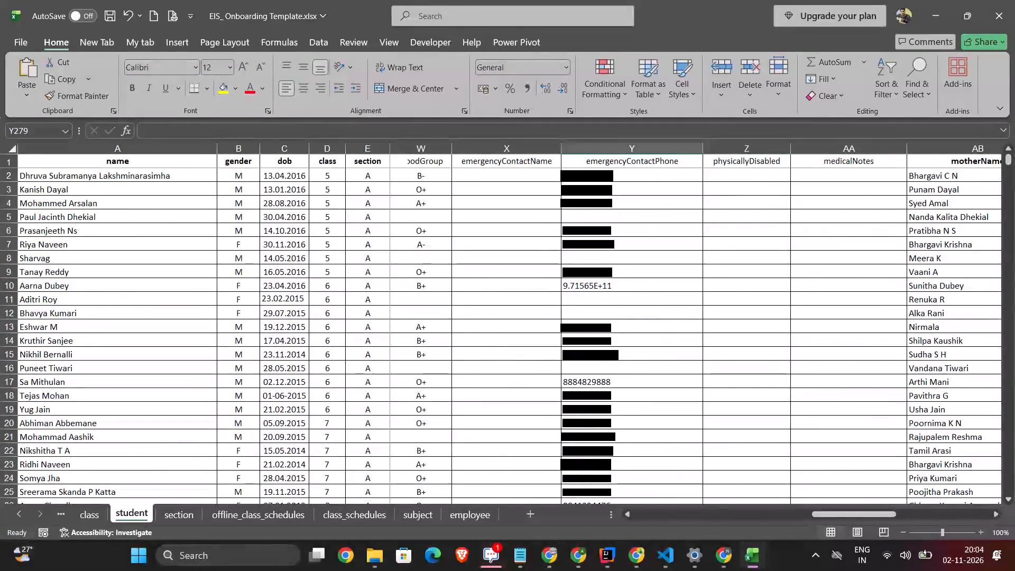
# Replace column AE of the template's student sheet with the fatherPhNumer column copied from the downloaded copy.
pyautogui.scroll(1, 666, 276)
pyautogui.hscroll(-2, 666, 276)
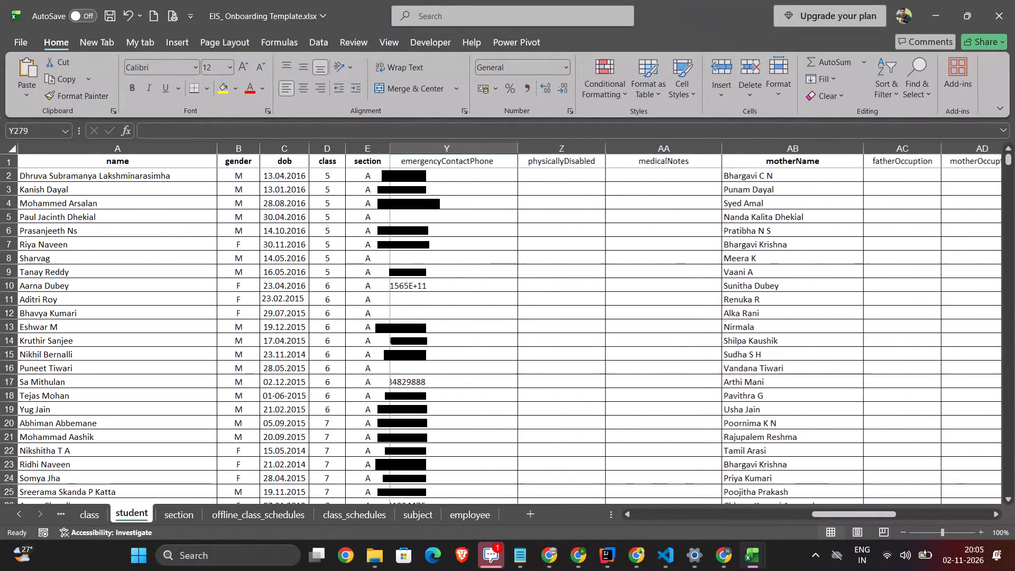
pyautogui.hscroll(-6, 666, 276)
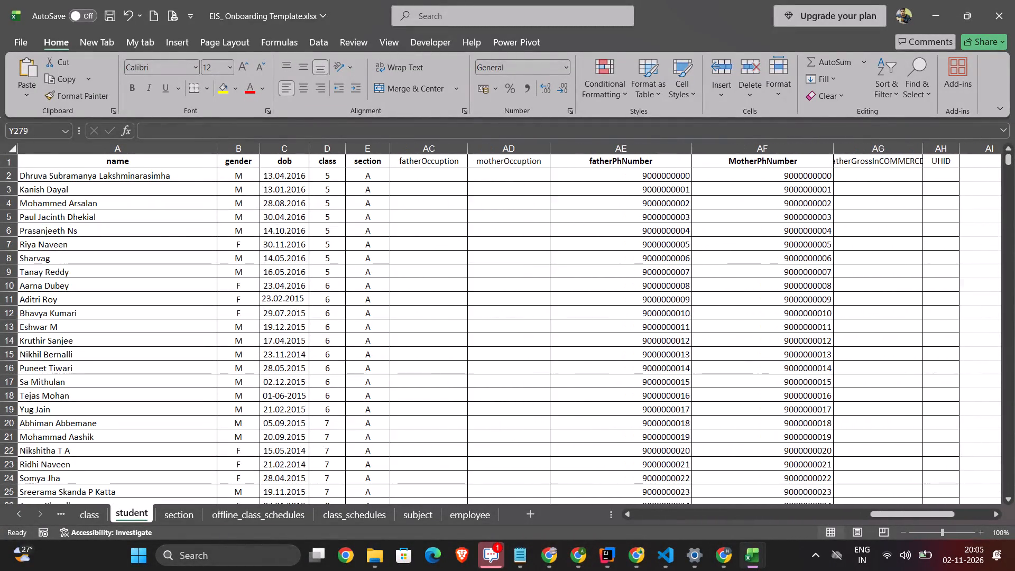
pyautogui.click(637, 145)
pyautogui.hotkey('alt', 'Tab')
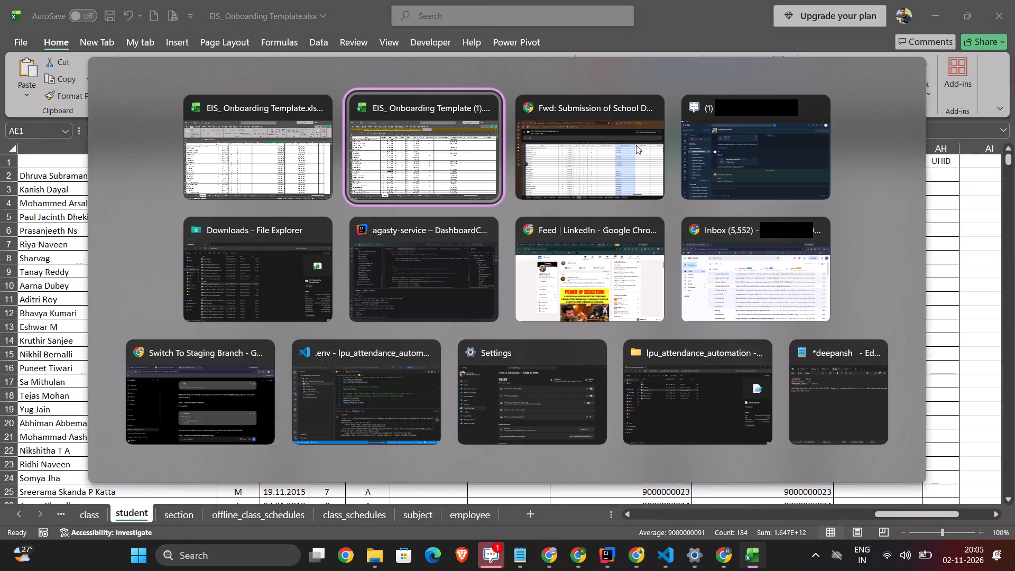
pyautogui.hscroll(-4, 618, 294)
pyautogui.hscroll(-1, 828, 211)
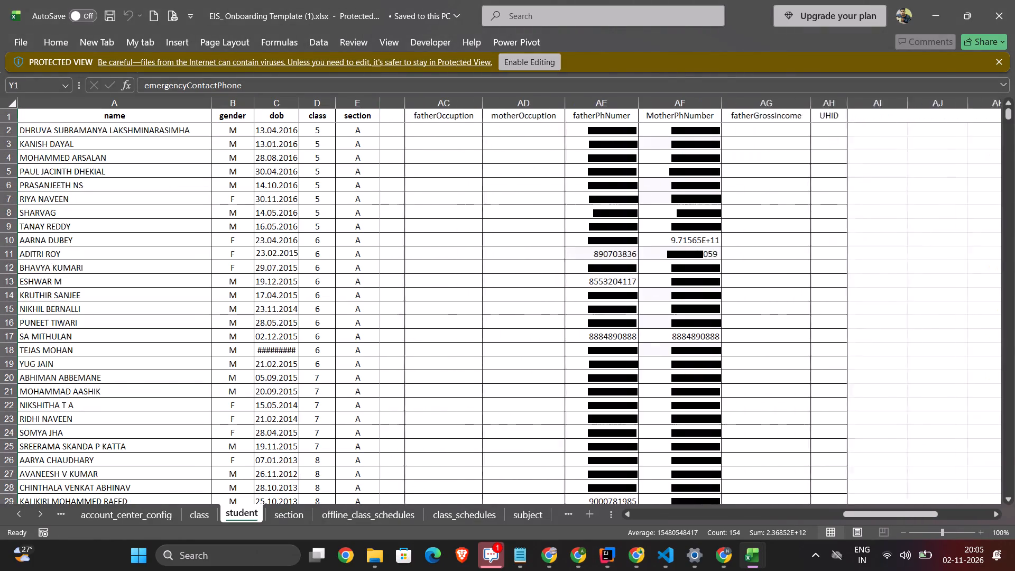
pyautogui.hscroll(-2, 828, 211)
pyautogui.click(578, 98)
pyautogui.hotkey('alt', 'Tab')
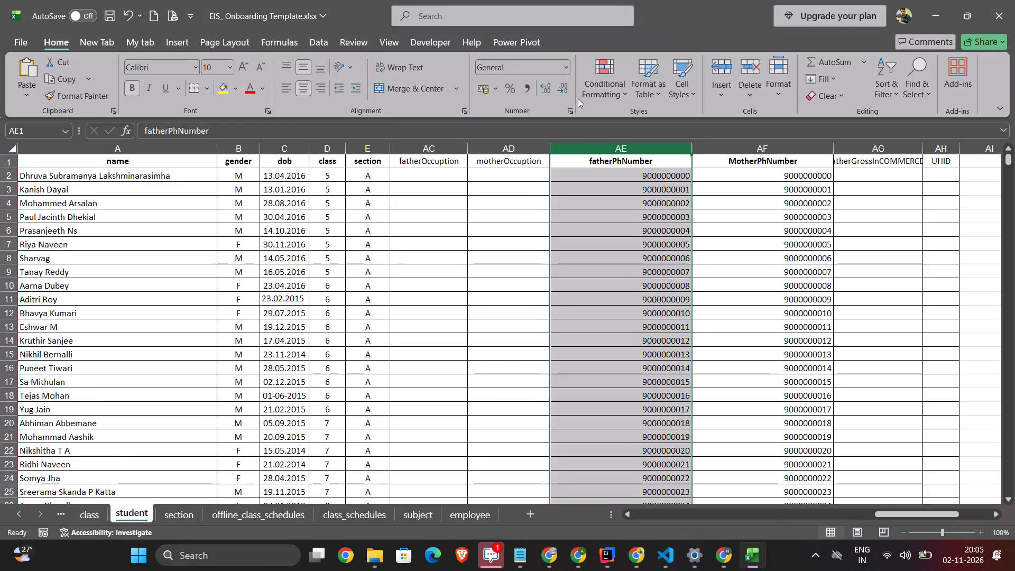
pyautogui.hotkey('alt', 'Tab')
pyautogui.hotkey('ctrl', 'c')
pyautogui.hotkey('alt', 'Tab')
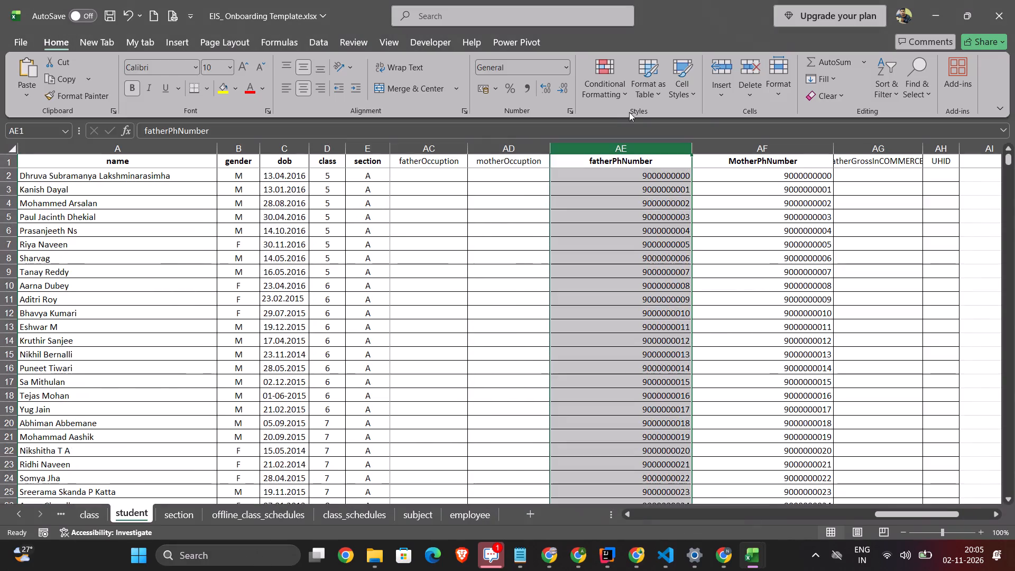
pyautogui.keyDown('ctrl'); pyautogui.click(621, 147); pyautogui.keyUp('ctrl')
pyautogui.click(621, 147)
pyautogui.hotkey('ctrl', 'v')
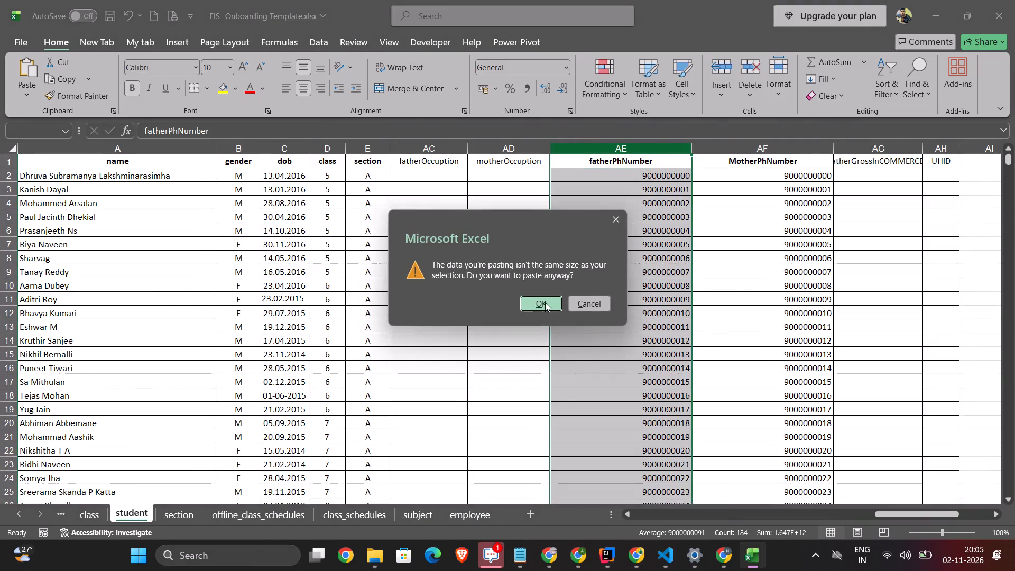
pyautogui.click(543, 303)
# Replace column AF of the template's student sheet with the MotherPhNumber column copied from the downloaded copy.
pyautogui.click(746, 146)
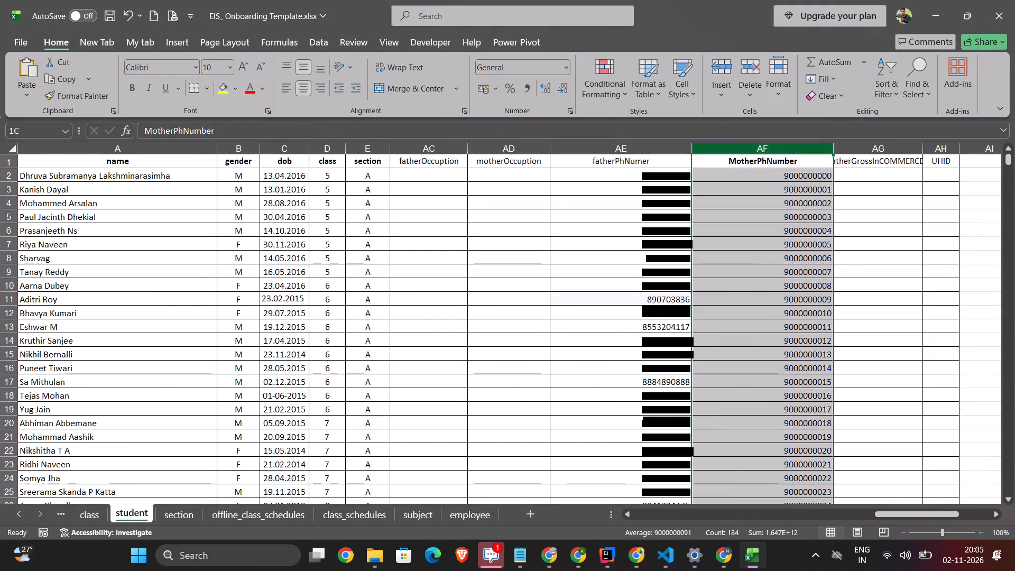
pyautogui.hotkey('alt', 'Tab')
pyautogui.click(669, 105)
pyautogui.hotkey('ctrl', 'c')
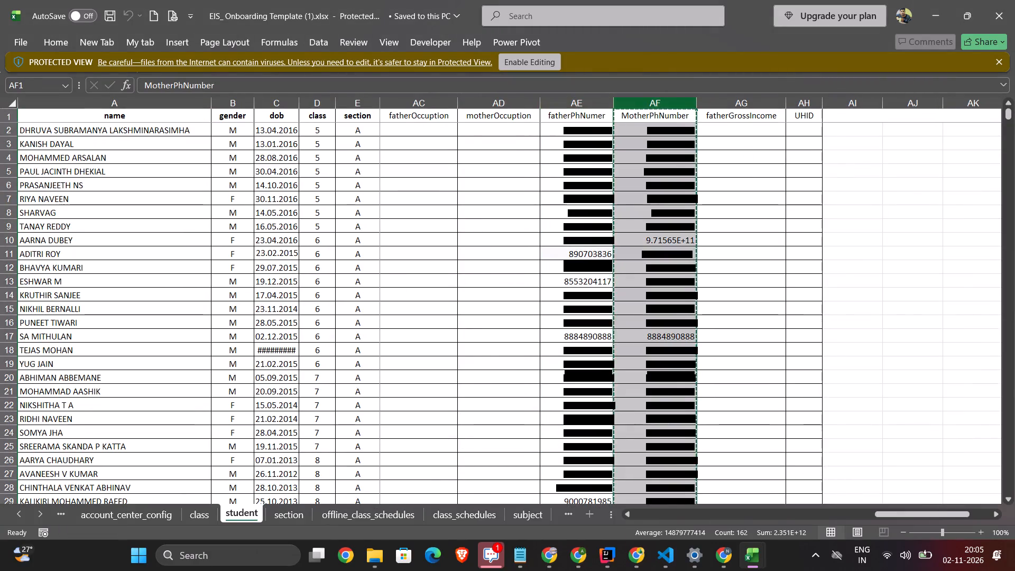
pyautogui.hotkey('alt', 'Tab')
pyautogui.click(749, 151)
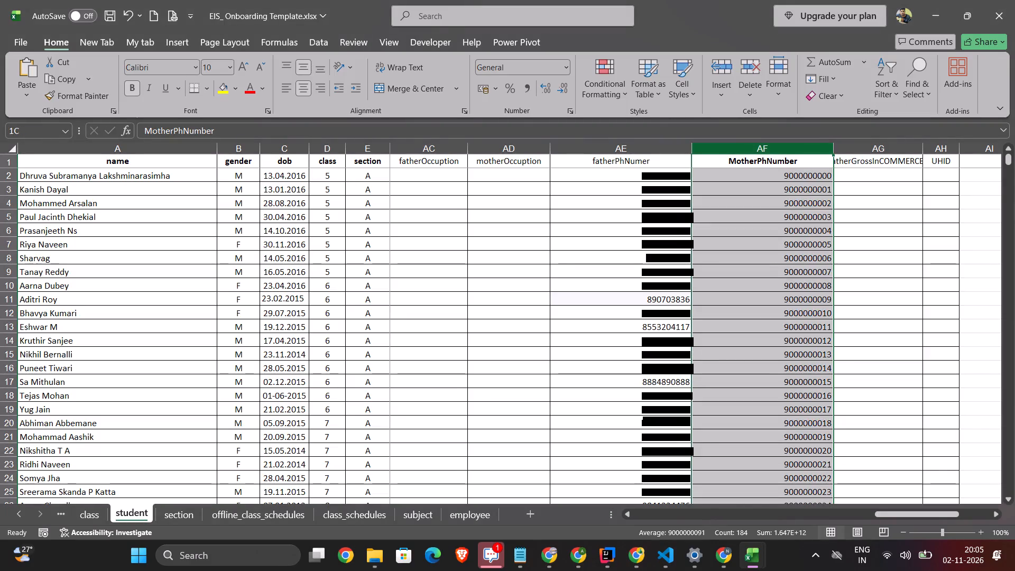
pyautogui.hotkey('ctrl', 'v')
pyautogui.click(529, 301)
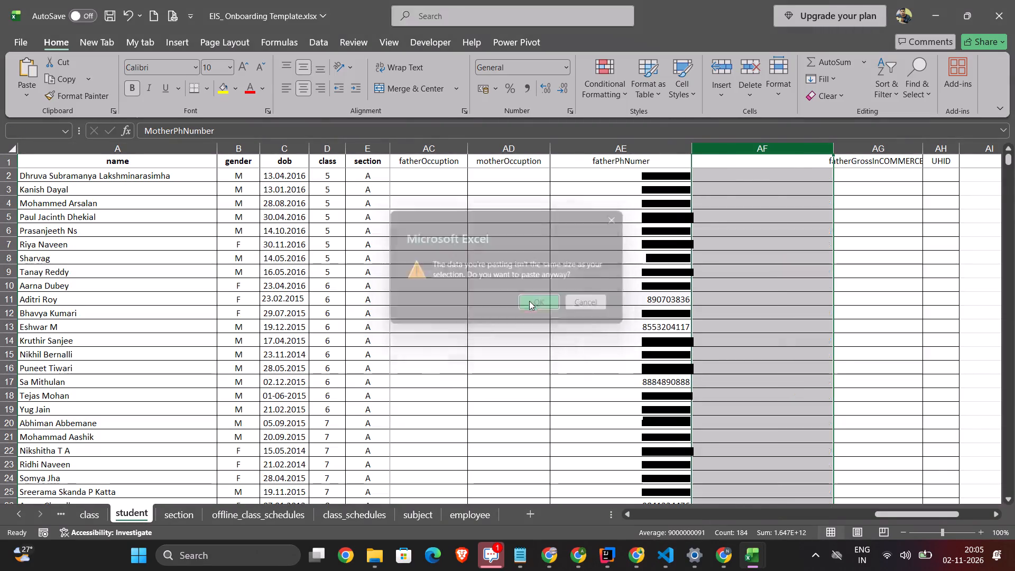
pyautogui.click(607, 323)
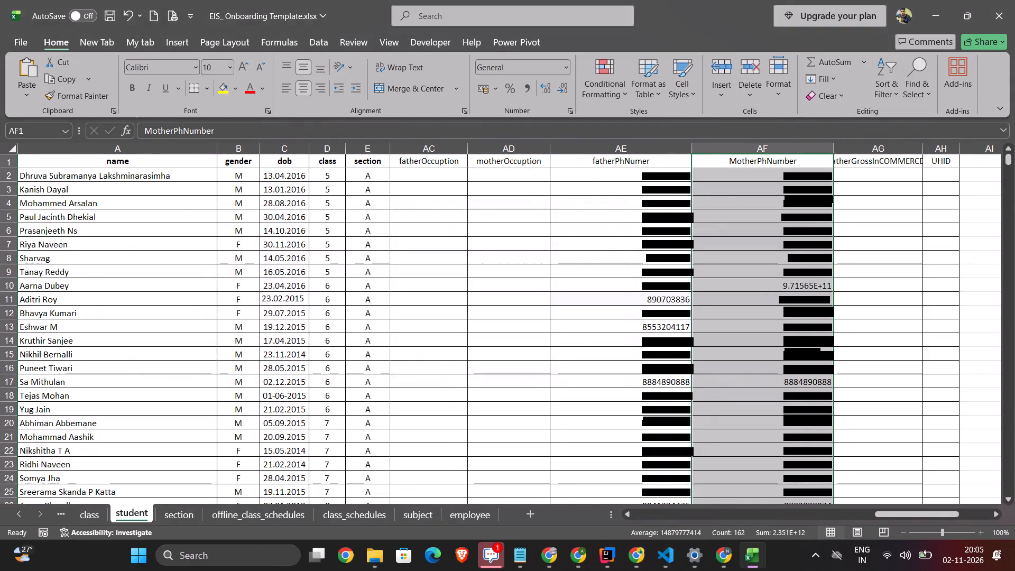
# Rename the header of column AF in the template's student sheet as motherPhNumber.
pyautogui.hotkey('alt', 'Tab')
pyautogui.hotkey('alt', 'Tab')
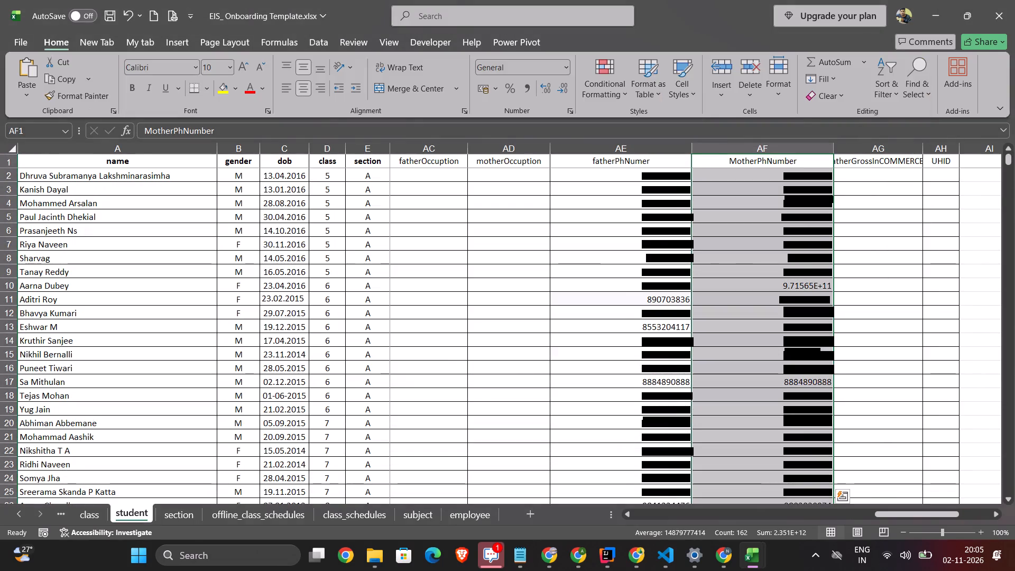
pyautogui.tripleClick(735, 158)
pyautogui.press('BackSpace')
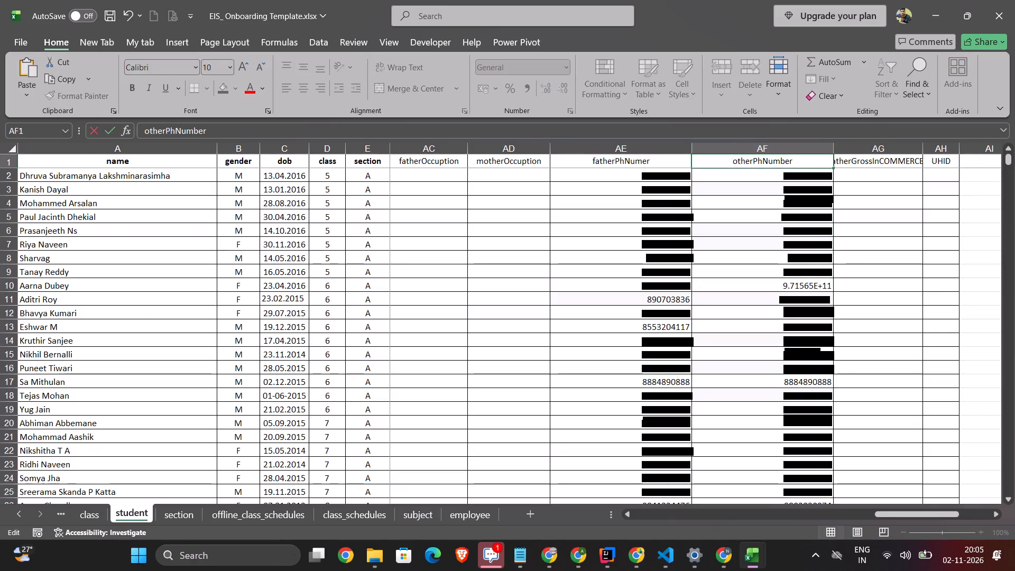
pyautogui.press('m')
pyautogui.click(781, 227)
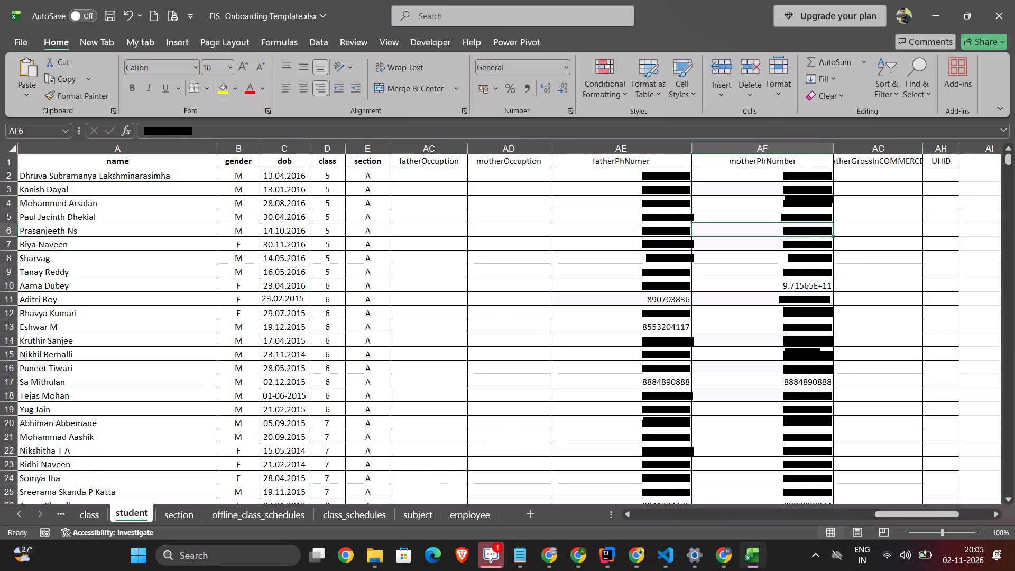
# Review the pasted father and mother phone number columns down through the student rows.
pyautogui.hotkey('alt', 'Tab')
pyautogui.hotkey('alt', 'Tab')
pyautogui.click(671, 300)
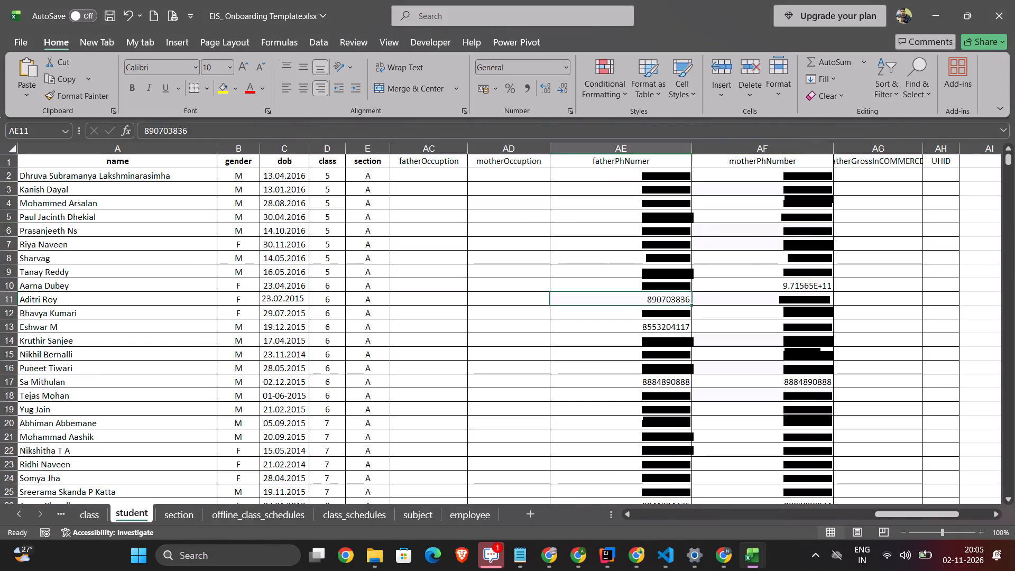
pyautogui.click(644, 374)
pyautogui.click(733, 354)
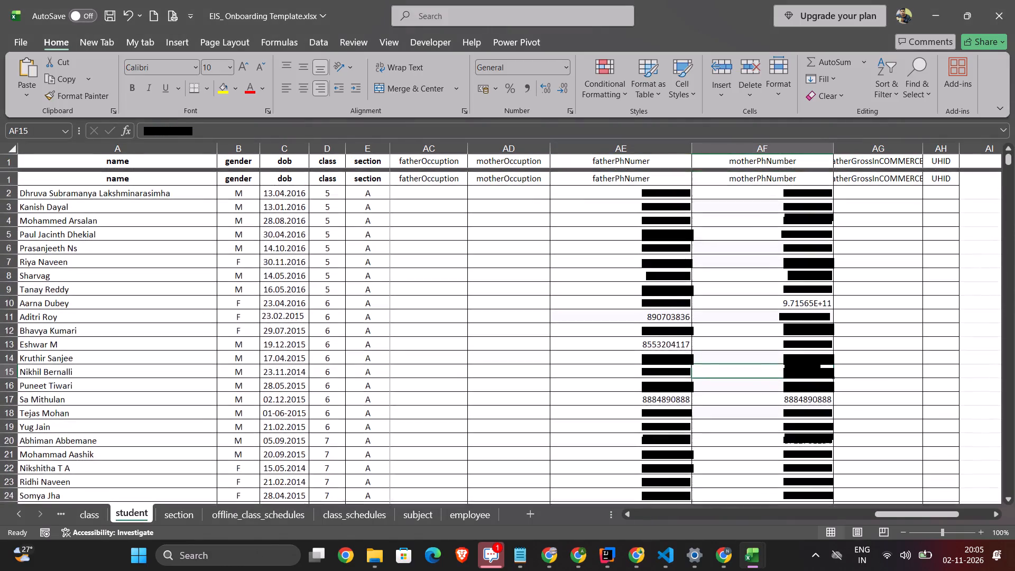
pyautogui.scroll(1, 733, 354)
pyautogui.click(733, 253)
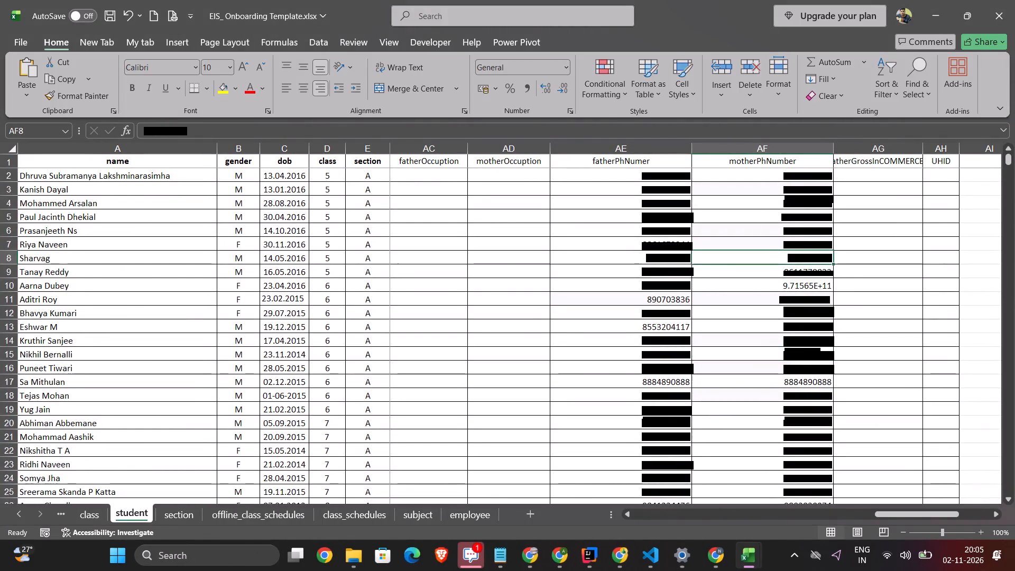
pyautogui.scroll(-8, 638, 290)
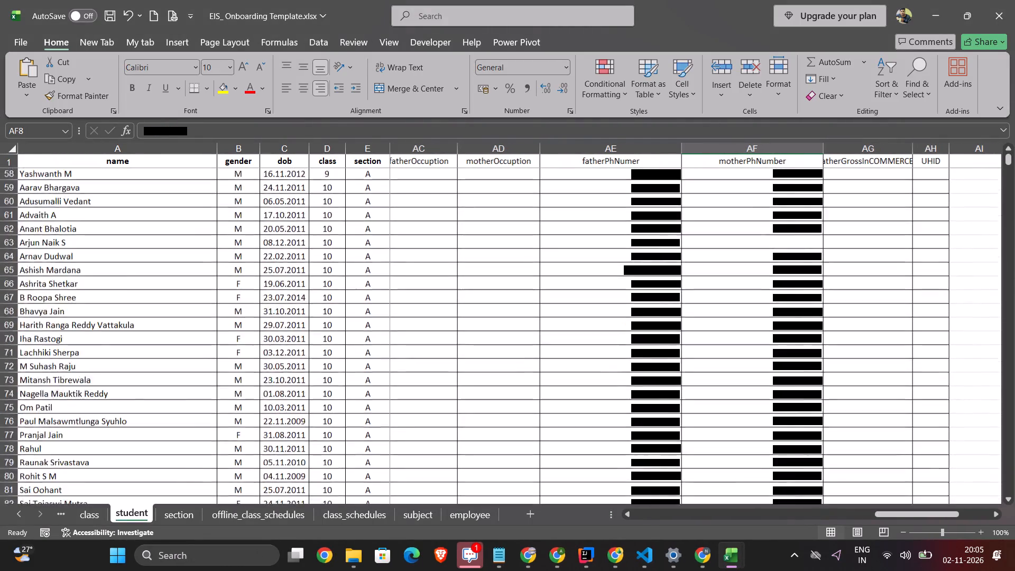
pyautogui.scroll(-6, 638, 290)
pyautogui.scroll(3, 638, 290)
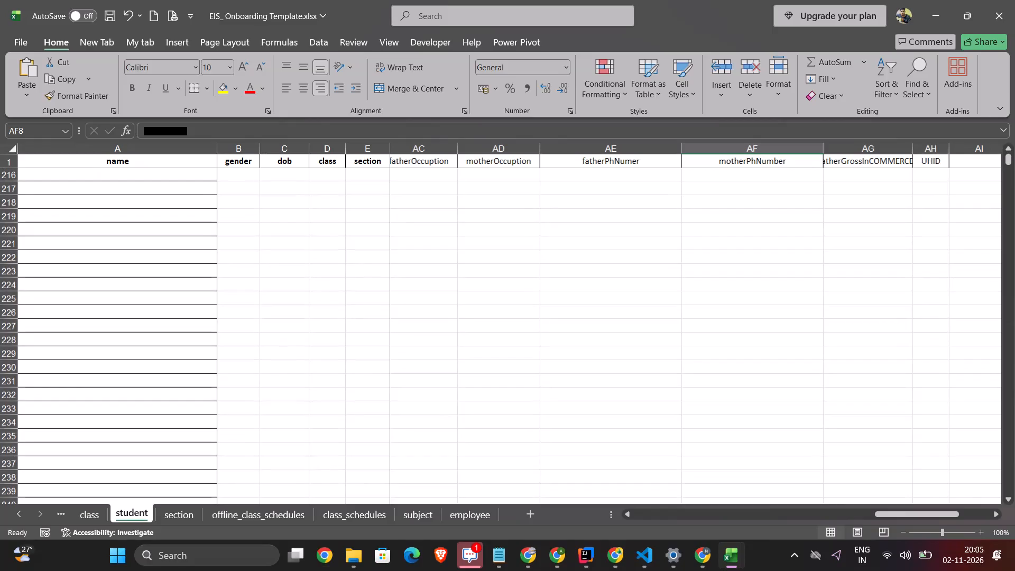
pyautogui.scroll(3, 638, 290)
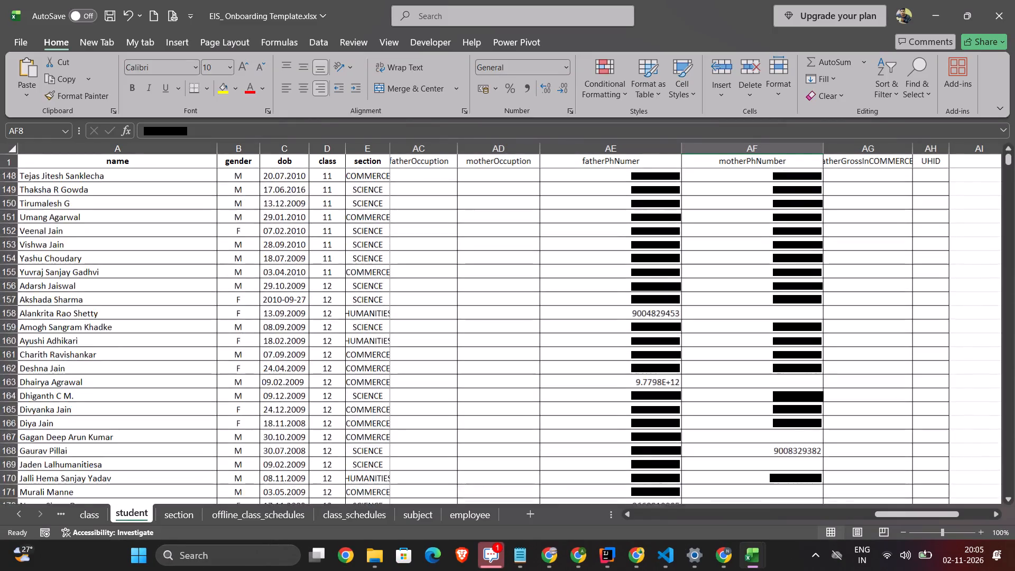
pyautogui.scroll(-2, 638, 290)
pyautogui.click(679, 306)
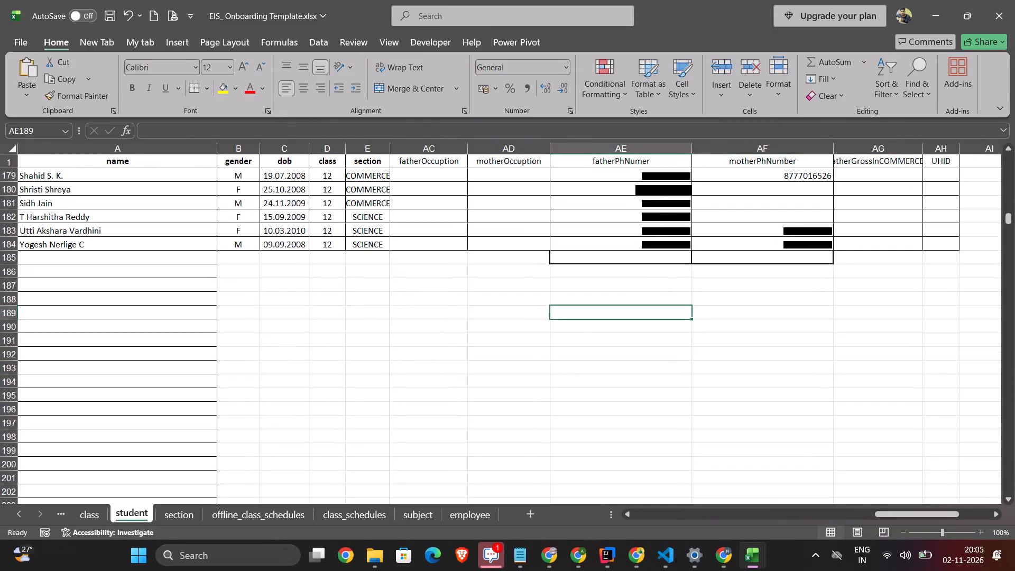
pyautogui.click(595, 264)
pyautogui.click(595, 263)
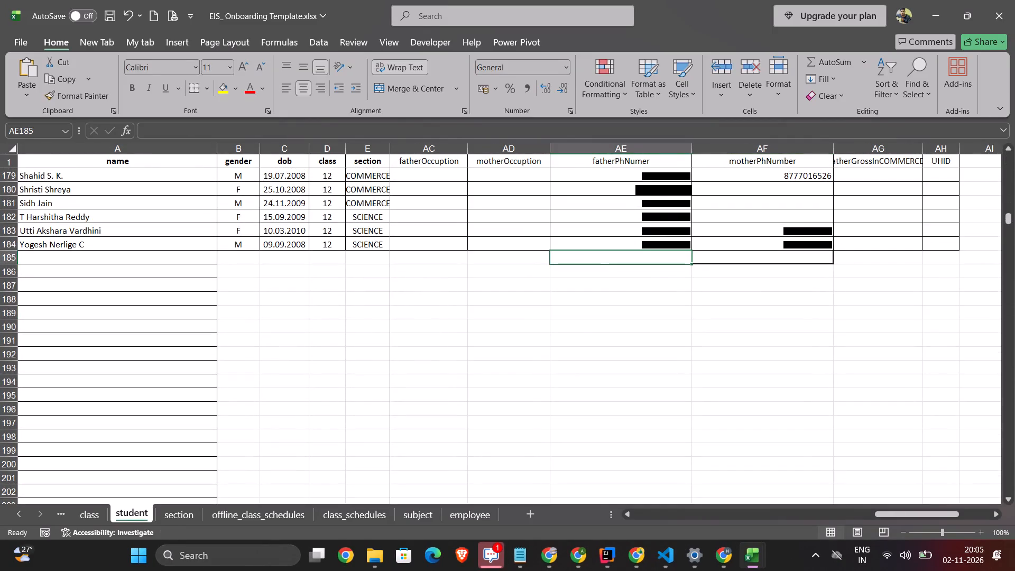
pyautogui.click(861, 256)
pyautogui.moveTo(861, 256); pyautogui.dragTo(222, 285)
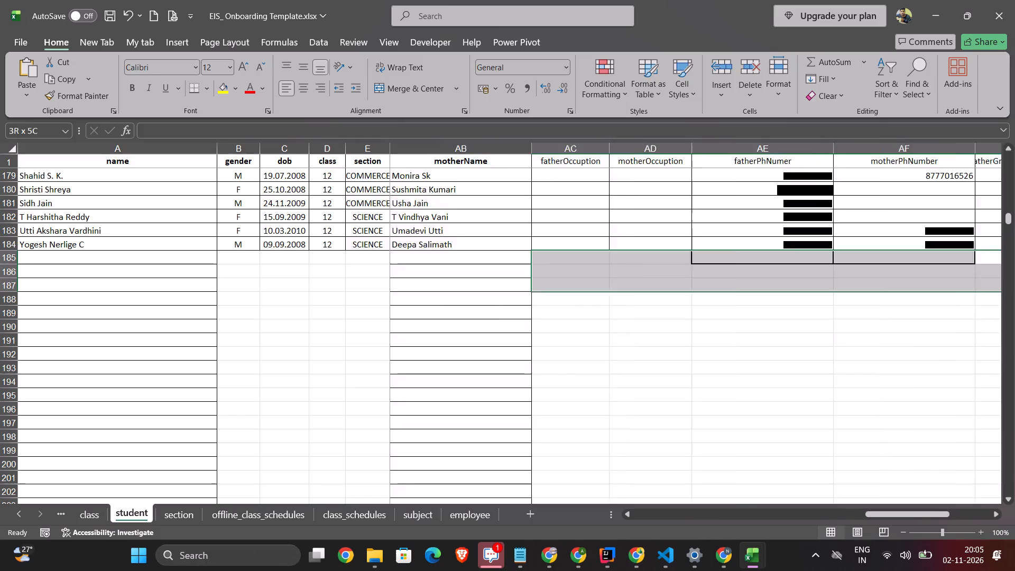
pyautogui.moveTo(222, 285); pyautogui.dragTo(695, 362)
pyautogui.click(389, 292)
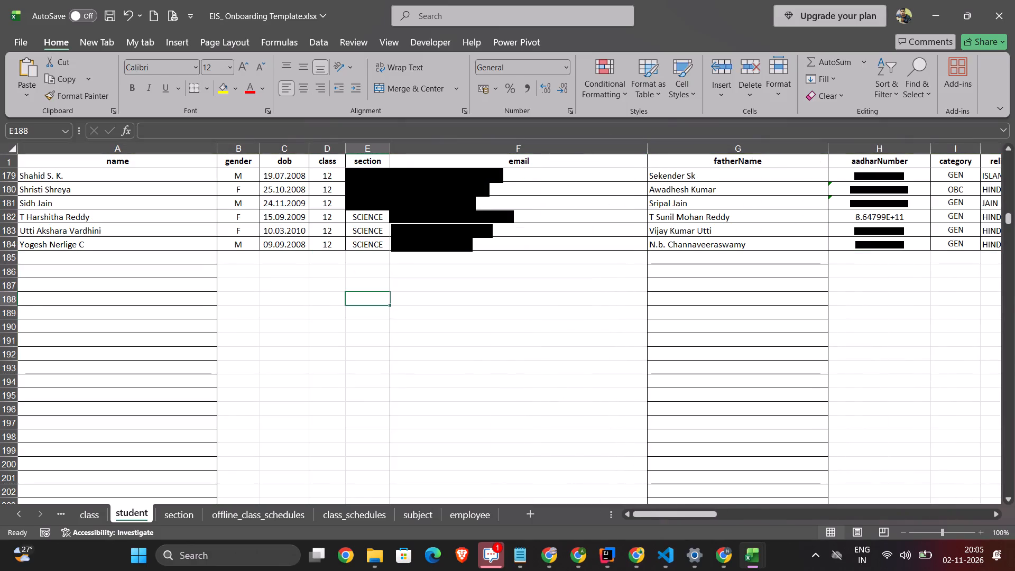
# Apply a bottom border to the empty range A185:AF478 below the last student row of the template's student sheet.
pyautogui.hscroll(15, 251, 318)
pyautogui.click(36, 307)
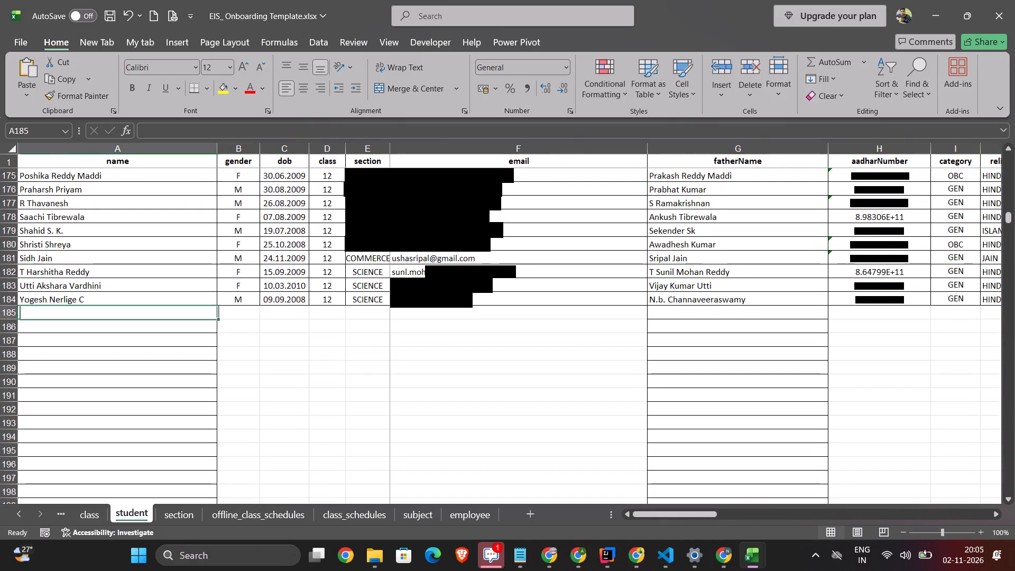
pyautogui.moveTo(31, 307); pyautogui.dragTo(1014, 570)
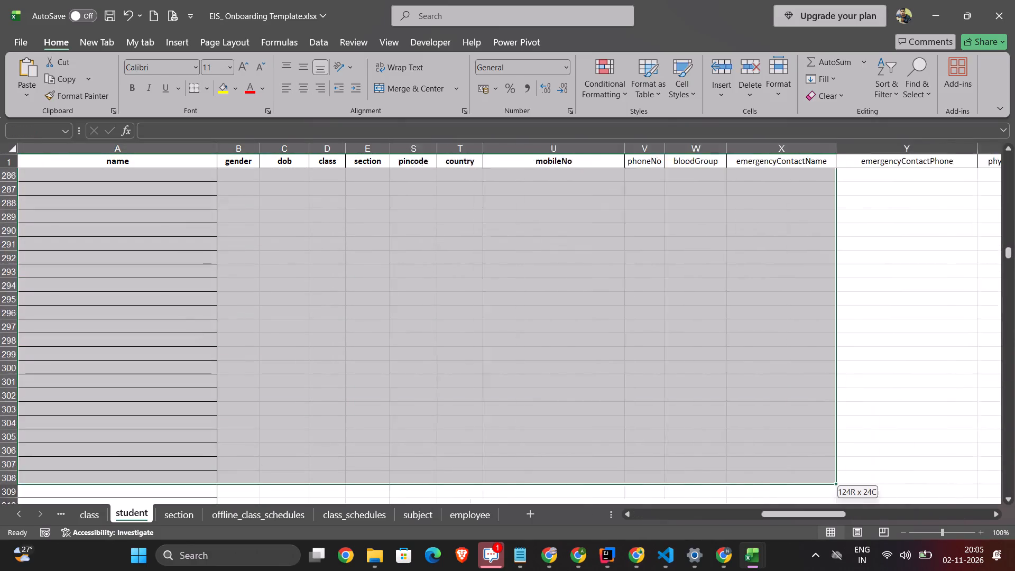
pyautogui.moveTo(1014, 570); pyautogui.dragTo(927, 563)
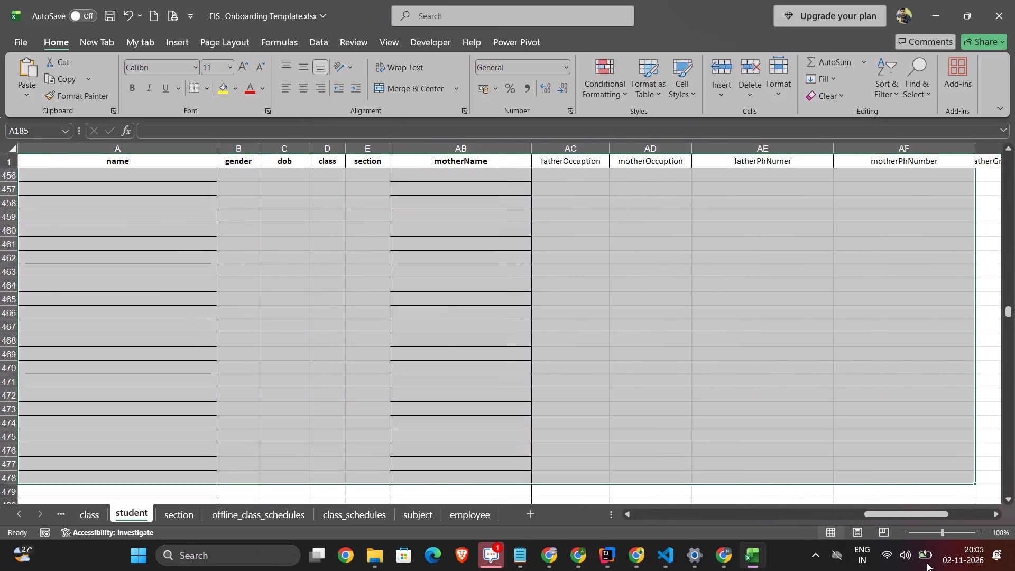
pyautogui.click(491, 8)
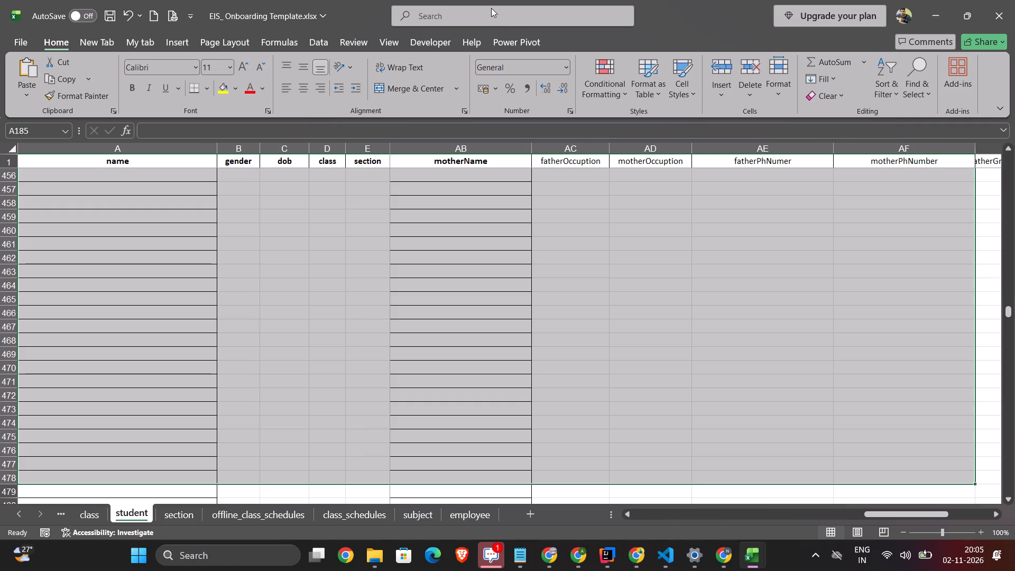
pyautogui.click(491, 8)
pyautogui.click(459, 9)
pyautogui.click(445, 14)
pyautogui.write('bor')
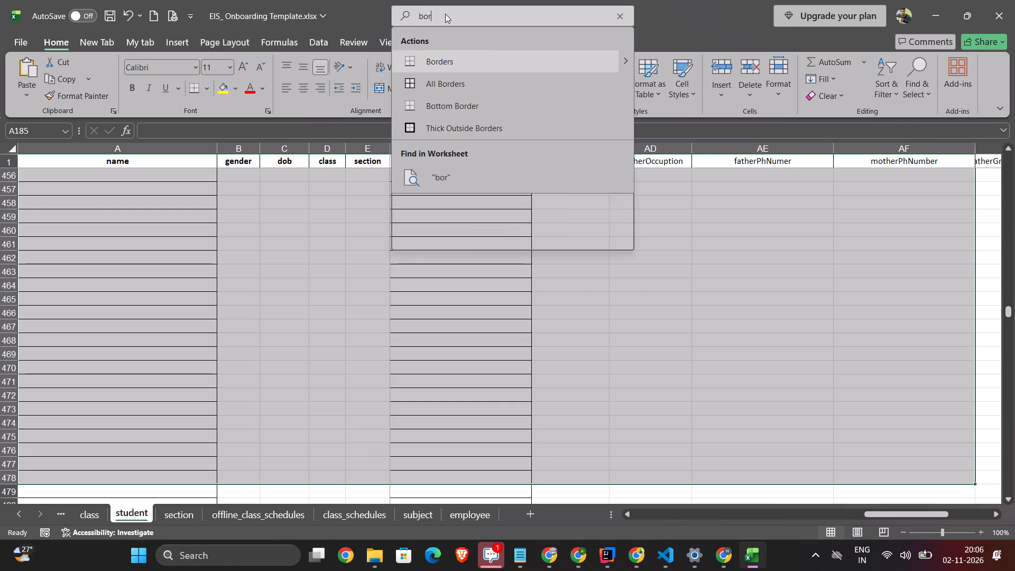
pyautogui.click(628, 56)
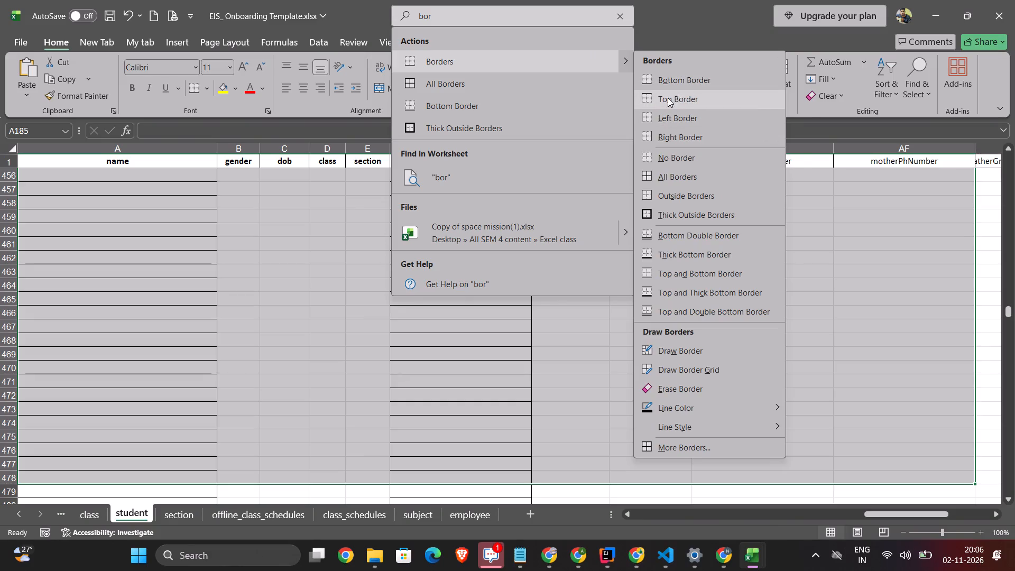
pyautogui.click(670, 76)
pyautogui.click(466, 245)
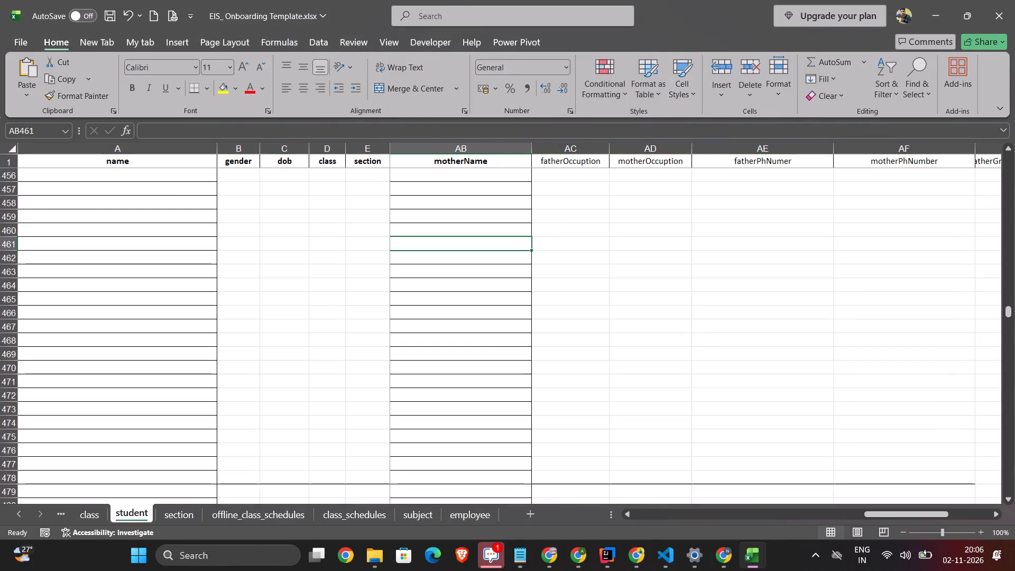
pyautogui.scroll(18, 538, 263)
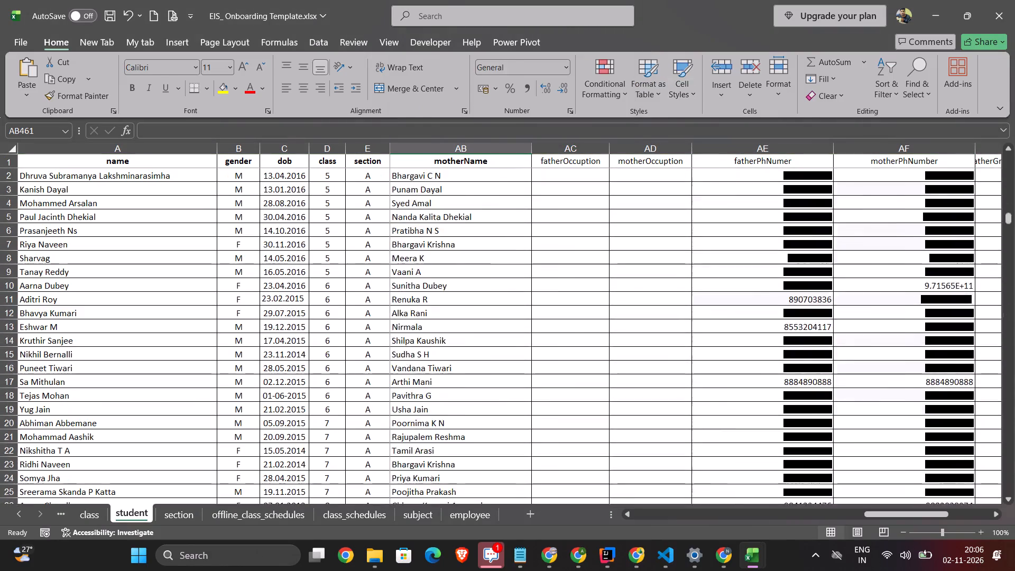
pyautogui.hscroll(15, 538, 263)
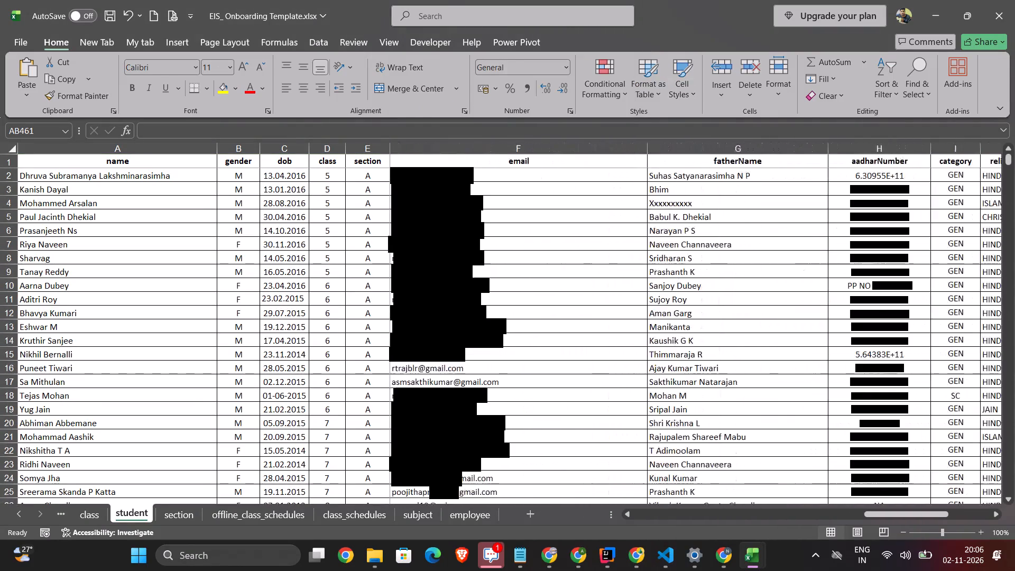
# Replace column U of the template's employee sheet with the mobileNo column copied from the downloaded copy's employee sheet.
pyautogui.click(473, 522)
pyautogui.hscroll(-1, 341, 284)
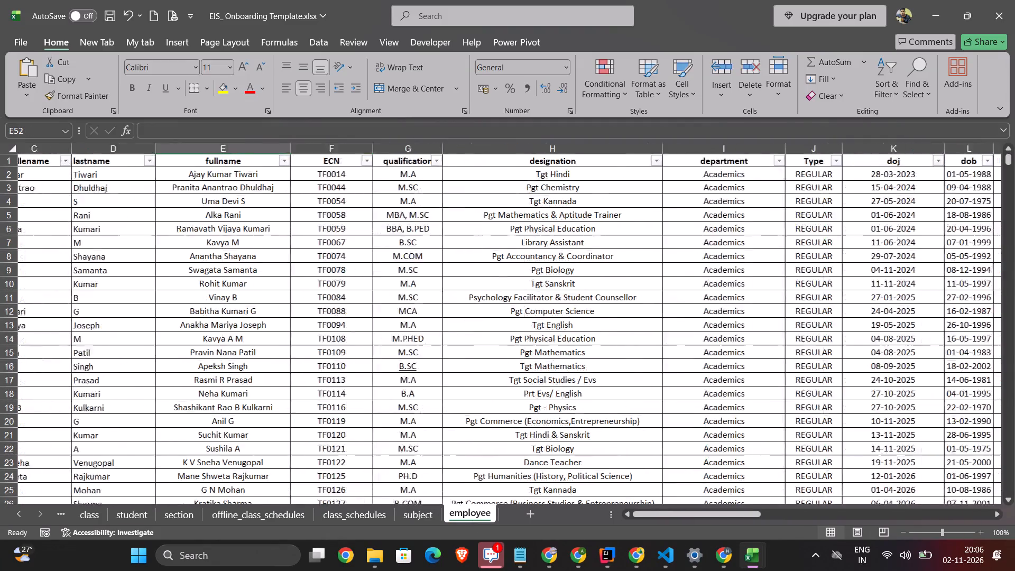
pyautogui.hscroll(-9, 341, 284)
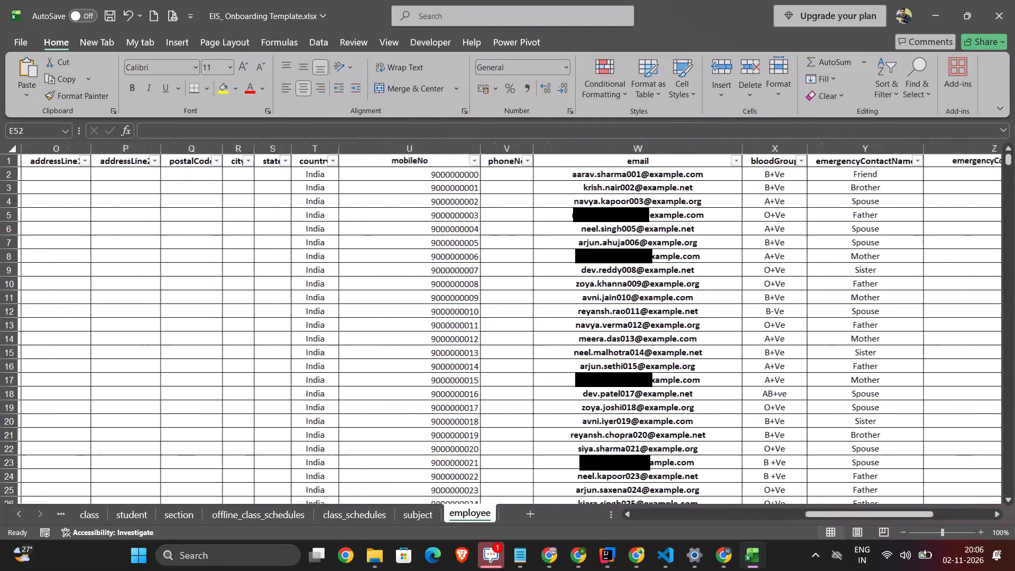
pyautogui.hscroll(4, 303, 238)
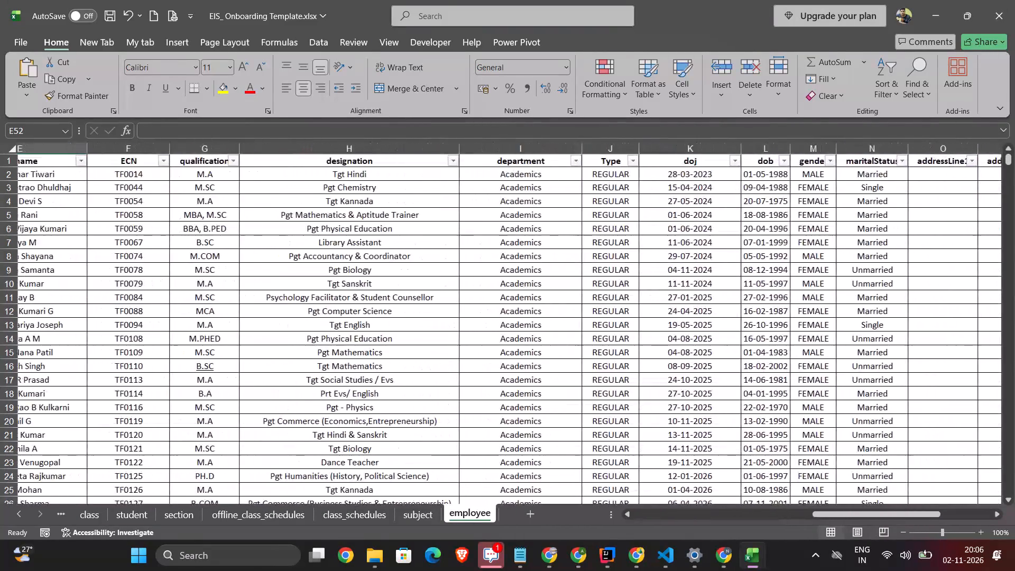
pyautogui.hscroll(-2, 303, 238)
pyautogui.click(585, 145)
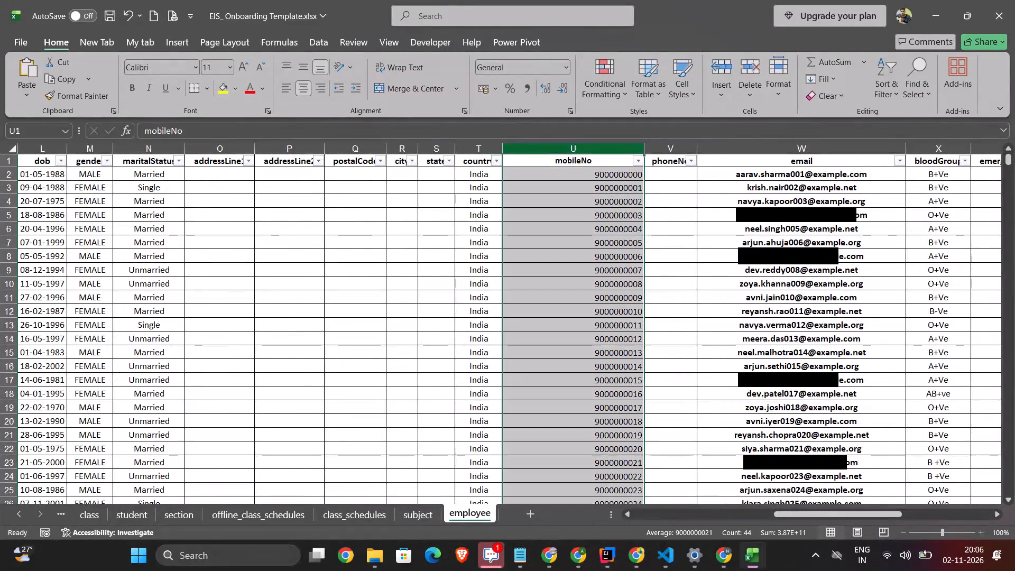
pyautogui.hotkey('alt', 'Tab')
pyautogui.hscroll(2, 460, 307)
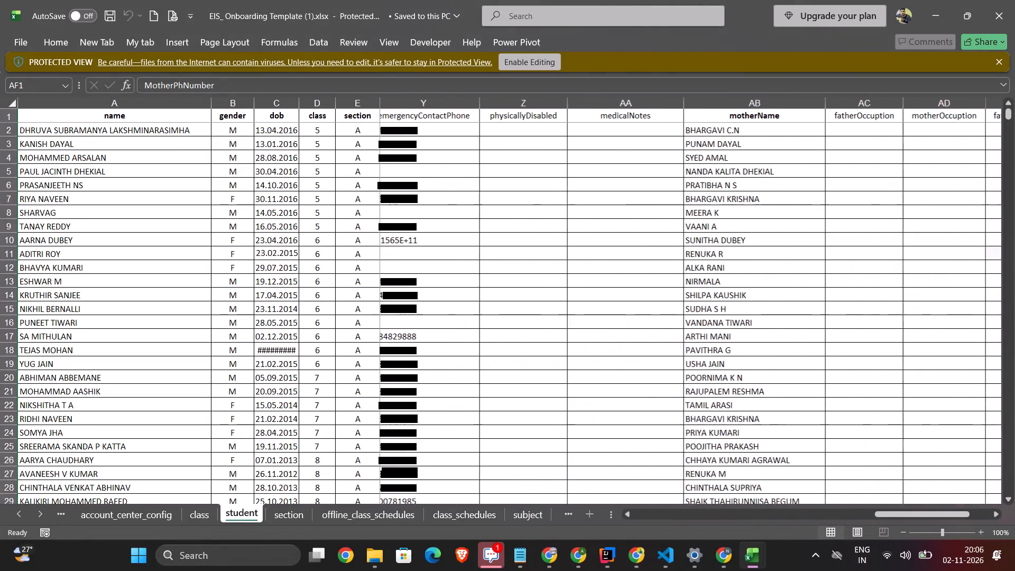
pyautogui.hscroll(3, 460, 307)
pyautogui.hscroll(-2, 460, 307)
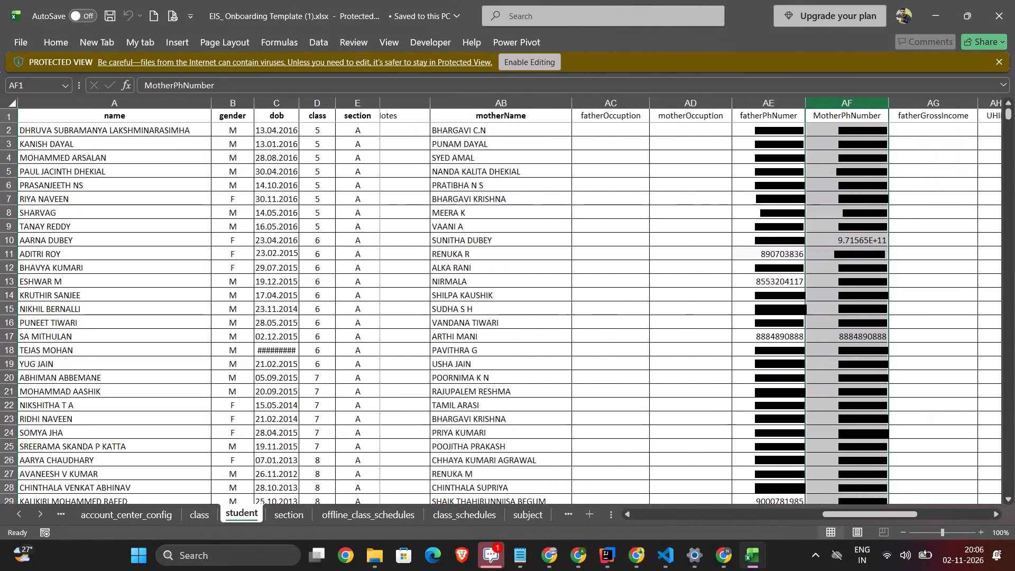
pyautogui.hscroll(-1, 460, 307)
pyautogui.click(566, 514)
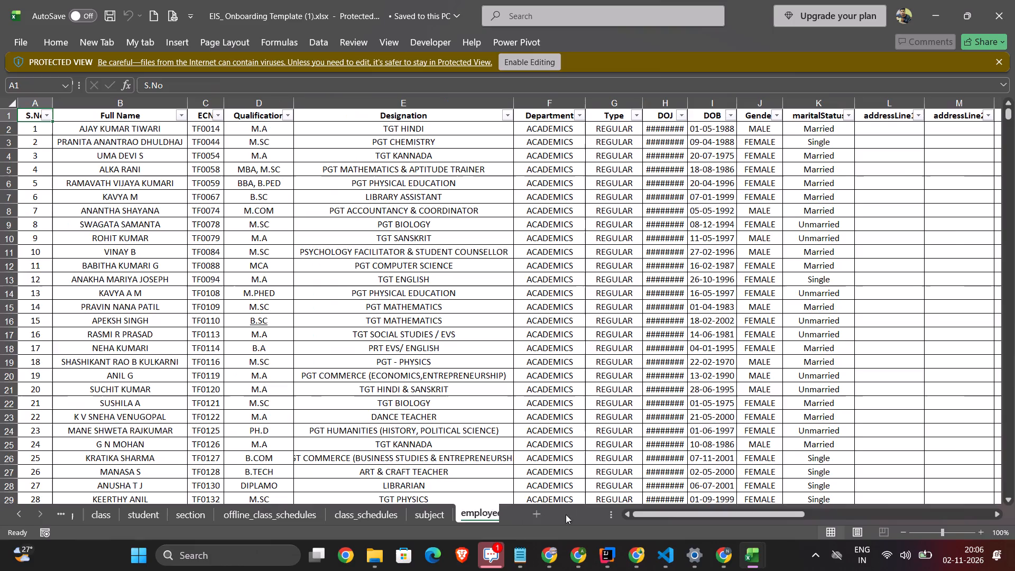
pyautogui.click(454, 511)
pyautogui.hscroll(-2, 768, 136)
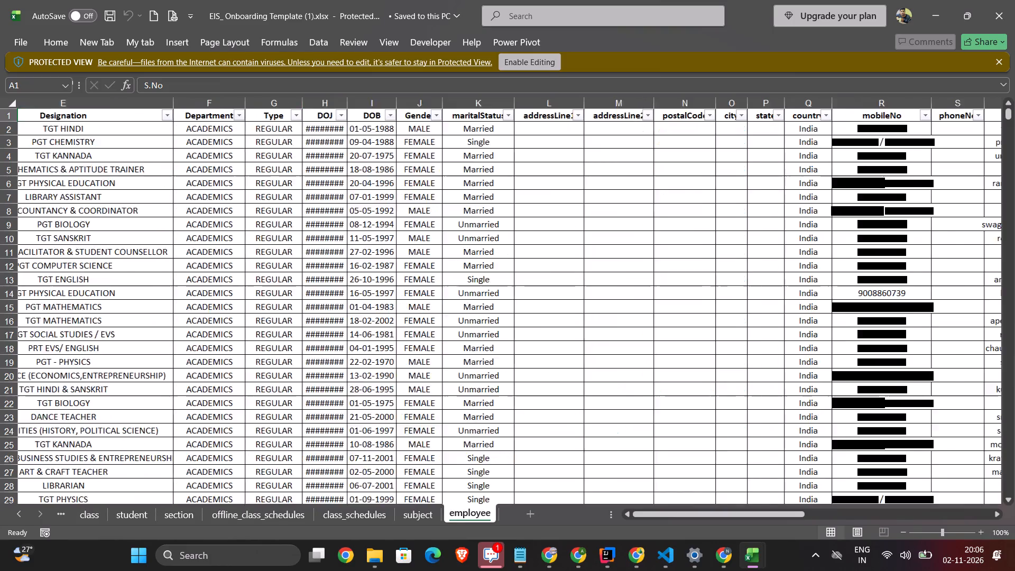
pyautogui.hscroll(-3, 768, 136)
pyautogui.click(598, 109)
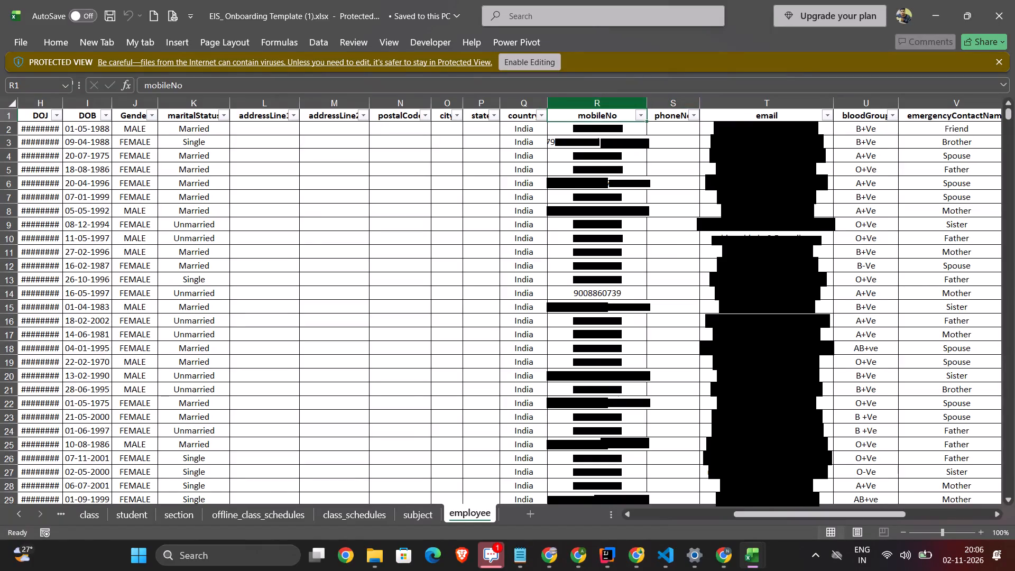
pyautogui.click(610, 102)
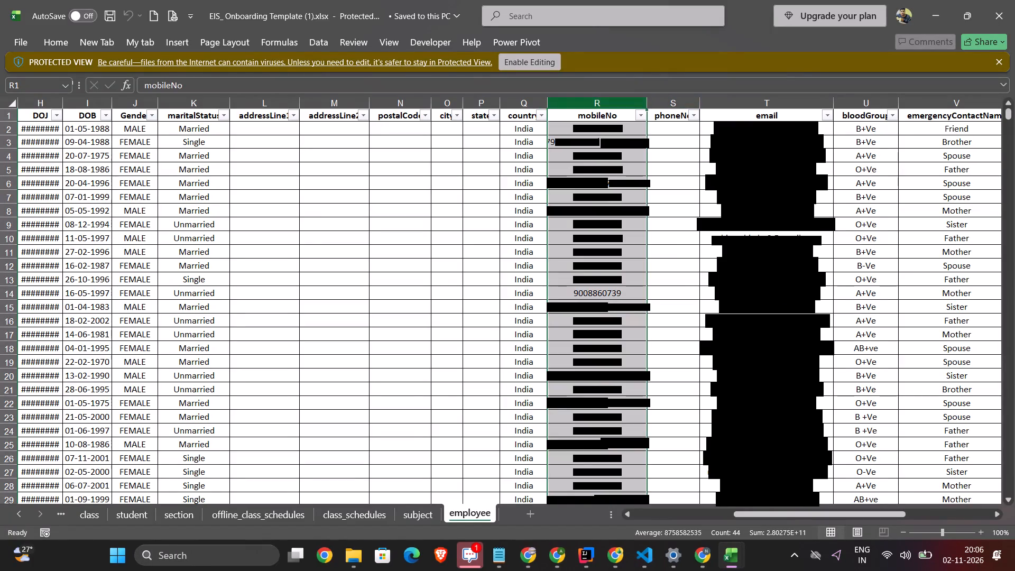
pyautogui.hotkey('ctrl', 'c')
pyautogui.hotkey('alt', 'Tab')
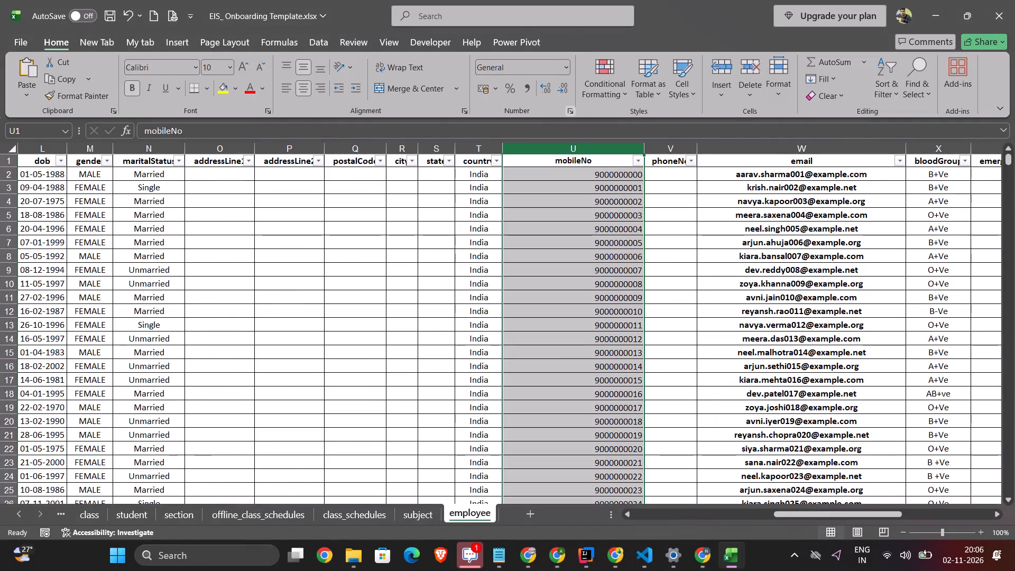
pyautogui.hotkey('ctrl', 'v')
pyautogui.click(535, 305)
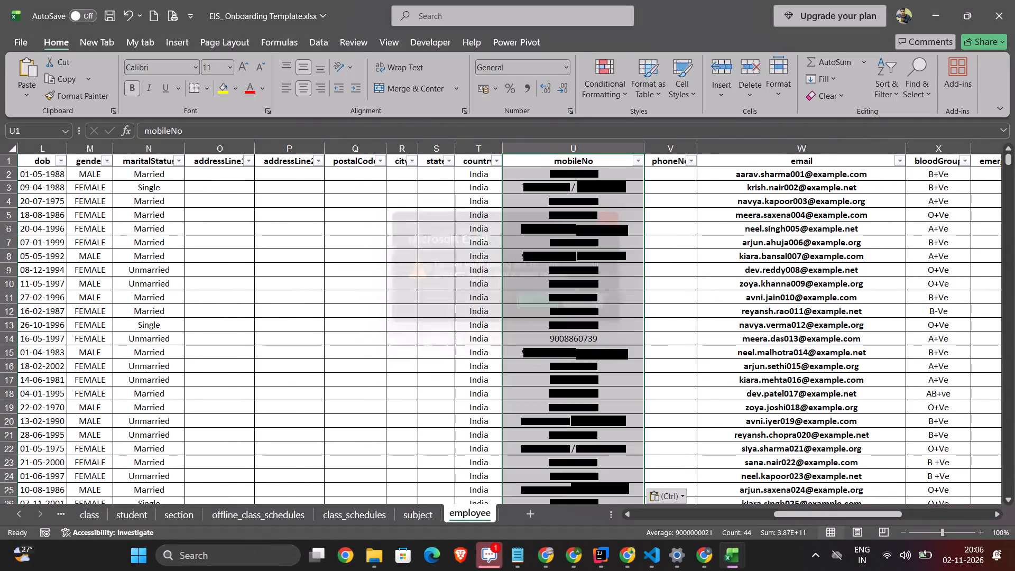
# Replace column W of the template's employee sheet with the email column copied from the downloaded copy's employee sheet.
pyautogui.hotkey('alt', 'Tab')
pyautogui.hscroll(-3, 652, 232)
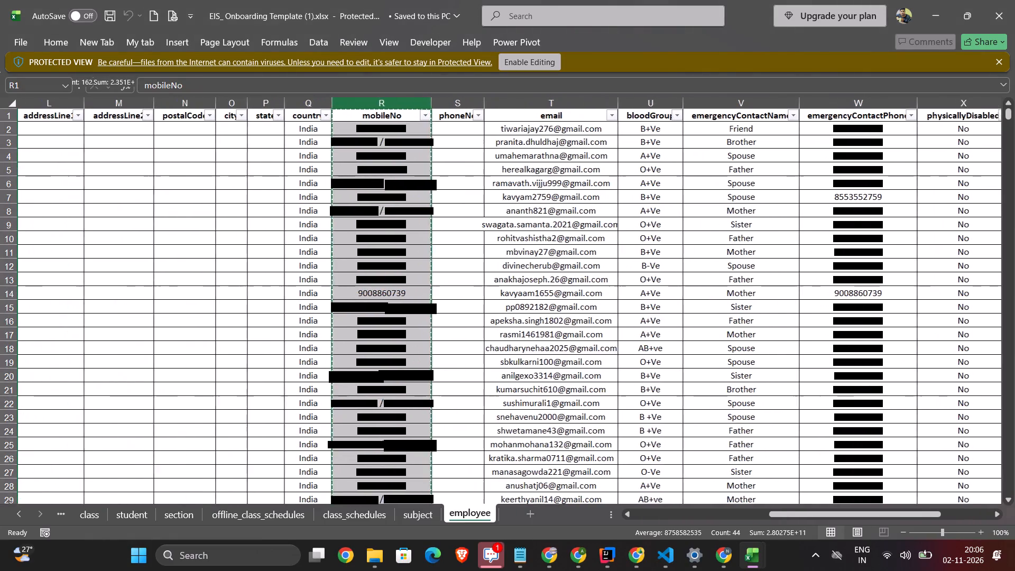
pyautogui.click(540, 105)
pyautogui.hotkey('ctrl', 'c')
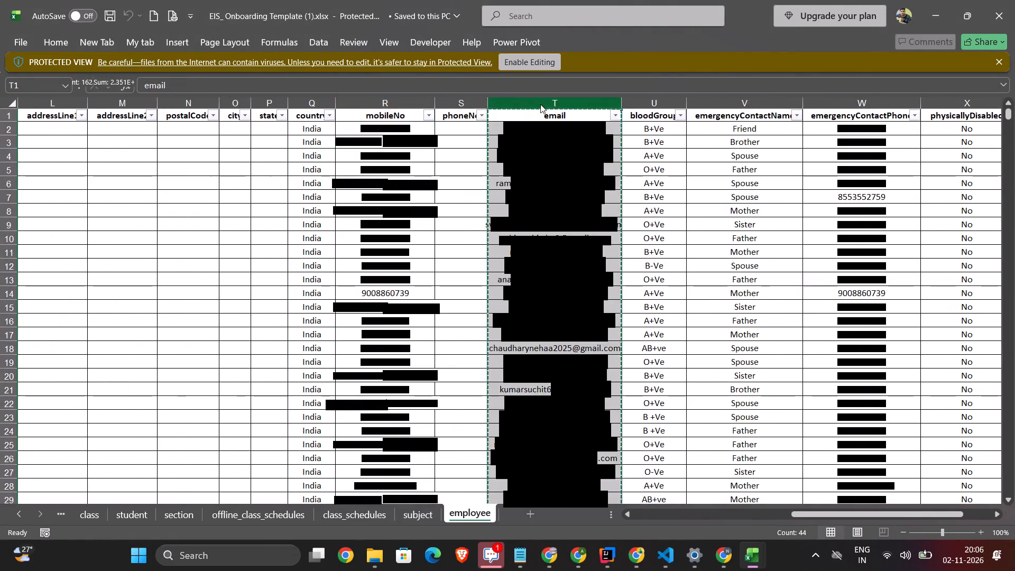
pyautogui.hotkey('alt', 'Tab')
pyautogui.click(771, 153)
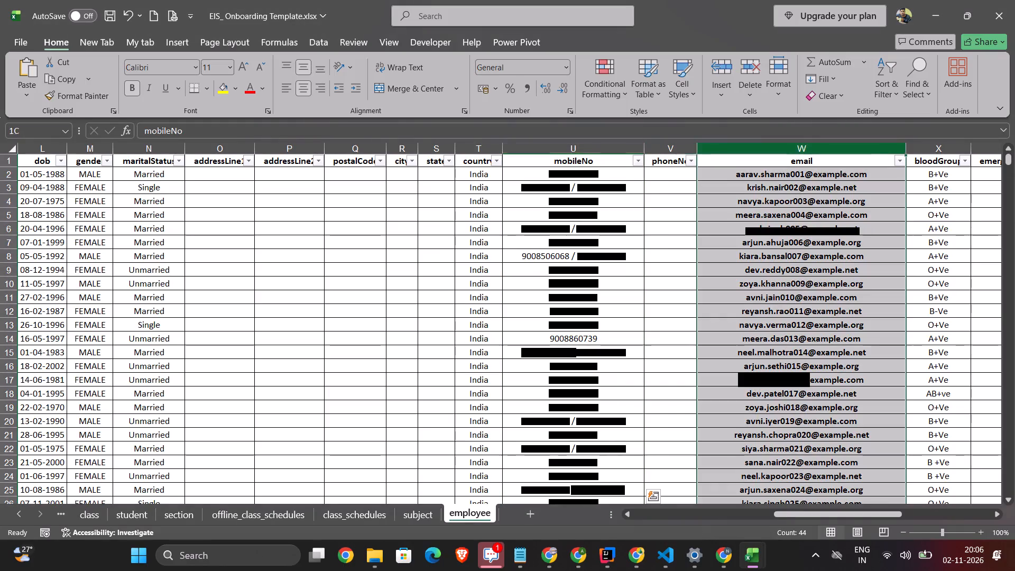
pyautogui.hotkey('ctrl', 'v')
pyautogui.click(540, 294)
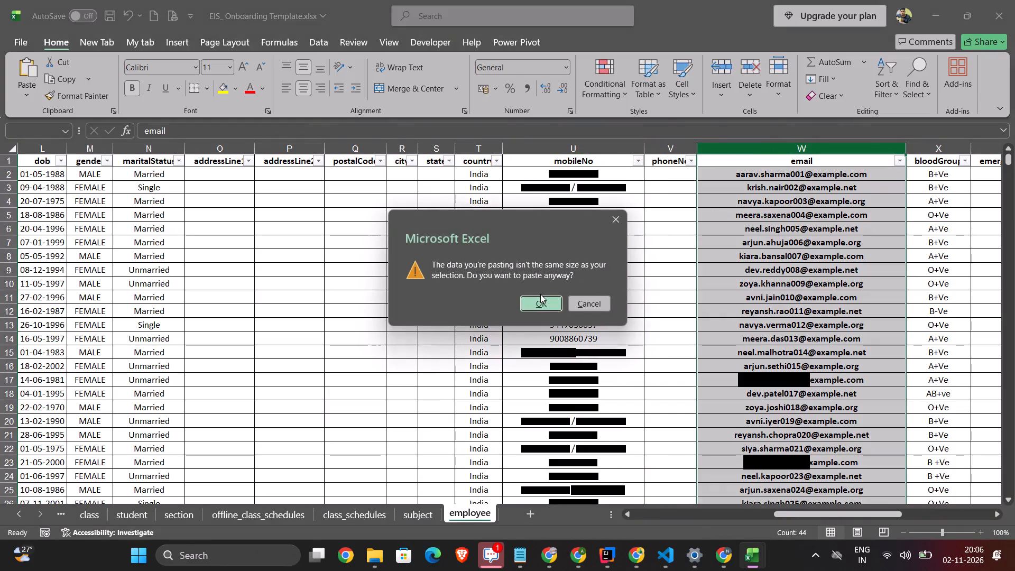
pyautogui.click(532, 300)
# Replace column Z of the template's employee sheet with the emergencyContactPhone column copied from the downloaded copy's employee sheet.
pyautogui.hscroll(8, 497, 292)
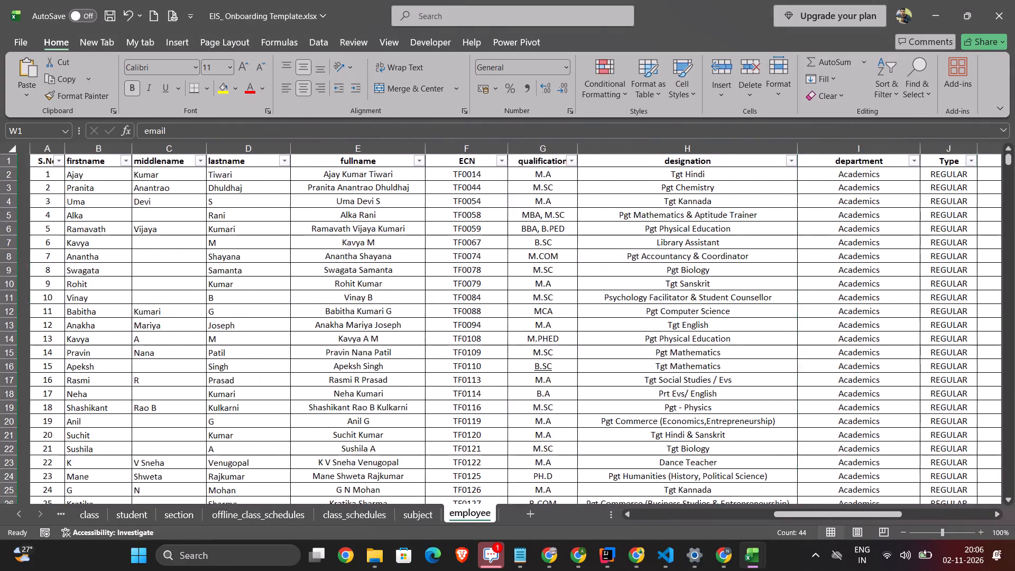
pyautogui.hscroll(1, 497, 292)
pyautogui.hscroll(-5, 497, 292)
pyautogui.hscroll(4, 497, 292)
pyautogui.hscroll(-4, 497, 292)
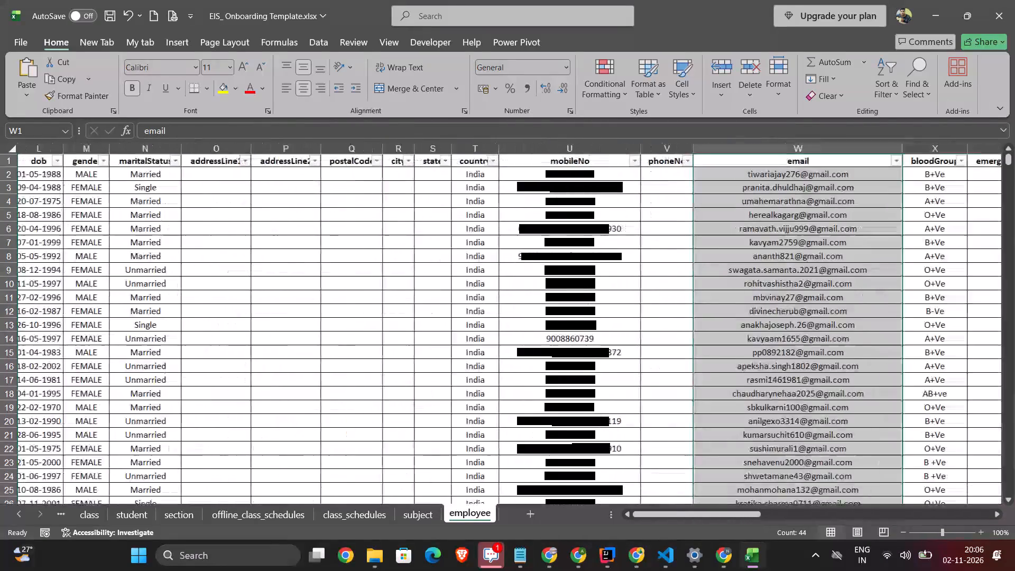
pyautogui.hscroll(-6, 497, 292)
pyautogui.hotkey('alt', 'Tab')
pyautogui.hscroll(-1, 748, 259)
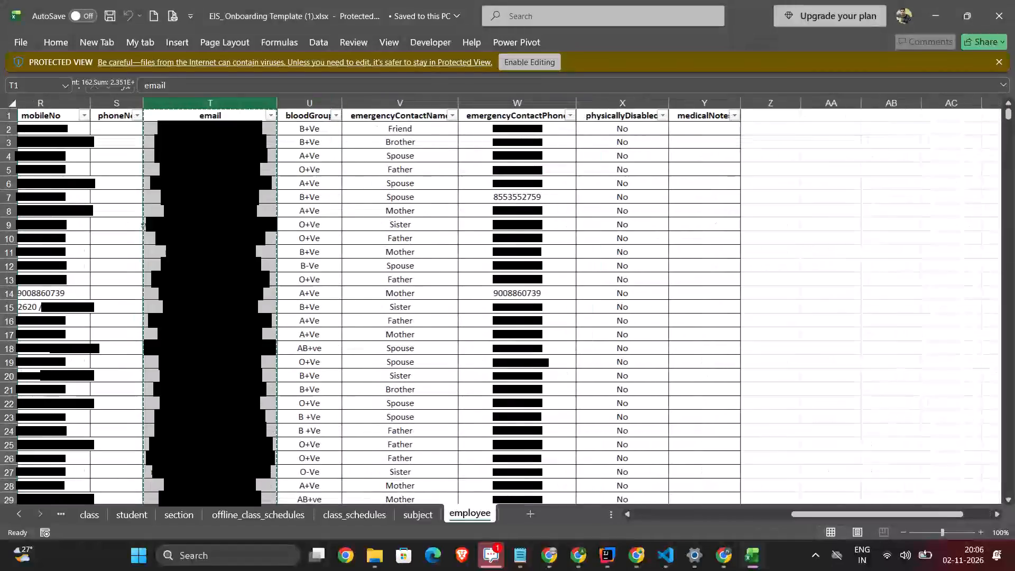
pyautogui.hscroll(-2, 748, 259)
pyautogui.click(553, 102)
pyautogui.hotkey('ctrl', 'c')
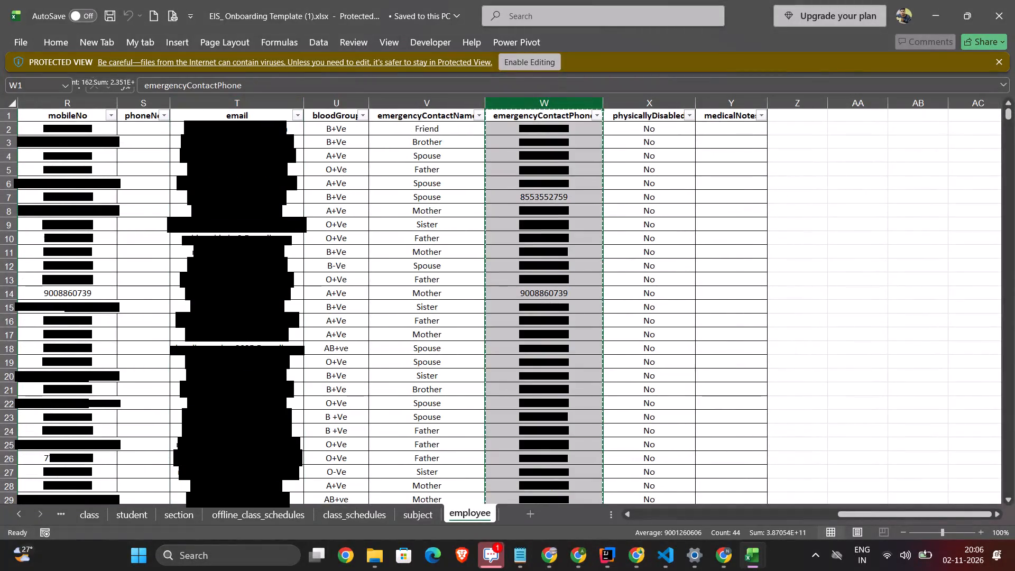
pyautogui.hotkey('alt', 'Tab')
pyautogui.click(691, 144)
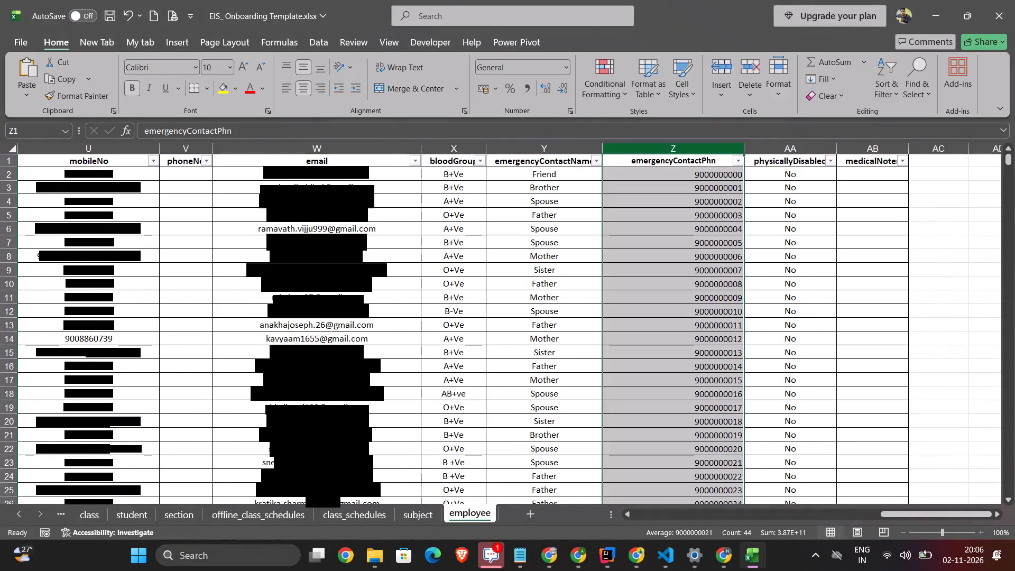
pyautogui.hotkey('ctrl', 'v')
pyautogui.click(538, 306)
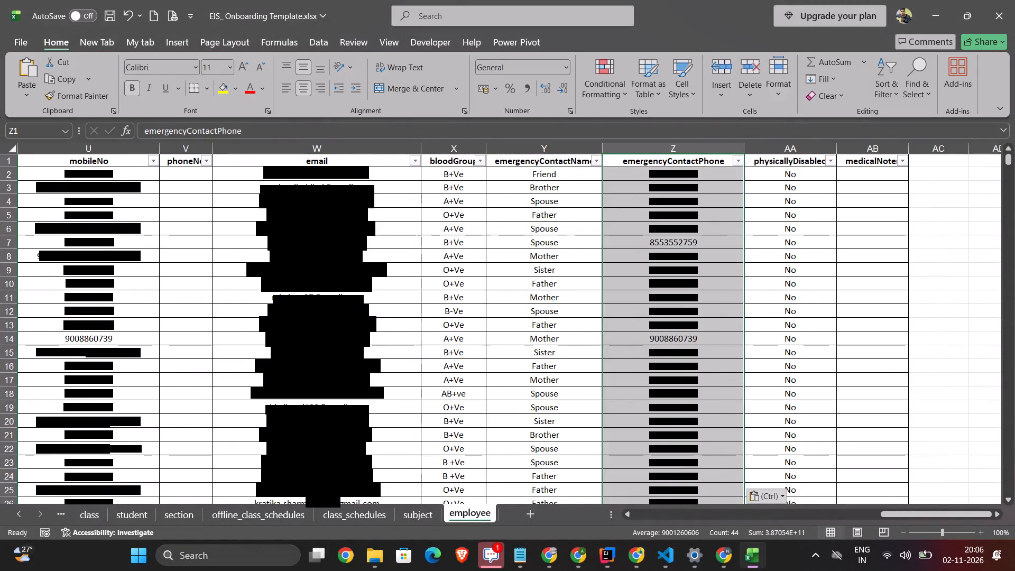
# Review the restored employee contact columns down to the last rows, and look through the template's other sheets back to account_center.
pyautogui.scroll(-7, 539, 323)
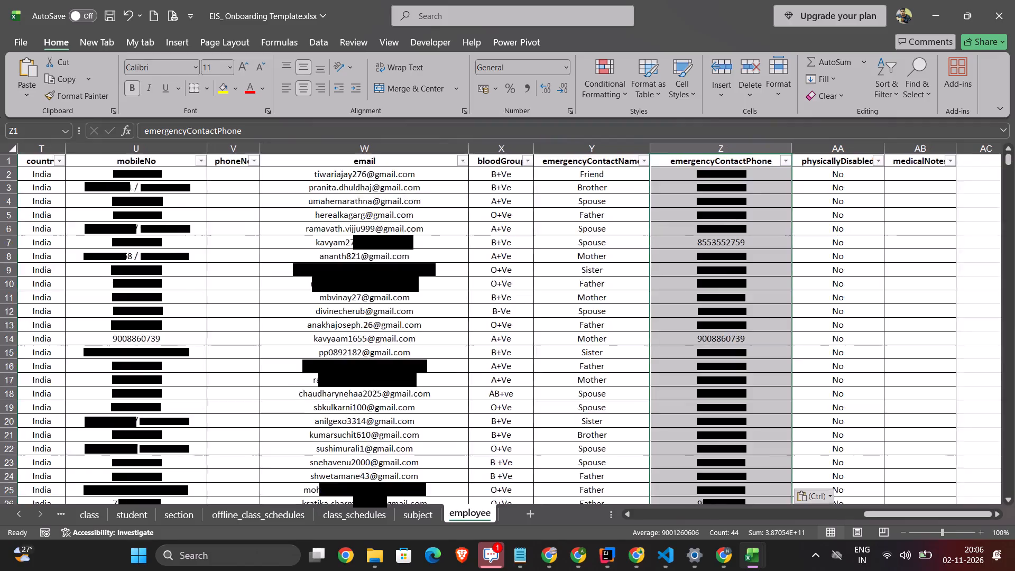
pyautogui.scroll(-1, 539, 323)
pyautogui.scroll(3, 539, 323)
pyautogui.click(459, 352)
pyautogui.hscroll(4, 459, 352)
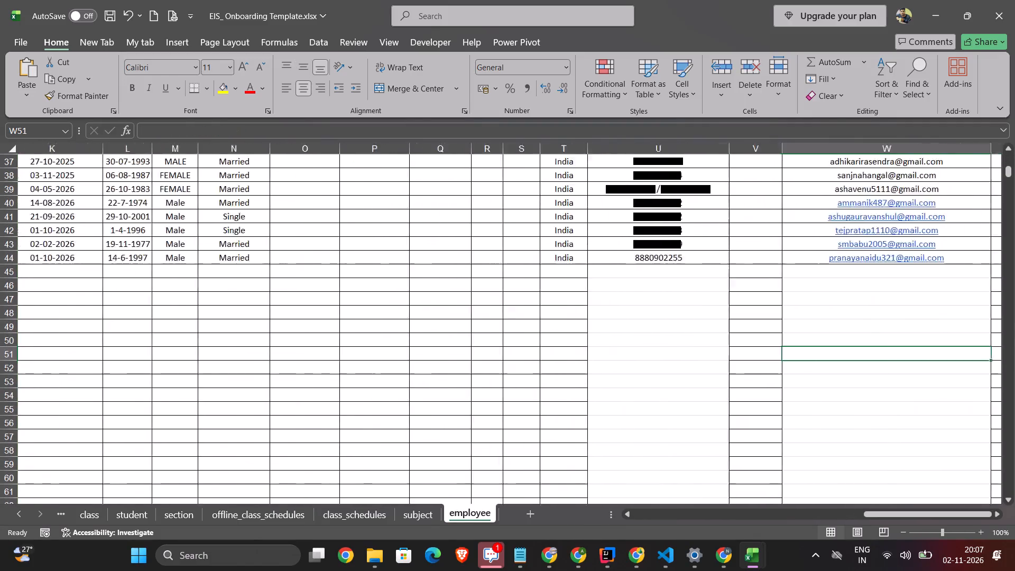
pyautogui.hscroll(7, 459, 352)
pyautogui.click(257, 518)
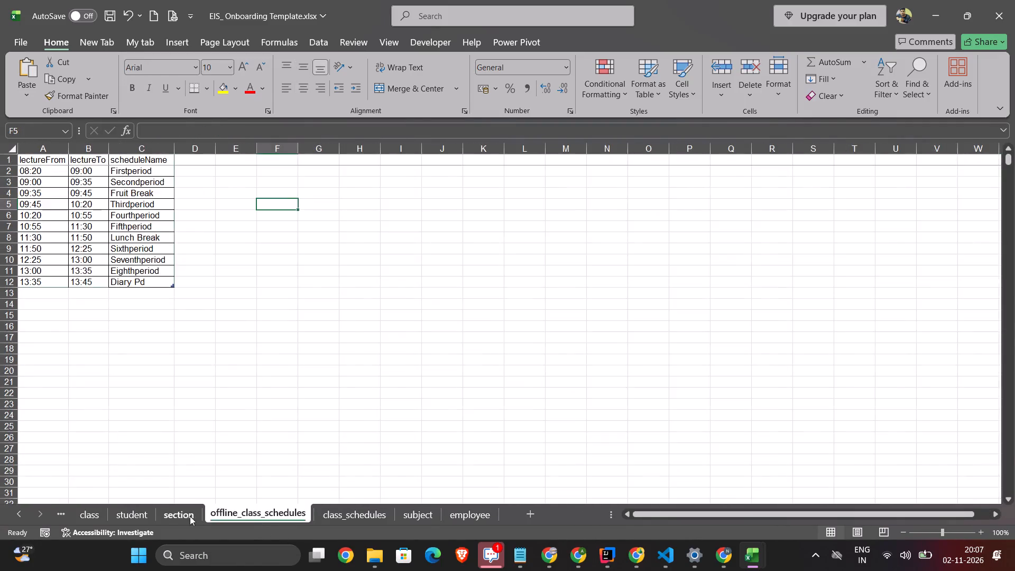
pyautogui.click(177, 516)
pyautogui.click(131, 512)
pyautogui.click(77, 512)
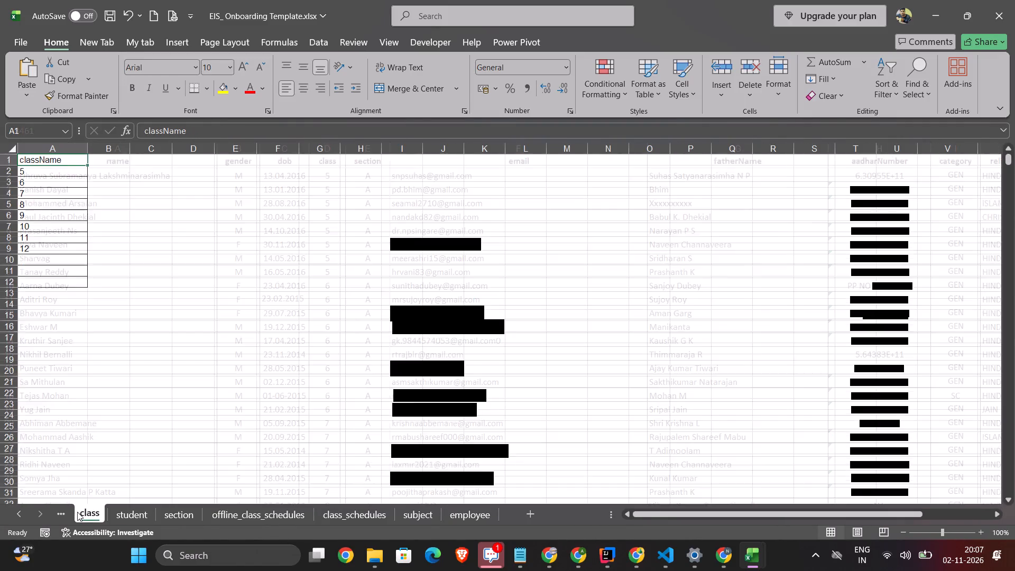
pyautogui.click(63, 513)
pyautogui.click(63, 513)
pyautogui.click(63, 513)
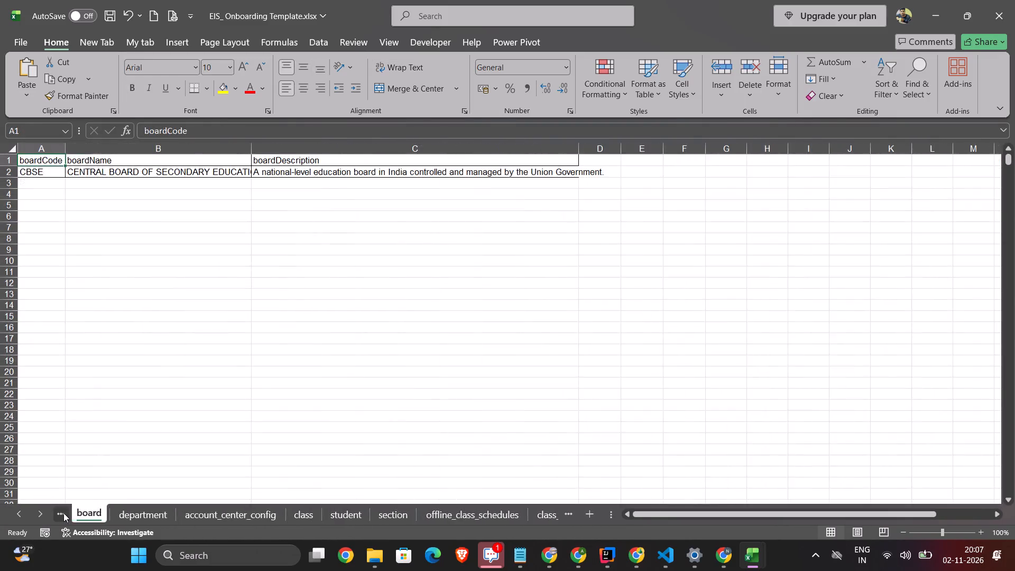
pyautogui.click(63, 513)
# Save the EIS onboarding template workbook.
pyautogui.hotkey('ctrl', 's')
pyautogui.hotkey('ctrl', 's')
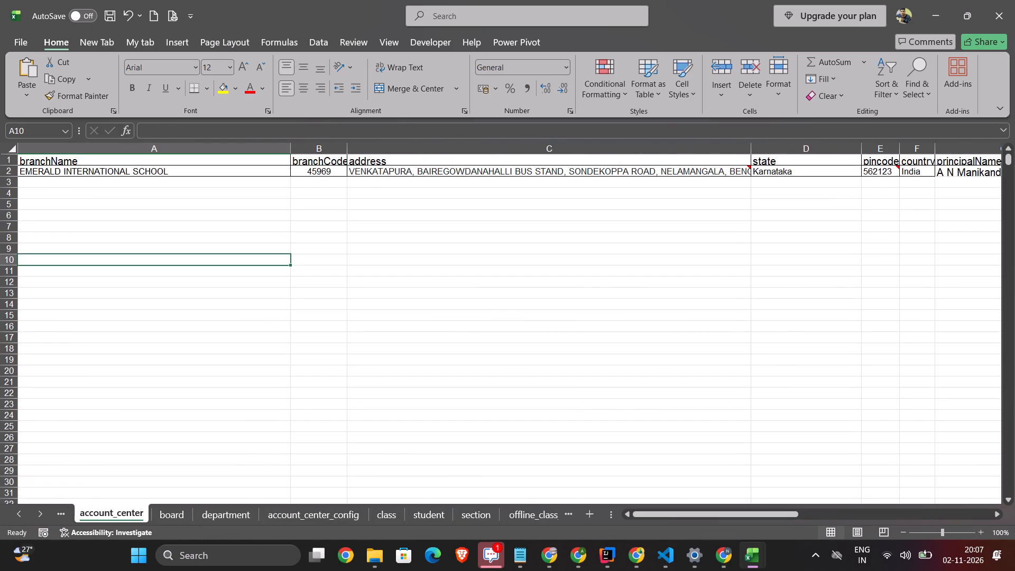
# Copy EIS_ Onboarding Template.xlsx from the Downloads folder and share it in the Cliq chat with the colleague who requested the school files.
pyautogui.click(379, 542)
pyautogui.click(325, 496)
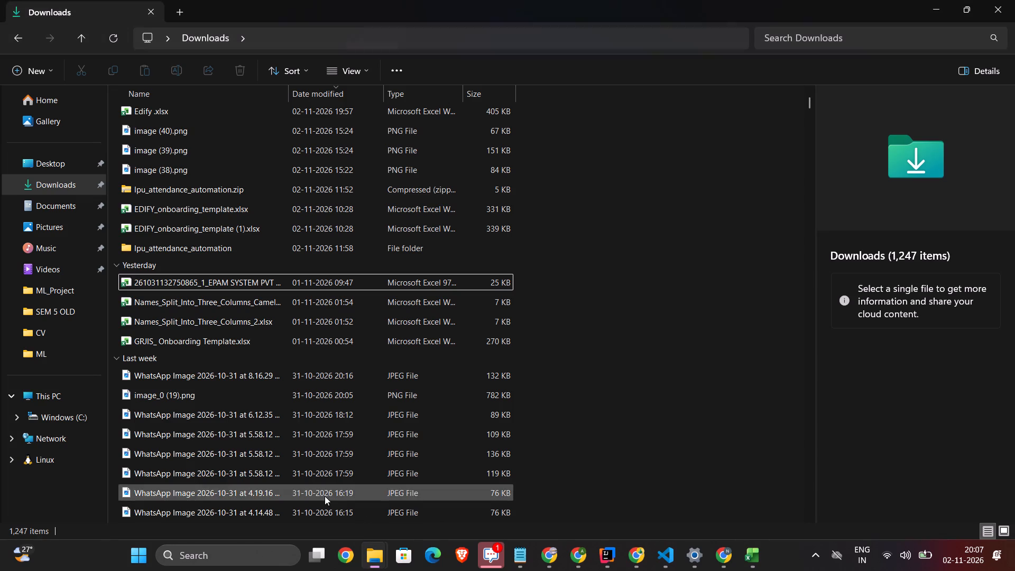
pyautogui.click(119, 37)
pyautogui.click(179, 138)
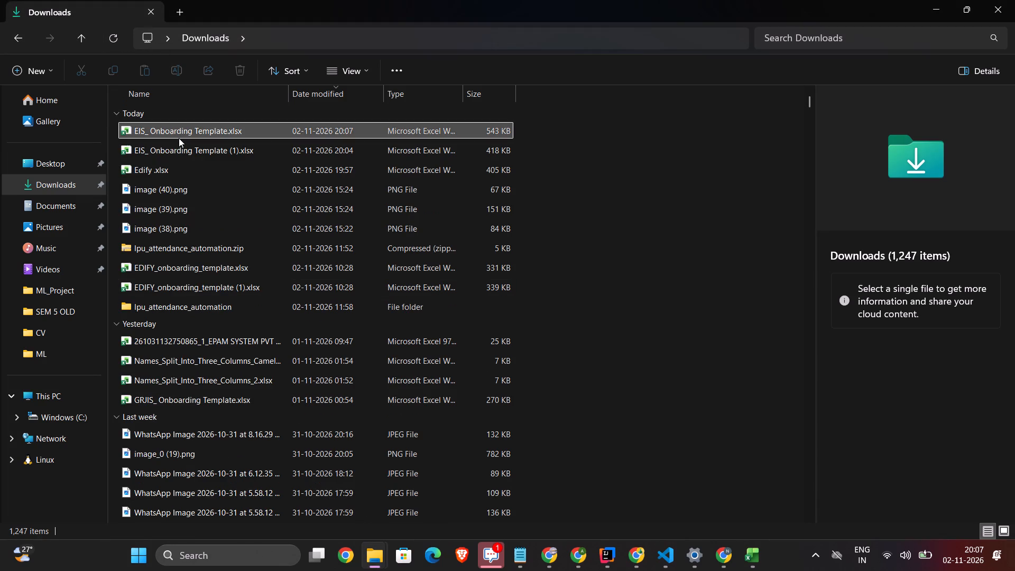
pyautogui.hotkey('ctrl', 'c')
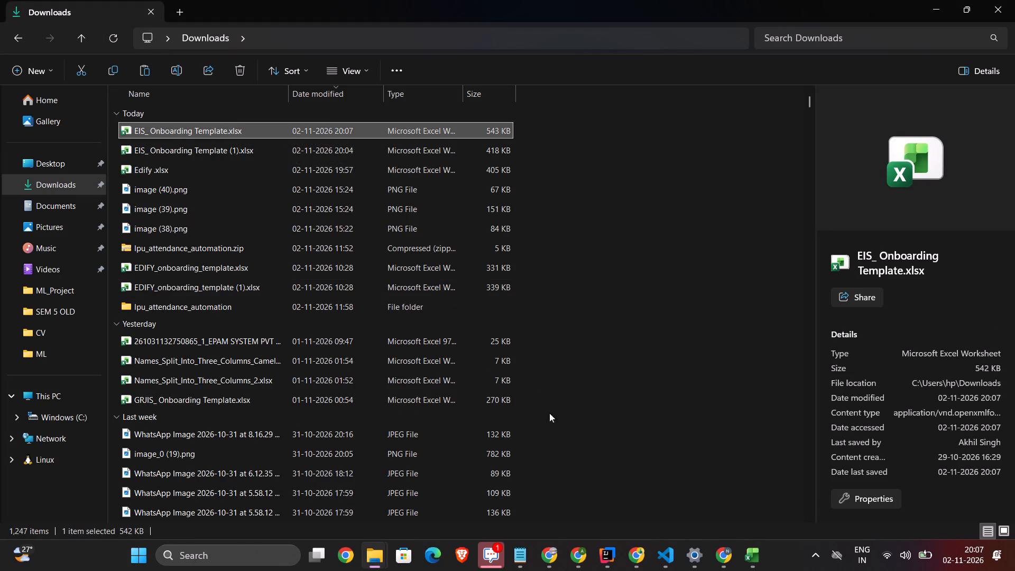
pyautogui.click(549, 557)
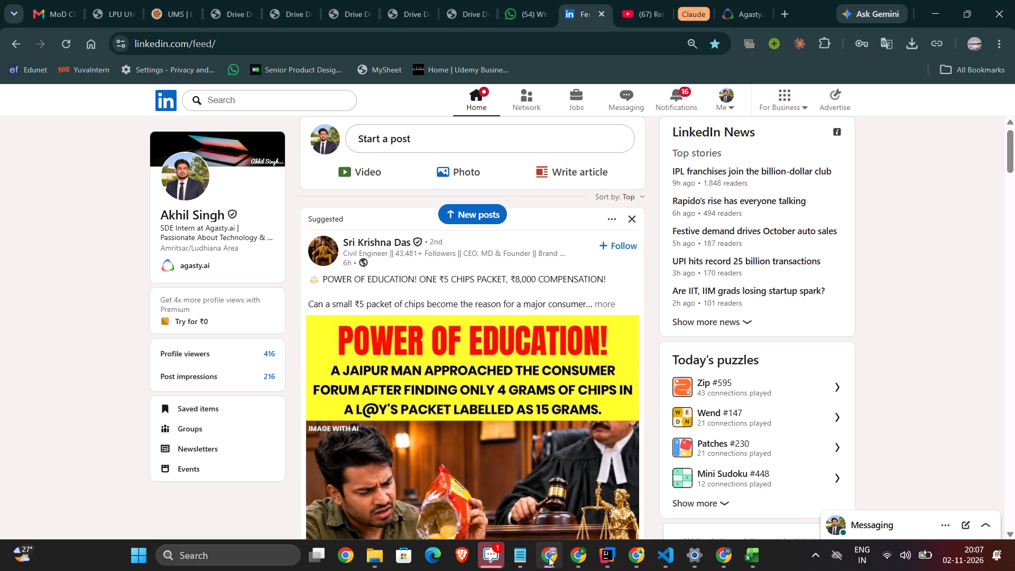
pyautogui.click(577, 561)
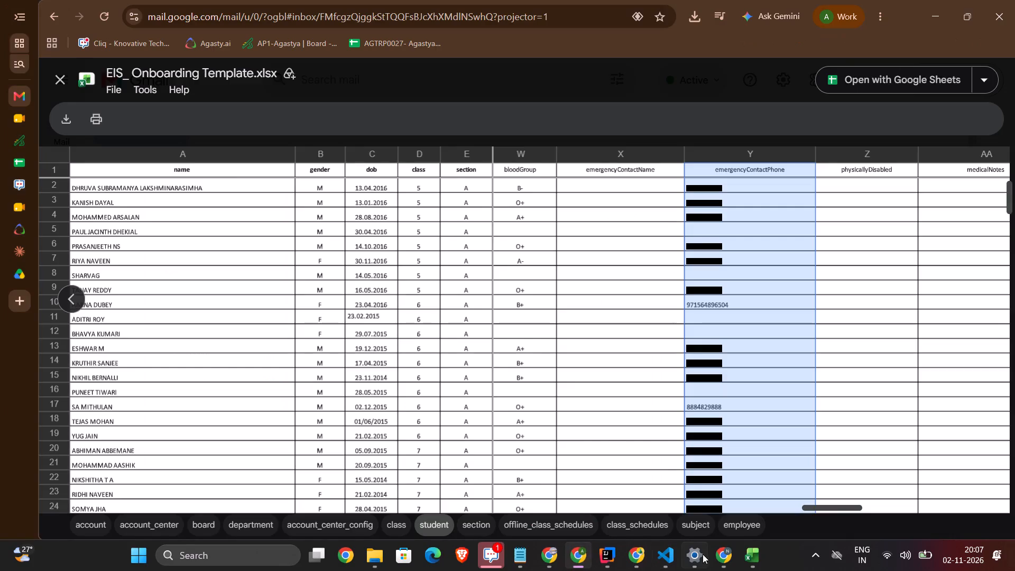
pyautogui.click(32, 187)
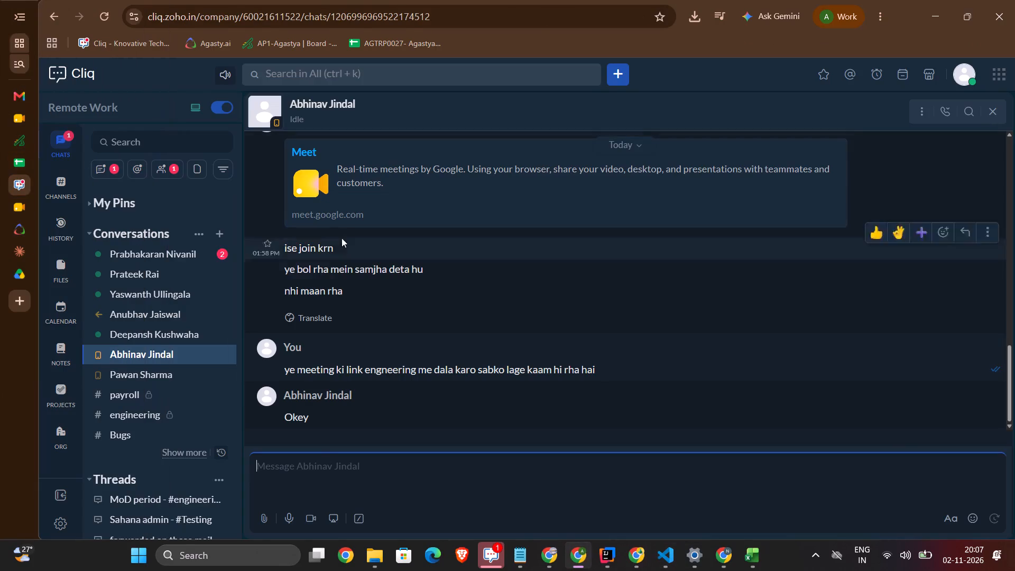
pyautogui.click(127, 256)
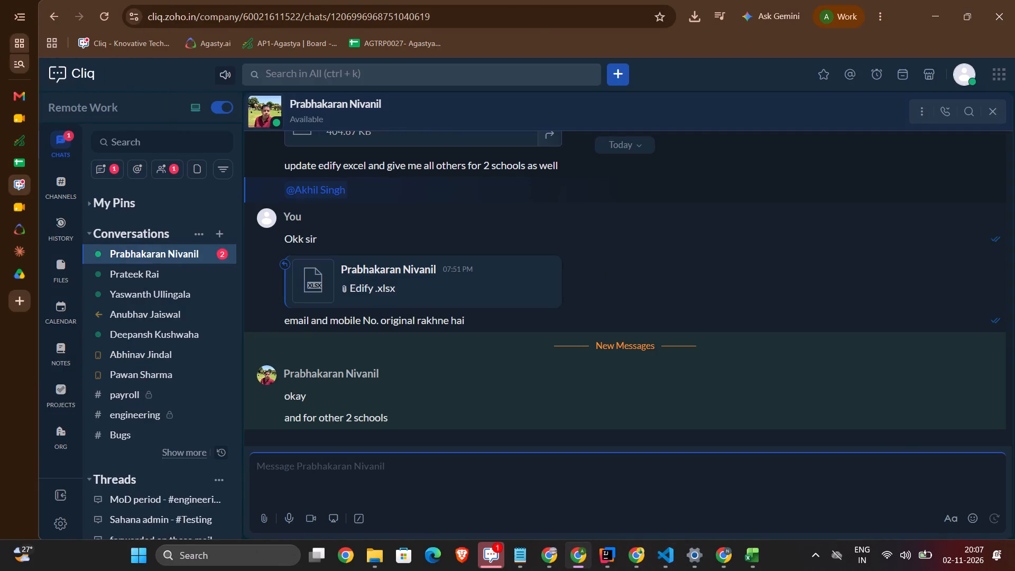
pyautogui.click(316, 482)
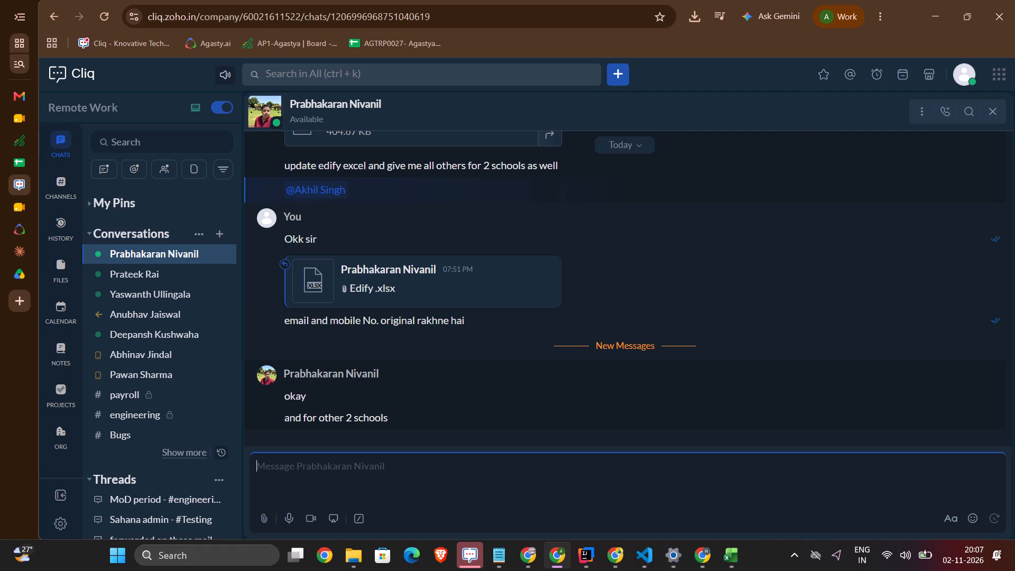
pyautogui.hotkey('ctrl', 'v')
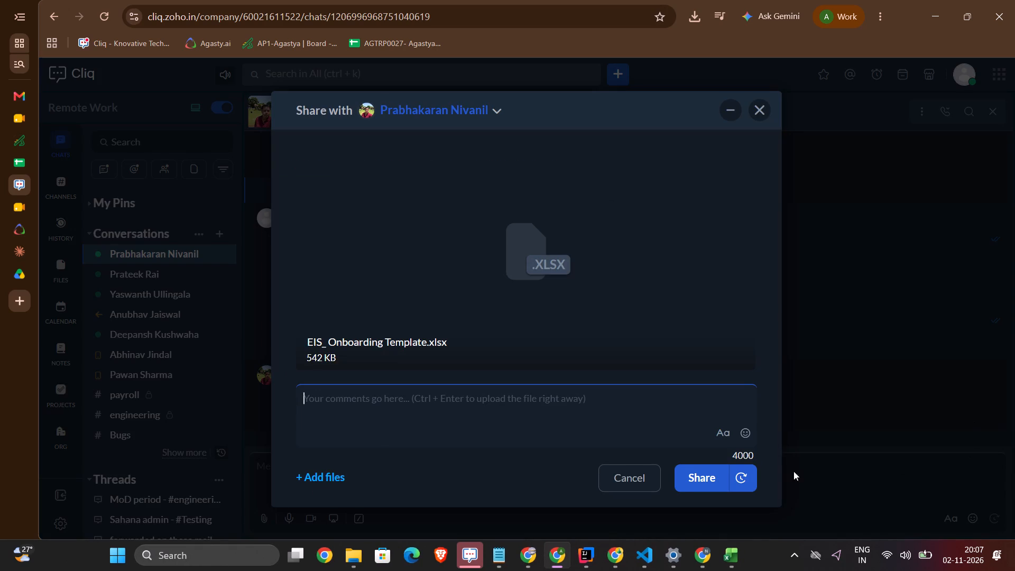
pyautogui.click(707, 477)
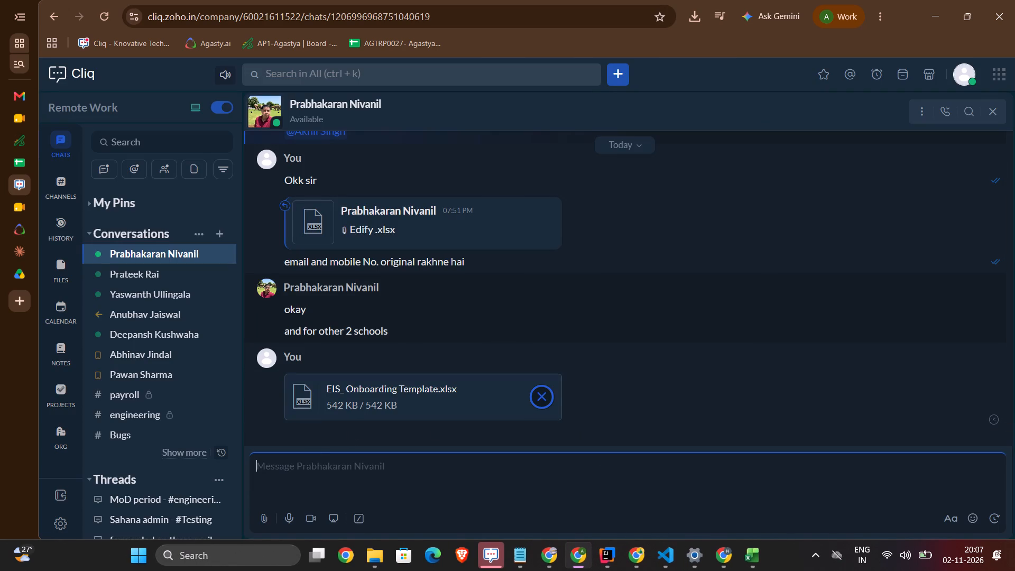
pyautogui.click(318, 471)
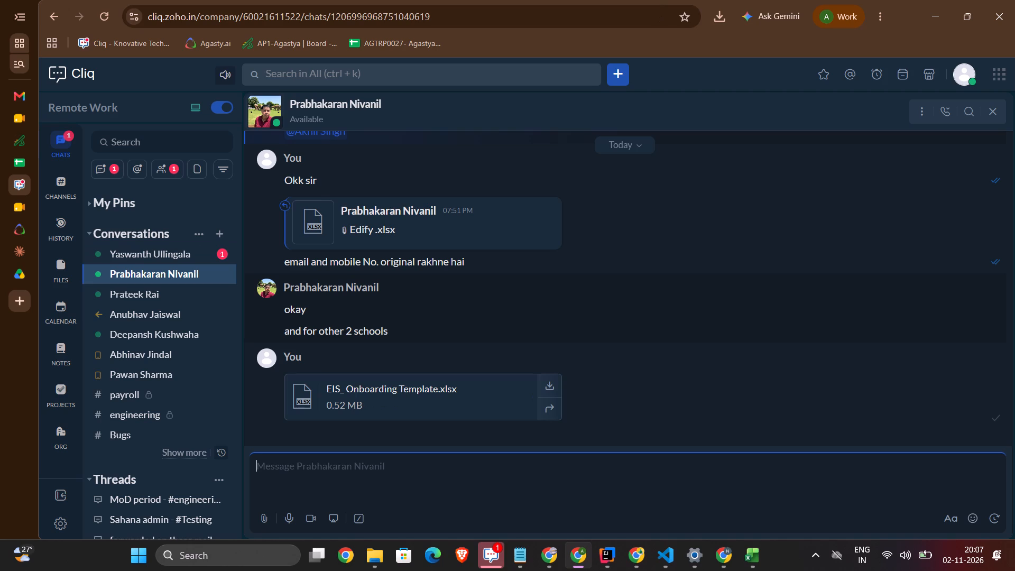
# Reply in the Cliq chat with the unread "yeah akhil tell me" message: "I want to ask some things about frontend and backend".
pyautogui.click(125, 261)
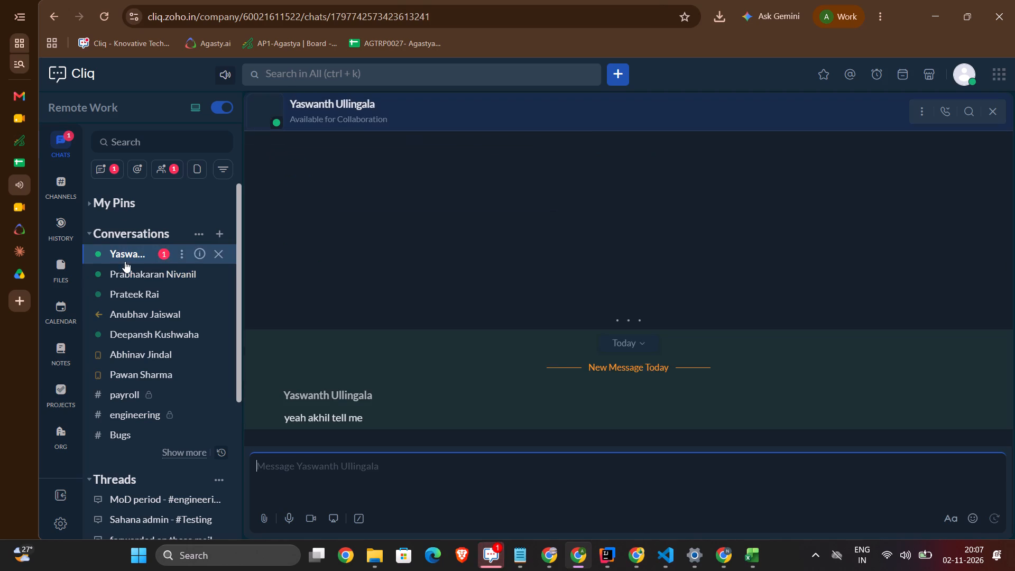
pyautogui.click(294, 462)
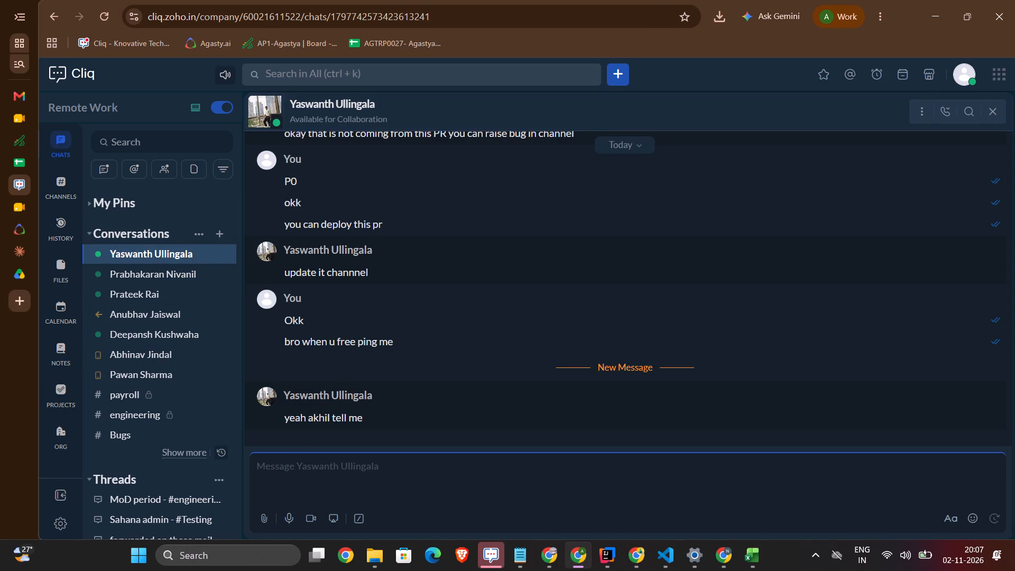
pyautogui.write('I want to ask sone')
pyautogui.press('BackSpace')
pyautogui.press('BackSpace')
pyautogui.write('me thinf')
pyautogui.press('BackSpace')
pyautogui.write('gs abiy')
pyautogui.press('BackSpace')
pyautogui.press('i')
pyautogui.press('BackSpace')
pyautogui.press('BackSpace')
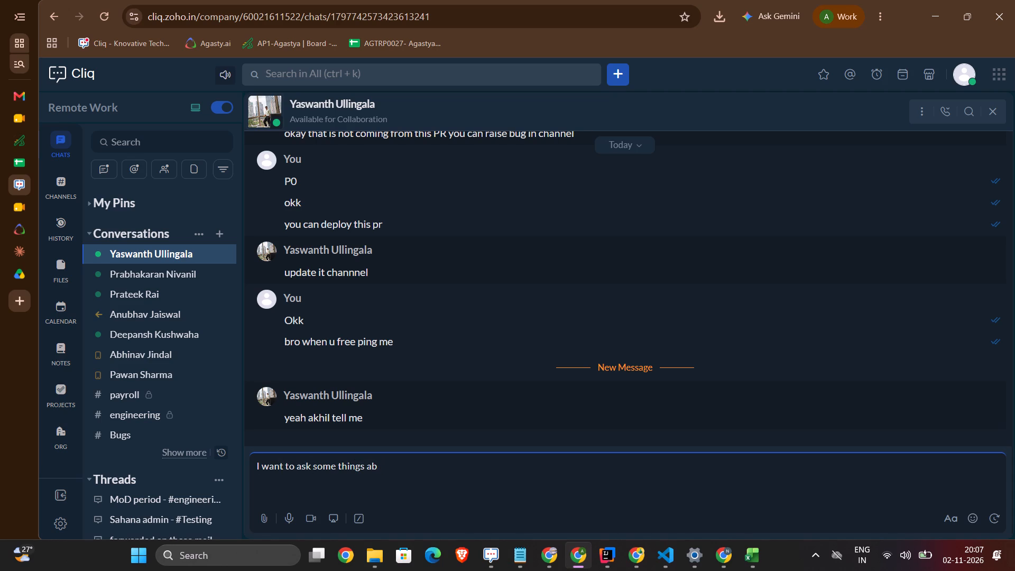
pyautogui.write('our')
pyautogui.press('space')
pyautogui.press('BackSpace')
pyautogui.press('BackSpace')
pyautogui.write('t')
pyautogui.press('space')
pyautogui.write('frontend and backend')
pyautogui.press('Return')
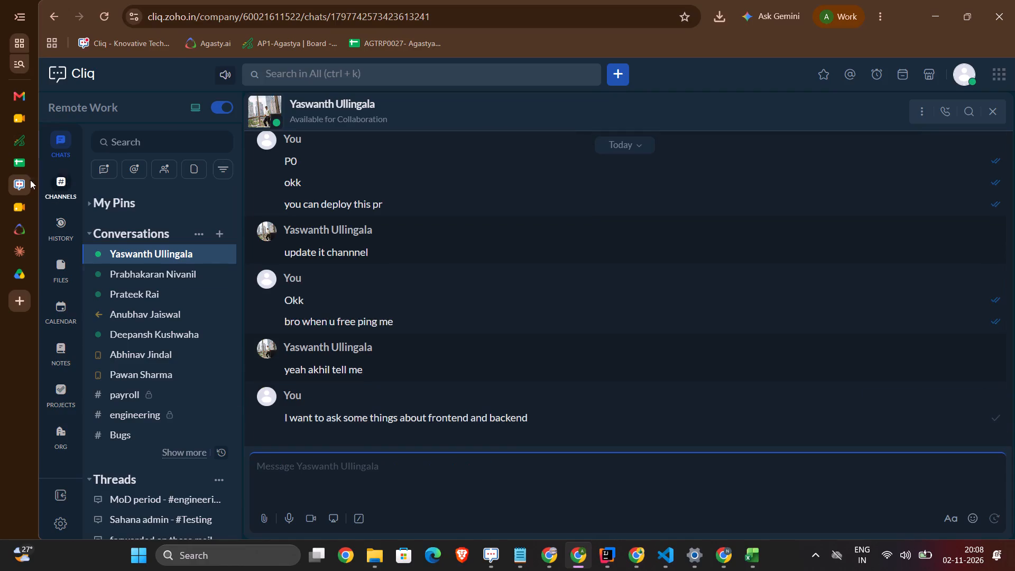
# Reopen the Cliq chat with the colleague who requested the school files.
pyautogui.click(176, 271)
pyautogui.click(146, 272)
# From the forwarded school data email, preview the student sheet of GRJIS_ Onboarding Template.xlsx and download the file.
pyautogui.hotkey('alt', 'Tab')
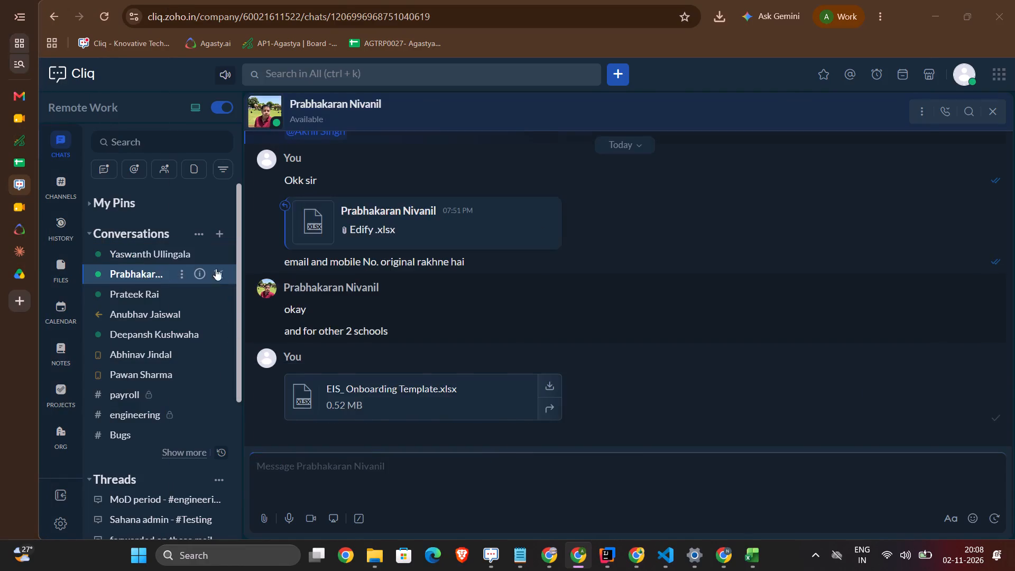
pyautogui.hotkey('alt', 'Tab')
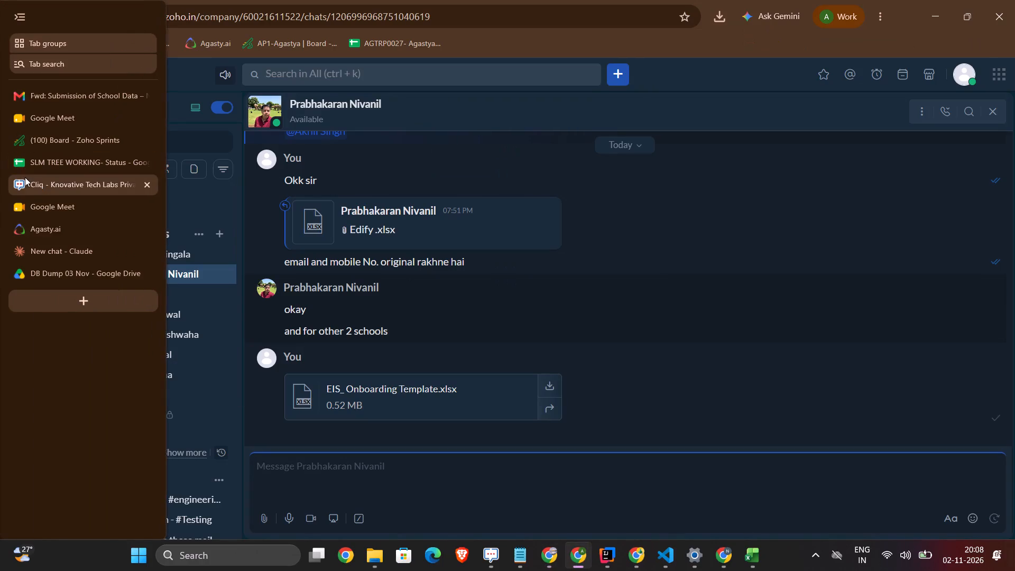
pyautogui.click(53, 168)
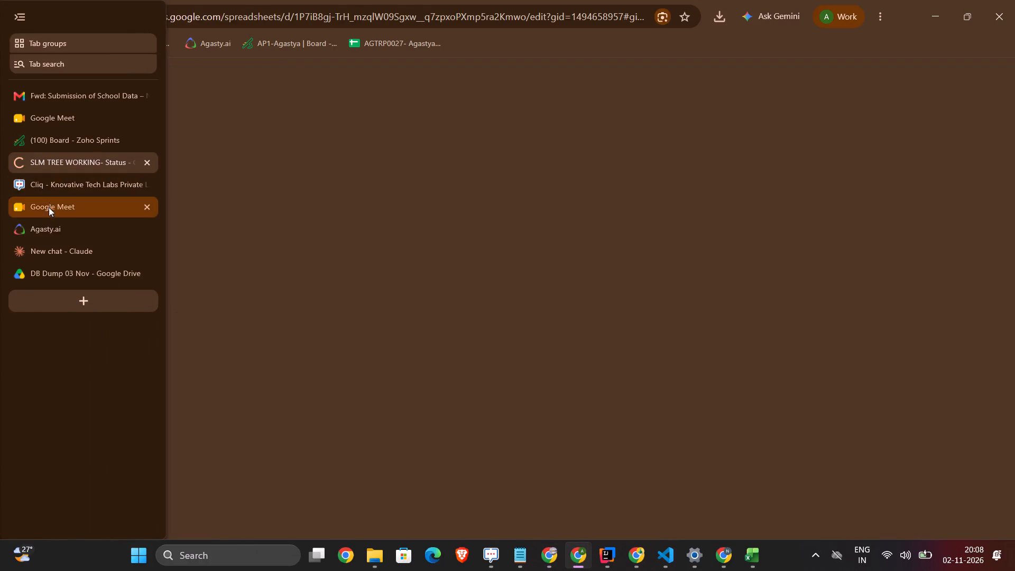
pyautogui.click(50, 143)
pyautogui.click(68, 93)
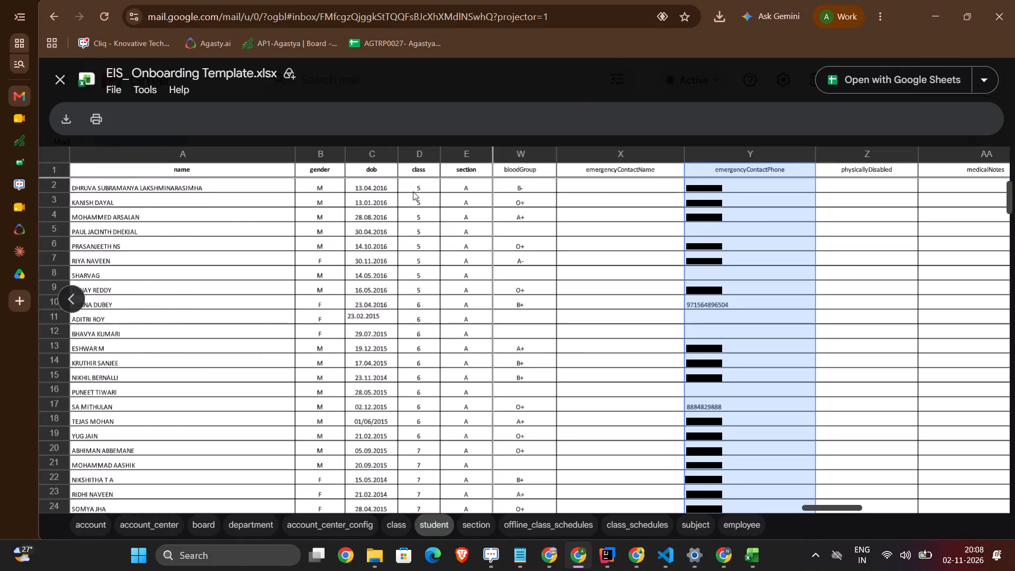
pyautogui.click(52, 73)
pyautogui.scroll(1, 493, 202)
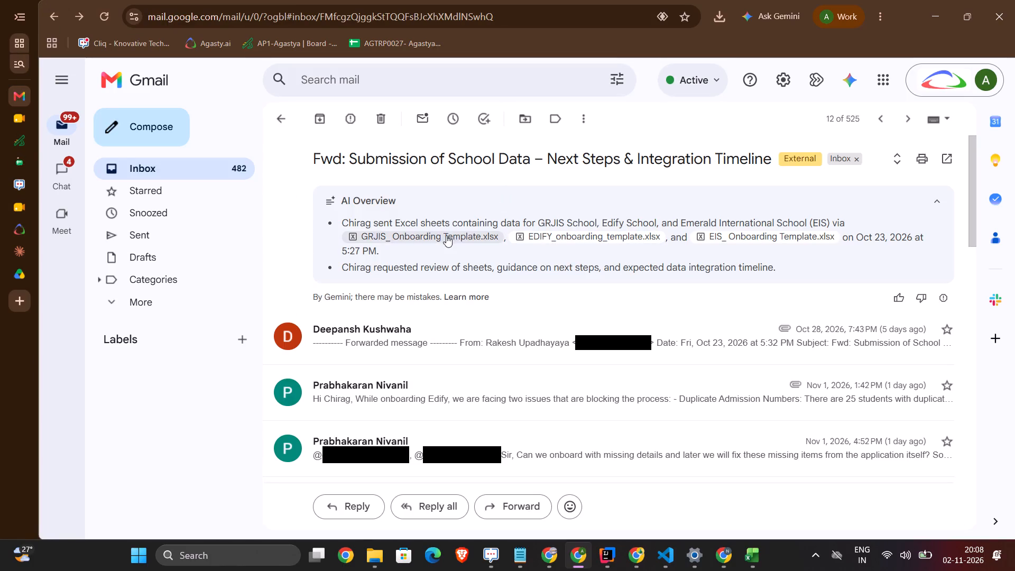
pyautogui.click(446, 236)
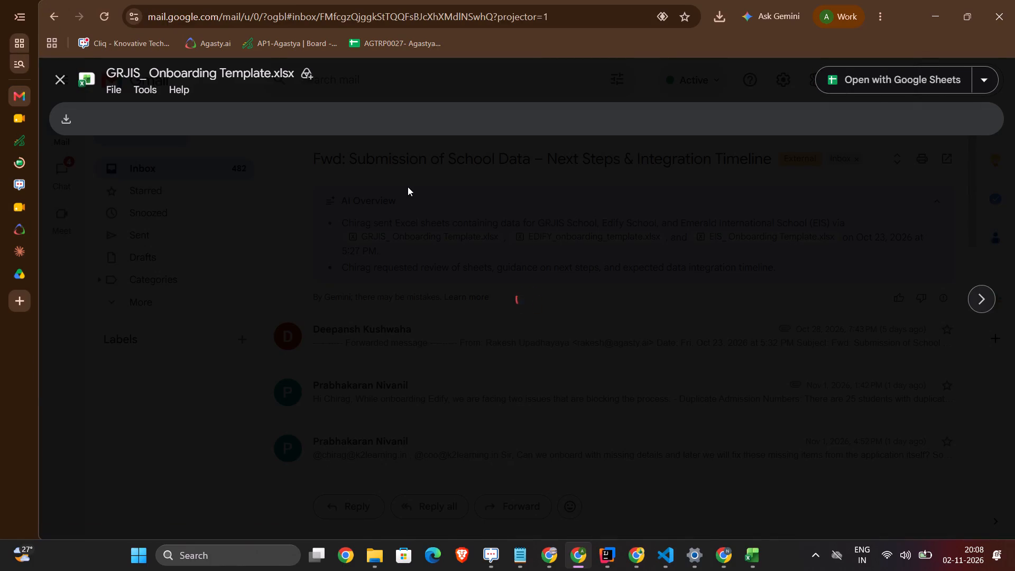
pyautogui.hscroll(-1, 482, 251)
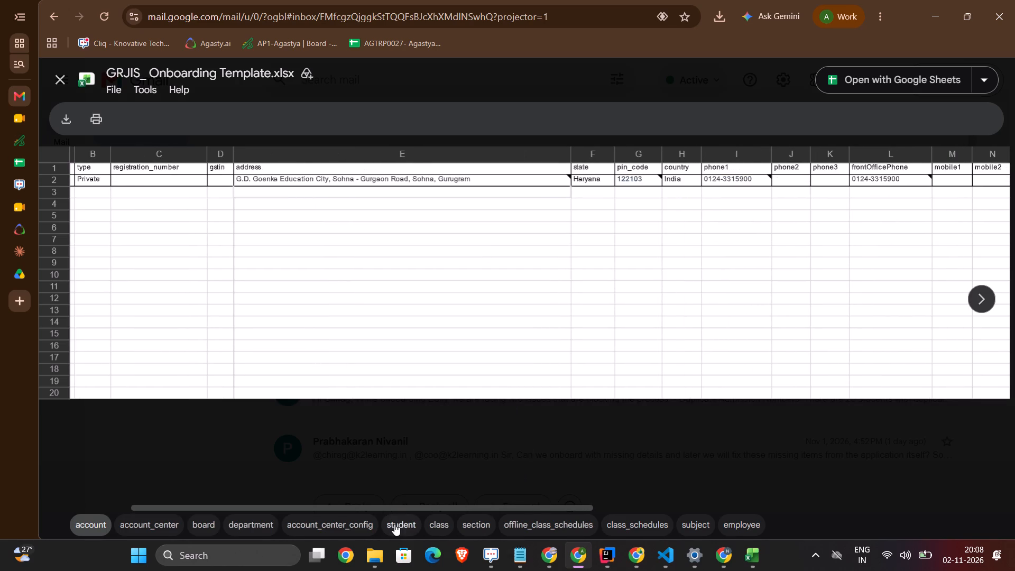
pyautogui.click(394, 524)
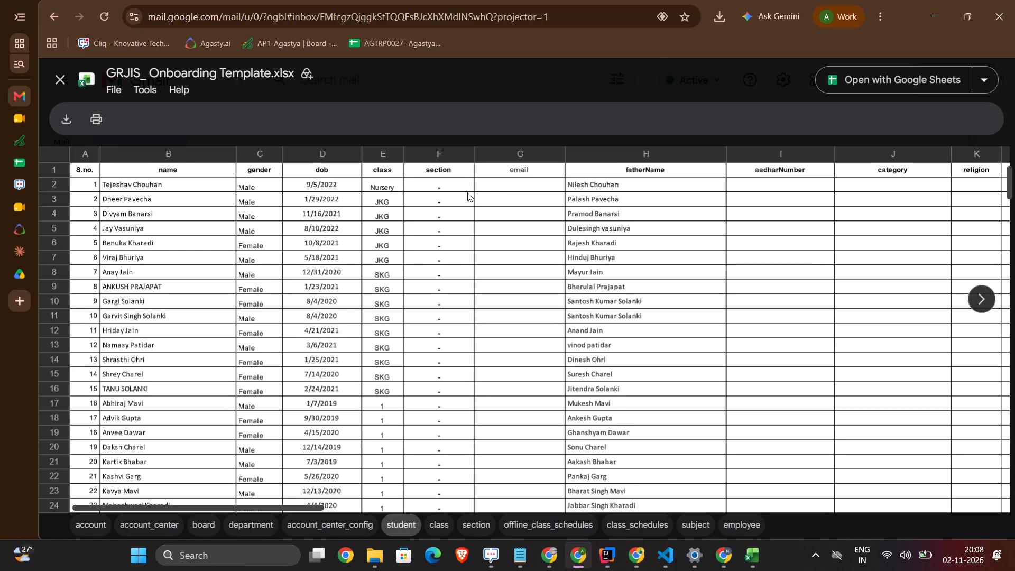
pyautogui.click(66, 123)
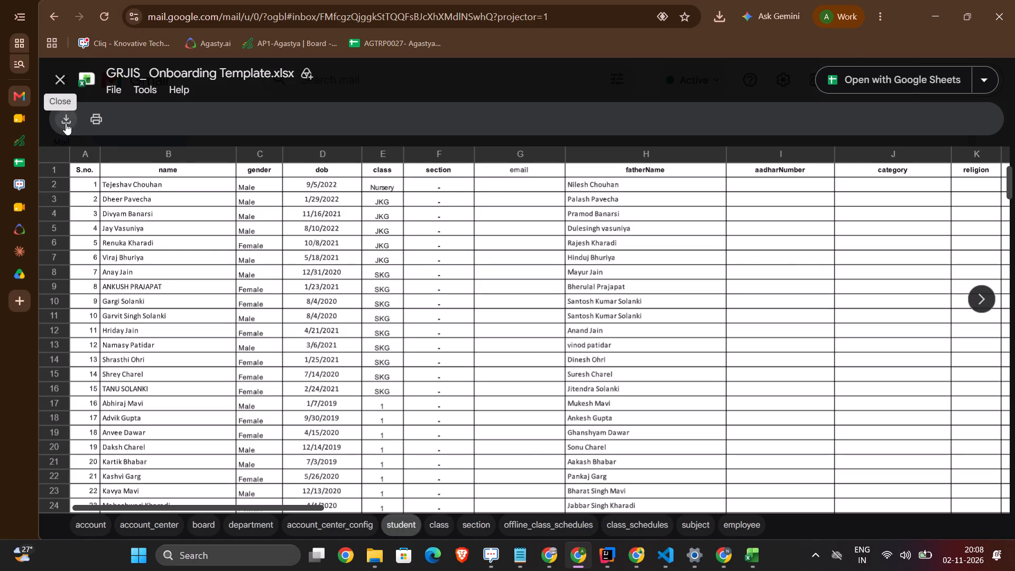
# Close the Excel workbooks that are still open.
pyautogui.rightClick(741, 558)
pyautogui.moveTo(741, 558); pyautogui.dragTo(742, 551)
pyautogui.rightClick(742, 551)
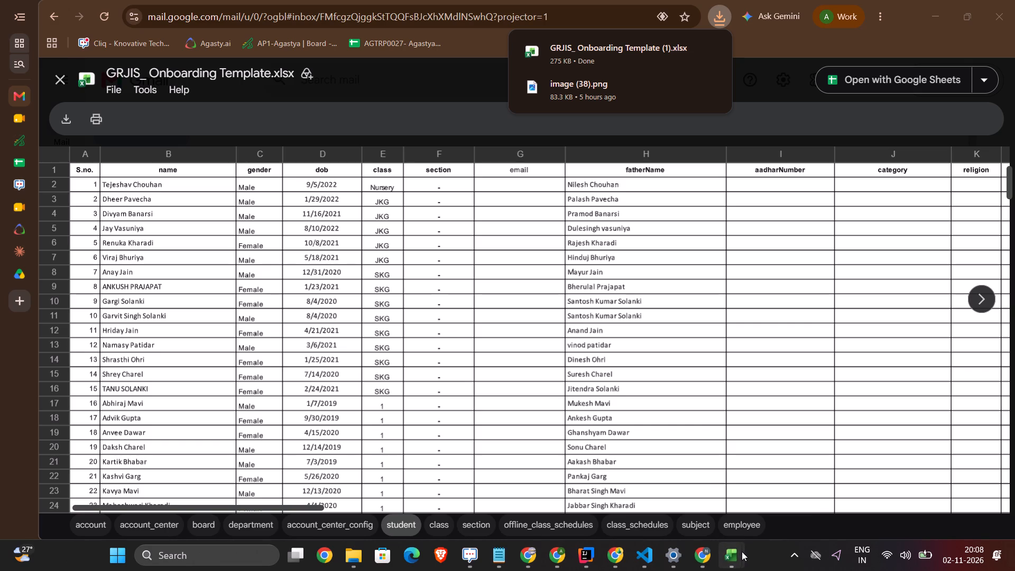
pyautogui.click(723, 523)
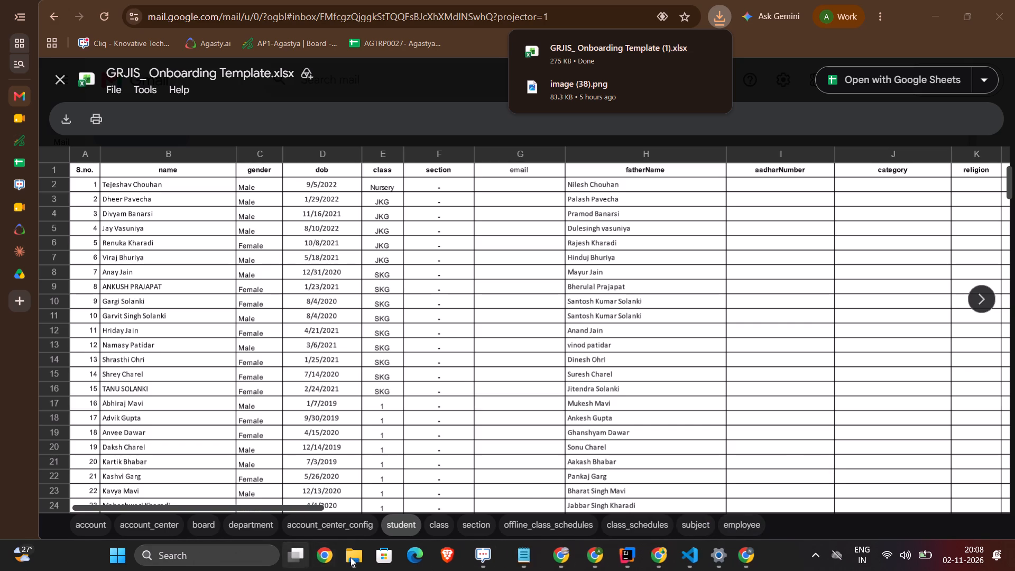
# Refresh the Downloads folder and open the newly downloaded GRJIS_ Onboarding Template (1).xlsx in Excel.
pyautogui.click(350, 557)
pyautogui.click(332, 478)
pyautogui.click(122, 37)
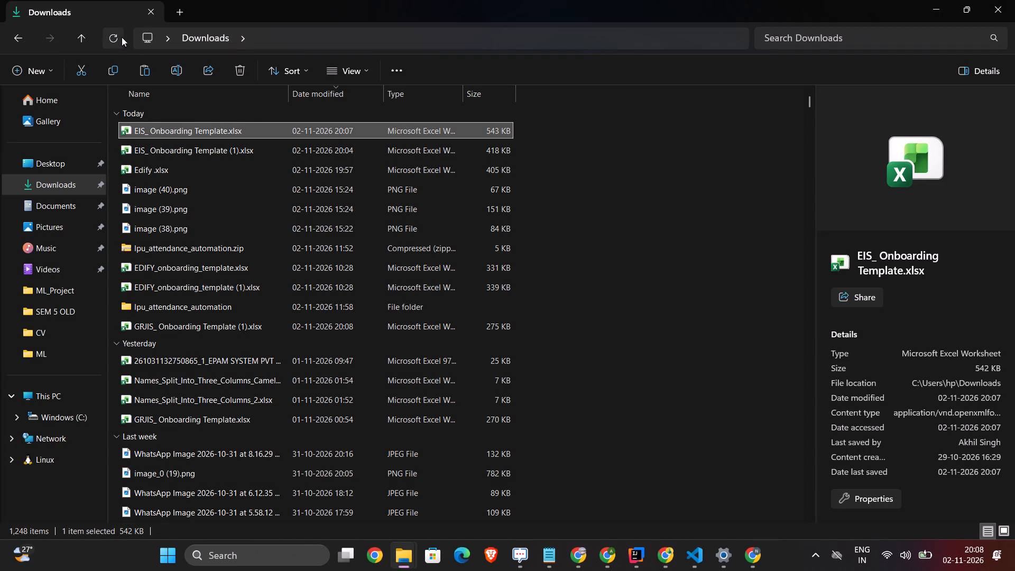
pyautogui.tripleClick(183, 133)
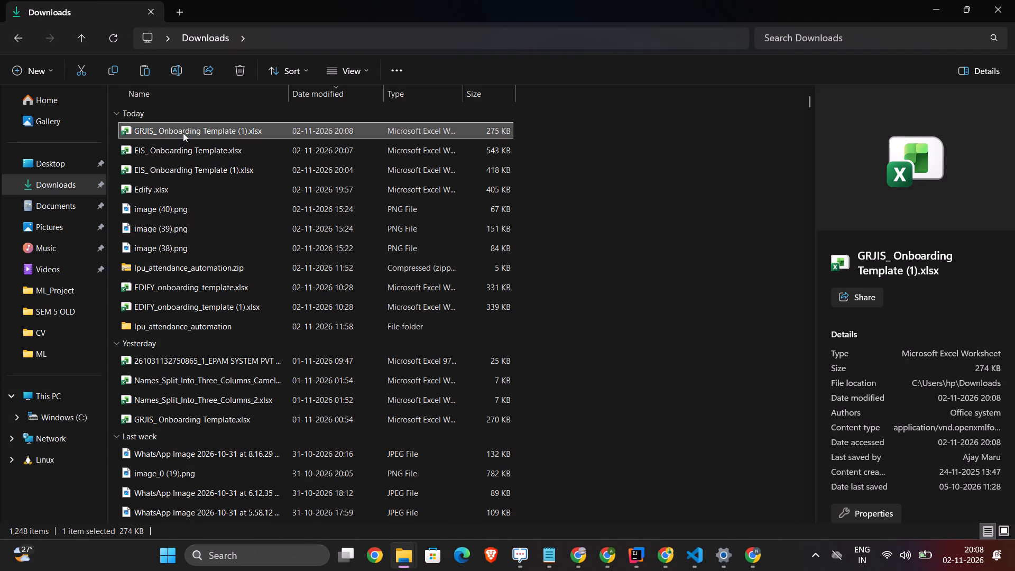
# Open the earlier GRJIS_ Onboarding Template.xlsx from the Downloads folder alongside the downloaded original.
pyautogui.scroll(-1, 221, 246)
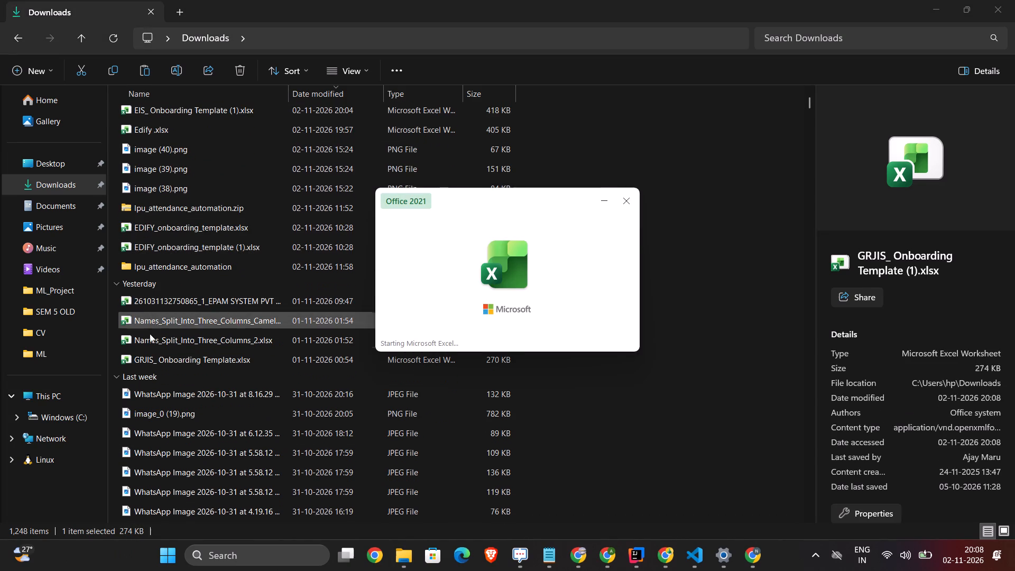
pyautogui.hotkey('alt', 'Tab')
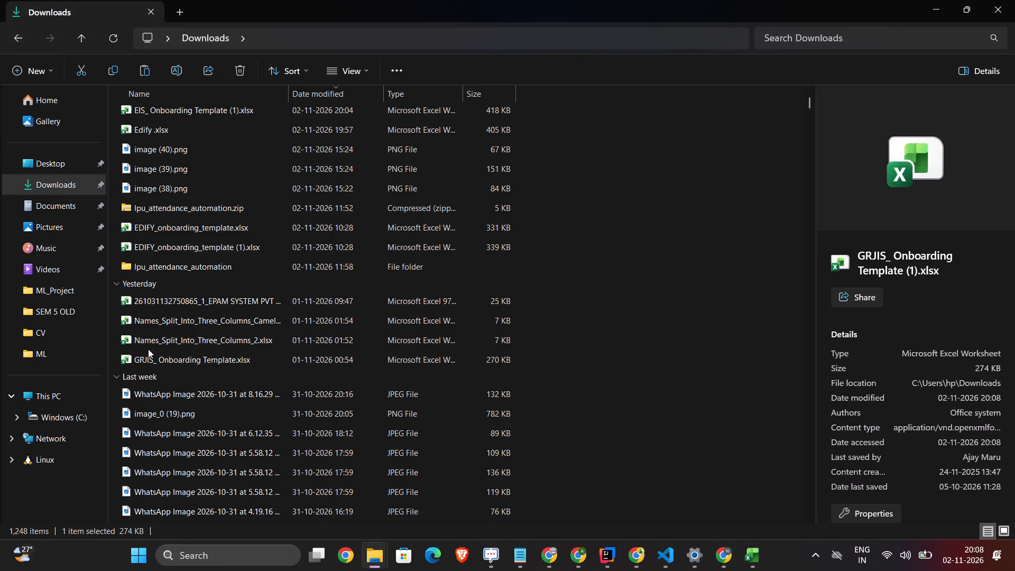
pyautogui.tripleClick(146, 355)
pyautogui.hotkey('alt', 'Tab')
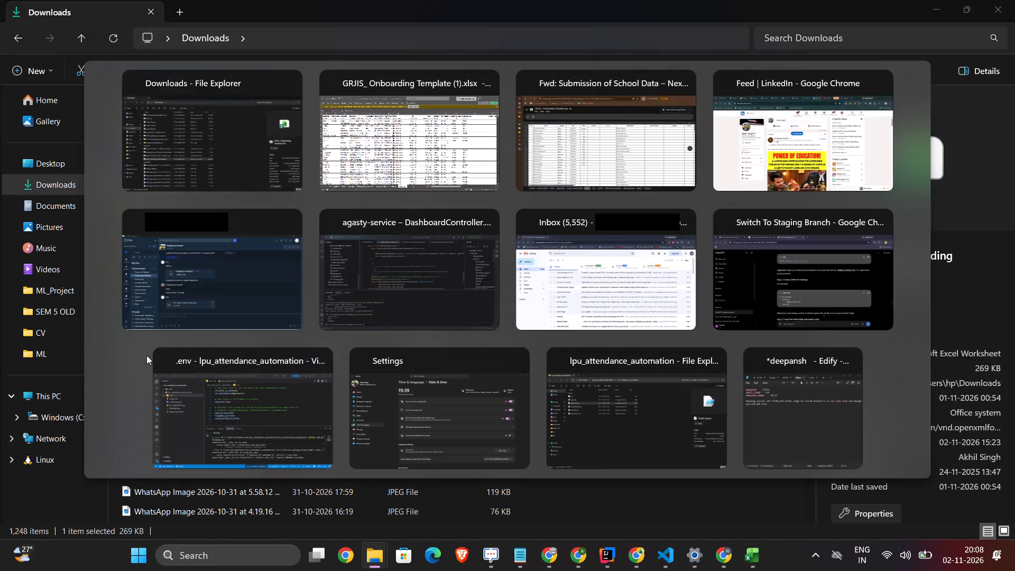
pyautogui.click(534, 57)
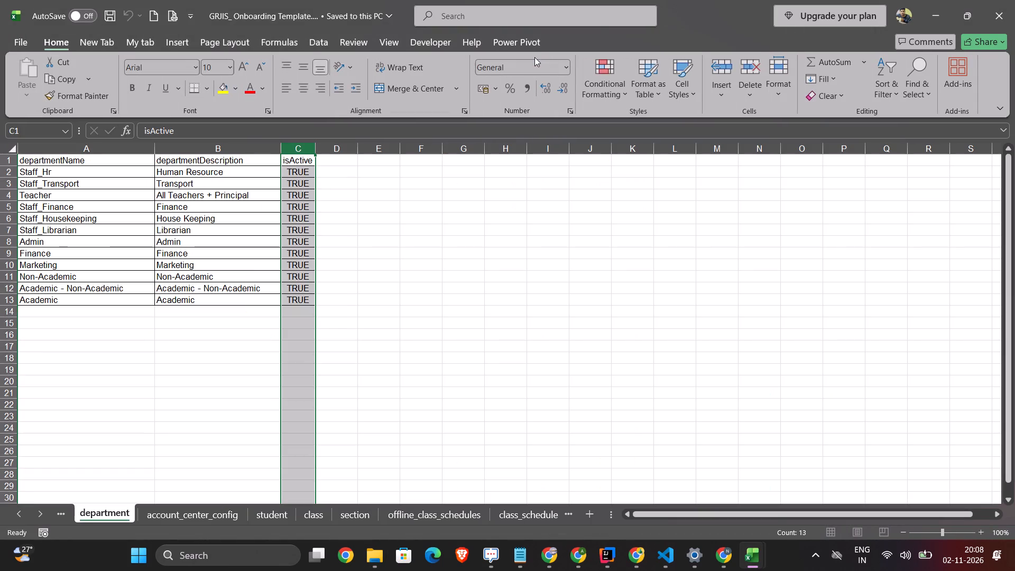
# Copy the email column from the employee sheet of GRJIS_ Onboarding Template (1).xlsx over the same column in GRJIS_ Onboarding Template.xlsx.
pyautogui.hotkey('alt', 'Tab')
pyautogui.hscroll(4, 309, 143)
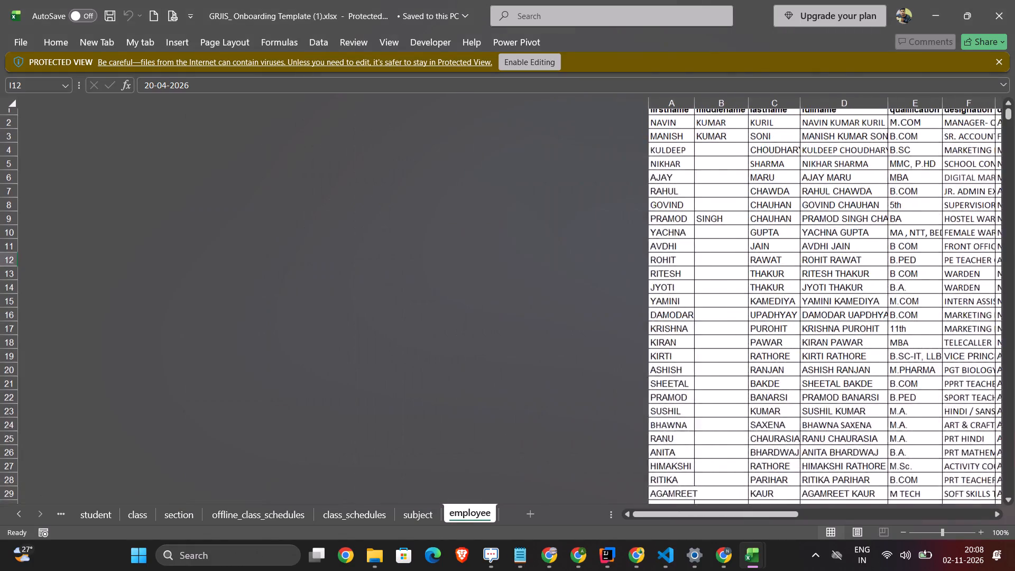
pyautogui.hscroll(-4, 309, 143)
pyautogui.scroll(3, 576, 193)
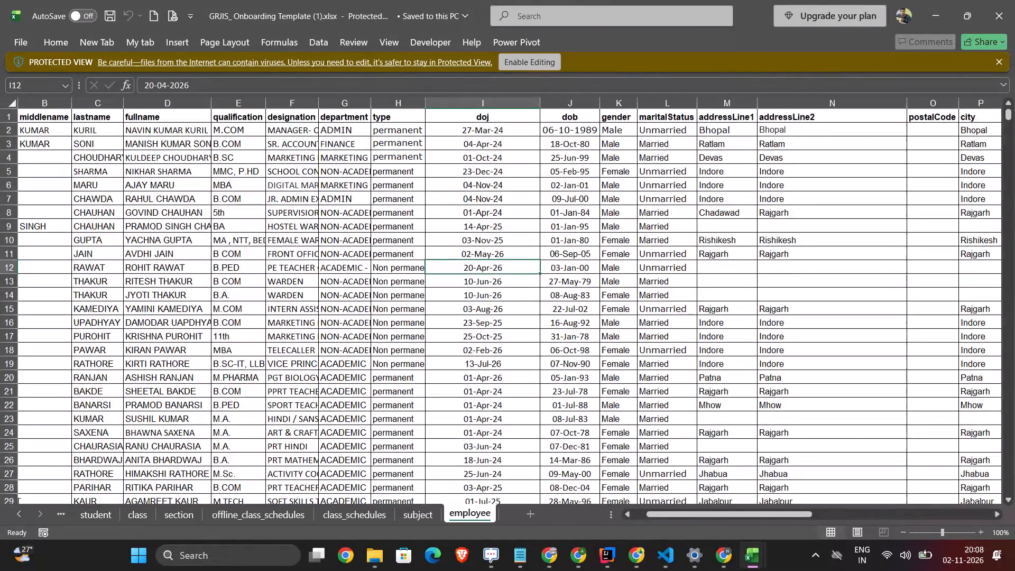
pyautogui.hscroll(-9, 576, 193)
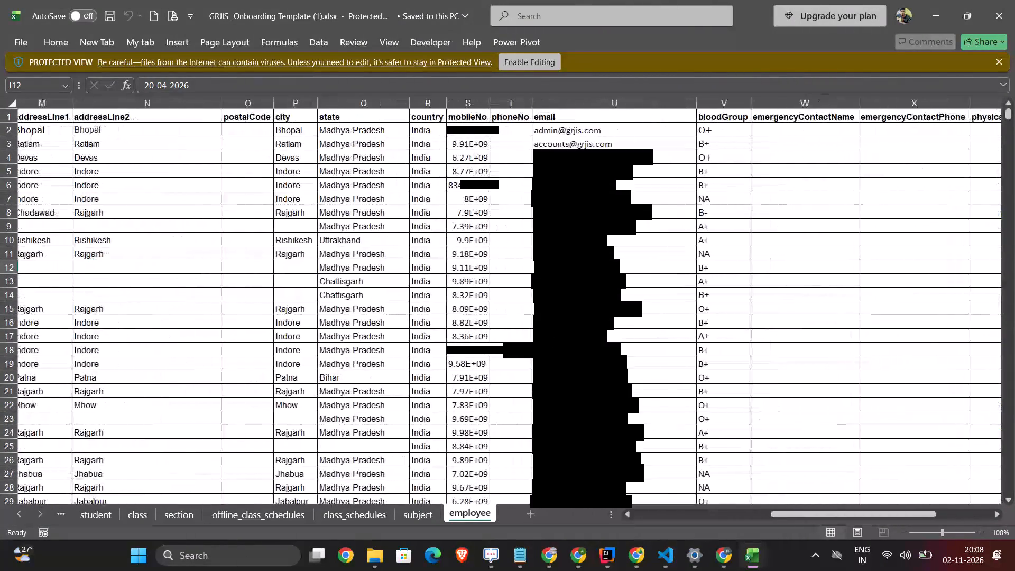
pyautogui.hscroll(-1, 576, 193)
pyautogui.click(580, 107)
pyautogui.hotkey('ctrl', 'c')
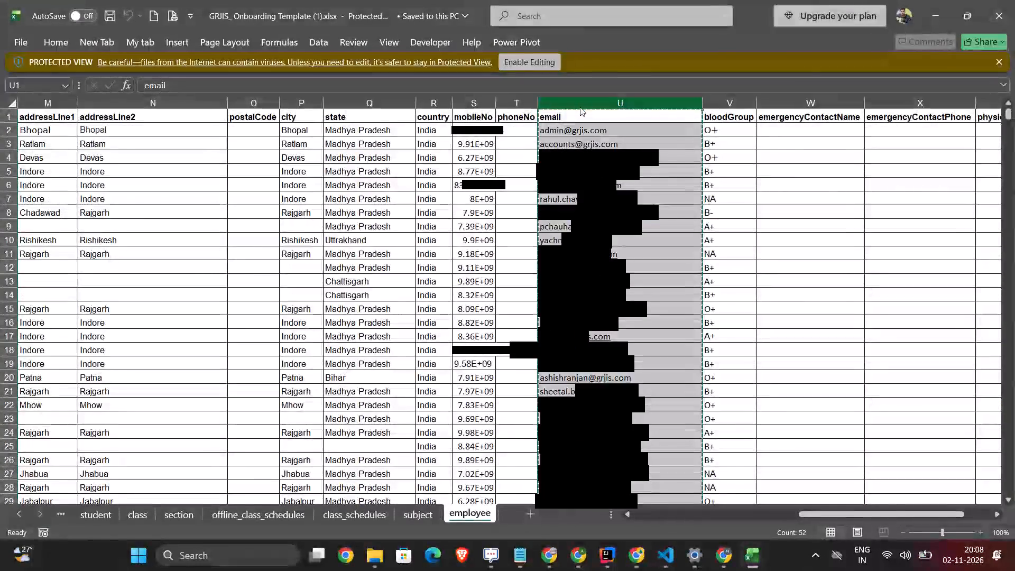
pyautogui.hotkey('alt', 'Tab')
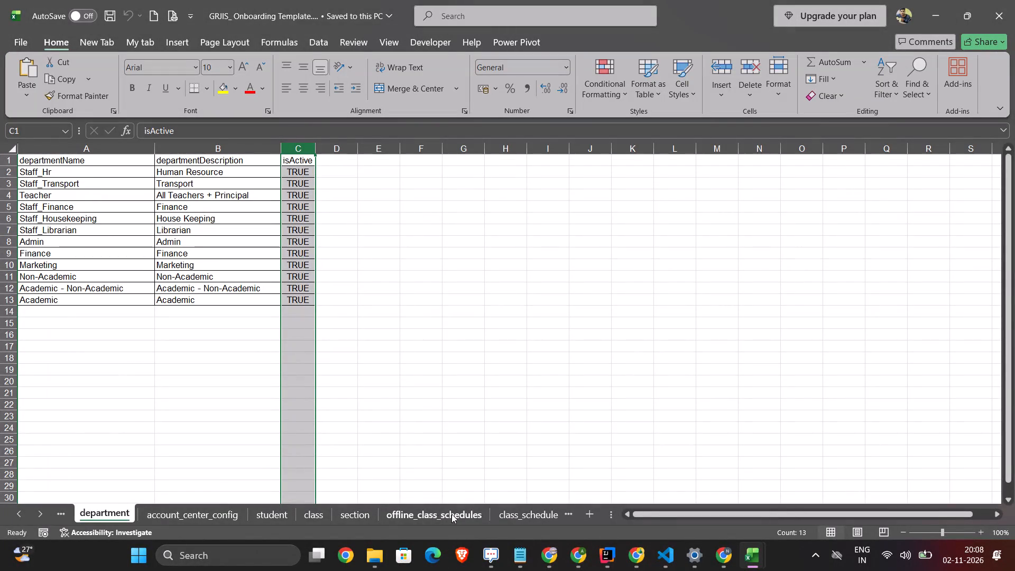
pyautogui.click(570, 508)
pyautogui.click(570, 508)
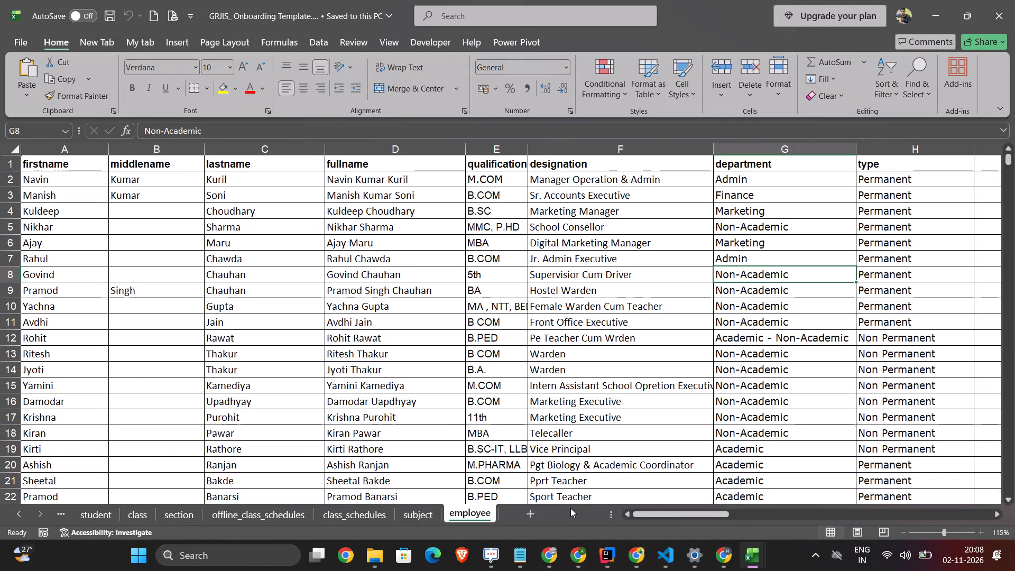
pyautogui.hscroll(-9, 743, 179)
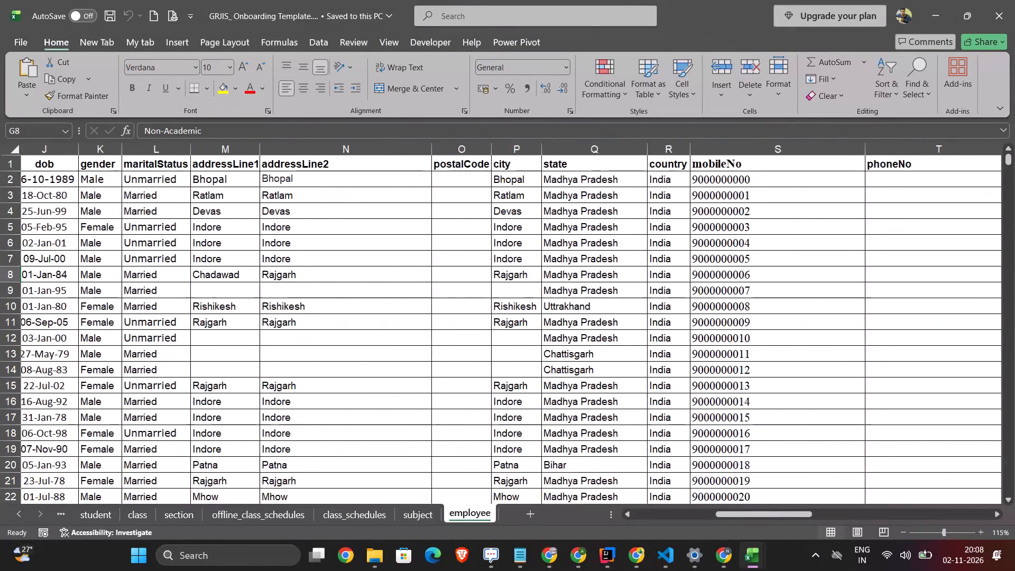
pyautogui.hscroll(2, 455, 205)
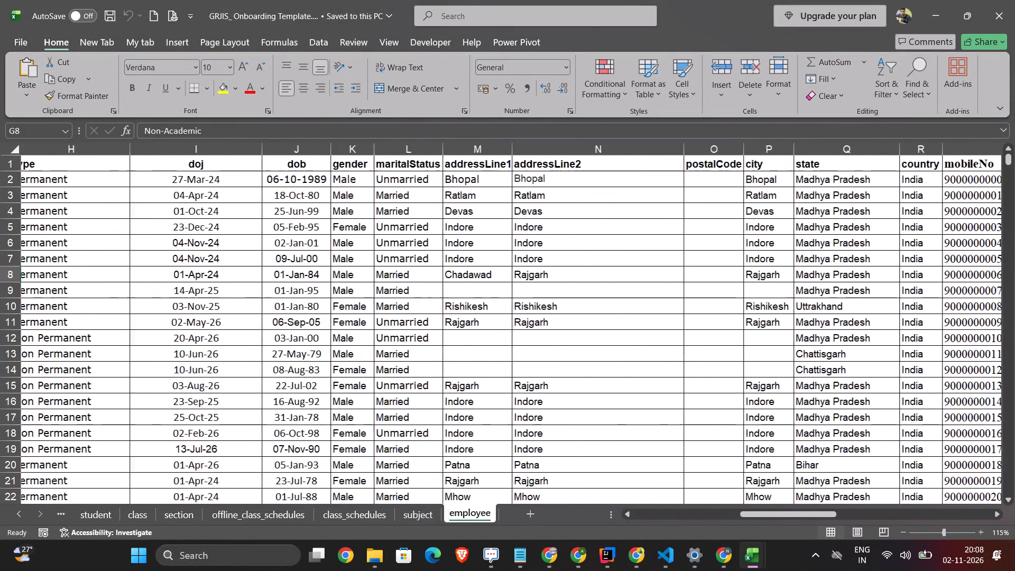
pyautogui.hscroll(-2, 455, 205)
pyautogui.hscroll(-2, 670, 172)
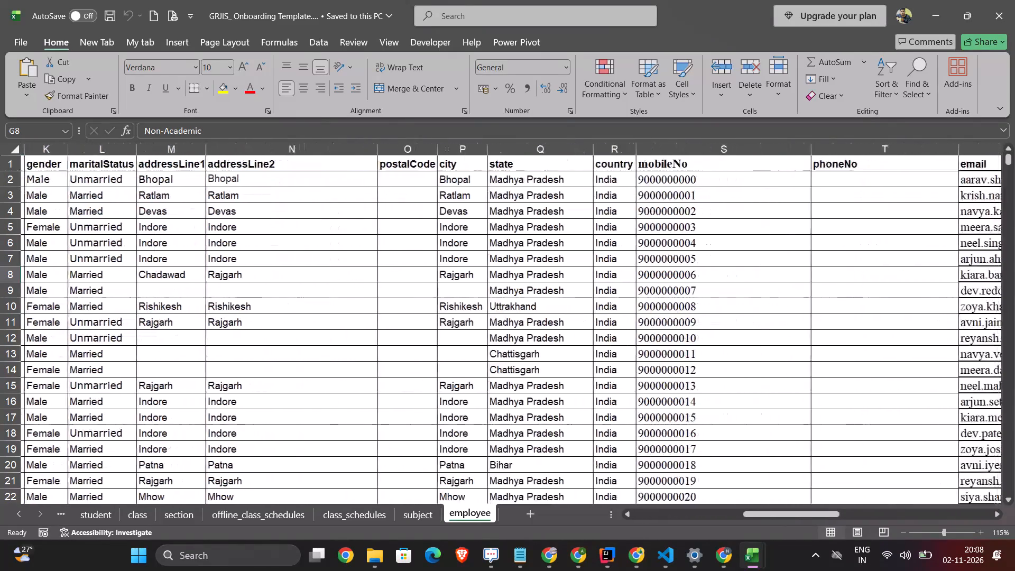
pyautogui.hscroll(-5, 670, 172)
pyautogui.click(644, 148)
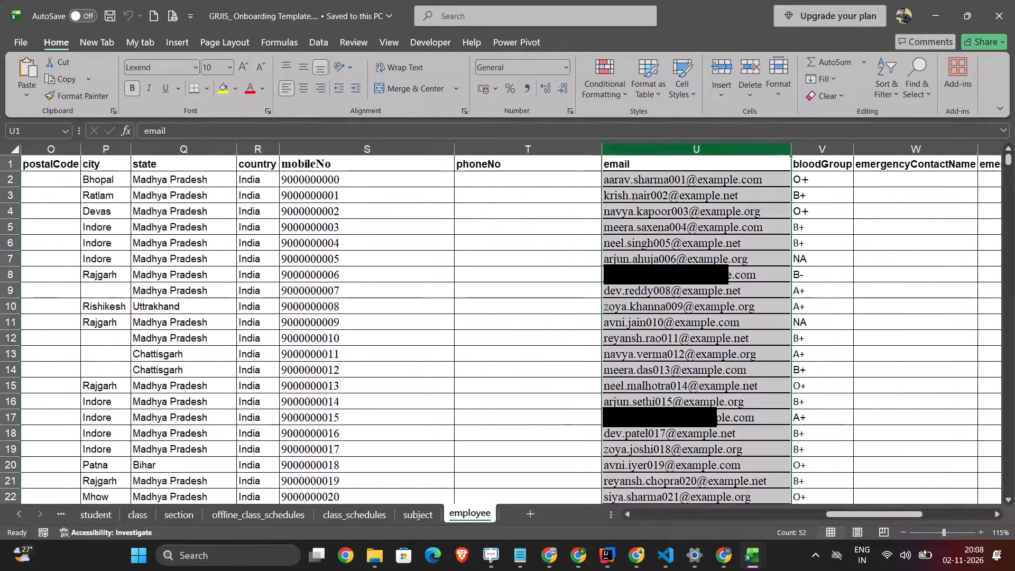
pyautogui.hotkey('ctrl', 'v')
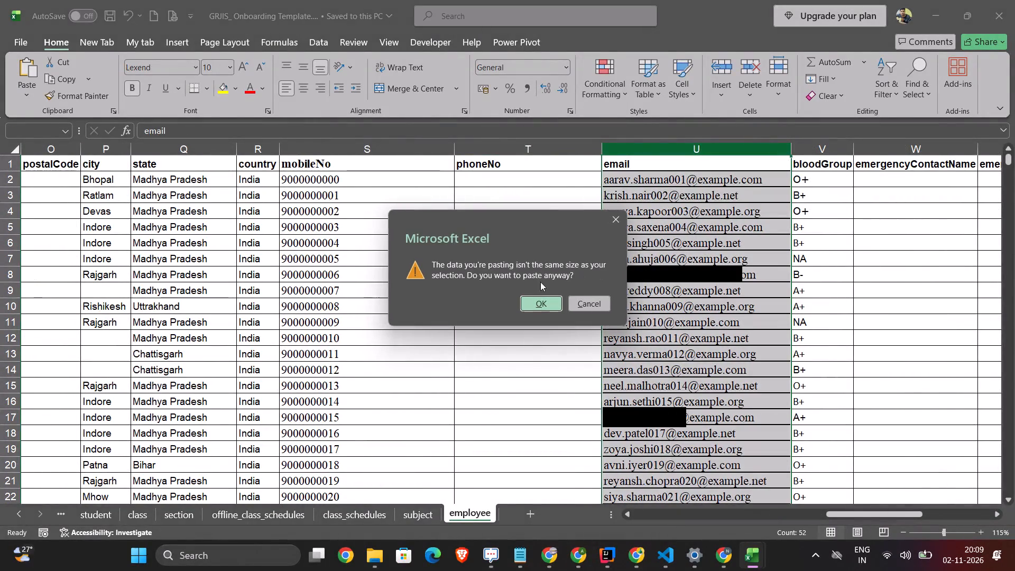
pyautogui.click(528, 300)
# Replace the employee sheet's mobileNo column in GRJIS_ Onboarding Template.xlsx with the mobileNo column from GRJIS_ Onboarding Template (1).xlsx.
pyautogui.hscroll(5, 588, 301)
pyautogui.hscroll(-3, 588, 301)
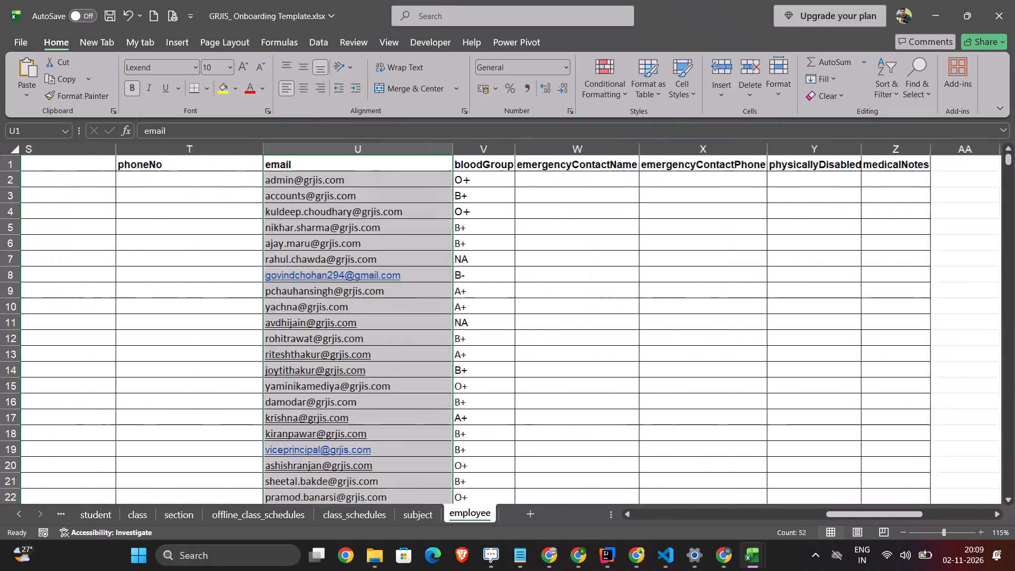
pyautogui.hscroll(6, 588, 301)
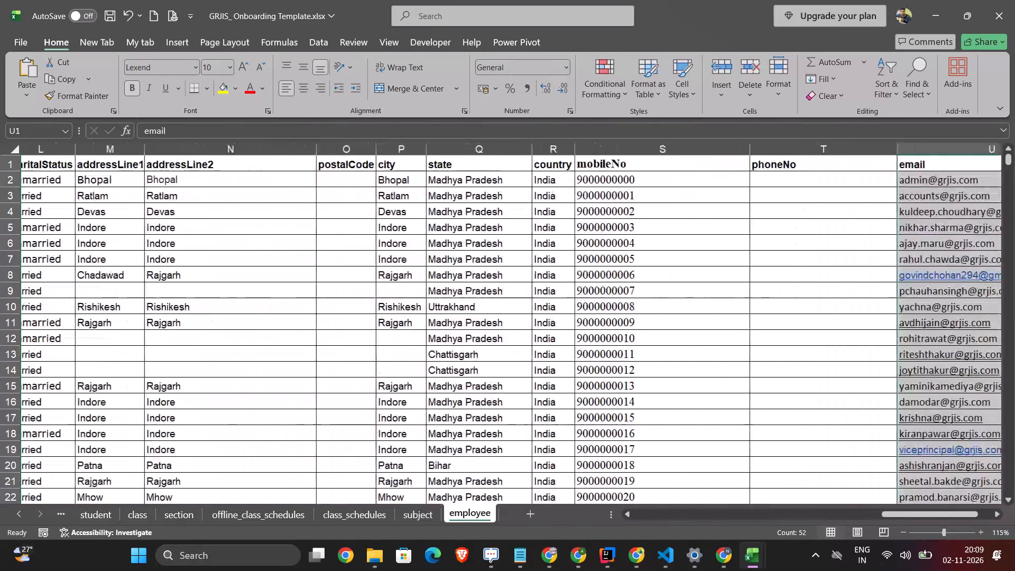
pyautogui.hscroll(10, 588, 301)
pyautogui.hscroll(-4, 588, 301)
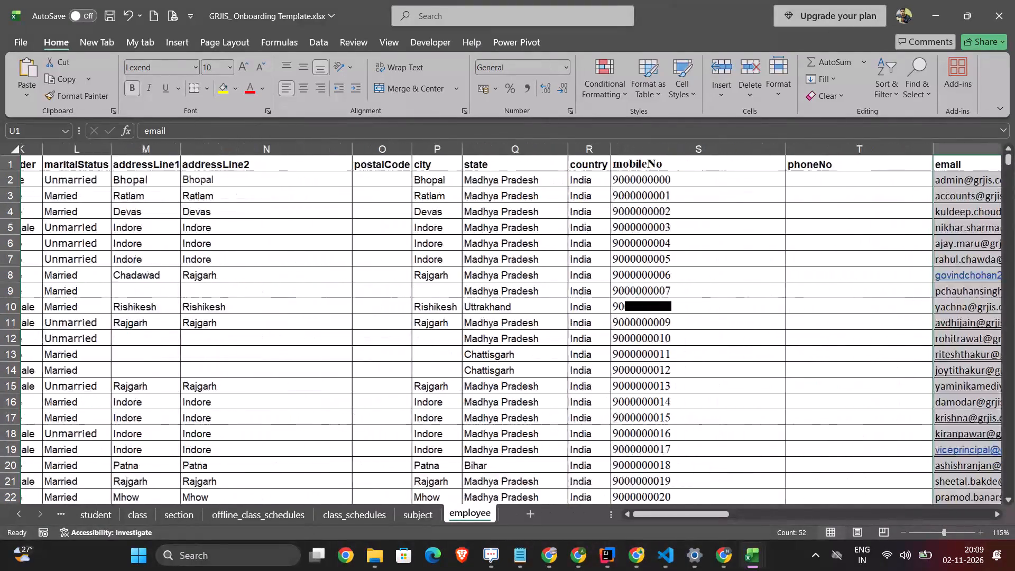
pyautogui.hscroll(-5, 588, 301)
pyautogui.hscroll(13, 588, 301)
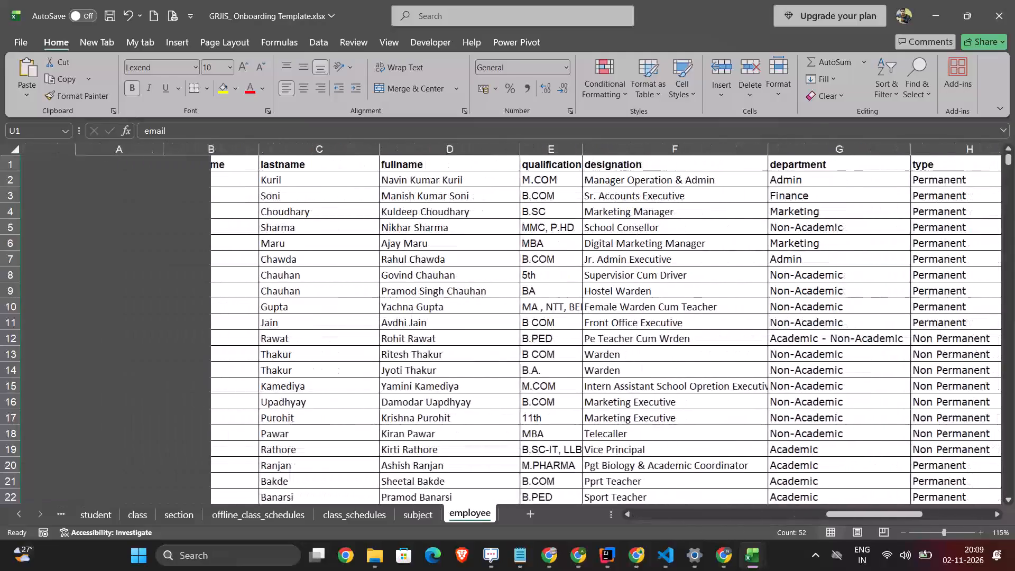
pyautogui.hscroll(-9, 588, 301)
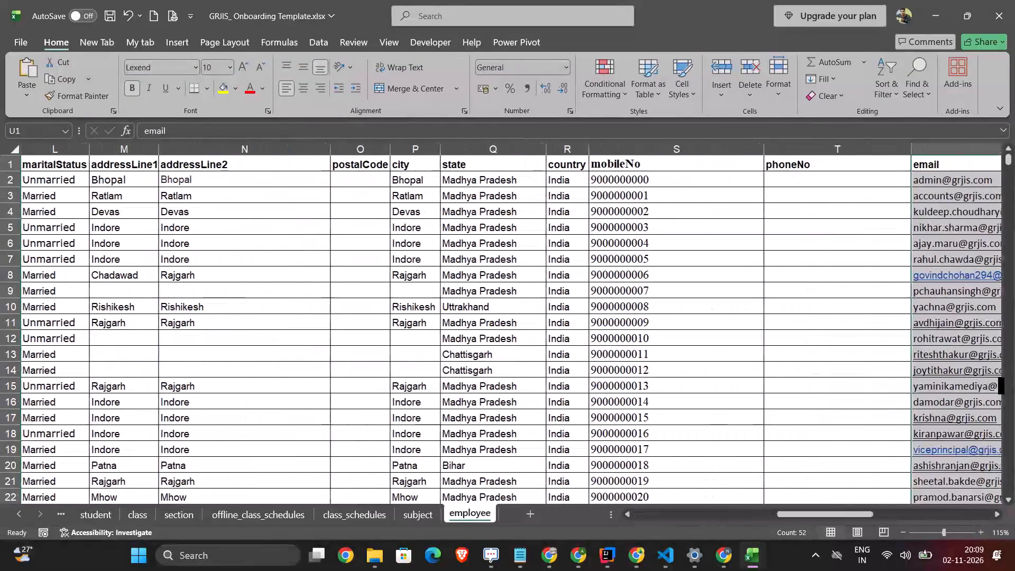
pyautogui.click(700, 148)
pyautogui.hotkey('alt', 'Tab')
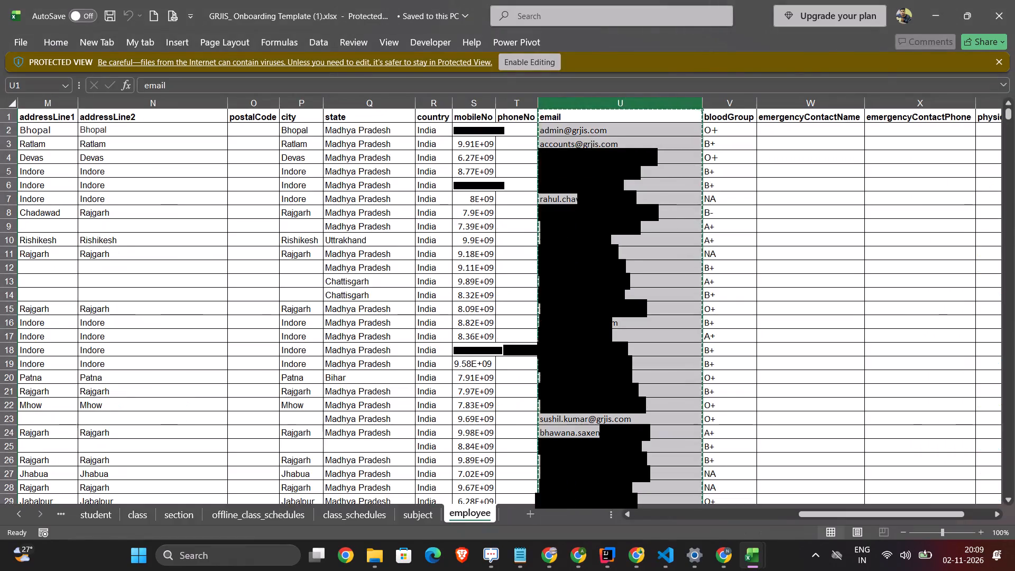
pyautogui.click(474, 99)
pyautogui.hotkey('ctrl', 'c')
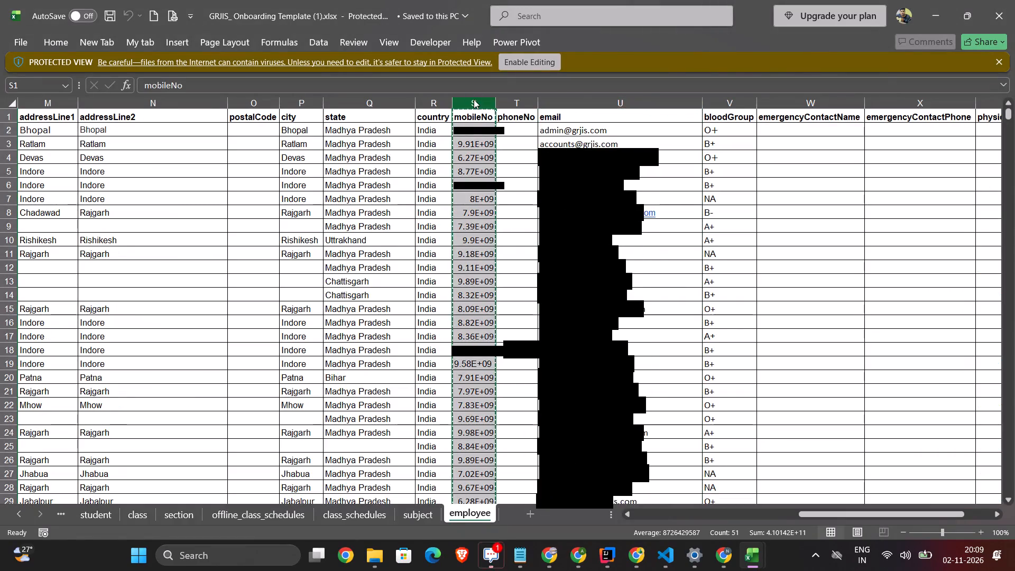
pyautogui.hotkey('alt', 'Tab')
pyautogui.click(624, 149)
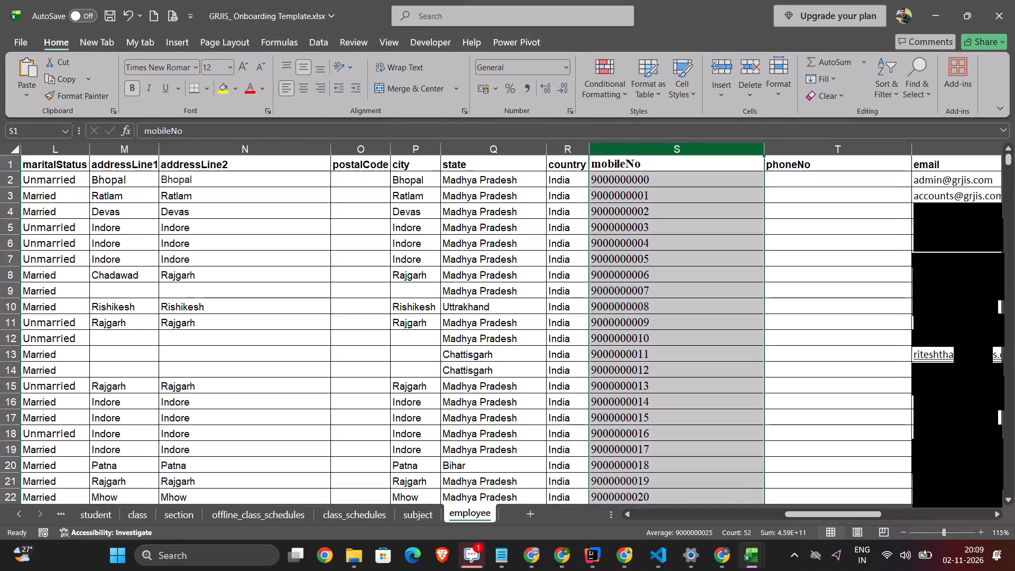
pyautogui.hotkey('ctrl', 'v')
pyautogui.click(539, 305)
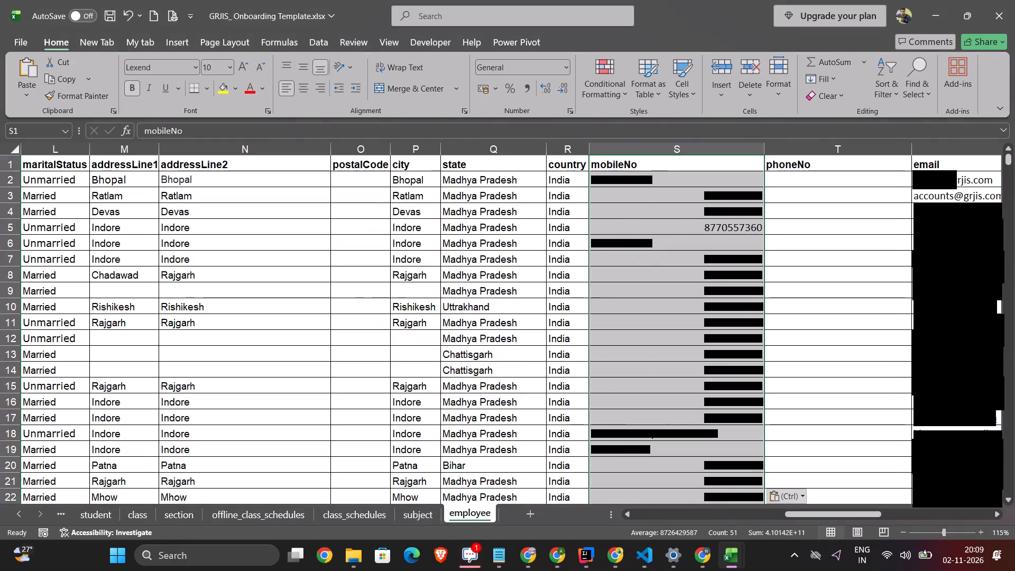
# Right-align the whole mobileNo column in the employee sheet.
pyautogui.click(725, 163)
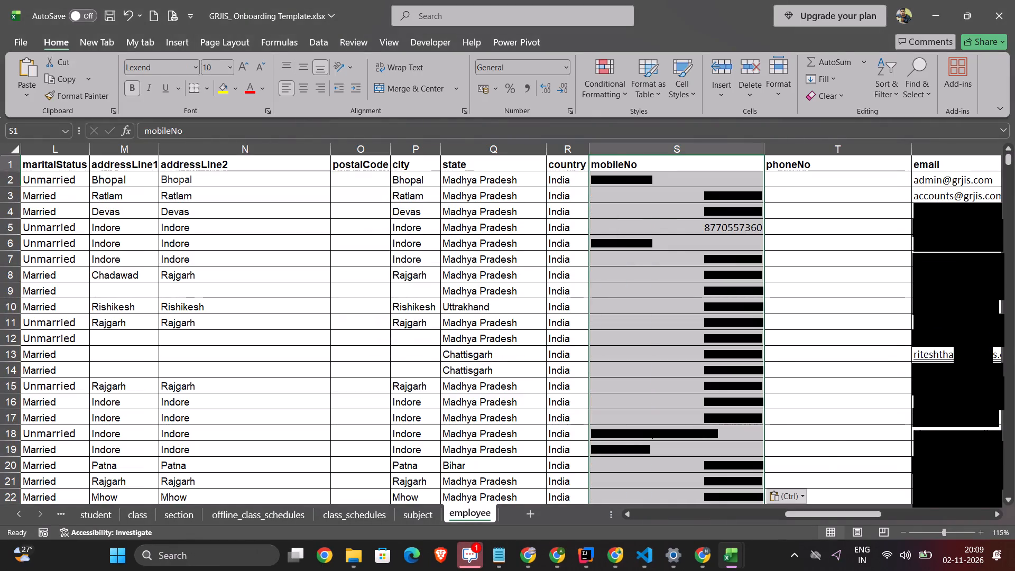
pyautogui.click(703, 144)
pyautogui.click(689, 153)
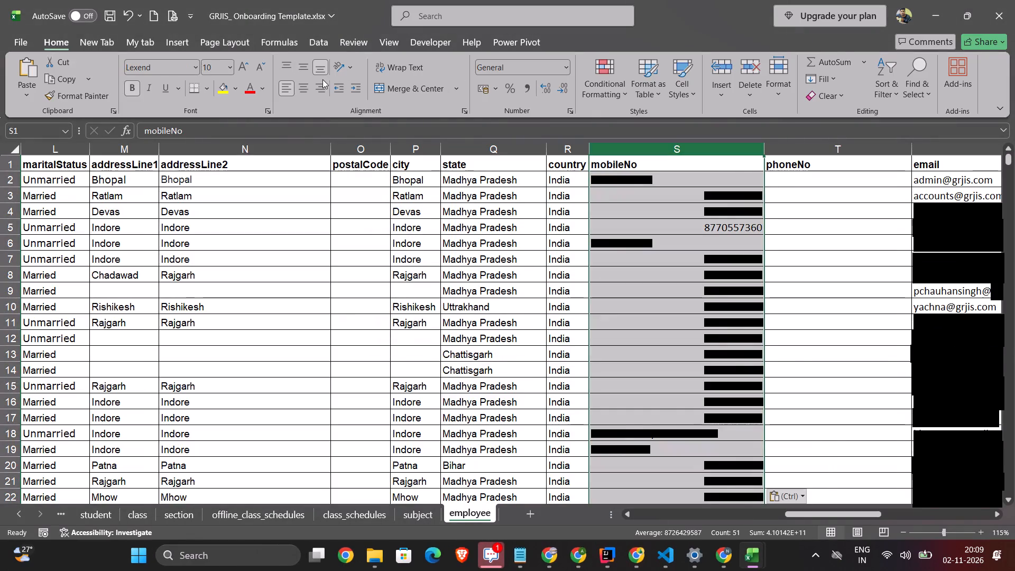
pyautogui.click(322, 81)
pyautogui.click(607, 219)
# Check the pasted mobileNo column down to the last employee rows, comparing it with the employee sheet of GRJIS_ Onboarding Template (1).xlsx.
pyautogui.scroll(-3, 727, 364)
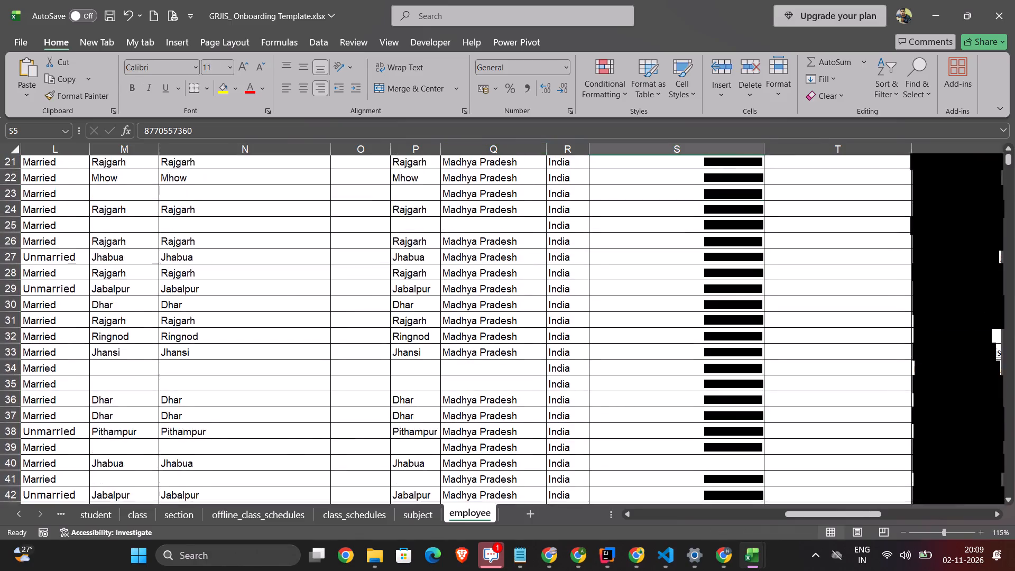
pyautogui.scroll(-2, 727, 364)
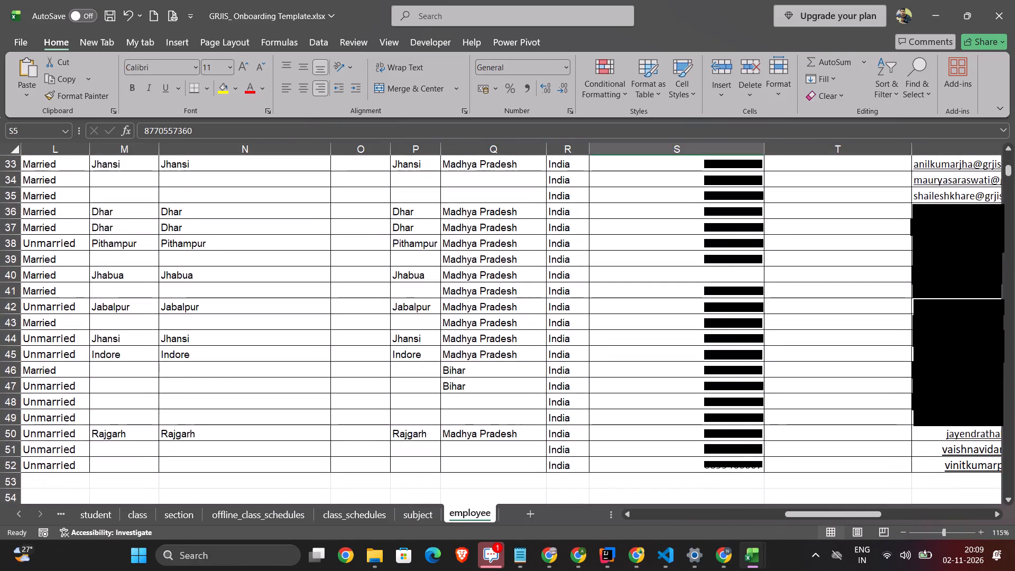
pyautogui.hotkey('alt', 'Tab')
pyautogui.scroll(-3, 693, 315)
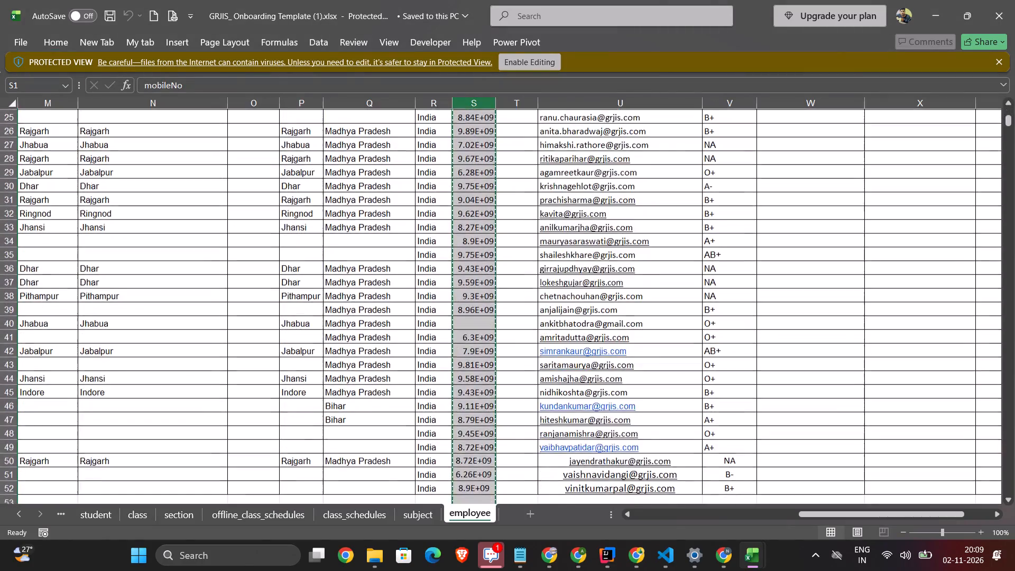
pyautogui.scroll(-2, 693, 315)
pyautogui.click(523, 388)
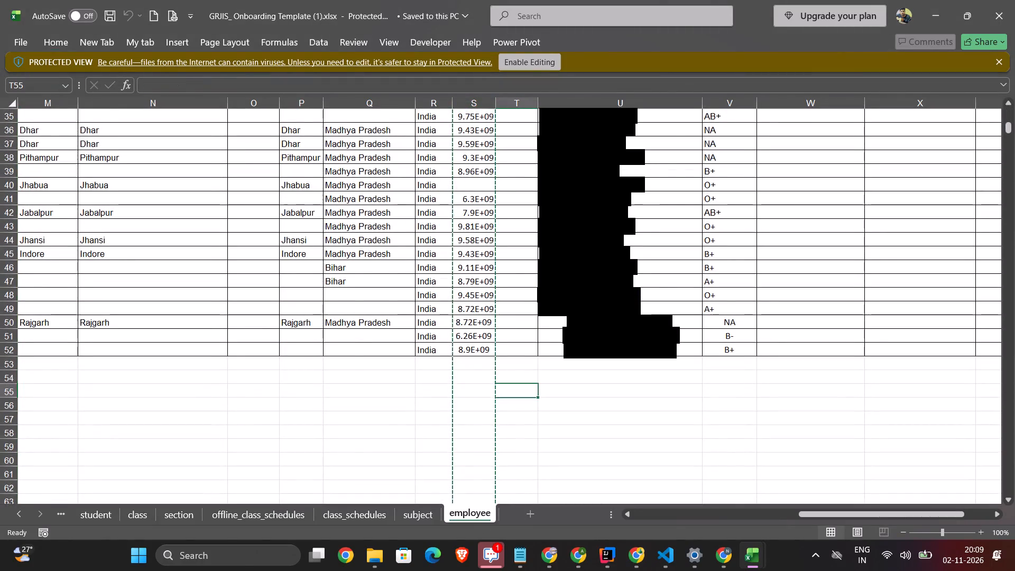
pyautogui.scroll(1, 487, 391)
pyautogui.hscroll(5, 487, 391)
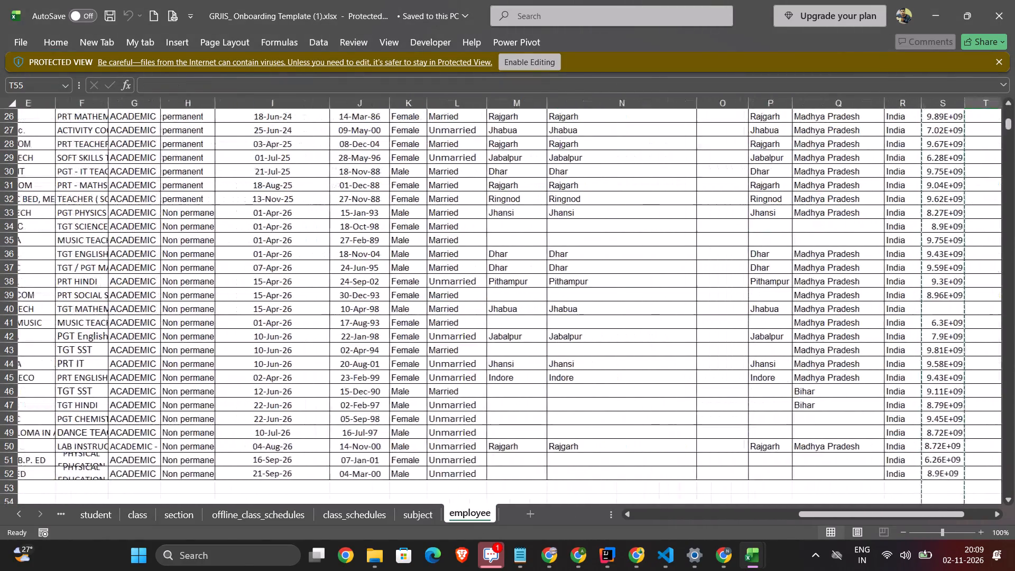
pyautogui.hscroll(4, 487, 391)
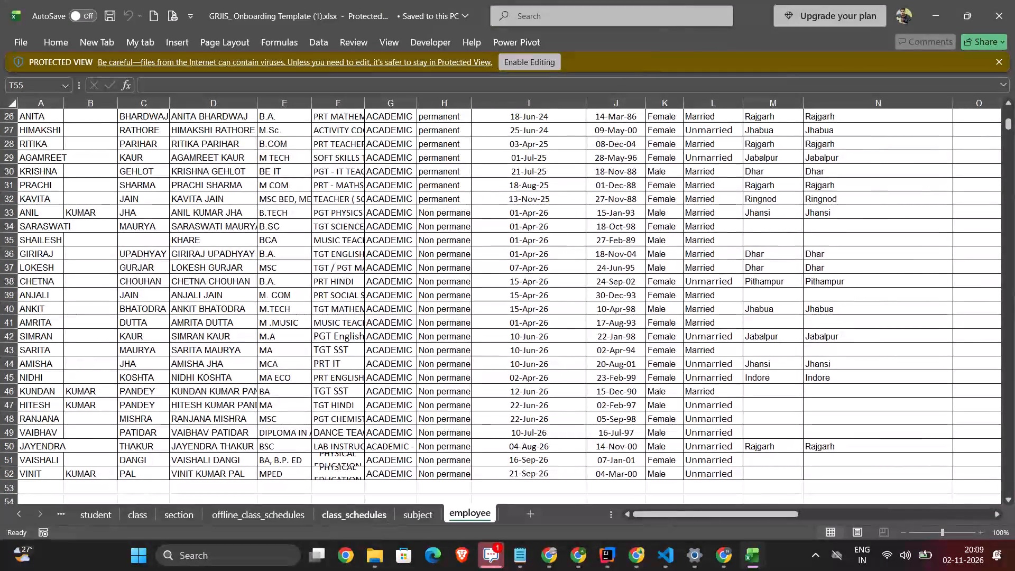
# Replace the student sheet's mobileNo column in GRJIS_ Onboarding Template.xlsx with the mobileNo column from GRJIS_ Onboarding Template (1).xlsx.
pyautogui.click(93, 514)
pyautogui.scroll(1, 523, 330)
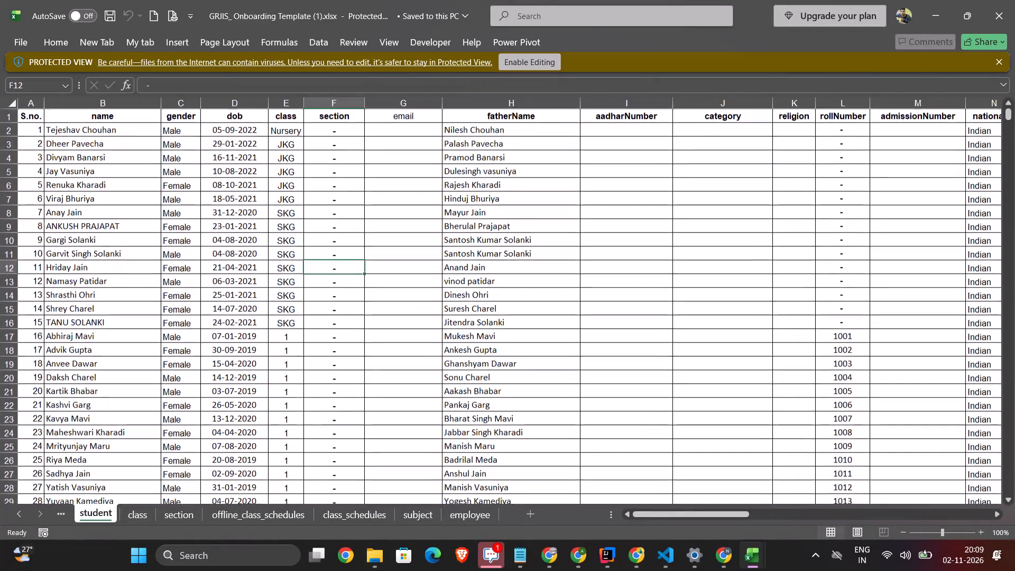
pyautogui.hscroll(-14, 523, 330)
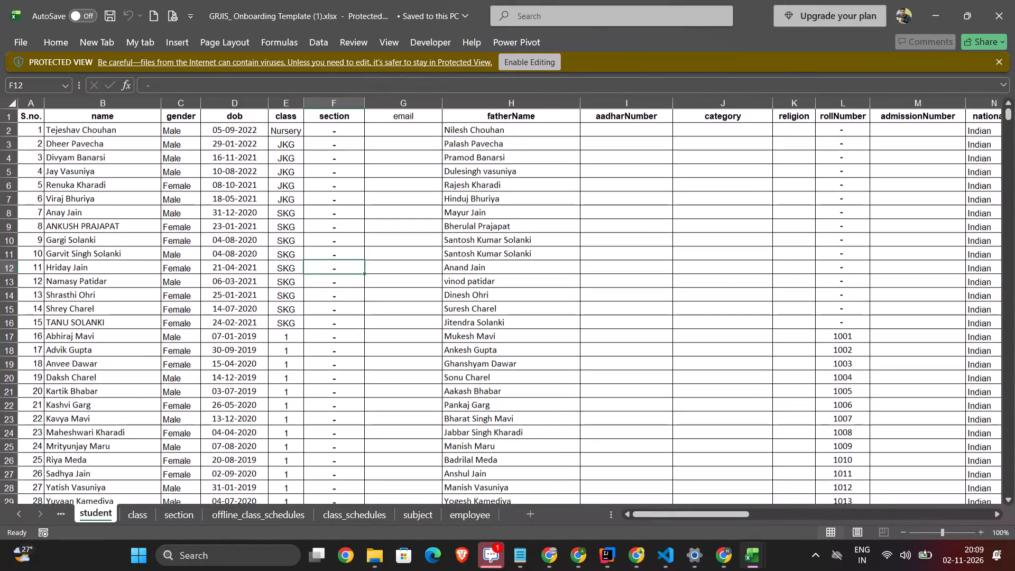
pyautogui.hscroll(-8, 708, 330)
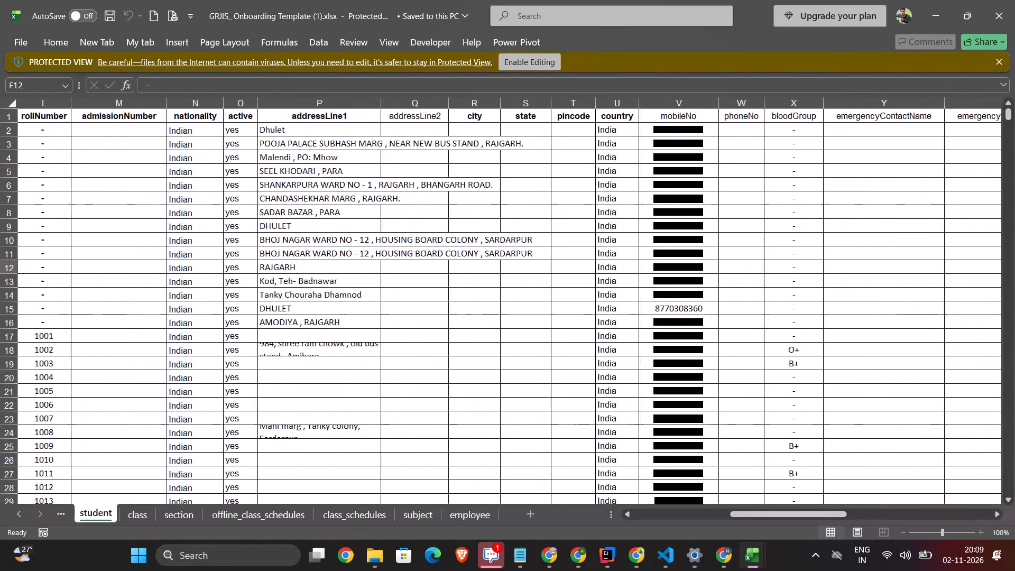
pyautogui.click(679, 103)
pyautogui.hotkey('ctrl', 'c')
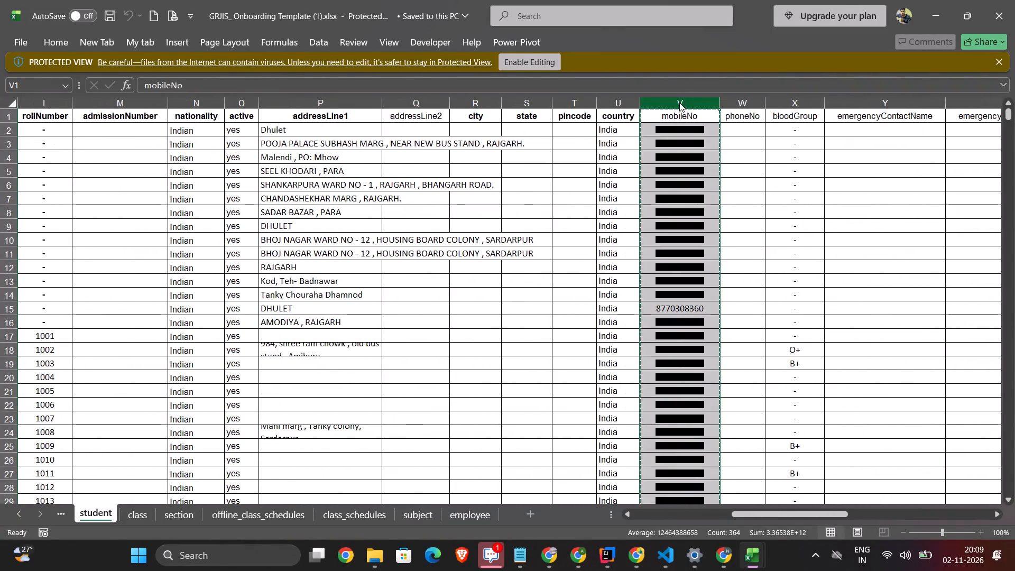
pyautogui.hotkey('alt', 'Tab')
pyautogui.click(102, 512)
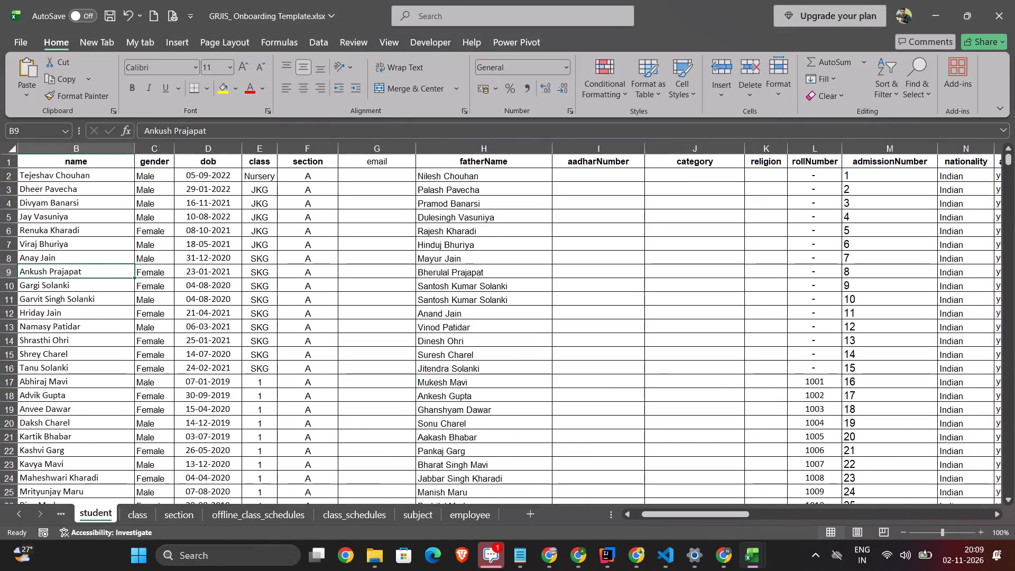
pyautogui.hscroll(-3, 613, 207)
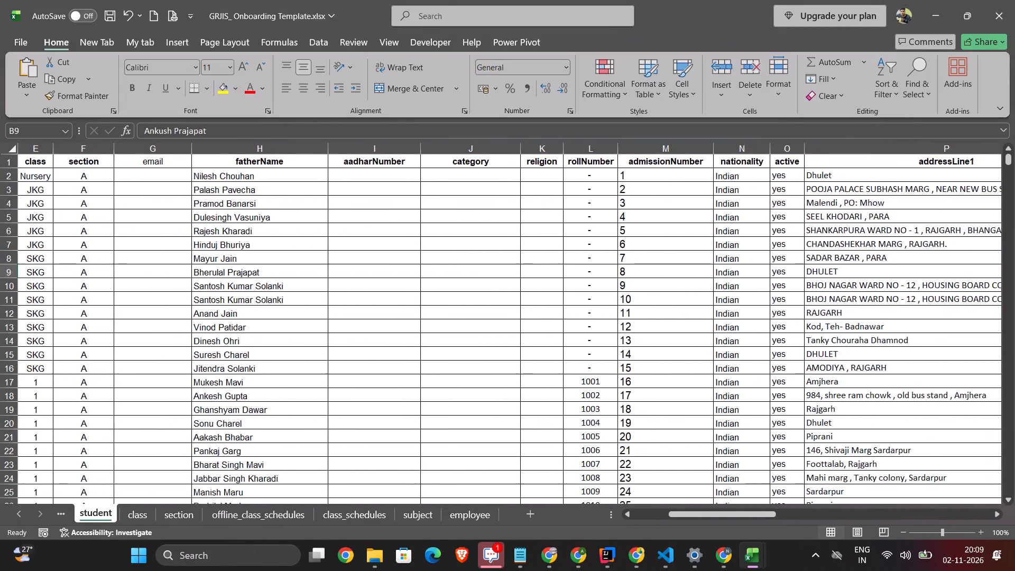
pyautogui.hscroll(-2, 613, 207)
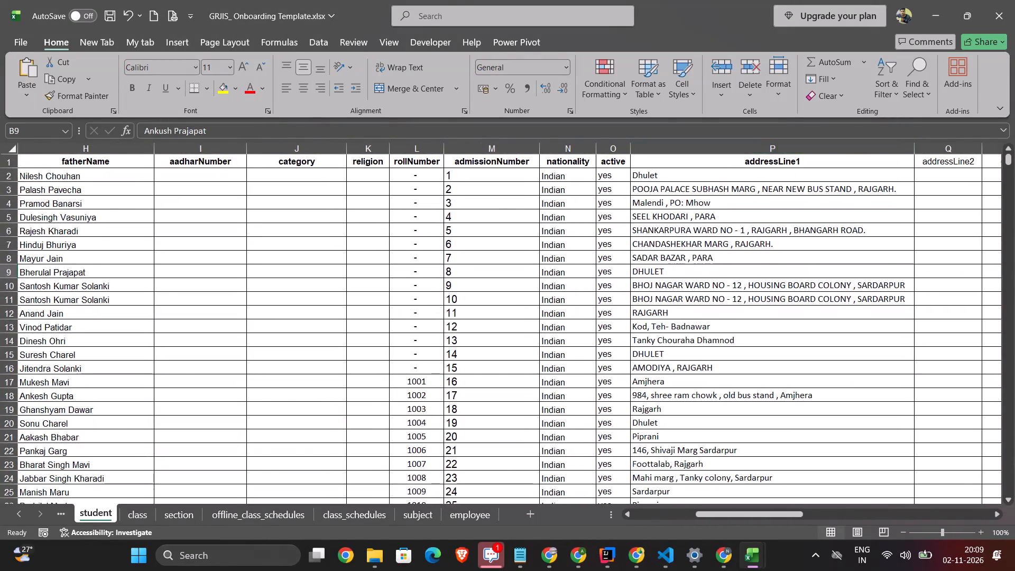
pyautogui.hscroll(-3, 522, 293)
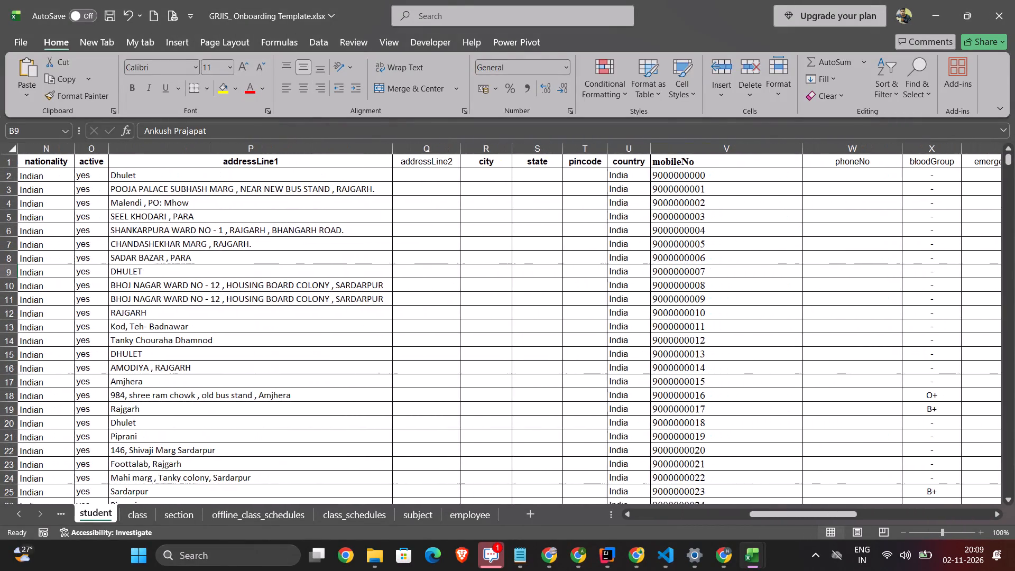
pyautogui.click(694, 142)
pyautogui.click(690, 146)
pyautogui.hotkey('ctrl', 'v')
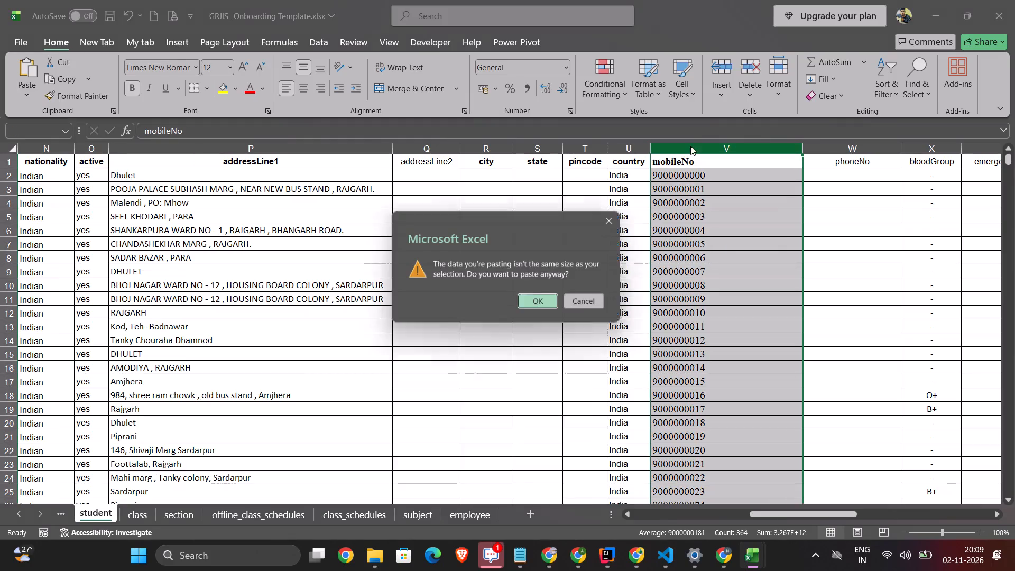
pyautogui.click(541, 299)
# Copy the MotherPhNumber column from the student sheet of GRJIS_ Onboarding Template (1).xlsx and return to GRJIS_ Onboarding Template.xlsx.
pyautogui.hotkey('alt', 'Tab')
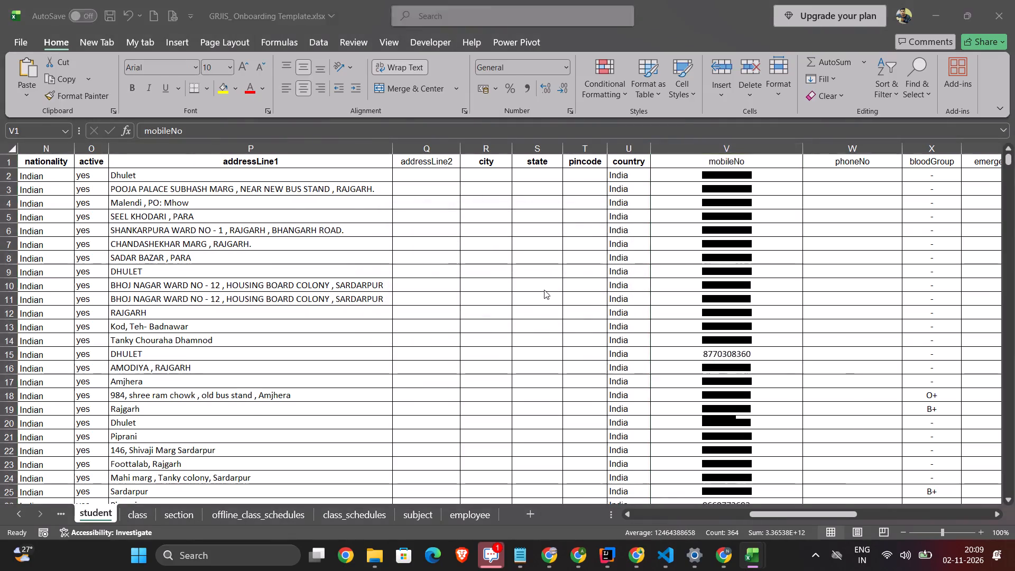
pyautogui.hscroll(-6, 578, 260)
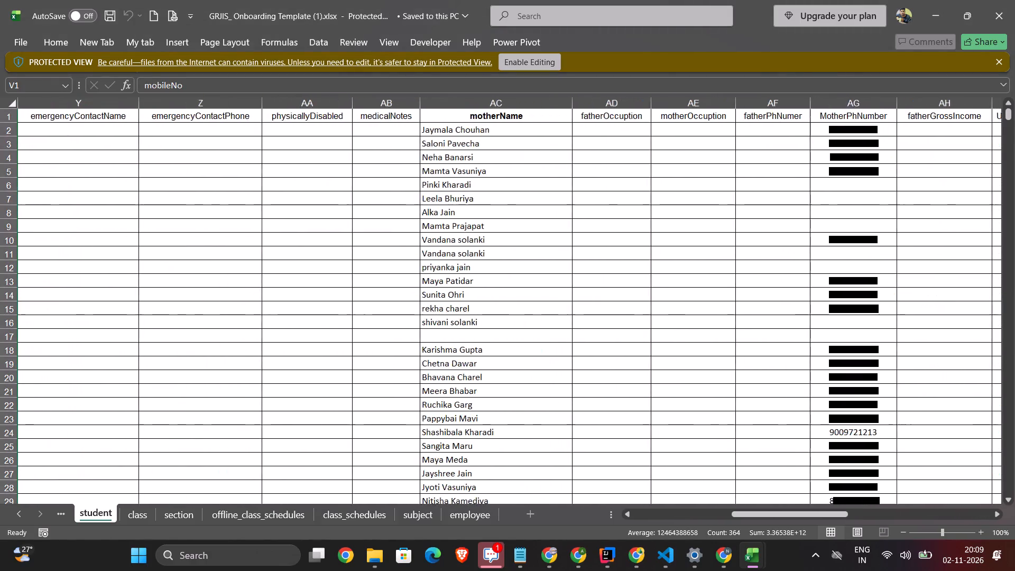
pyautogui.hscroll(-3, 697, 220)
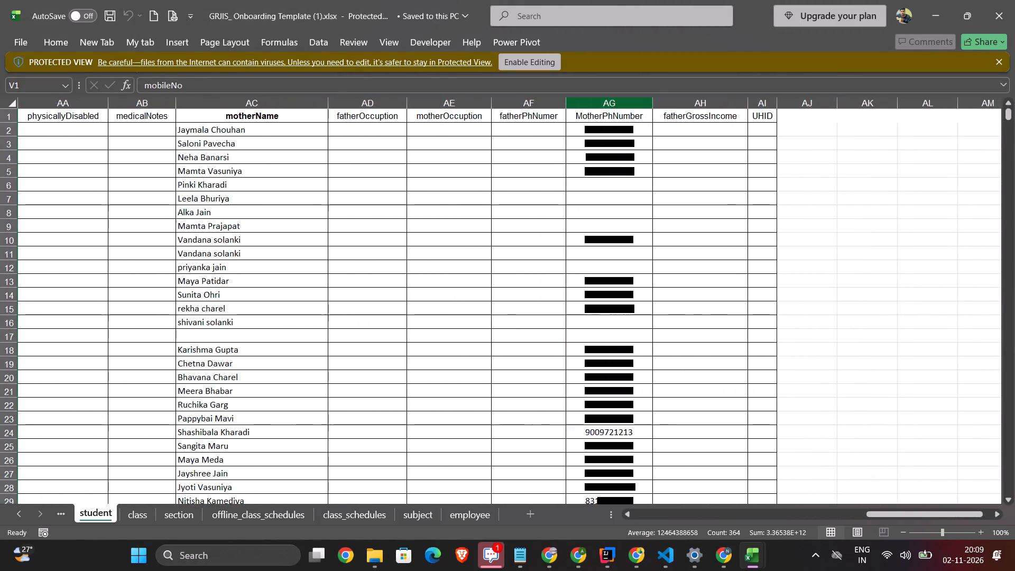
pyautogui.click(624, 104)
pyautogui.hotkey('ctrl', 'c')
pyautogui.hotkey('alt', 'Tab')
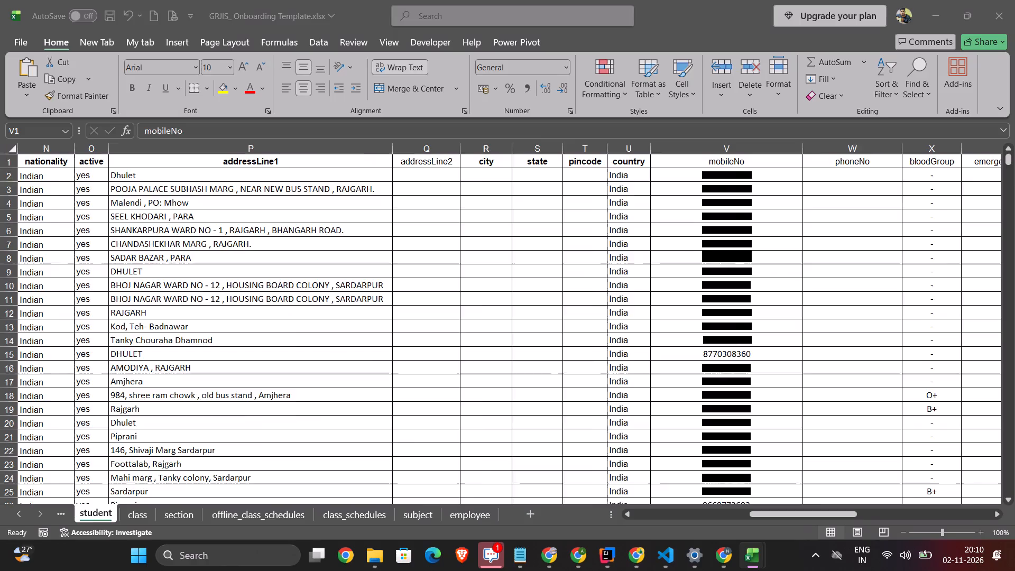
pyautogui.hscroll(-7, 699, 248)
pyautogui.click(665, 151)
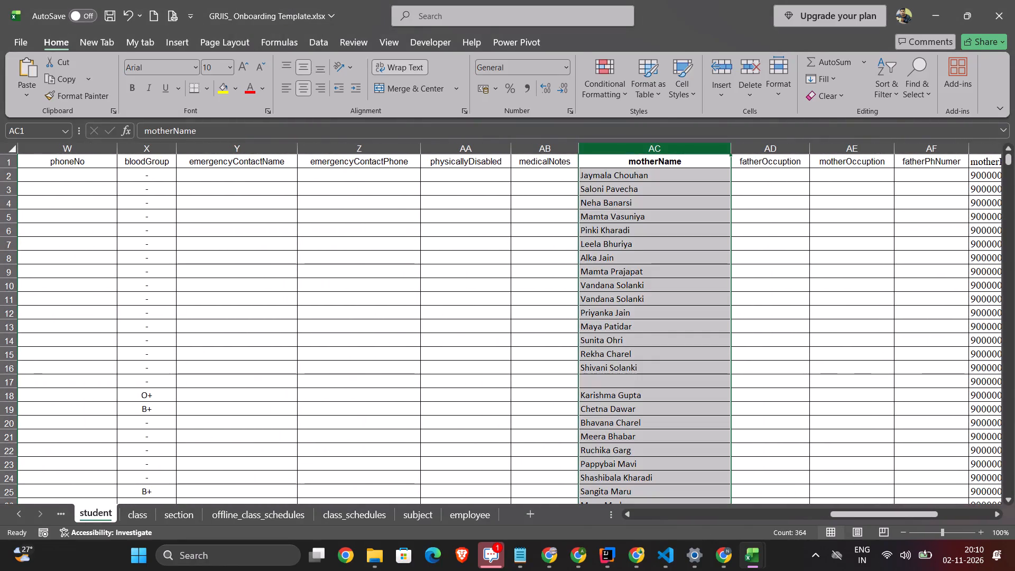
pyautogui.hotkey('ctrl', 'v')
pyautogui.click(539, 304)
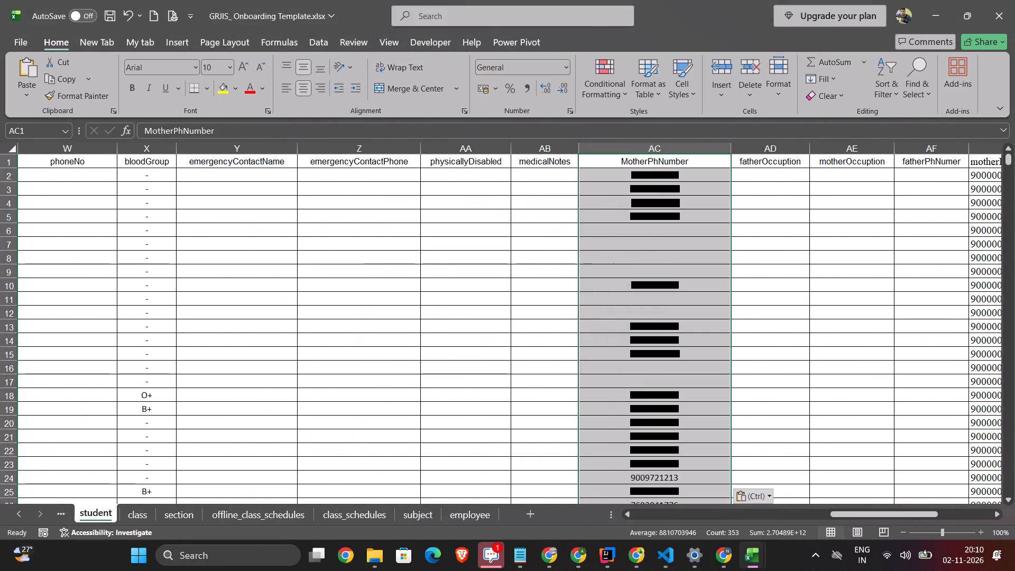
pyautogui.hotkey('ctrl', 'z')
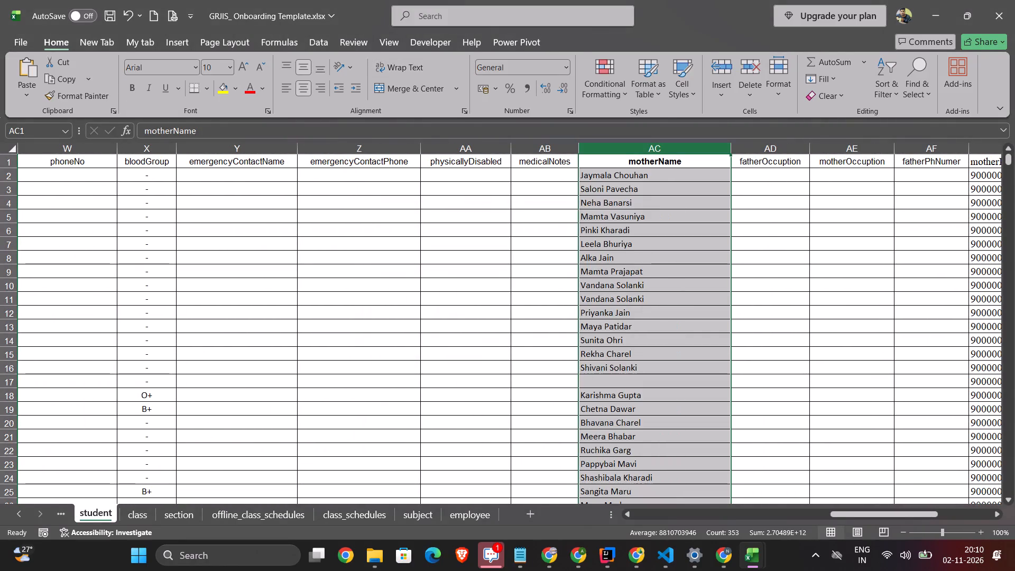
# Paste the copied mother phone column over the motherPhNumber column in the student sheet of GRJIS_ Onboarding Template.xlsx.
pyautogui.hscroll(-3, 648, 299)
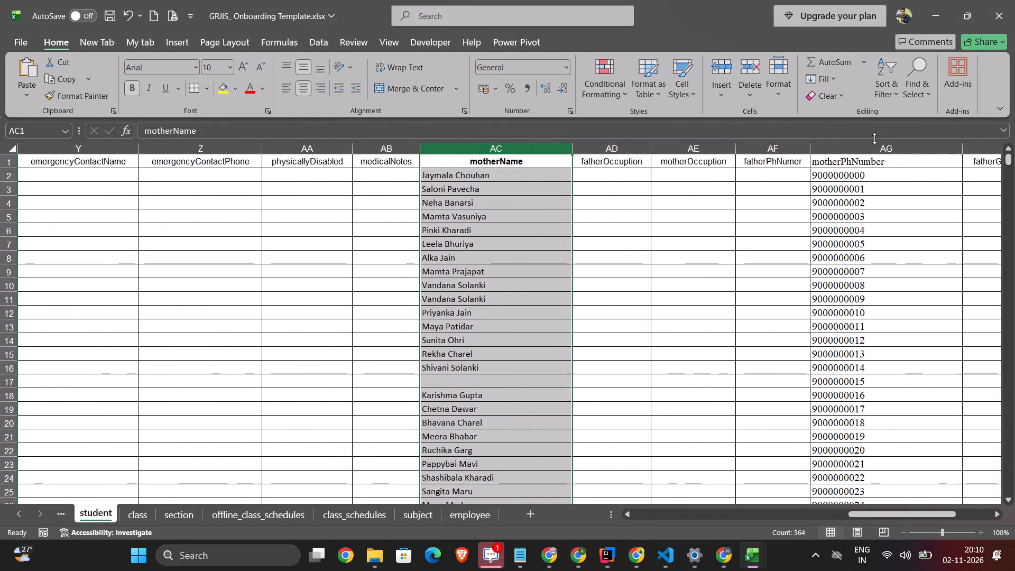
pyautogui.click(870, 146)
pyautogui.hotkey('ctrl', 'v')
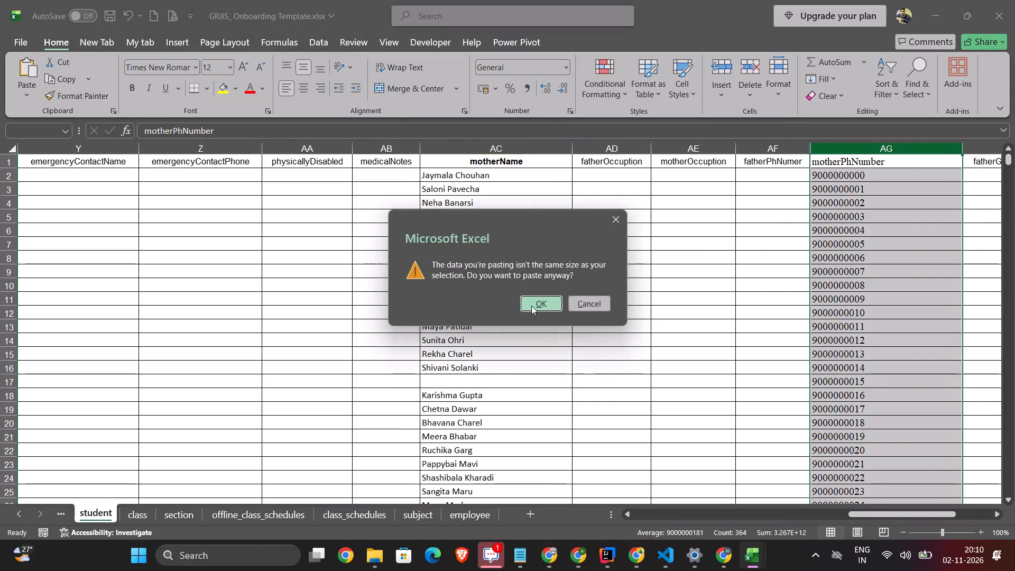
pyautogui.click(532, 303)
# Review the student sheet's columns back to S.no. in both GRJIS workbooks, comparing the updated file with GRJIS_ Onboarding Template (1).xlsx.
pyautogui.hscroll(-3, 724, 311)
pyautogui.hscroll(1, 724, 311)
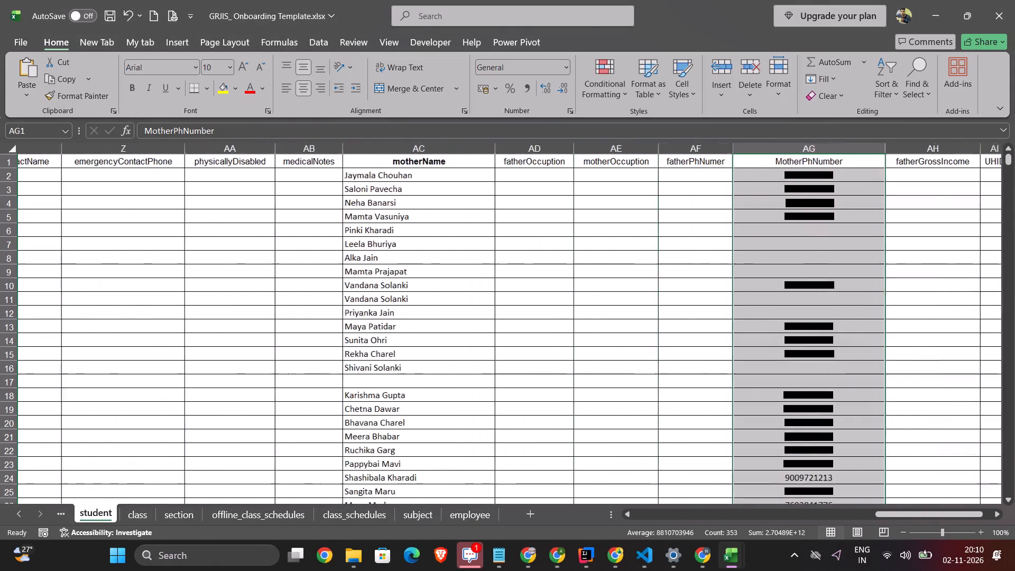
pyautogui.hscroll(9, 724, 311)
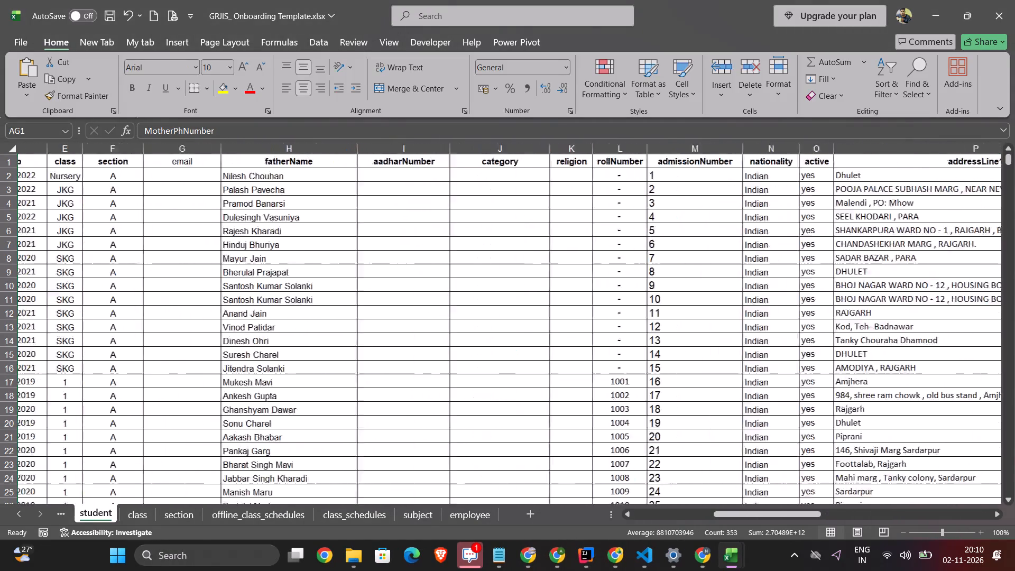
pyautogui.hscroll(4, 724, 311)
pyautogui.hotkey('alt', 'Tab')
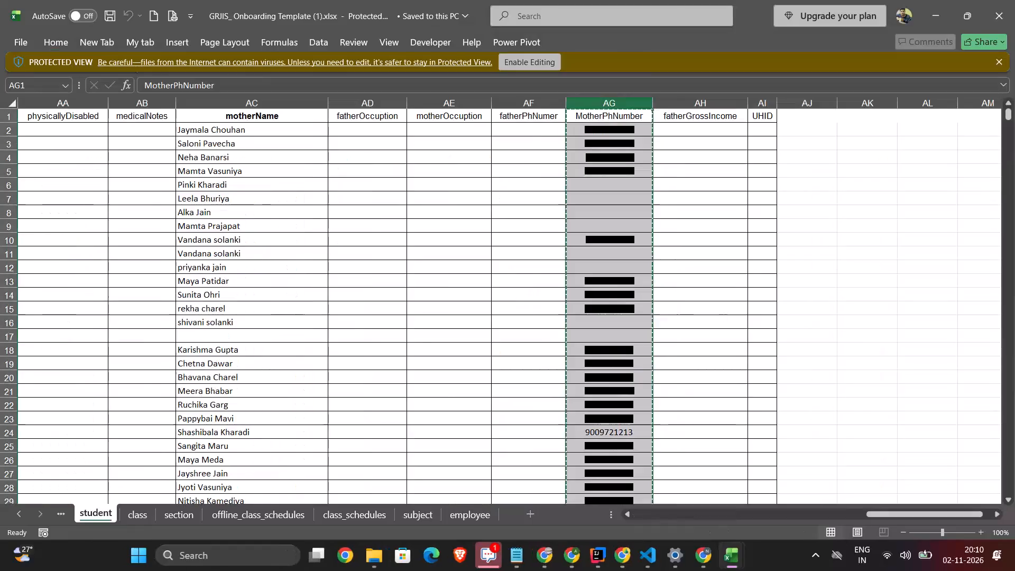
pyautogui.hscroll(6, 497, 306)
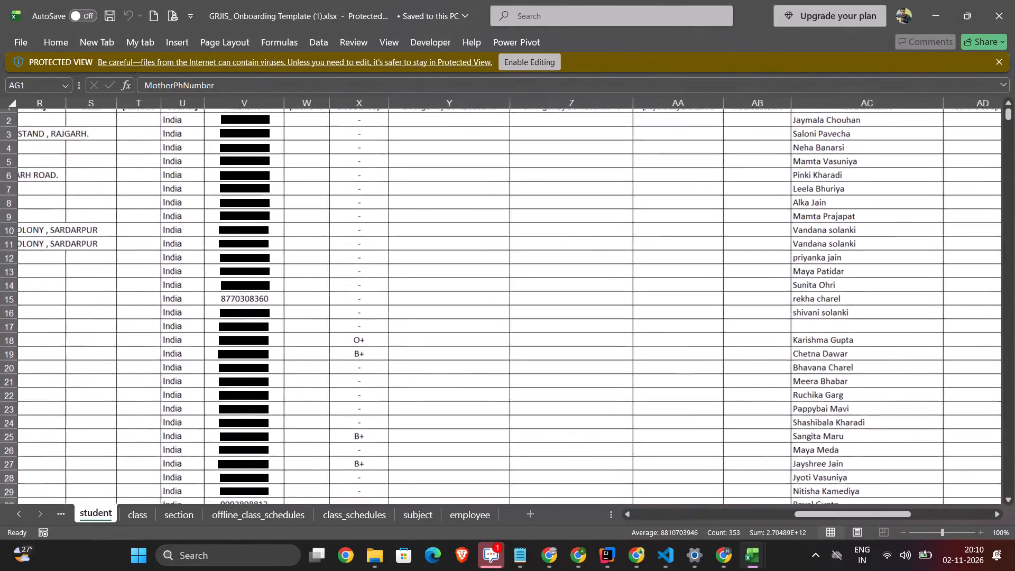
pyautogui.hscroll(6, 497, 306)
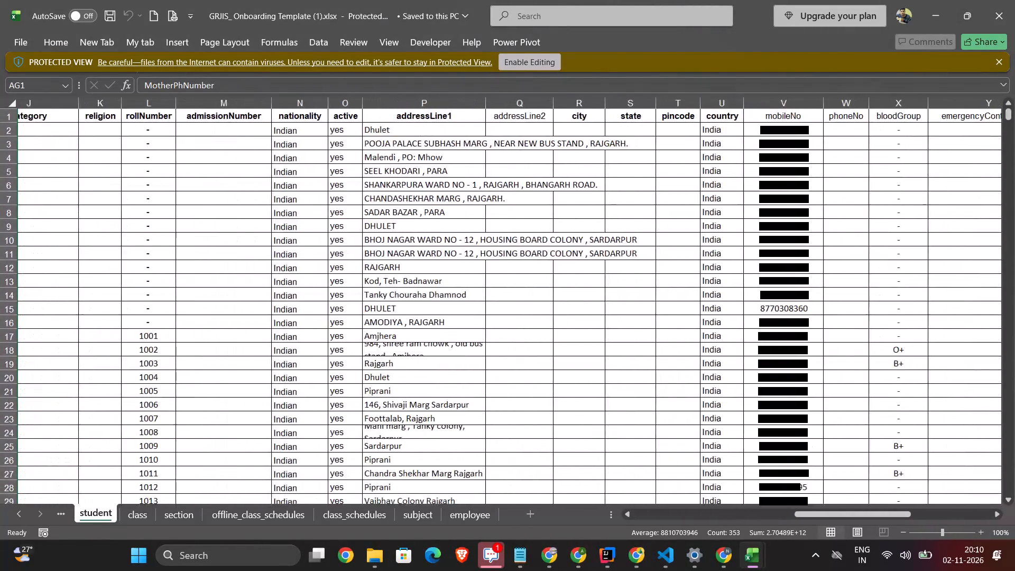
pyautogui.hscroll(4, 497, 306)
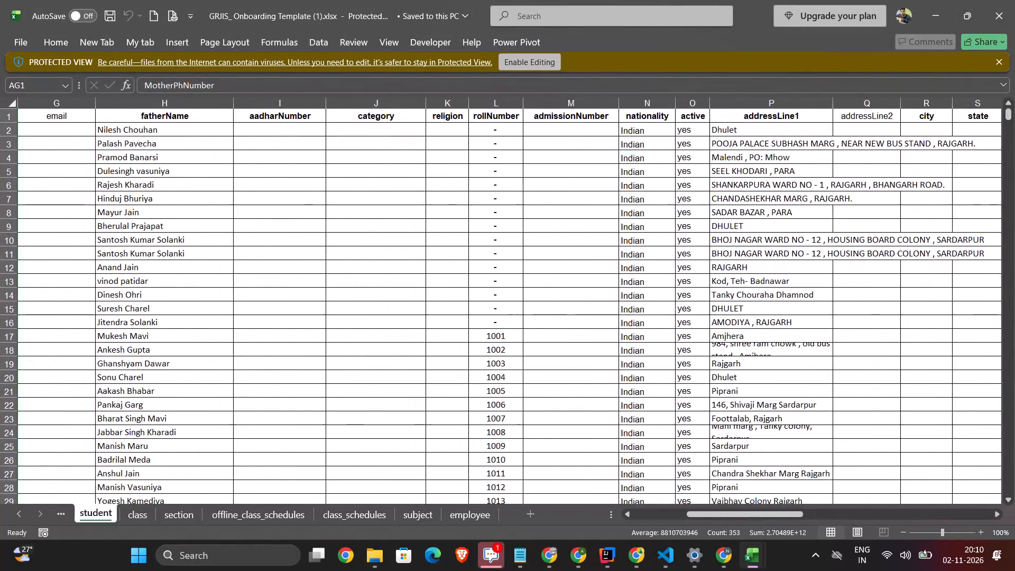
pyautogui.hscroll(4, 497, 306)
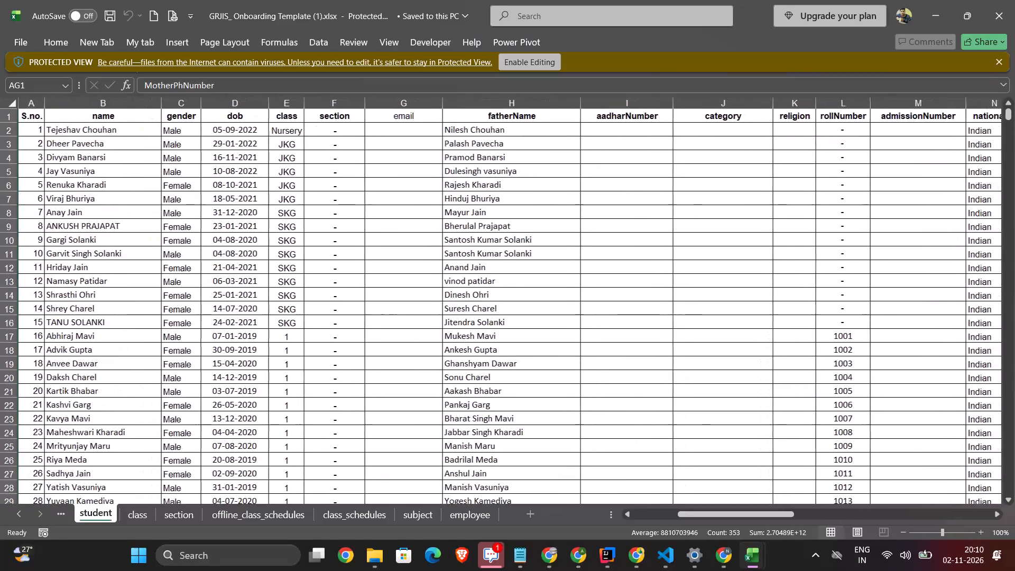
pyautogui.scroll(-7, 497, 306)
pyautogui.scroll(3, 497, 306)
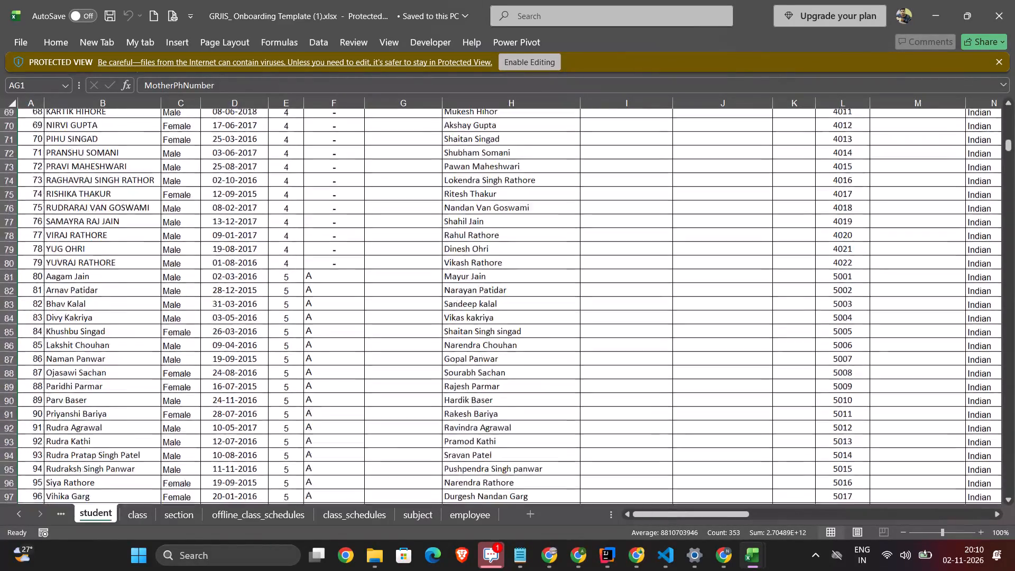
pyautogui.scroll(5, 497, 306)
# Save GRJIS_ Onboarding Template.xlsx with the replaced student phone columns.
pyautogui.hotkey('alt', 'Tab')
pyautogui.hotkey('ctrl', 's')
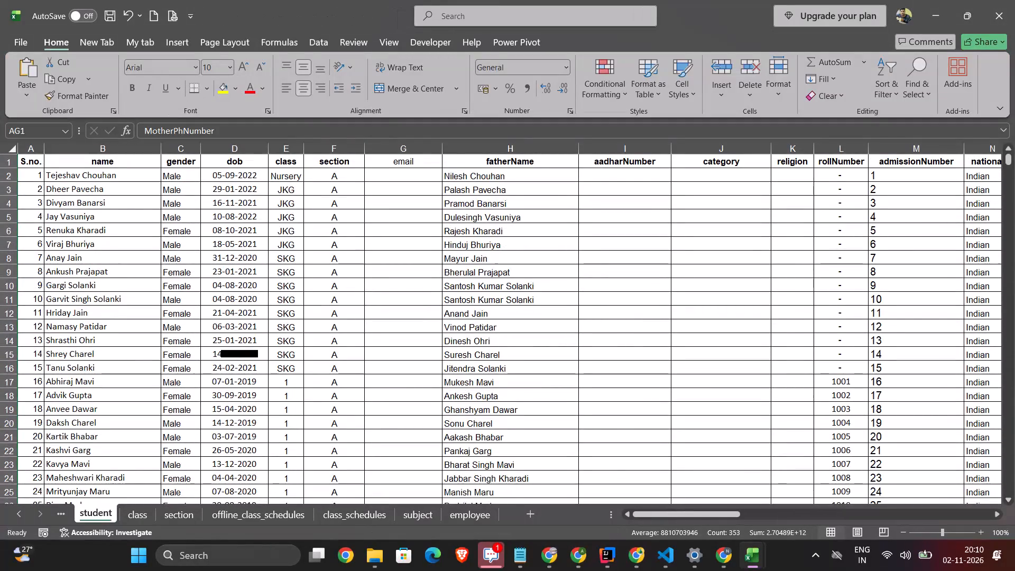
# Look through the remaining sheets of GRJIS_ Onboarding Template.xlsx, checking the employee sheet's columns from mobileNo and email through medicalNotes.
pyautogui.click(331, 511)
pyautogui.click(433, 517)
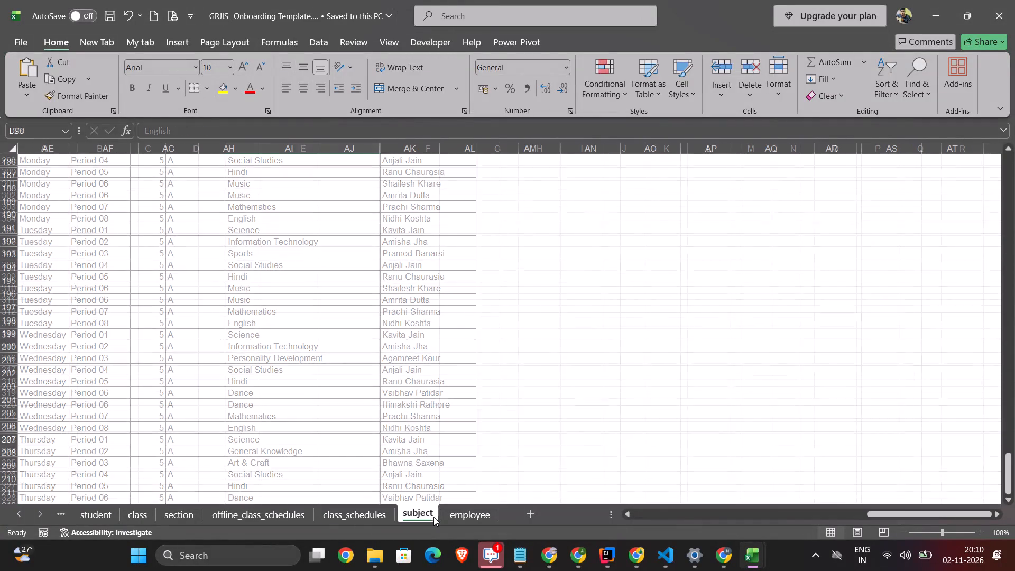
pyautogui.click(461, 517)
pyautogui.scroll(9, 390, 388)
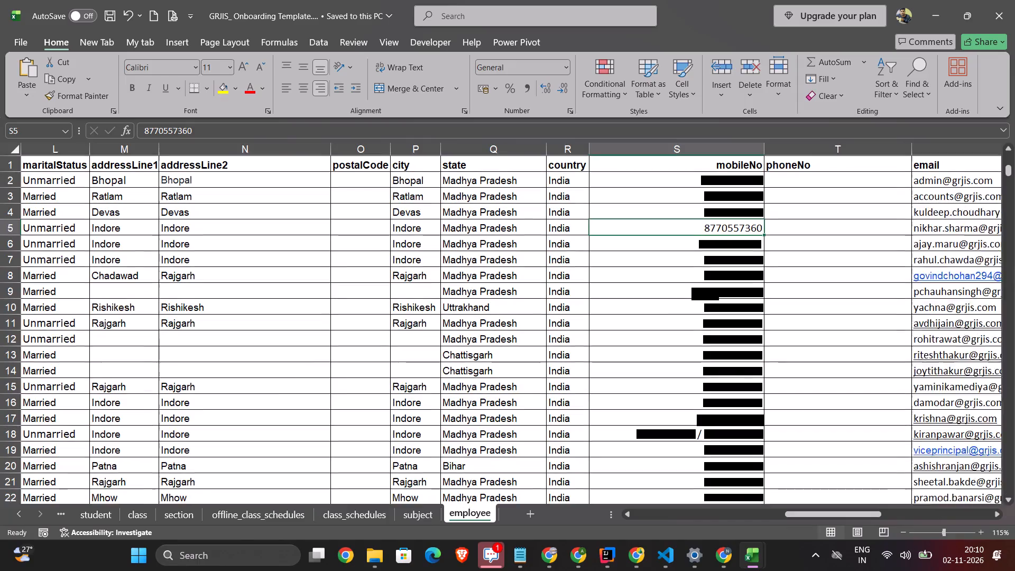
pyautogui.hscroll(-5, 520, 417)
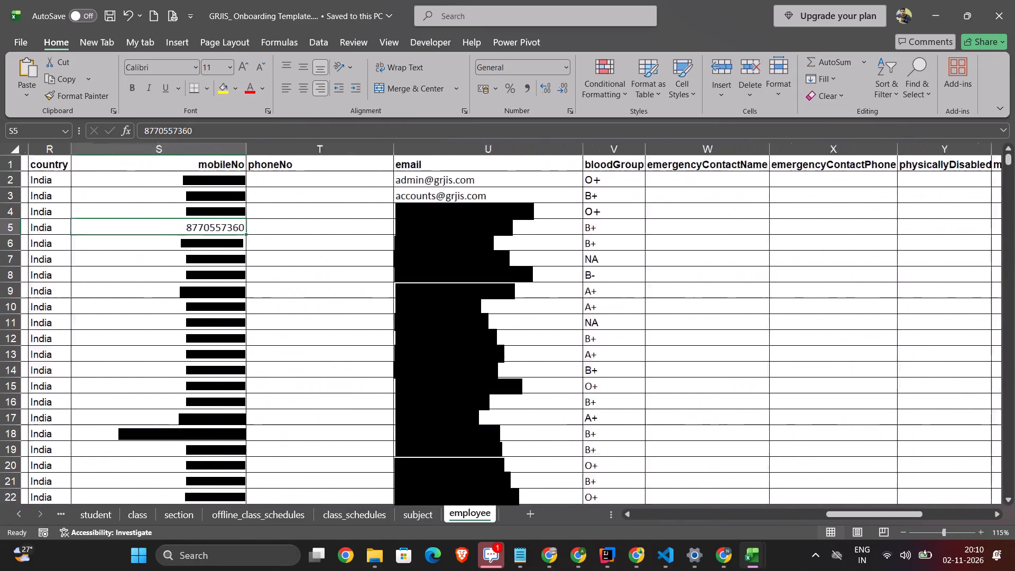
pyautogui.hscroll(-2, 520, 417)
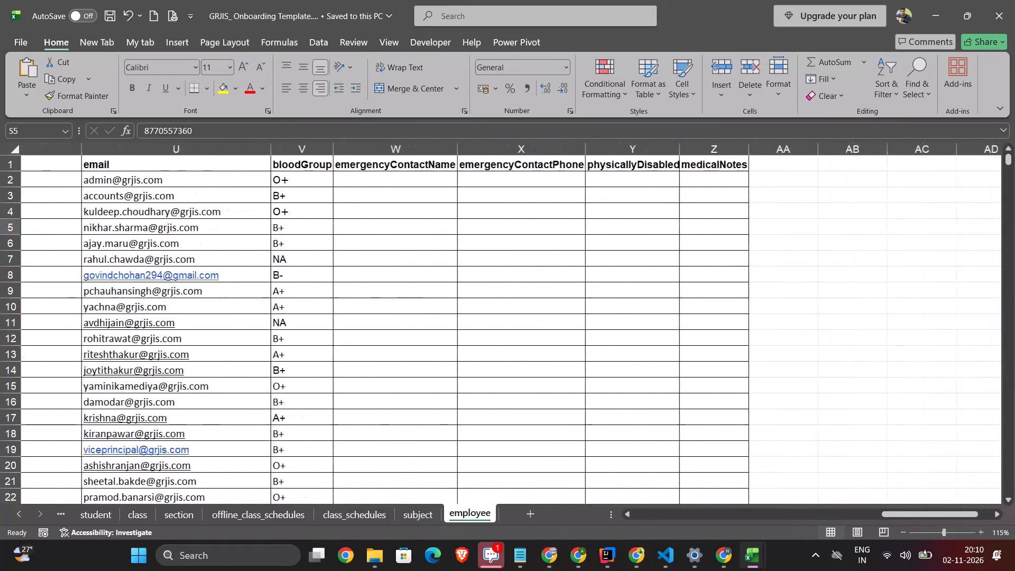
pyautogui.hscroll(5, 520, 417)
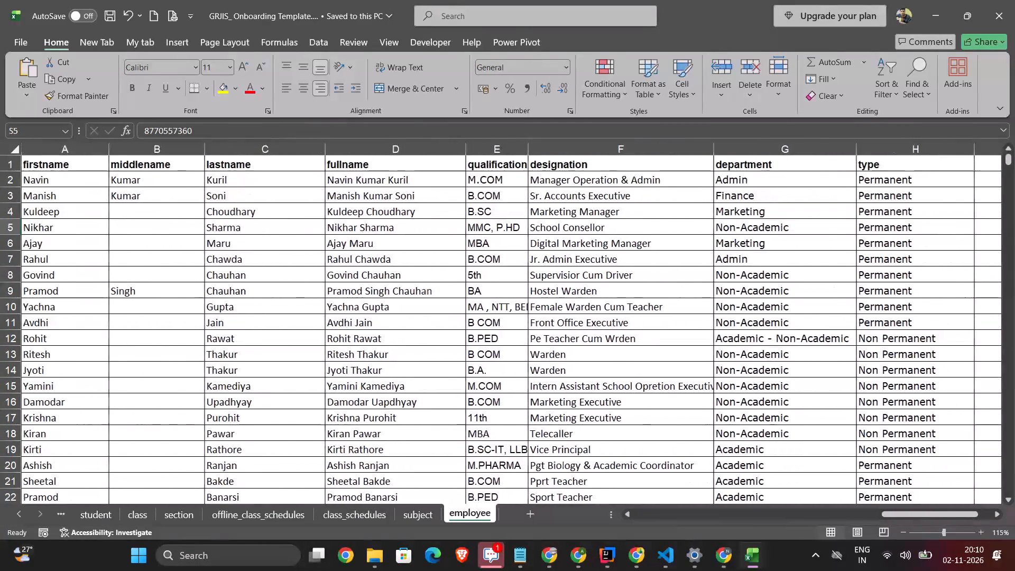
# Save GRJIS_ Onboarding Template.xlsx again.
pyautogui.hotkey('ctrl', 's')
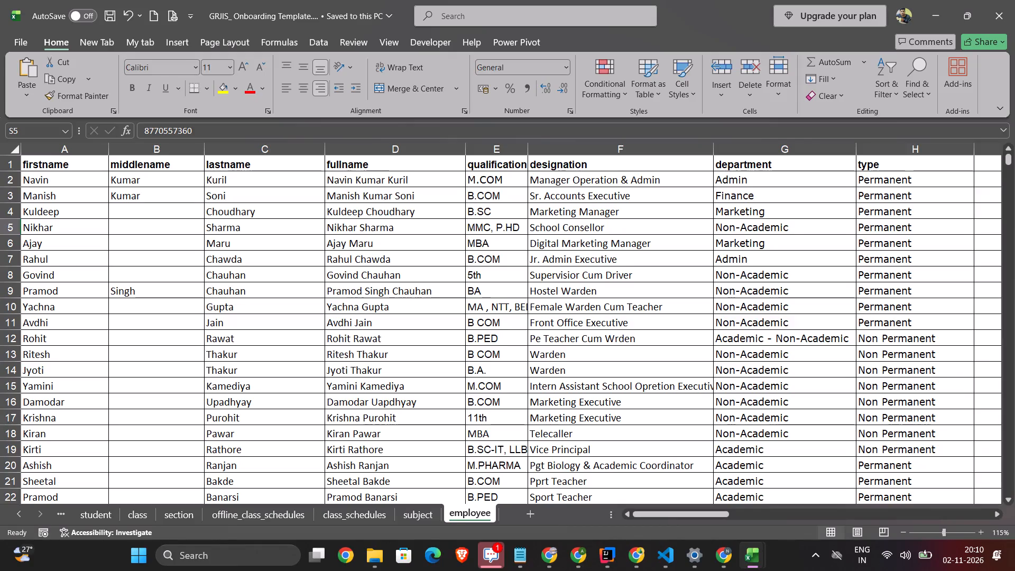
# Copy the updated GRJIS_ Onboarding Template.xlsx from the Downloads folder and share it in the Cliq chat that already contains the EIS file.
pyautogui.hotkey('alt', 'Tab')
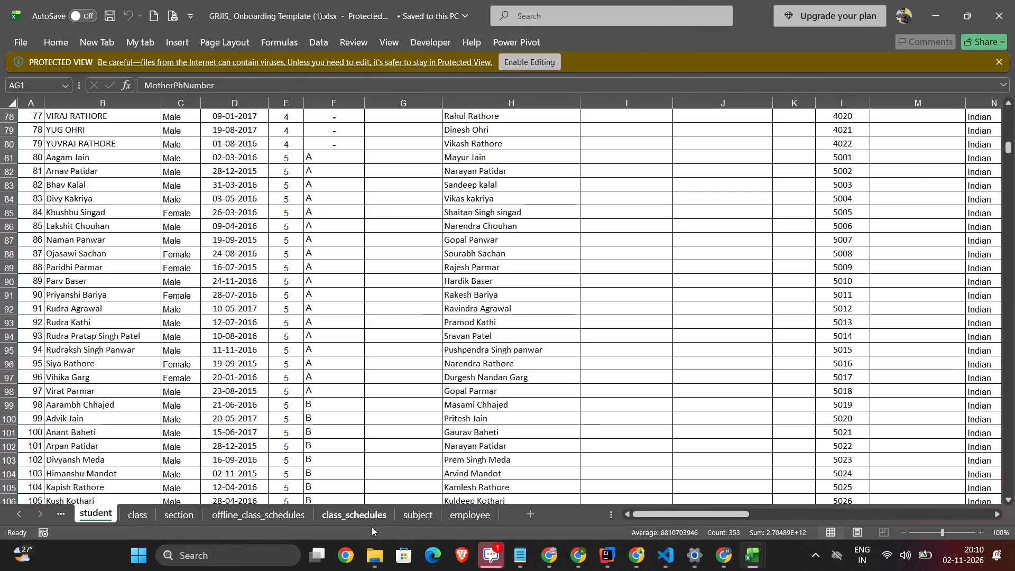
pyautogui.click(382, 558)
pyautogui.click(309, 483)
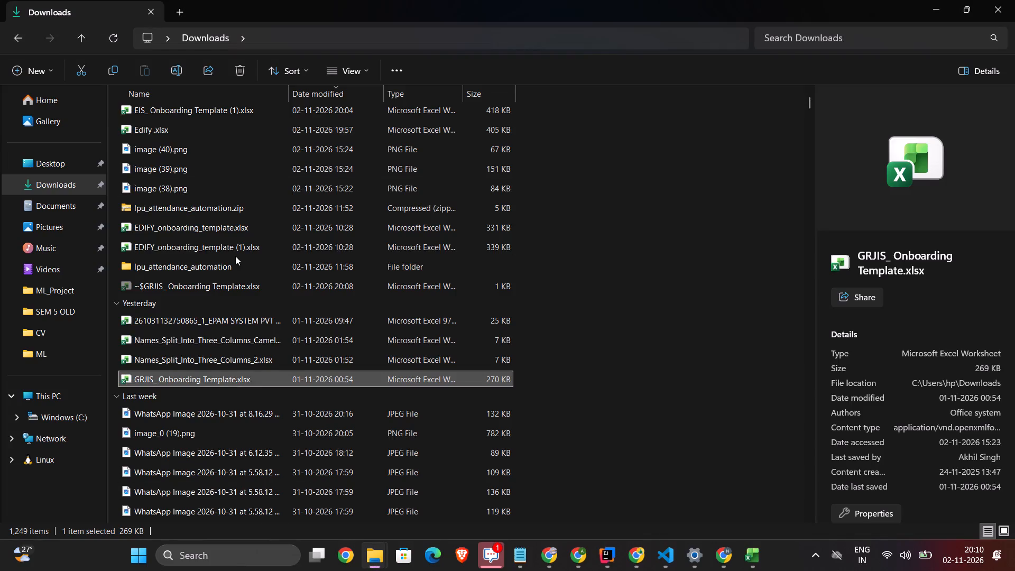
pyautogui.scroll(4, 235, 256)
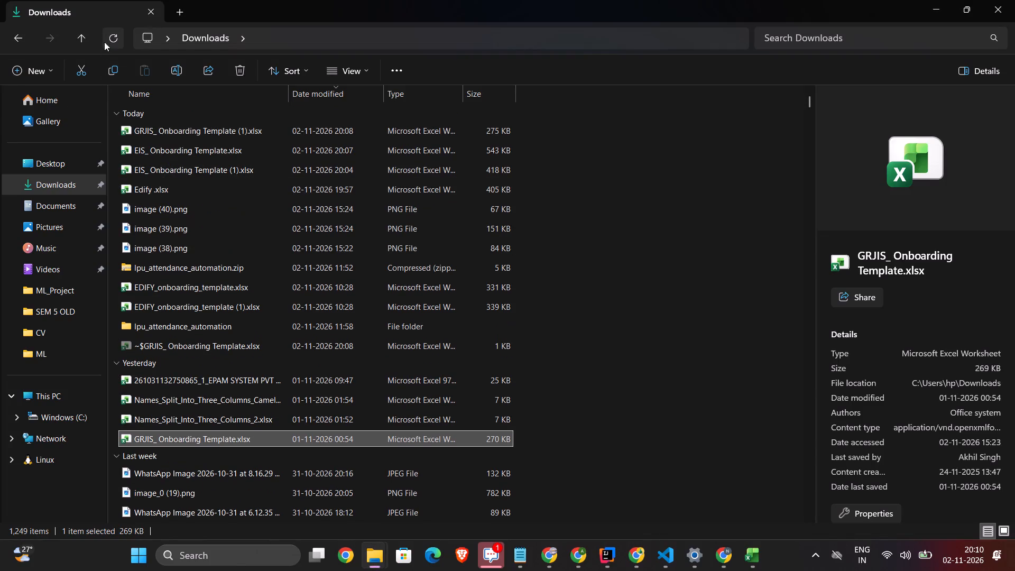
pyautogui.click(109, 36)
pyautogui.click(196, 126)
pyautogui.hotkey('ctrl', 'c')
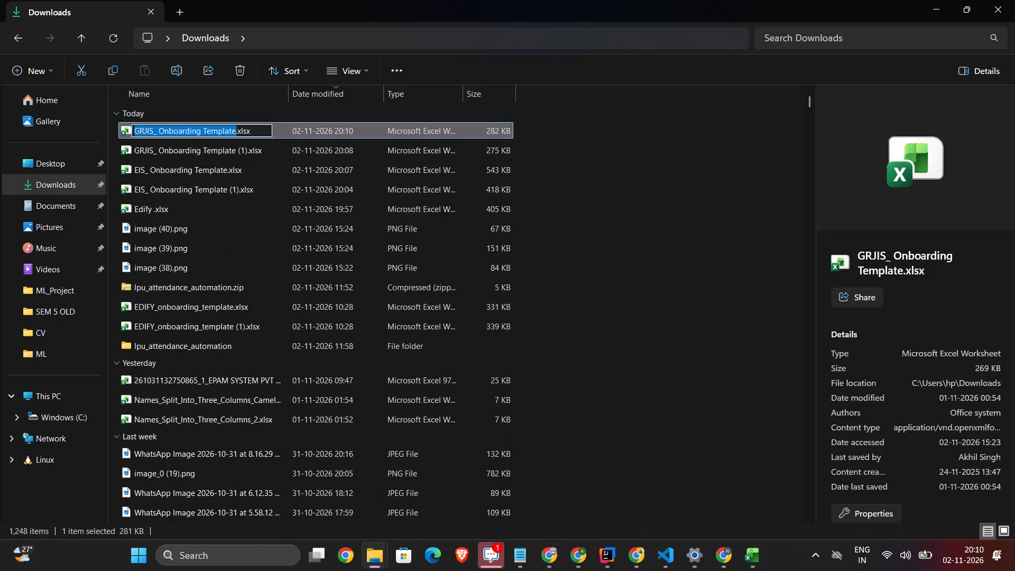
pyautogui.click(311, 128)
pyautogui.hotkey('ctrl', 'c')
pyautogui.hotkey('alt', 'Tab')
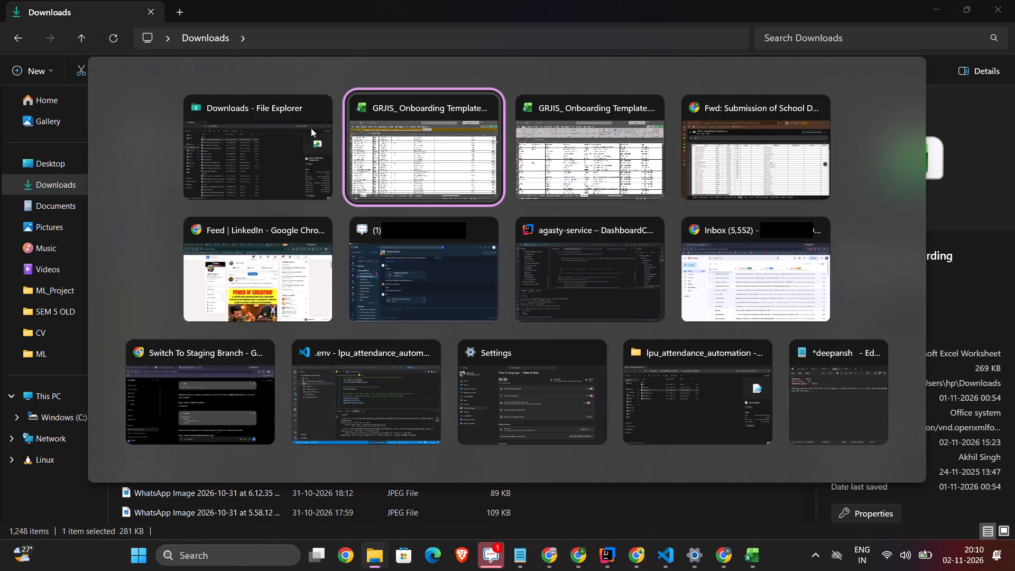
pyautogui.hotkey('alt', 'Tab')
pyautogui.hotkey('alt', 'Tab')
pyautogui.hotkey('alt', 'Tab')
pyautogui.hotkey('alt', 'Tab')
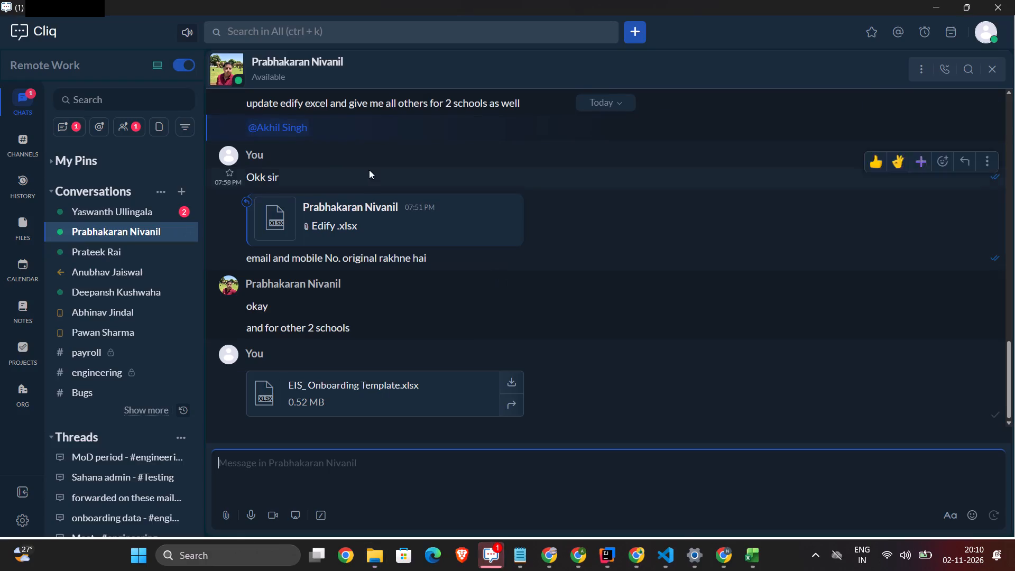
pyautogui.click(266, 464)
pyautogui.hotkey('ctrl', 'v')
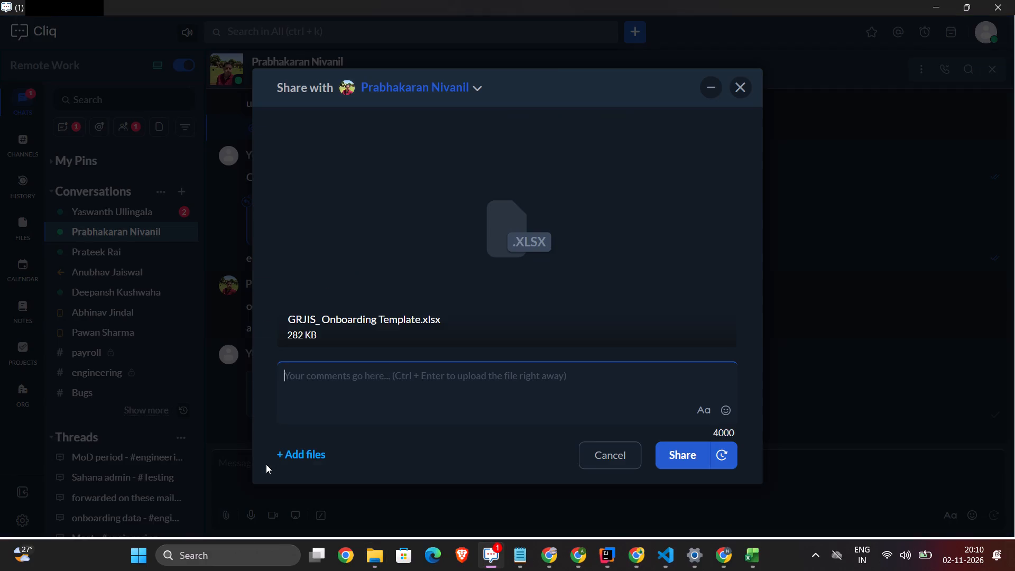
pyautogui.click(677, 452)
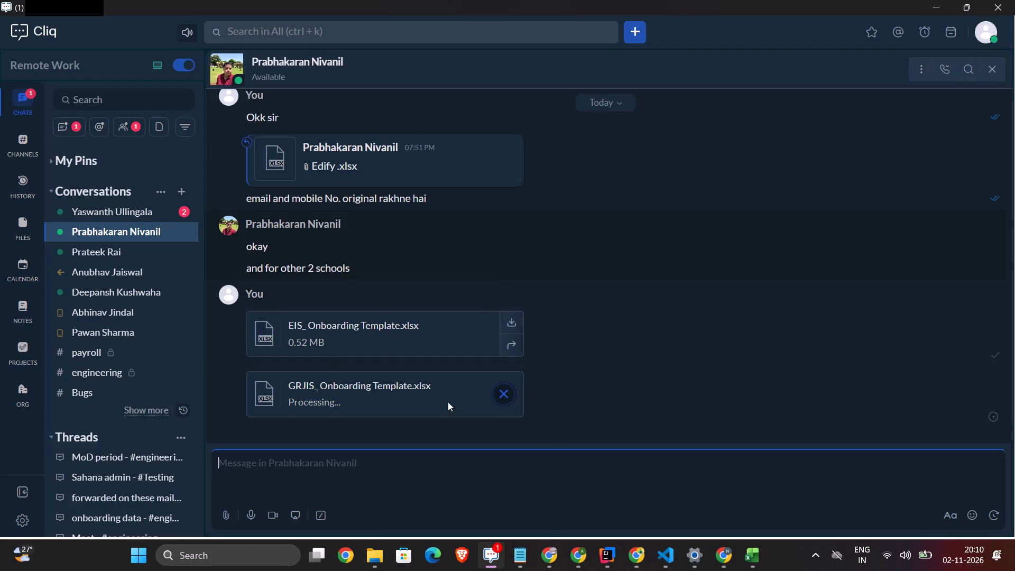
# Reply "When u free at night i will ask in call" to the colleague whose unread messages ask about doubts.
pyautogui.click(95, 209)
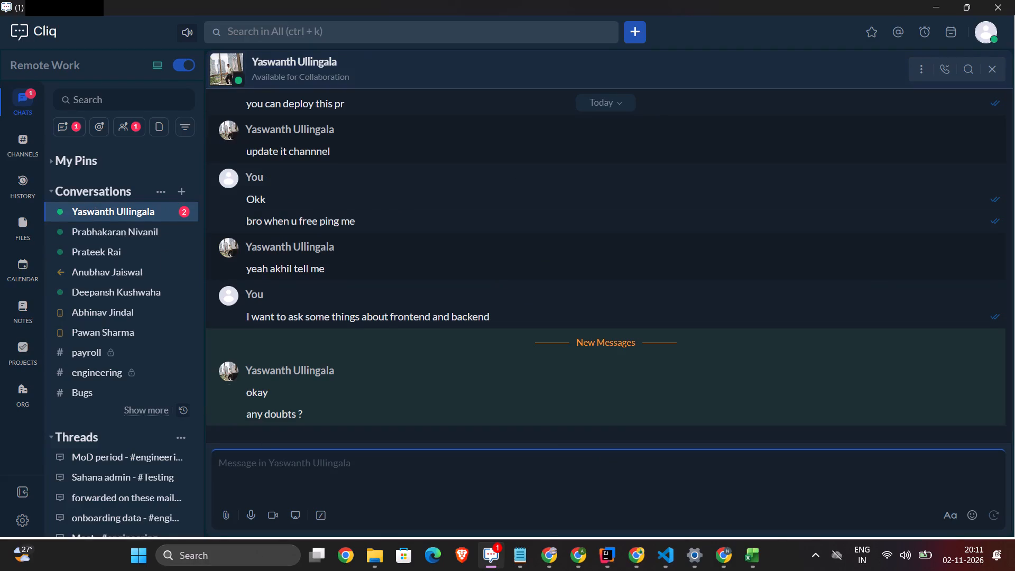
pyautogui.click(265, 463)
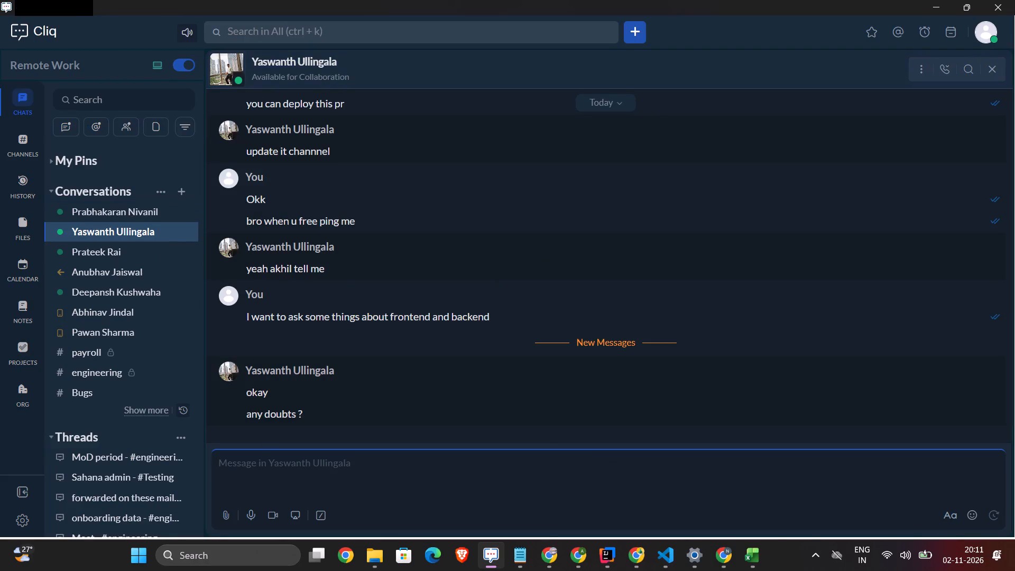
pyautogui.write('When u free at night')
pyautogui.press('space')
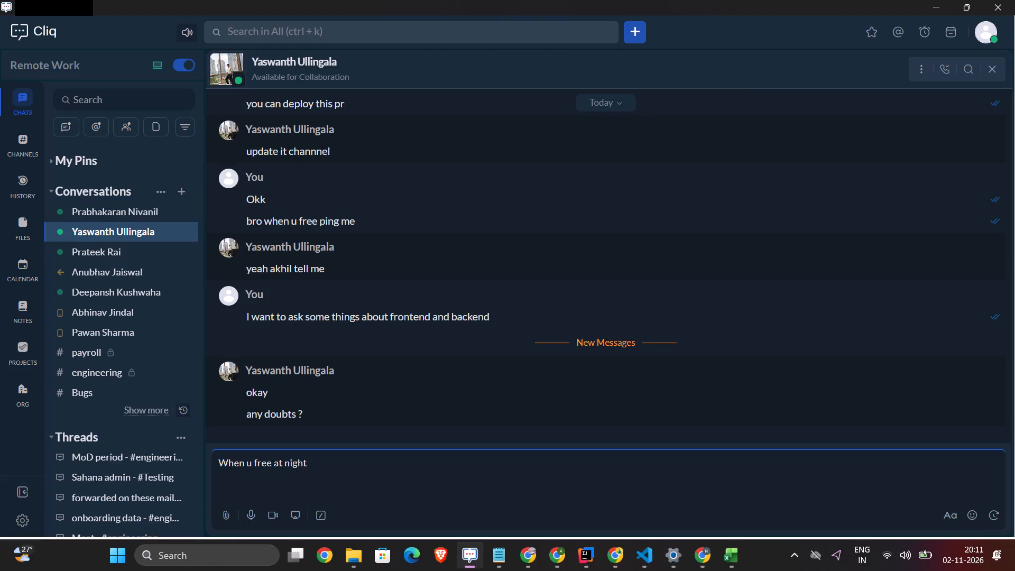
pyautogui.write('i wiil')
pyautogui.press('space')
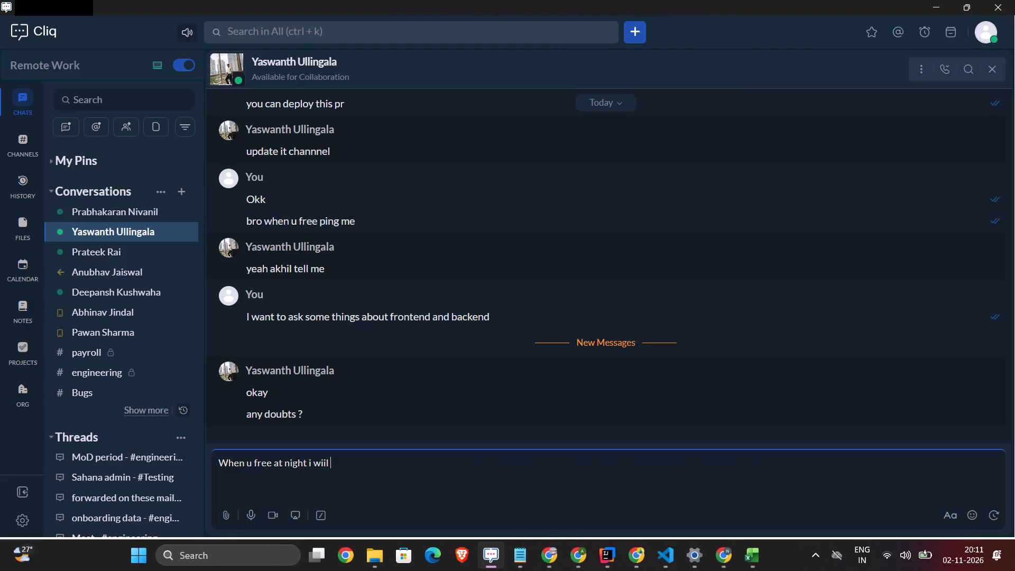
pyautogui.press('BackSpace')
pyautogui.press('BackSpace')
pyautogui.press('BackSpace')
pyautogui.write('ll aks')
pyautogui.press('space')
pyautogui.press('BackSpace')
pyautogui.press('BackSpace')
pyautogui.press('BackSpace')
pyautogui.write('sk in call')
pyautogui.press('Return')
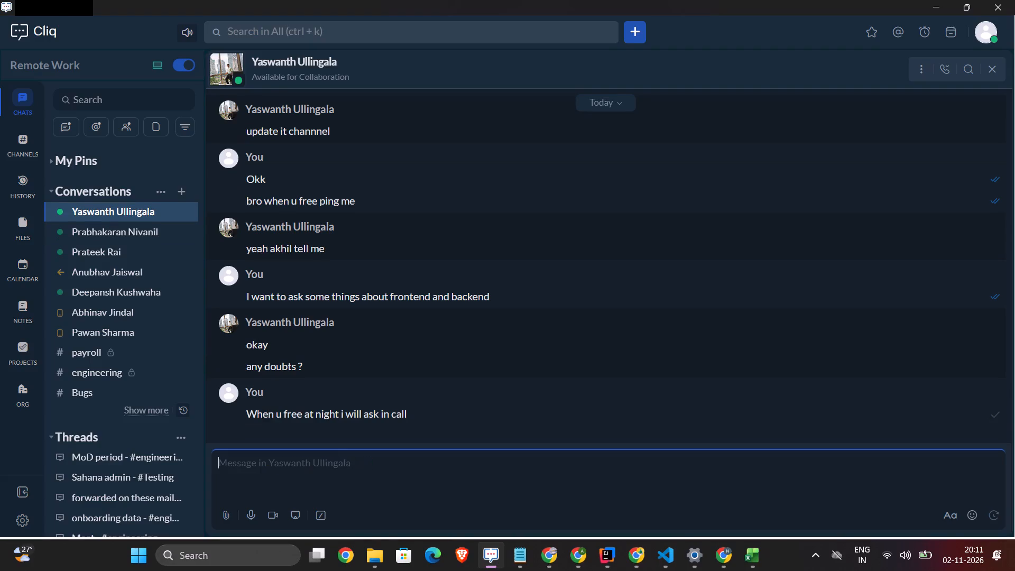
# Recheck the Edify request in the file-sharing chat and open EDIFY_onboarding_template.xlsx from the Downloads folder.
pyautogui.click(86, 232)
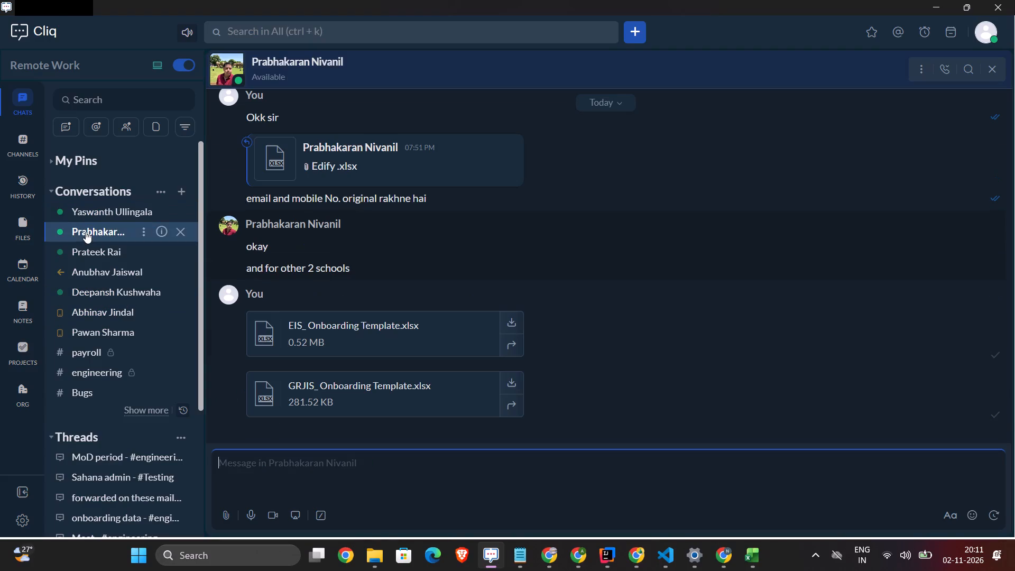
pyautogui.scroll(1, 331, 200)
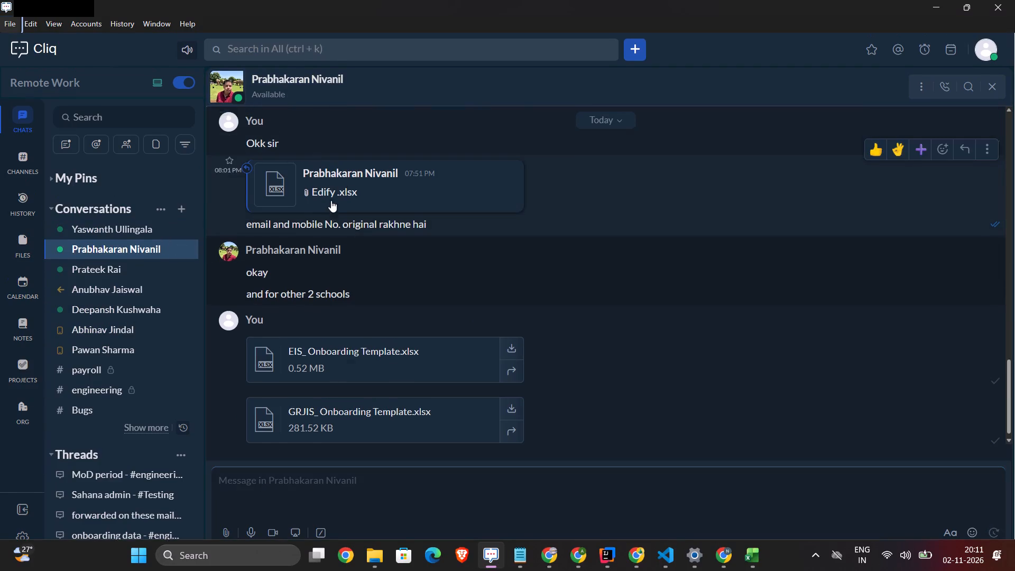
pyautogui.scroll(1, 331, 200)
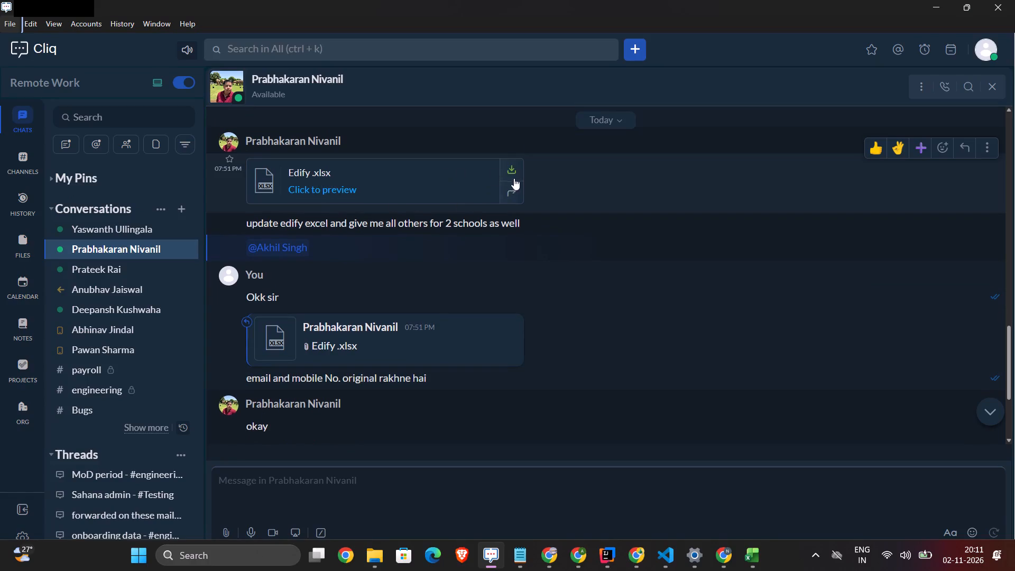
pyautogui.click(366, 552)
pyautogui.click(266, 459)
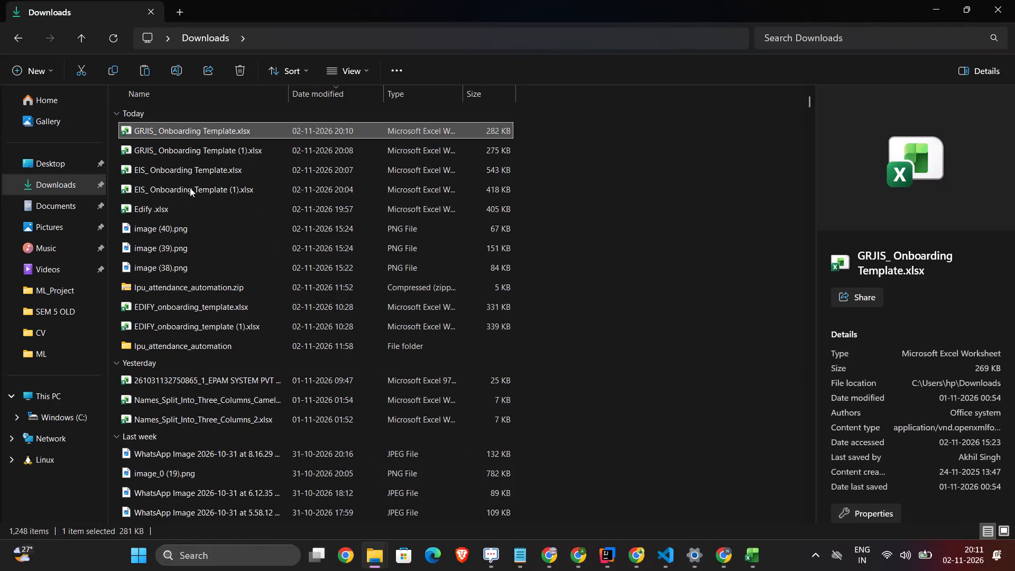
pyautogui.scroll(1, 224, 180)
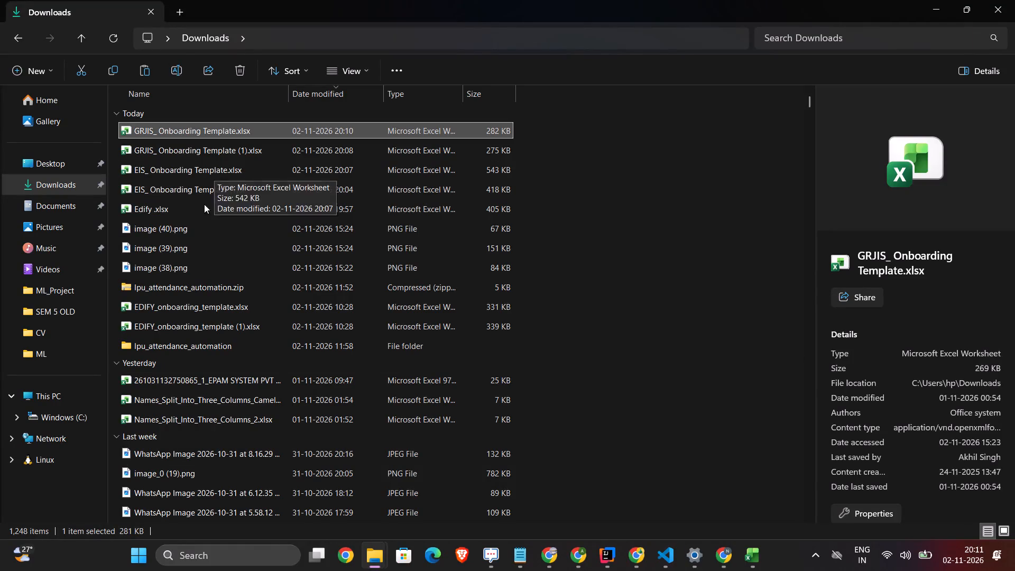
pyautogui.hotkey('alt', 'Tab')
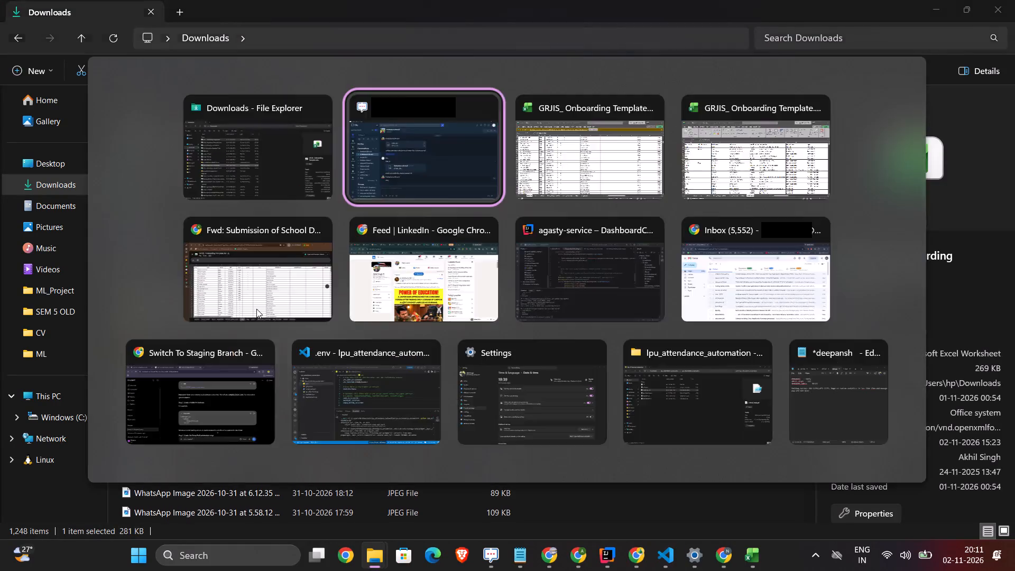
pyautogui.hotkey('alt', 'Tab')
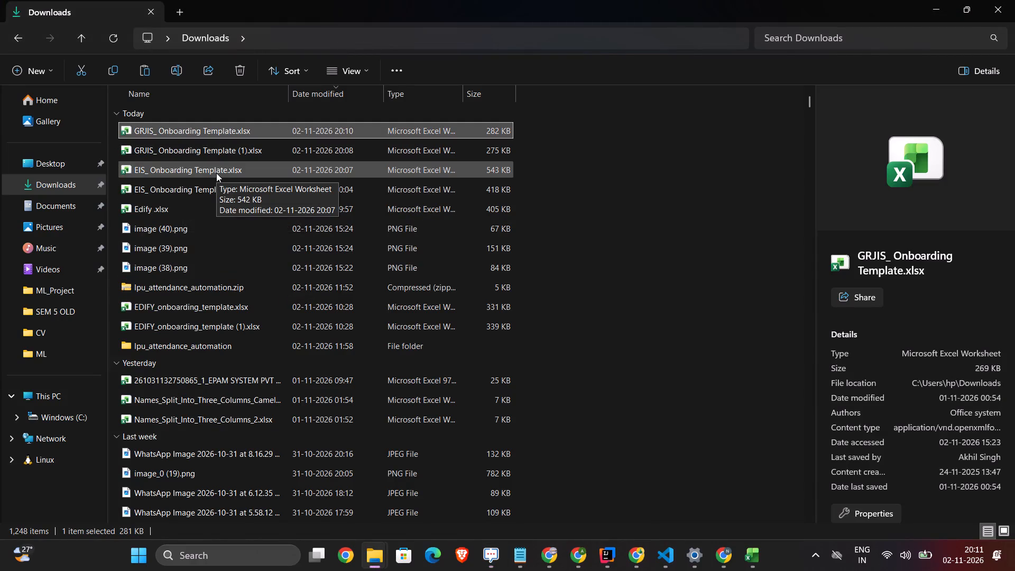
pyautogui.scroll(-1, 192, 223)
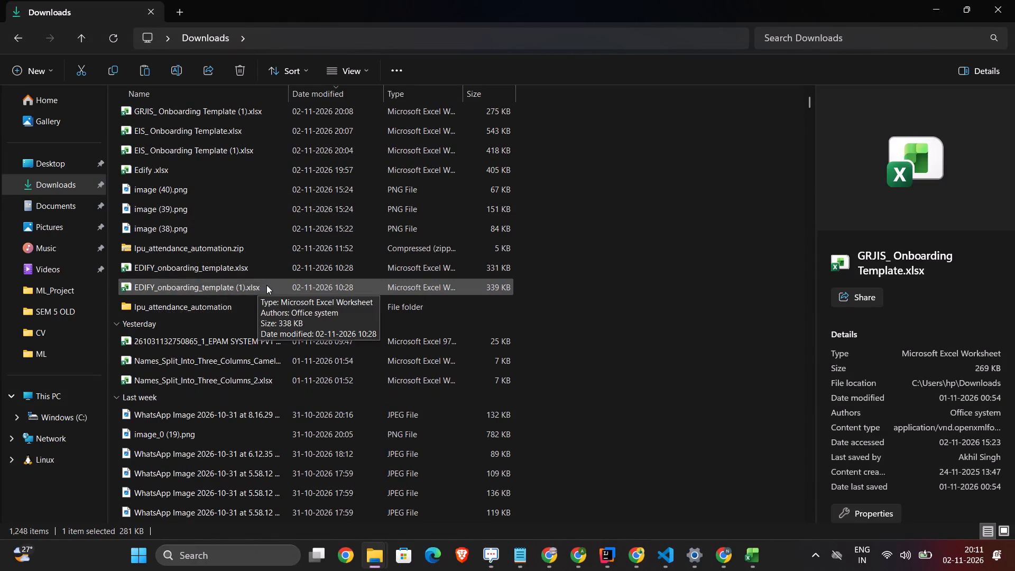
pyautogui.scroll(1, 205, 288)
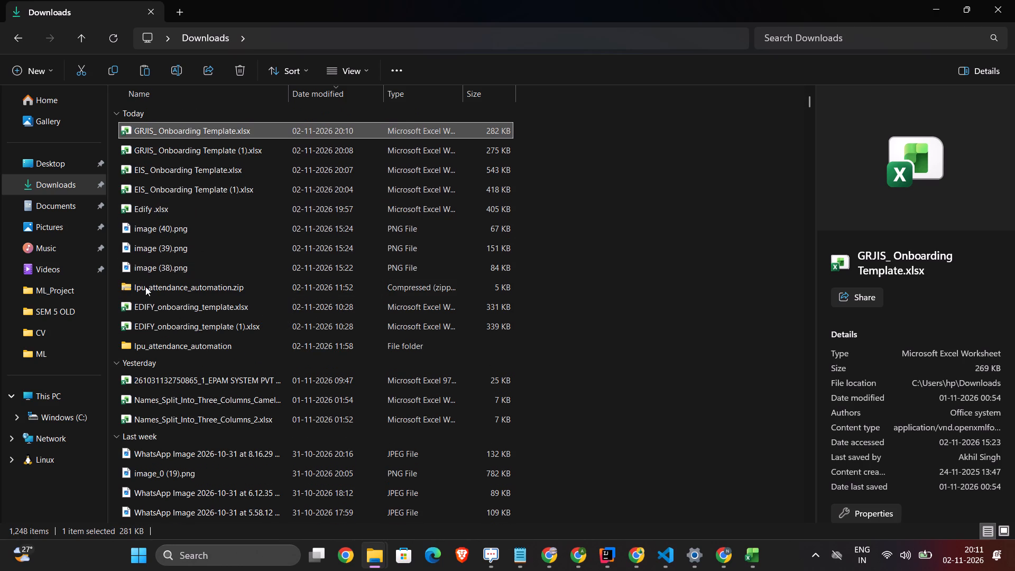
pyautogui.tripleClick(161, 307)
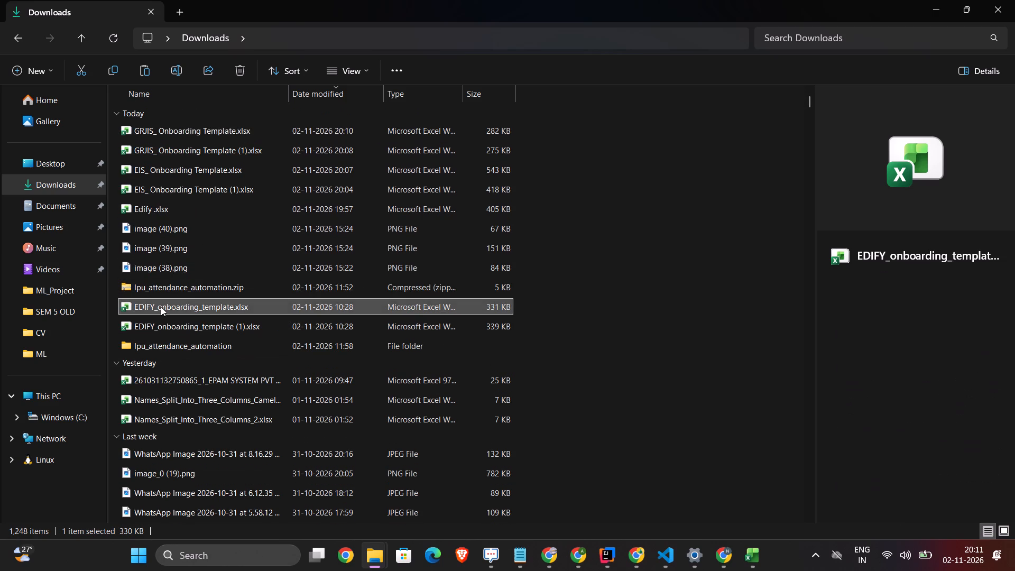
# Reread the Cliq chat messages about updating the Edify Excel and sending the files for the two other schools.
pyautogui.hotkey('alt', 'Tab')
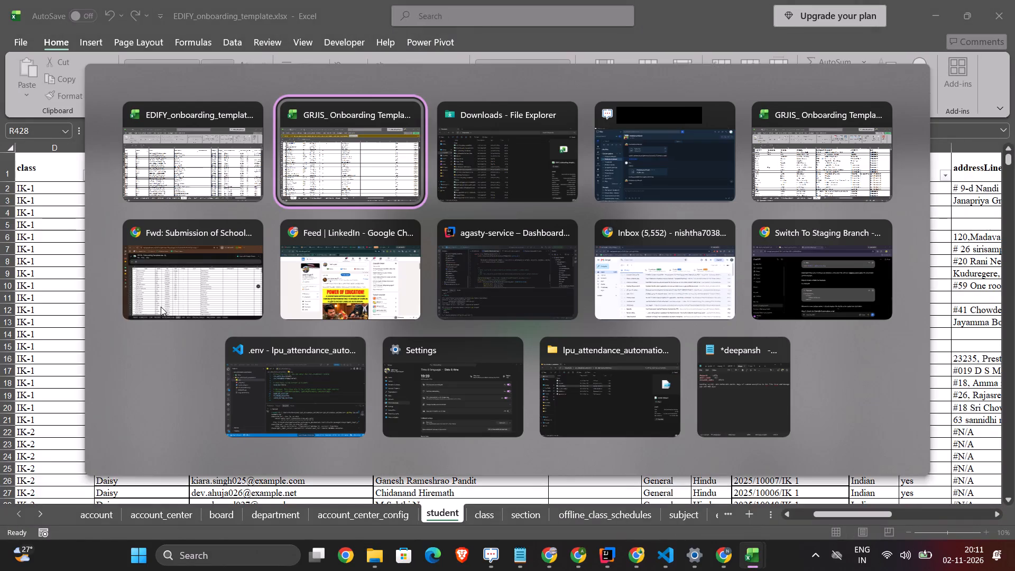
pyautogui.hotkey('alt', 'Tab')
pyautogui.hotkey('alt', 'Tab')
pyautogui.scroll(-1, 282, 292)
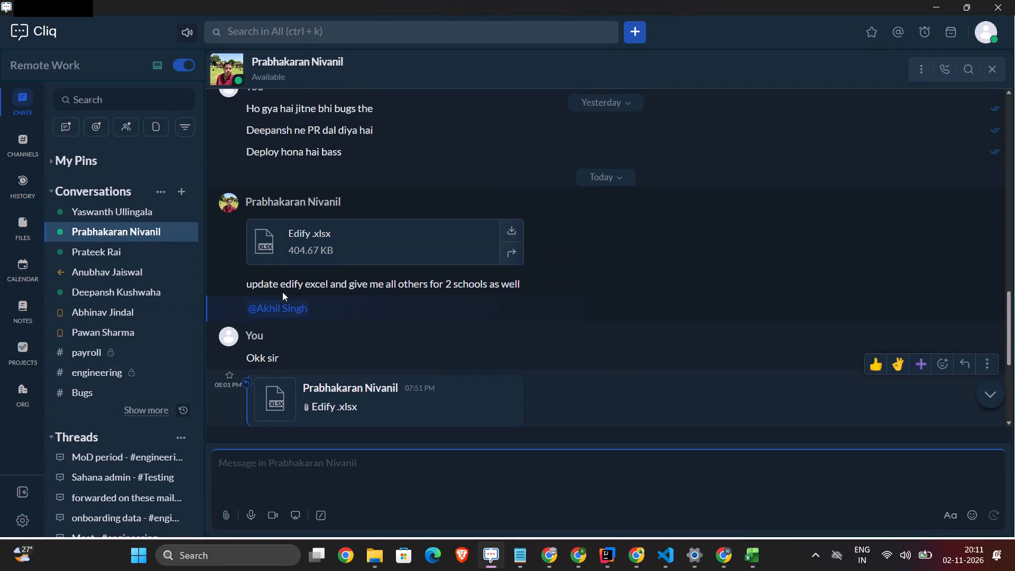
pyautogui.scroll(-3, 282, 292)
pyautogui.scroll(1, 282, 292)
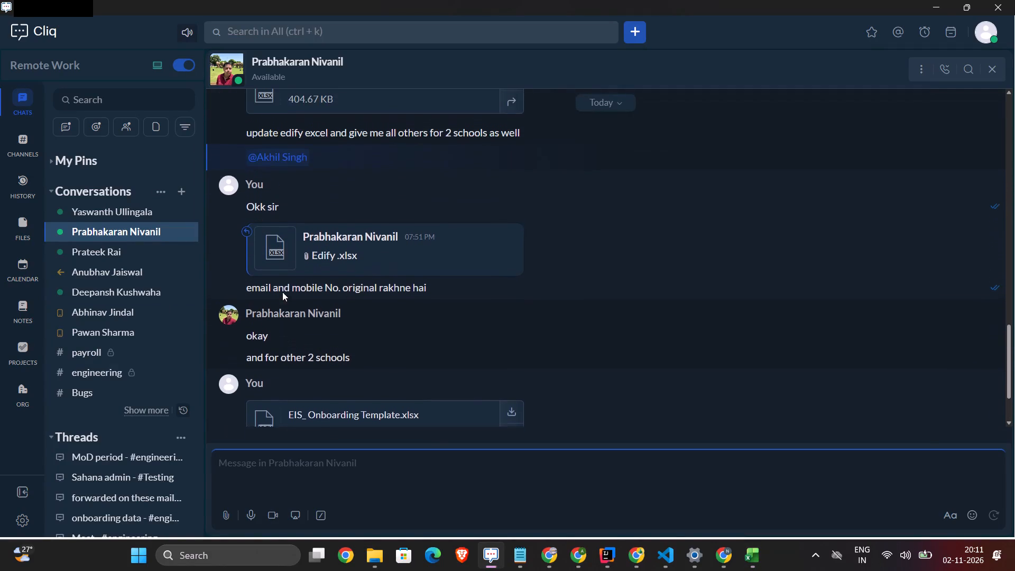
pyautogui.scroll(1, 282, 292)
# Return to EDIFY_onboarding_template.xlsx in Excel and decline updating its external links.
pyautogui.hotkey('alt', 'Tab')
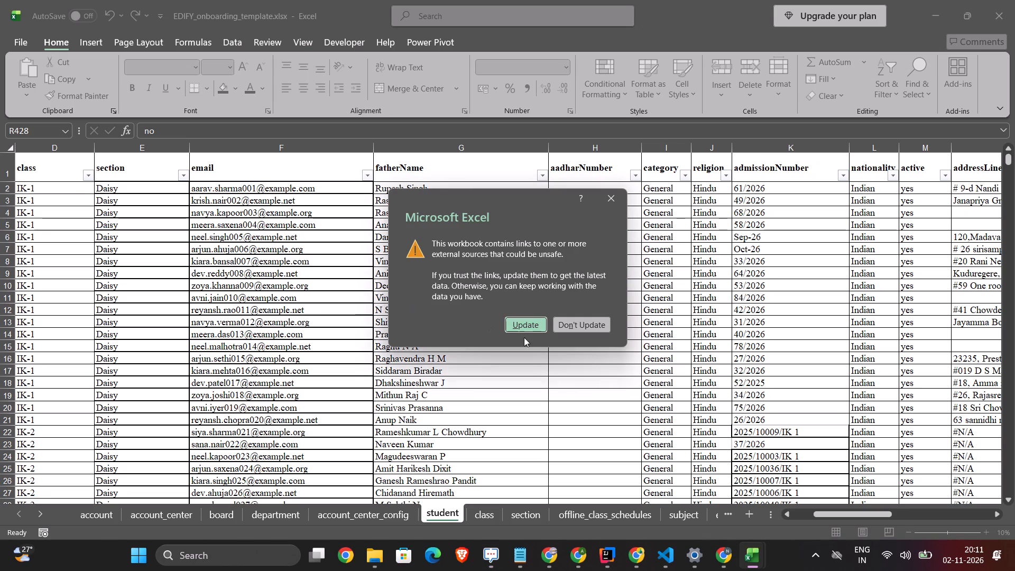
pyautogui.click(571, 328)
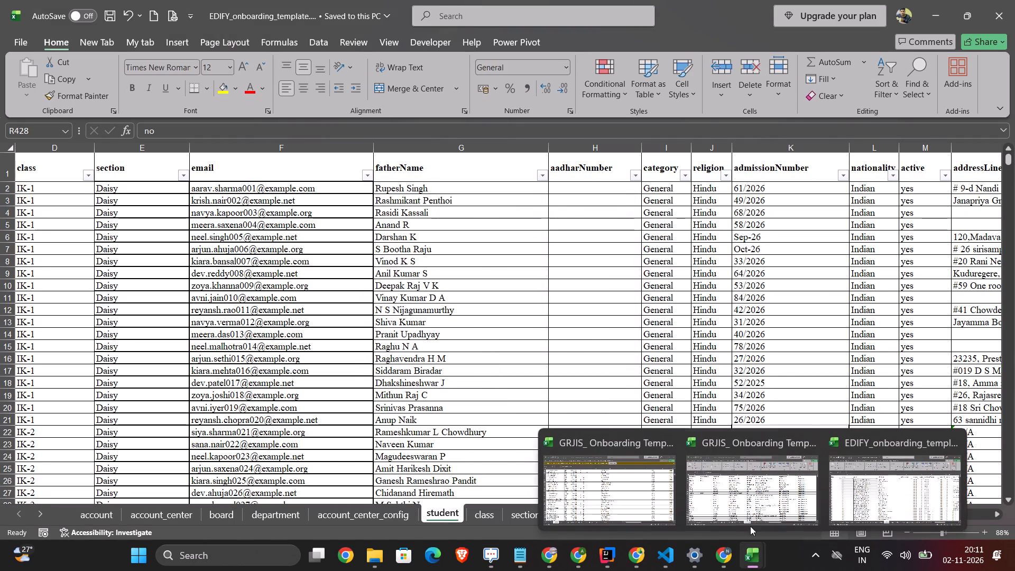
# Close both GRJIS onboarding workbooks and bring EDIFY_onboarding_template.xlsx to the front.
pyautogui.click(665, 441)
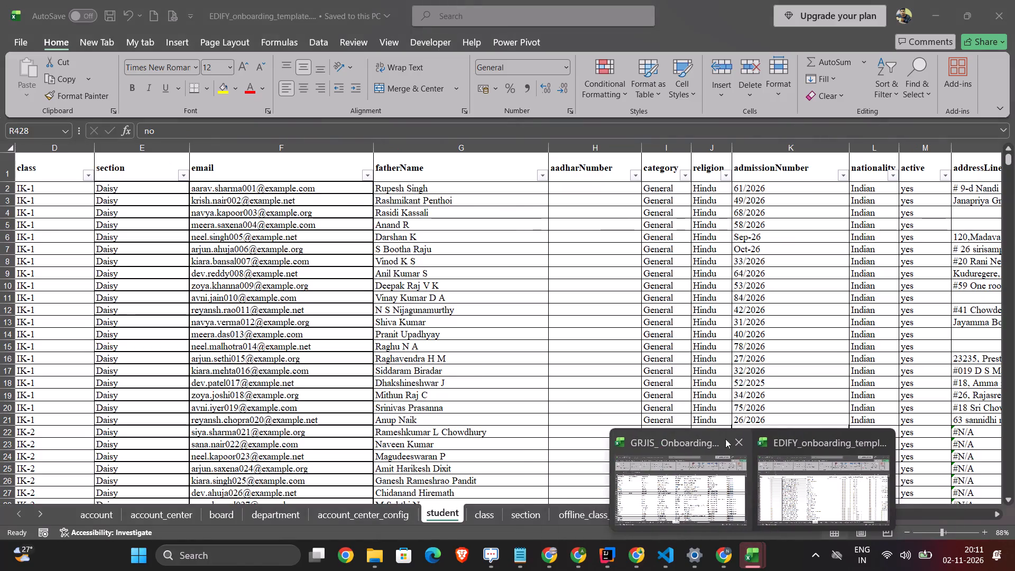
pyautogui.click(735, 439)
pyautogui.click(728, 475)
# Glance over the EDIFY student sheet's columns and download the Edify .xlsx attachment again from the Cliq chat.
pyautogui.hscroll(4, 460, 356)
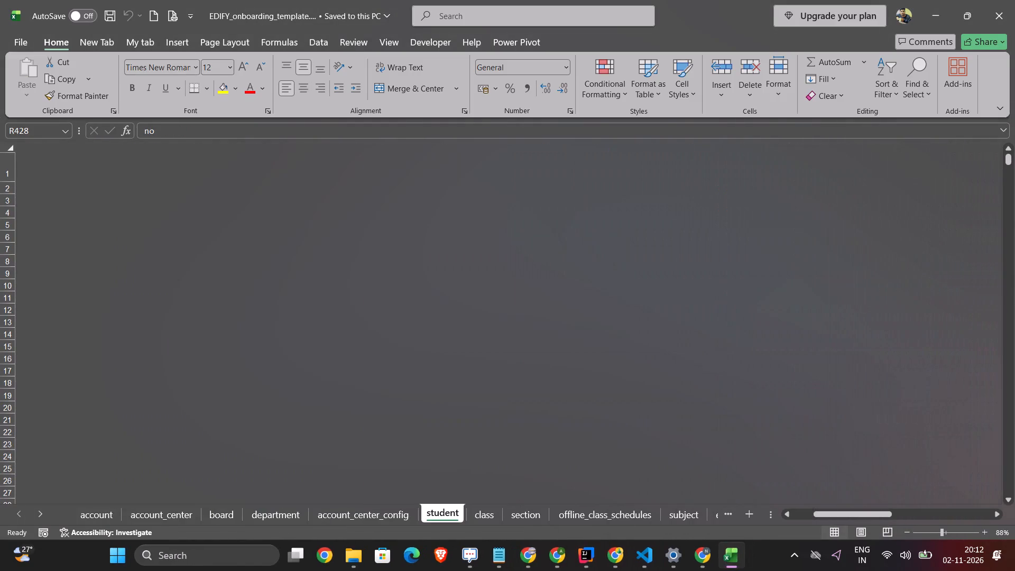
pyautogui.hscroll(1, 270, 323)
pyautogui.hotkey('alt', 'Tab')
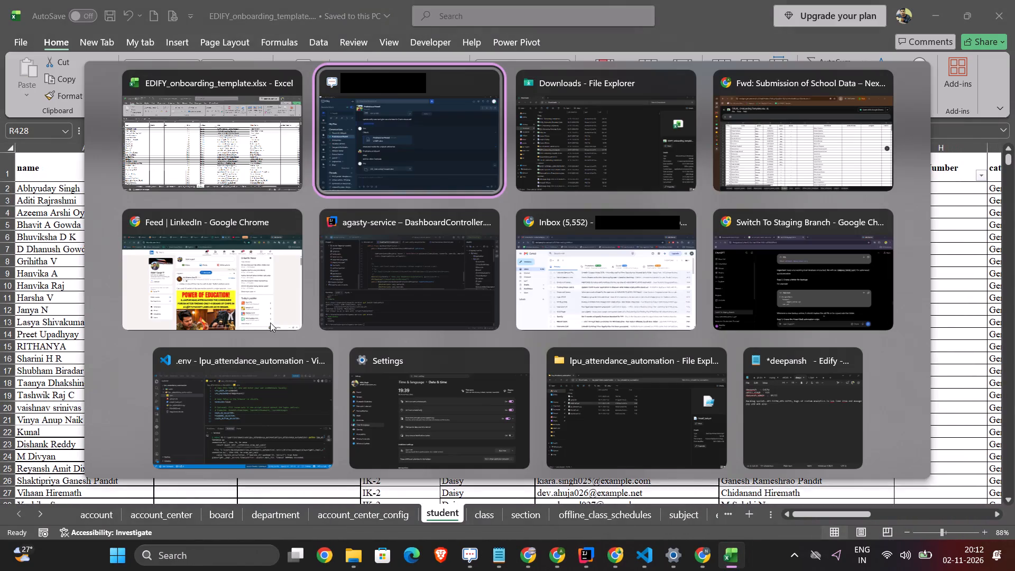
pyautogui.scroll(1, 259, 219)
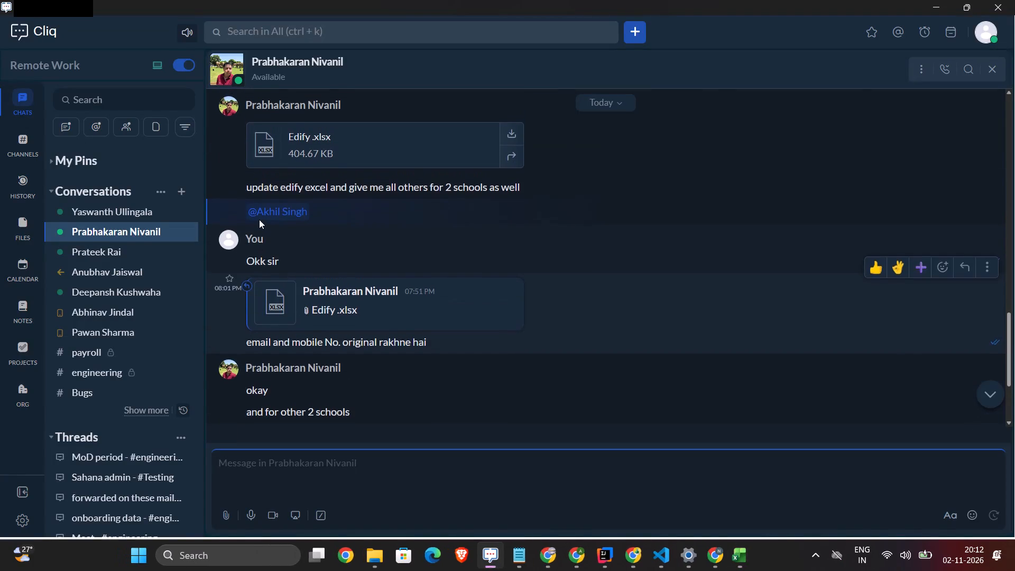
pyautogui.click(503, 137)
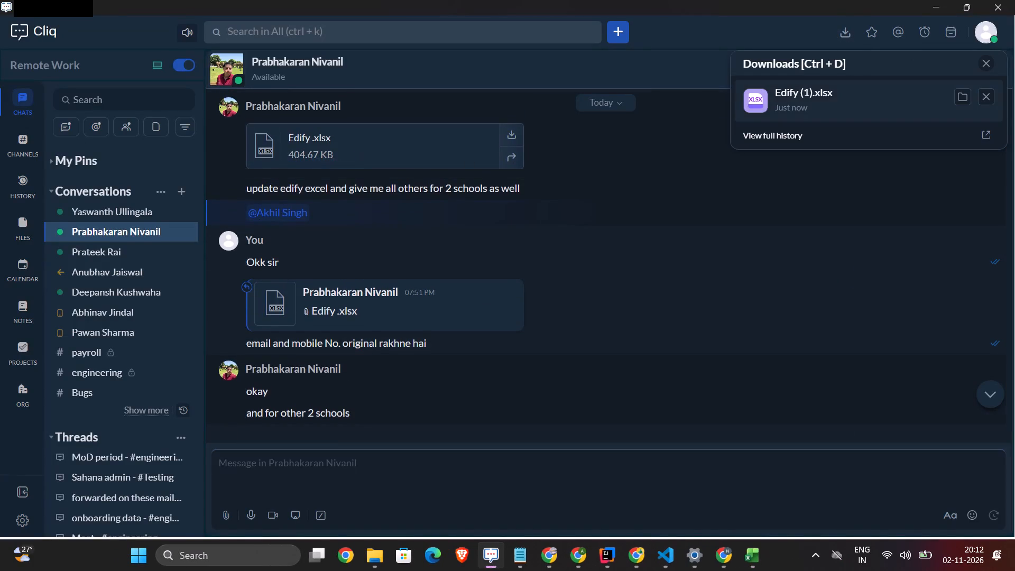
# Open Edify .xlsx from the Downloads folder in Excel and dismiss its security warning about links.
pyautogui.hotkey('alt', 'Tab')
pyautogui.hotkey('alt', 'Tab')
pyautogui.hotkey('alt', 'Tab')
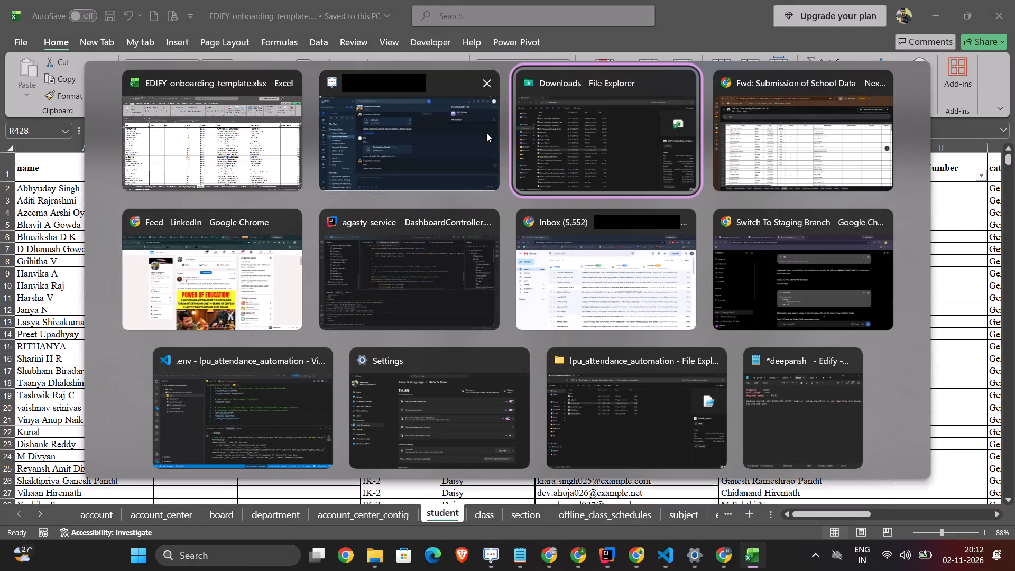
pyautogui.click(116, 36)
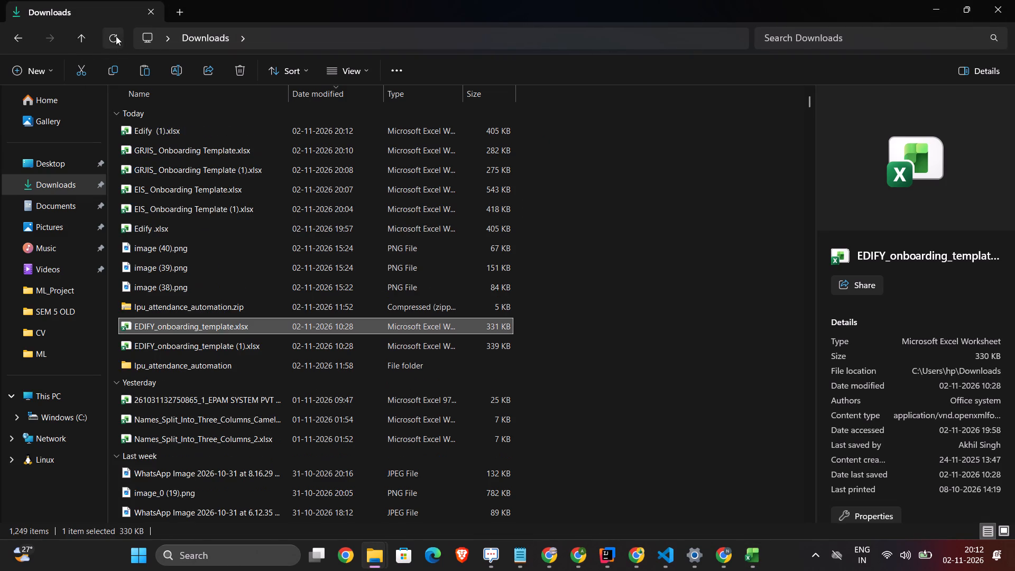
pyautogui.doubleClick(175, 124)
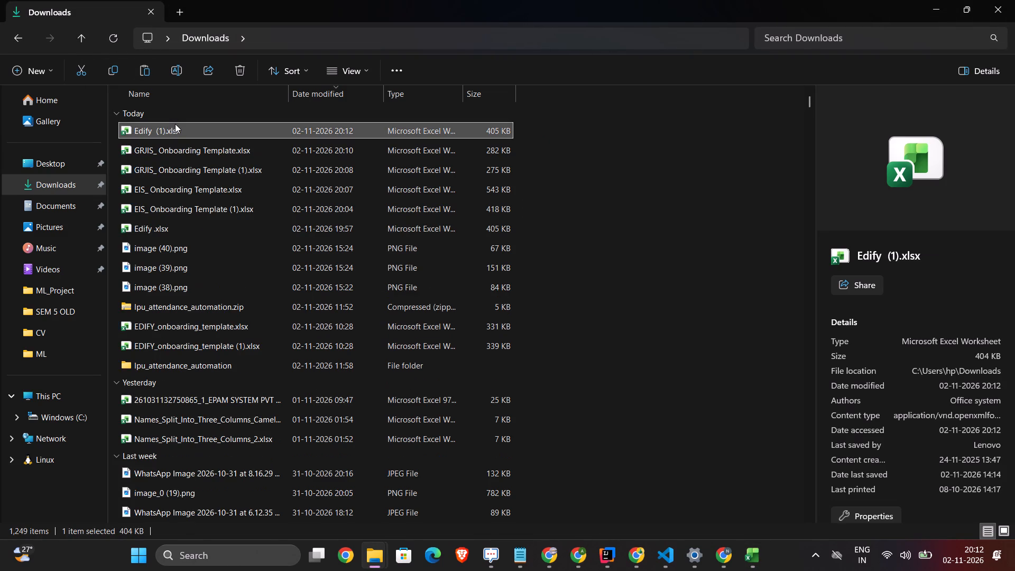
pyautogui.tripleClick(136, 223)
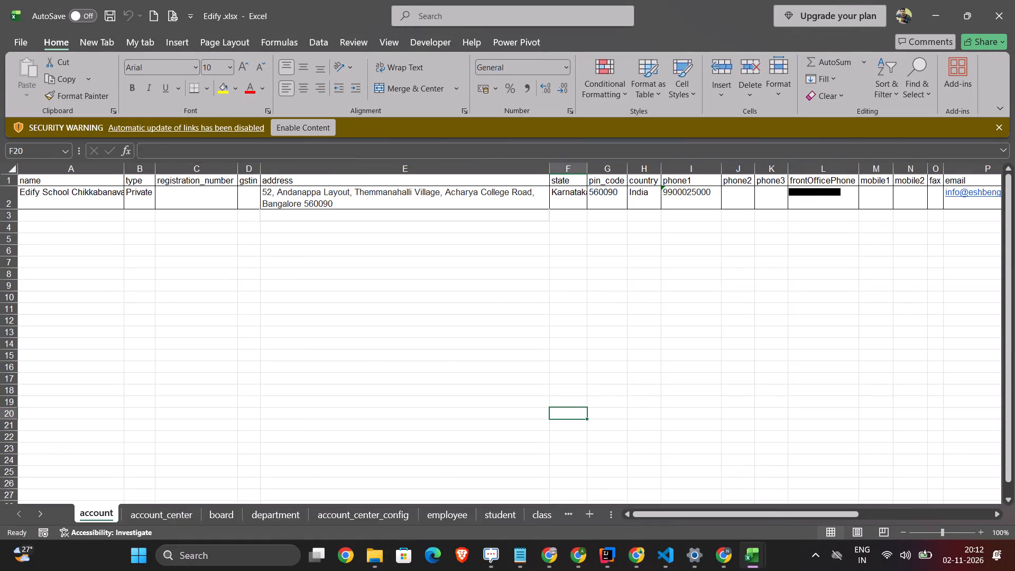
pyautogui.click(998, 133)
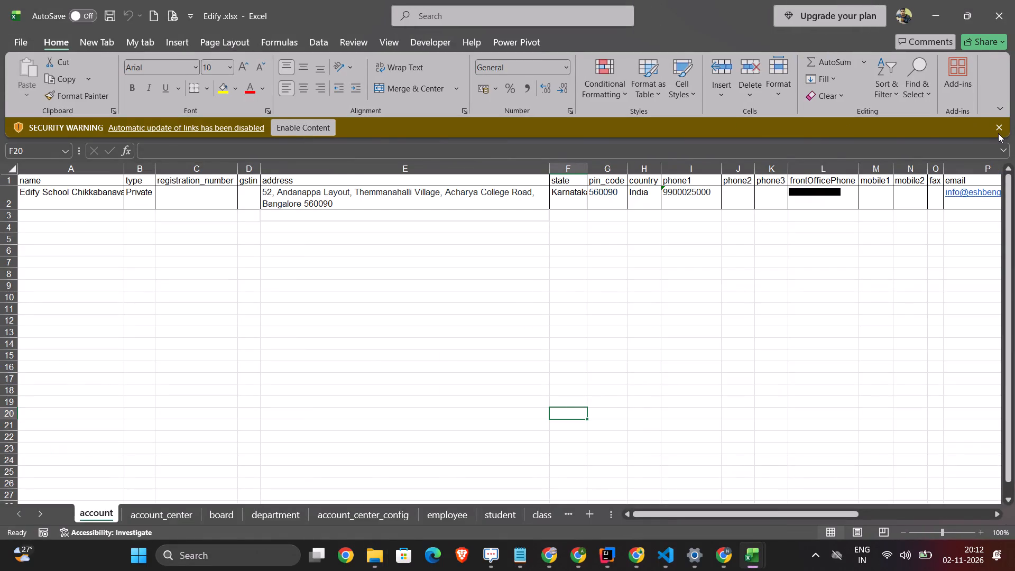
pyautogui.click(1000, 123)
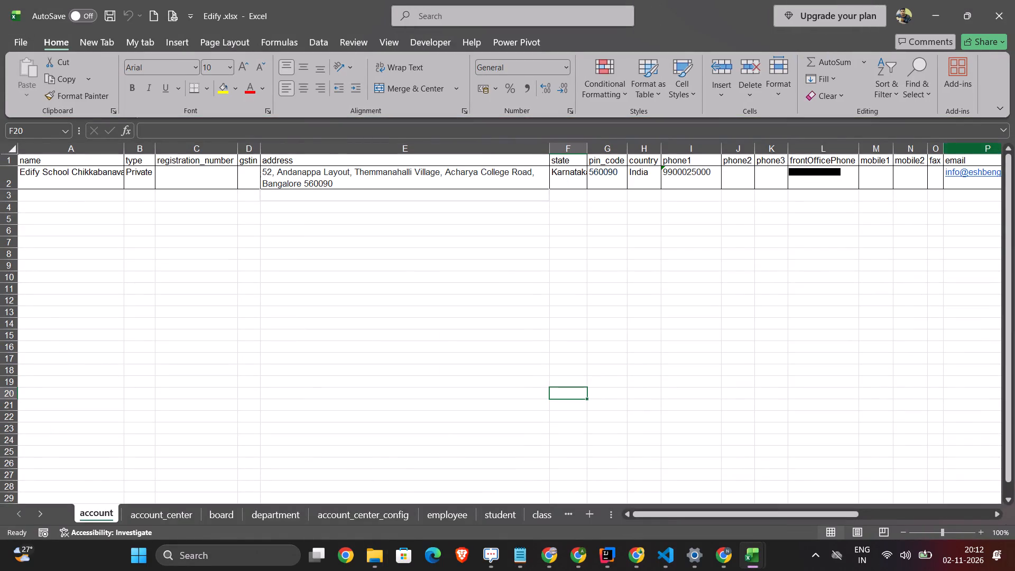
# Compare the account sheet's columns and values between EDIFY_onboarding_template.xlsx and Edify .xlsx.
pyautogui.hotkey('alt', 'Tab')
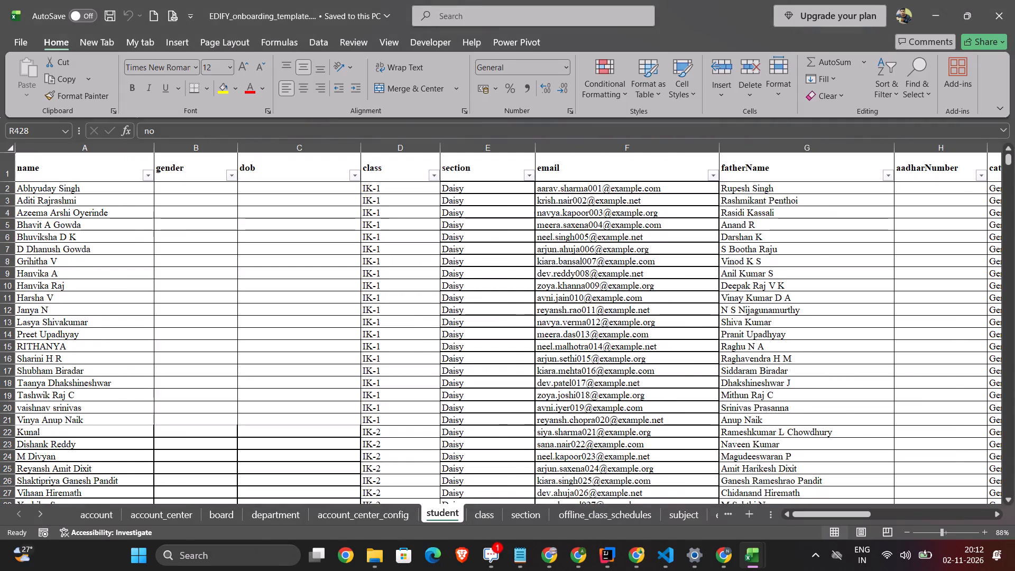
pyautogui.hscroll(3, 168, 223)
pyautogui.click(87, 511)
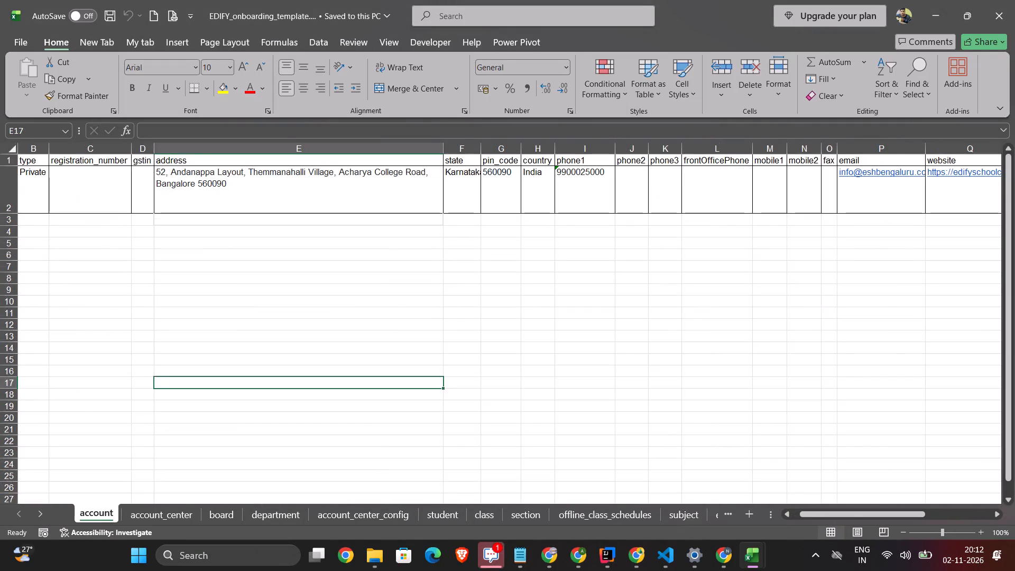
pyautogui.hscroll(1, 331, 299)
pyautogui.hotkey('alt', 'Tab')
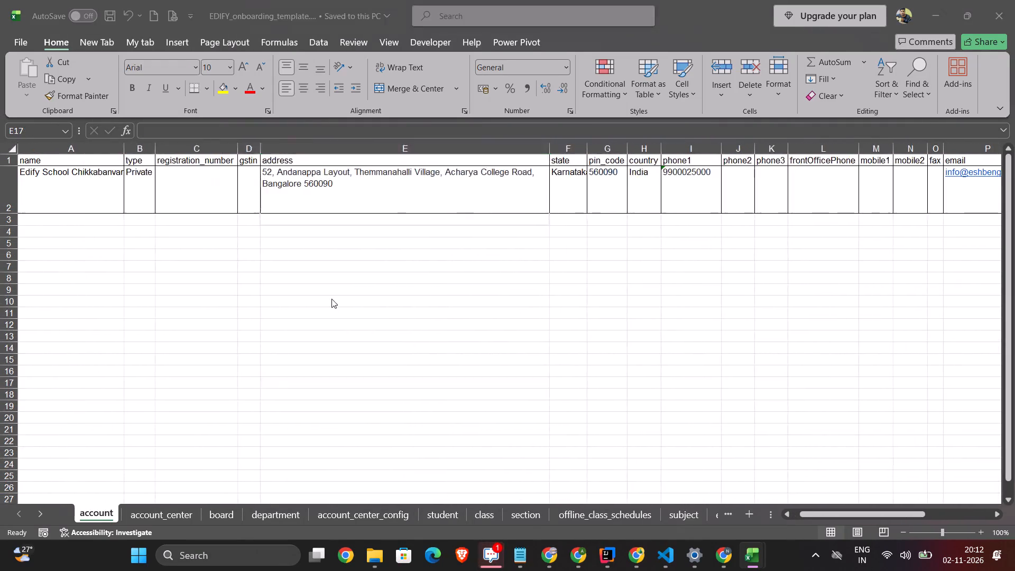
pyautogui.hotkey('alt', 'Tab')
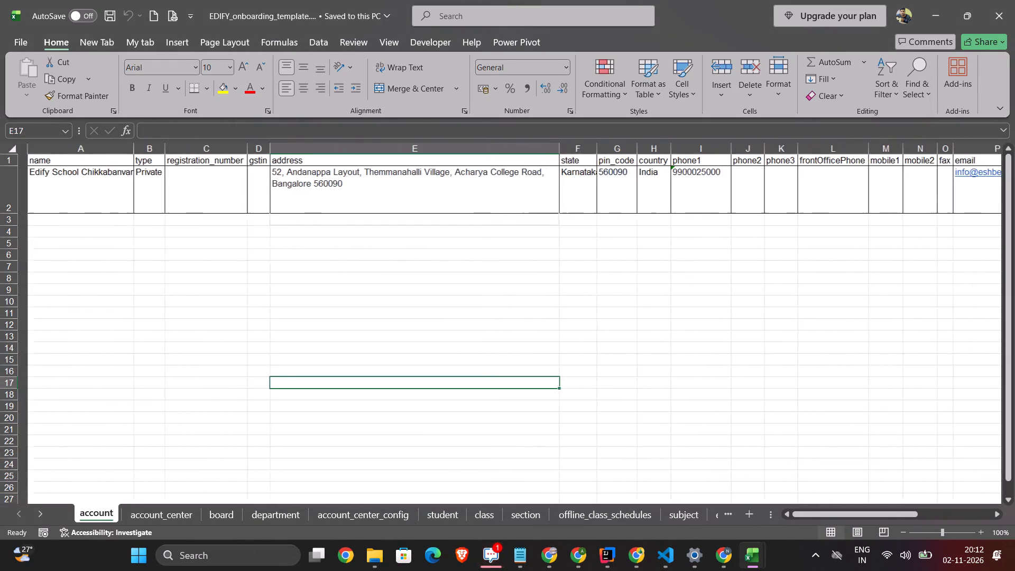
pyautogui.hotkey('alt', 'Tab')
pyautogui.hotkey('alt', 'Tab')
pyautogui.hscroll(-1, 267, 299)
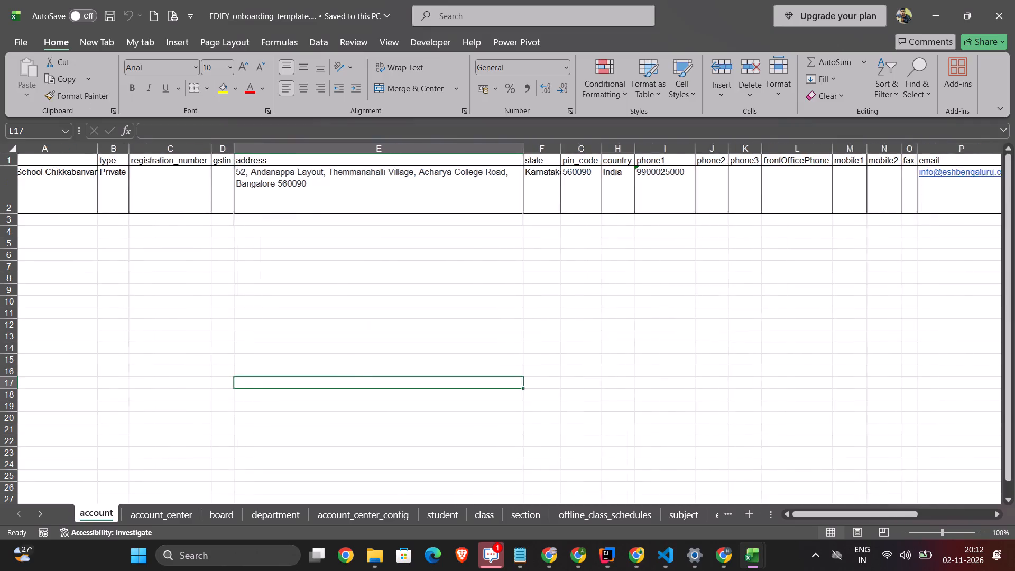
pyautogui.hscroll(-2, 267, 299)
pyautogui.hotkey('alt', 'Tab')
pyautogui.hscroll(-2, 267, 299)
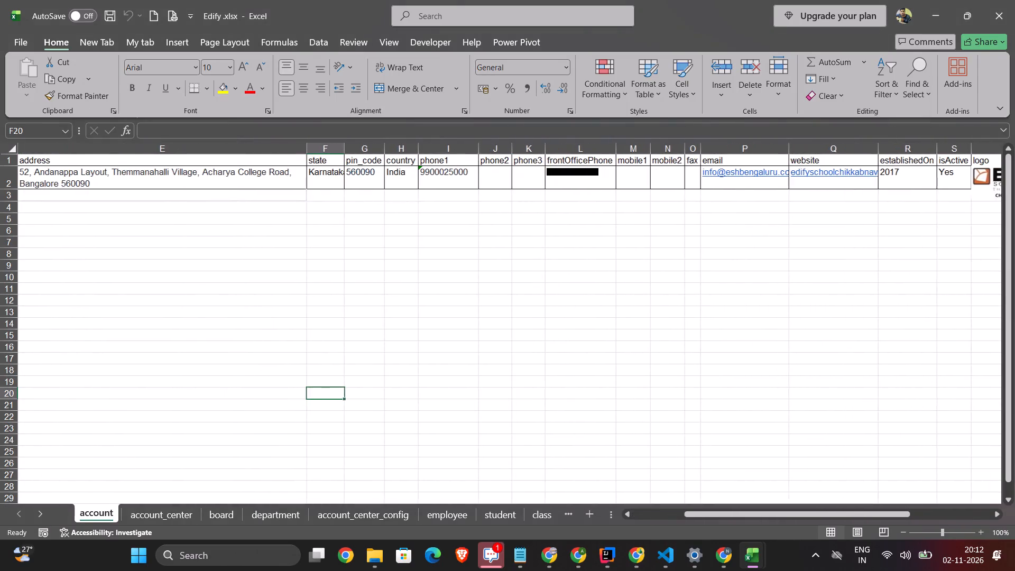
pyautogui.hotkey('alt', 'Tab')
pyautogui.hscroll(-1, 397, 297)
pyautogui.hotkey('alt', 'Tab')
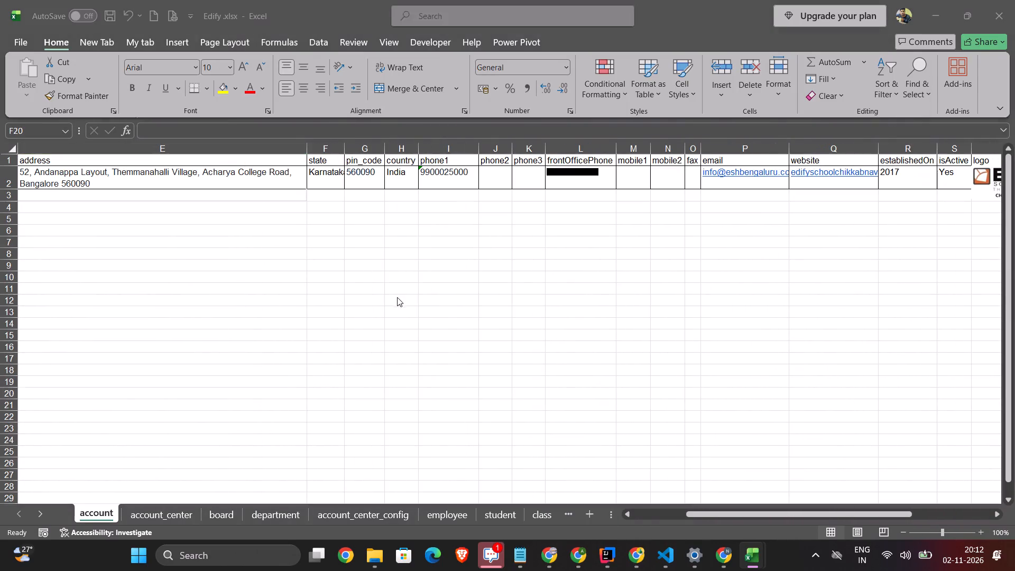
pyautogui.hotkey('alt', 'Tab')
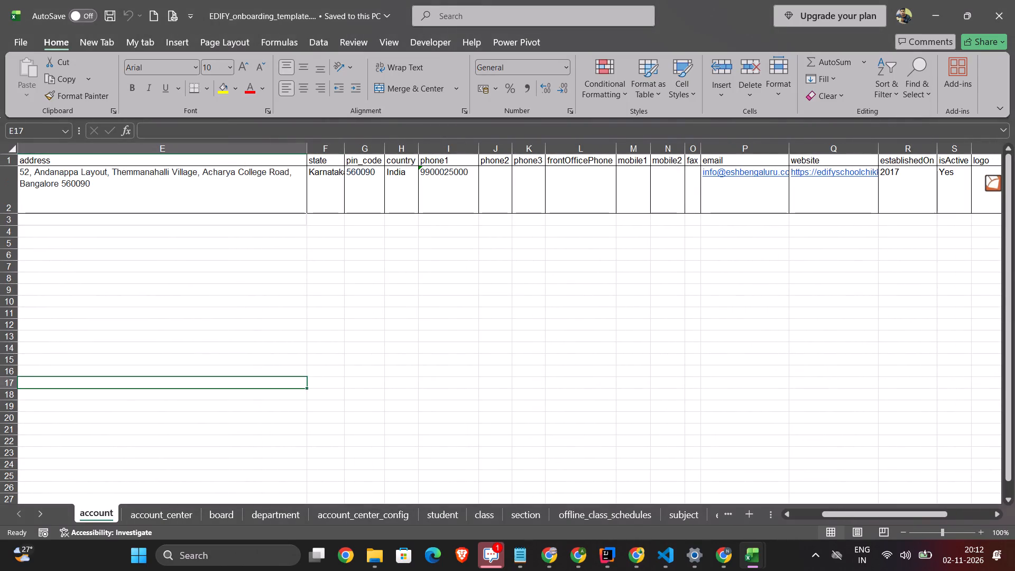
pyautogui.hotkey('alt', 'Tab')
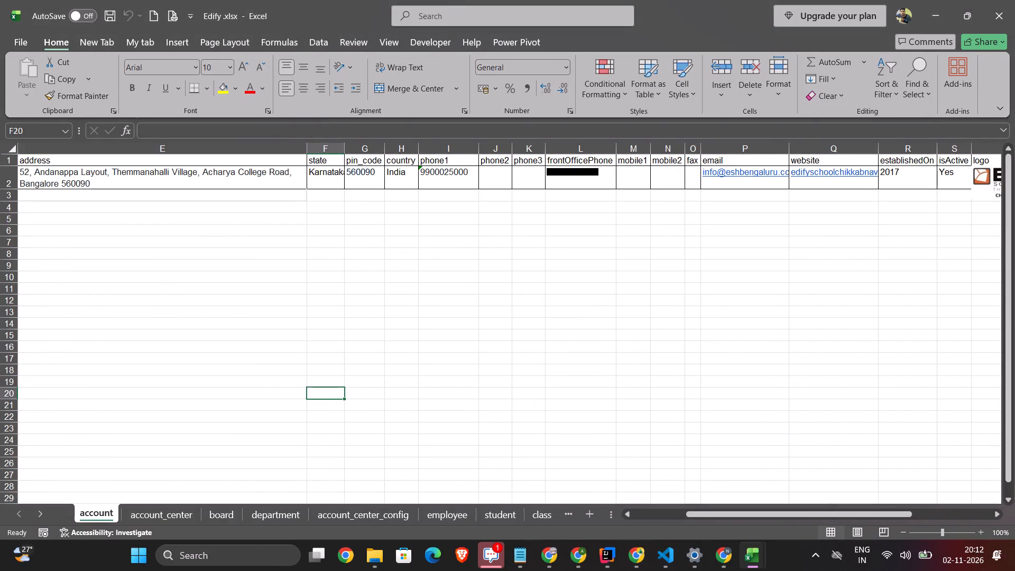
# Look through the account_center, board, department and account_center_config sheets of Edify .xlsx.
pyautogui.click(158, 517)
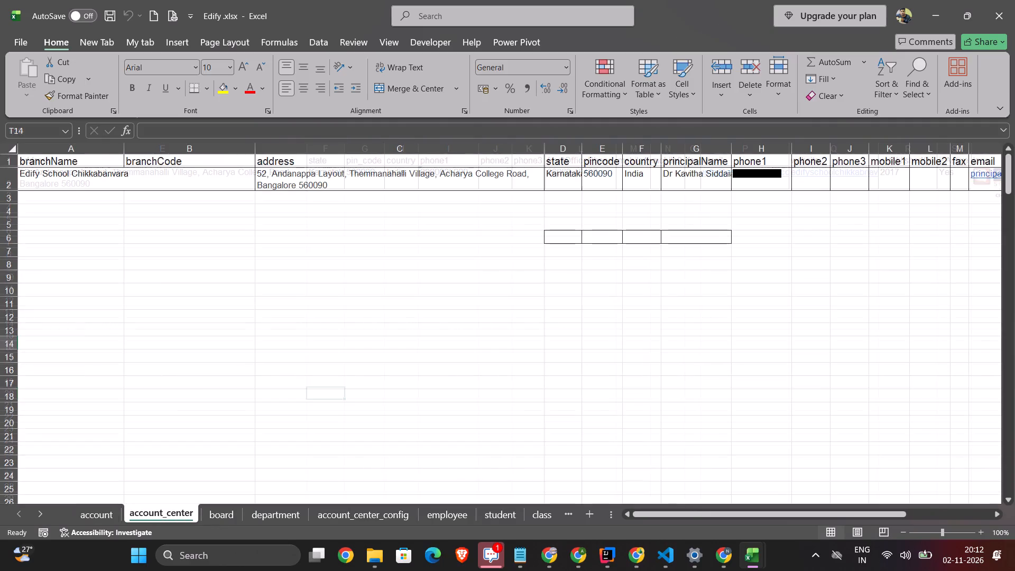
pyautogui.click(222, 516)
pyautogui.click(276, 517)
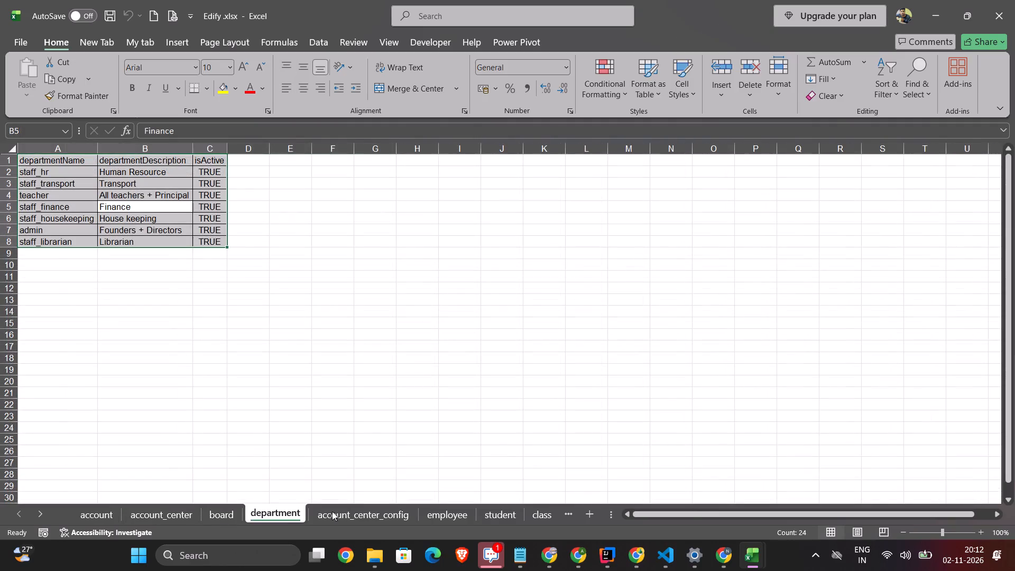
pyautogui.click(233, 352)
pyautogui.click(325, 519)
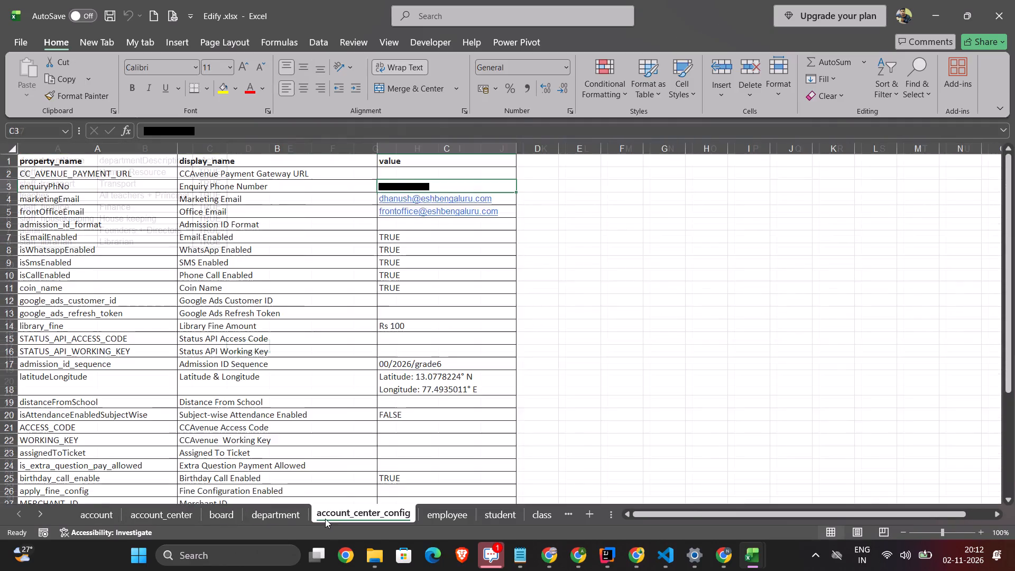
pyautogui.click(271, 515)
# Set the font size of the header row in the student sheet of Edify .xlsx to 14.
pyautogui.click(499, 513)
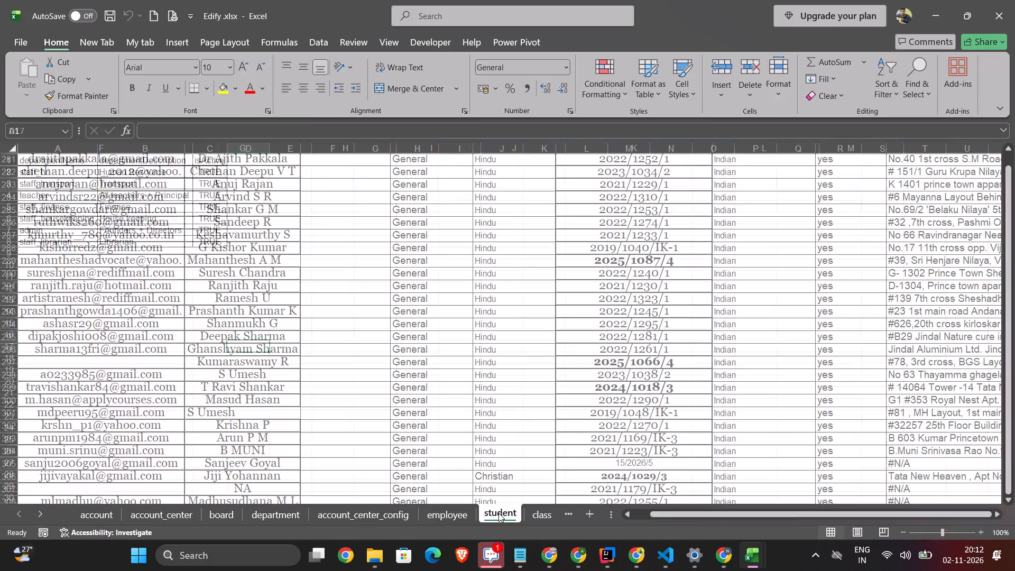
pyautogui.scroll(14, 285, 243)
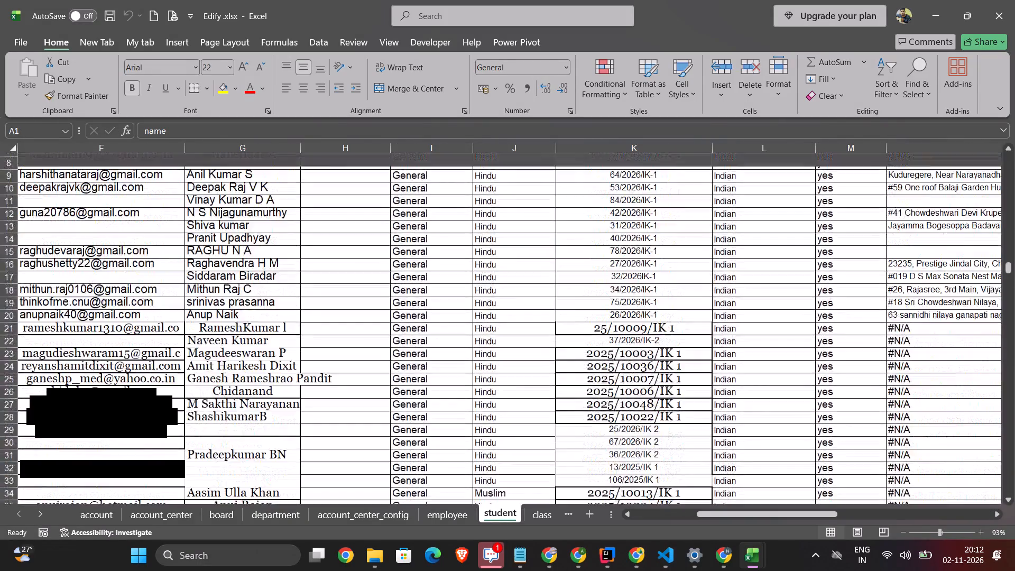
pyautogui.scroll(1, 285, 243)
pyautogui.hscroll(6, 285, 243)
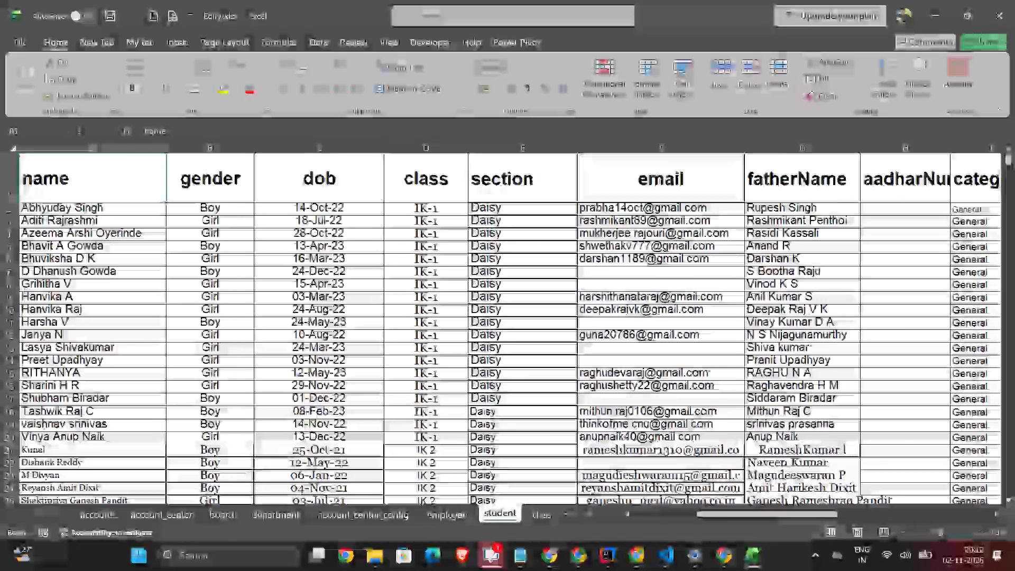
pyautogui.click(3, 185)
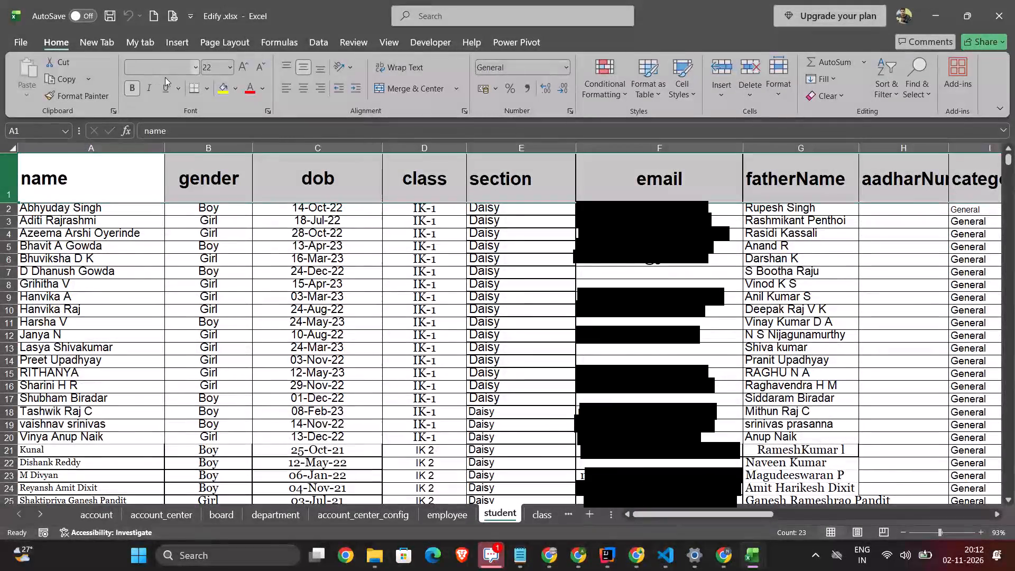
pyautogui.click(227, 66)
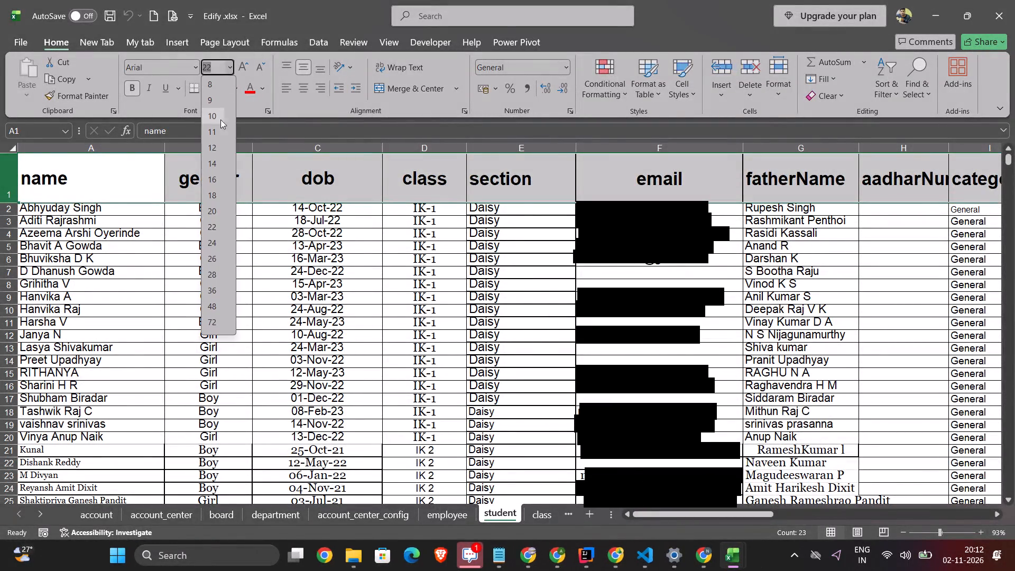
pyautogui.click(211, 159)
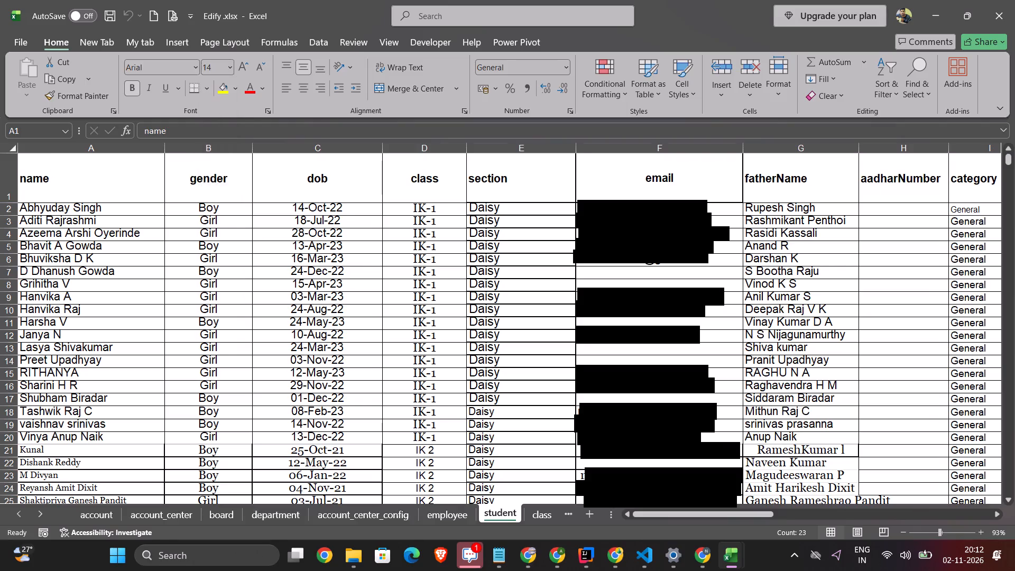
# Reduce the height of the student sheet's header row so that it fits the smaller heading text.
pyautogui.moveTo(11, 203); pyautogui.dragTo(11, 182)
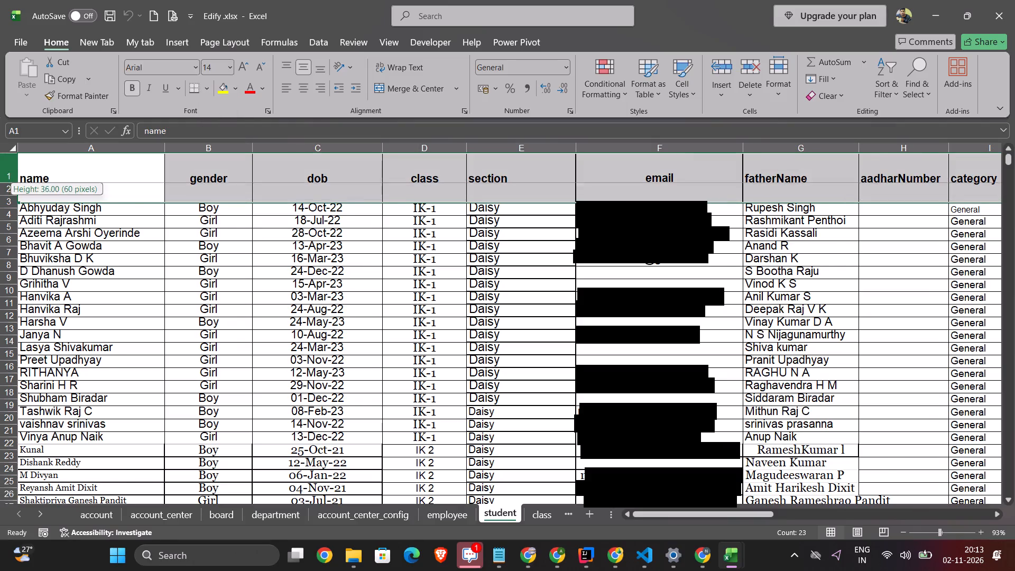
pyautogui.moveTo(11, 182); pyautogui.dragTo(11, 173)
pyautogui.click(147, 200)
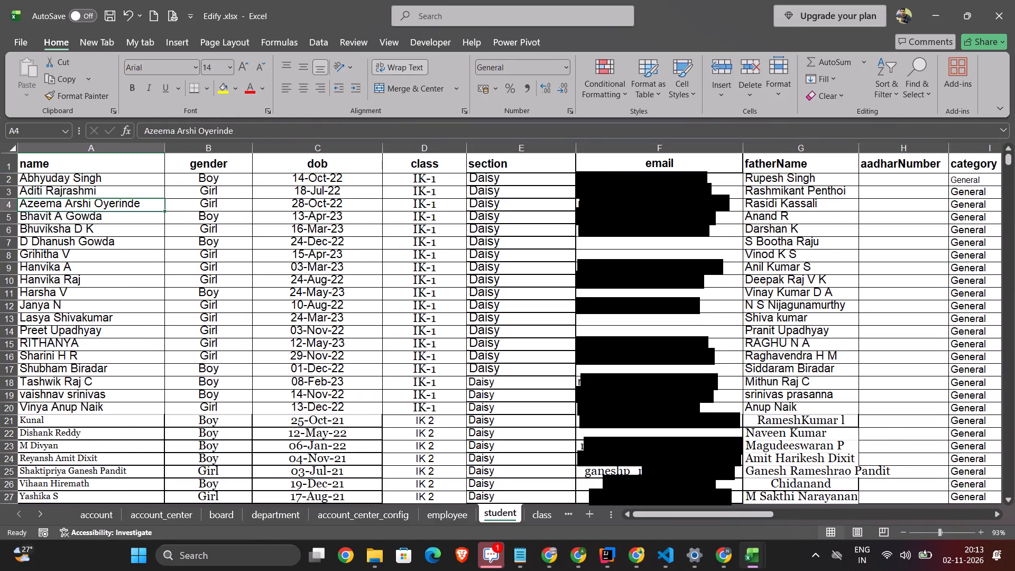
# Remove bold formatting from all cells of the student sheet.
pyautogui.click(1, 142)
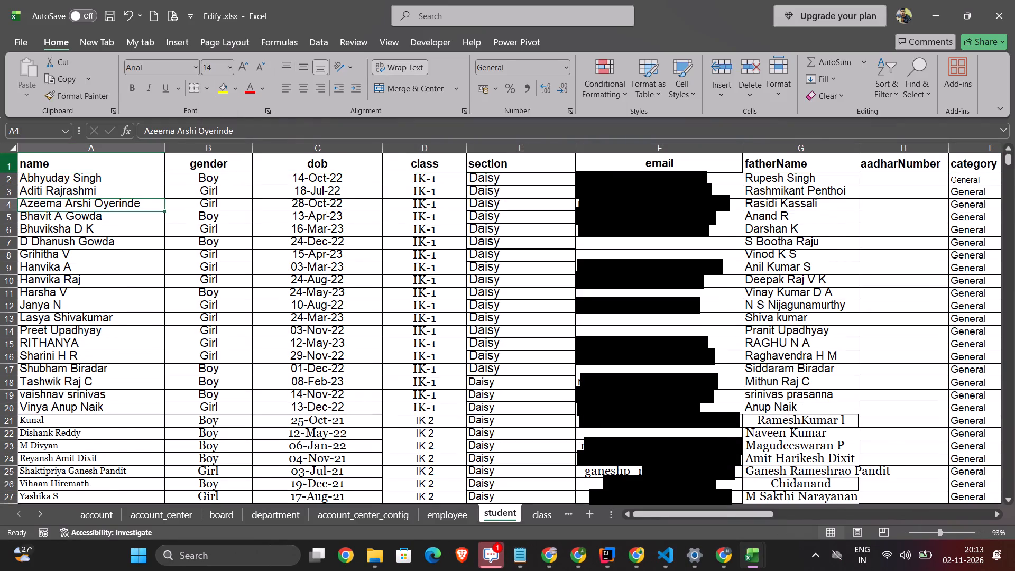
pyautogui.click(8, 167)
pyautogui.click(13, 148)
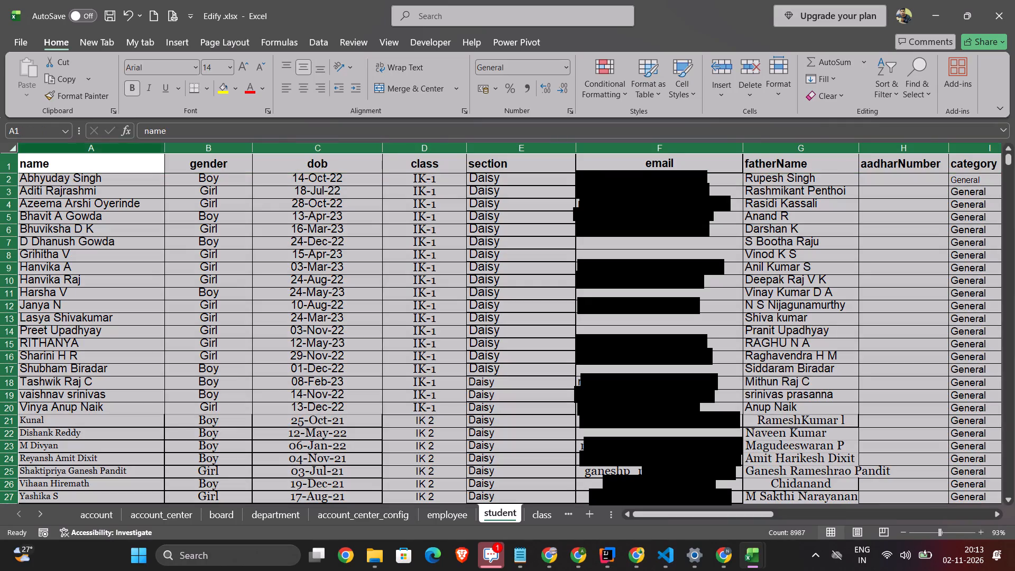
pyautogui.click(132, 90)
pyautogui.click(43, 184)
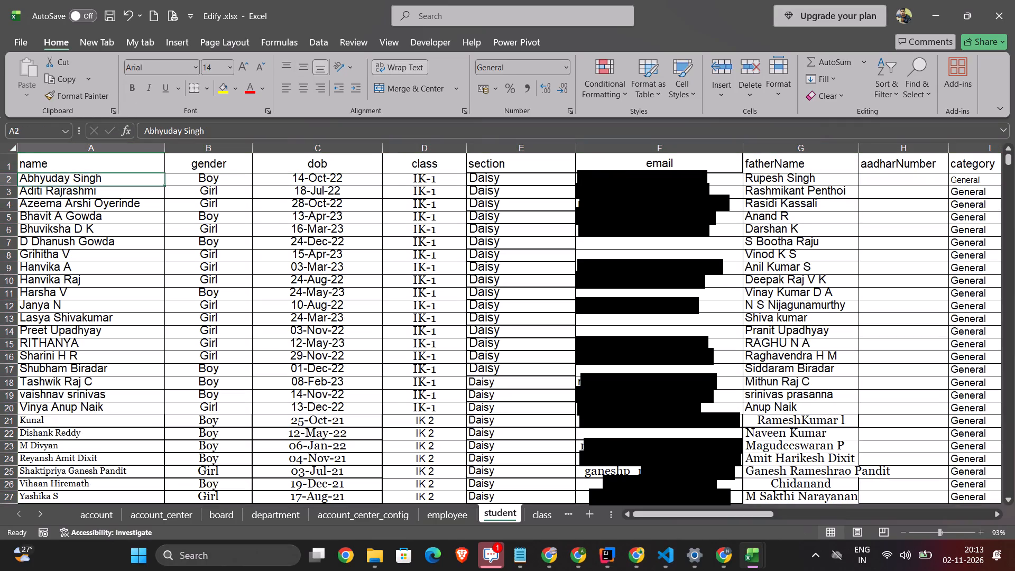
# Apply bold formatting to the student sheet's header row only.
pyautogui.click(9, 151)
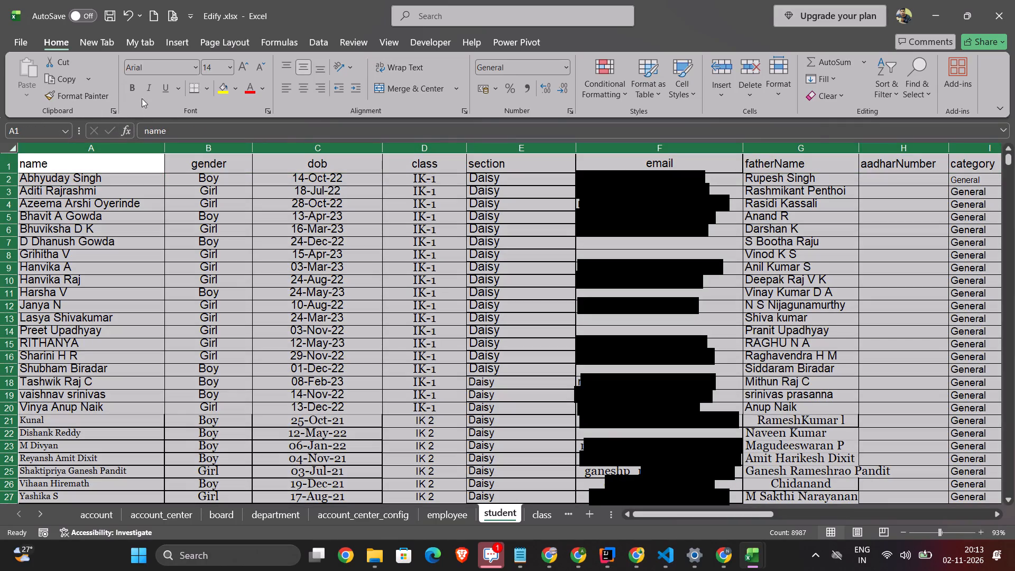
pyautogui.click(14, 162)
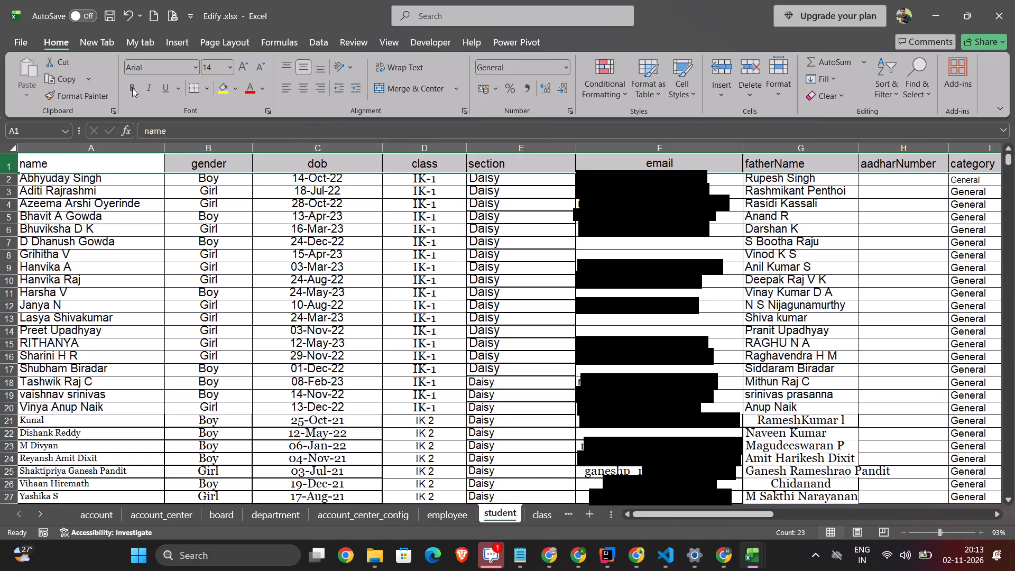
pyautogui.click(129, 88)
pyautogui.click(99, 231)
pyautogui.scroll(1, 226, 208)
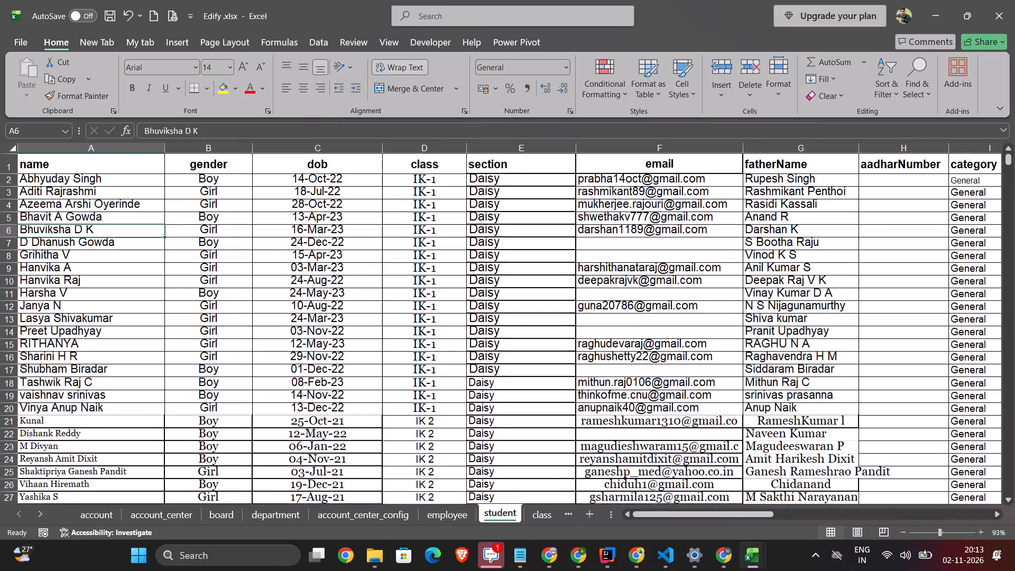
pyautogui.click(494, 190)
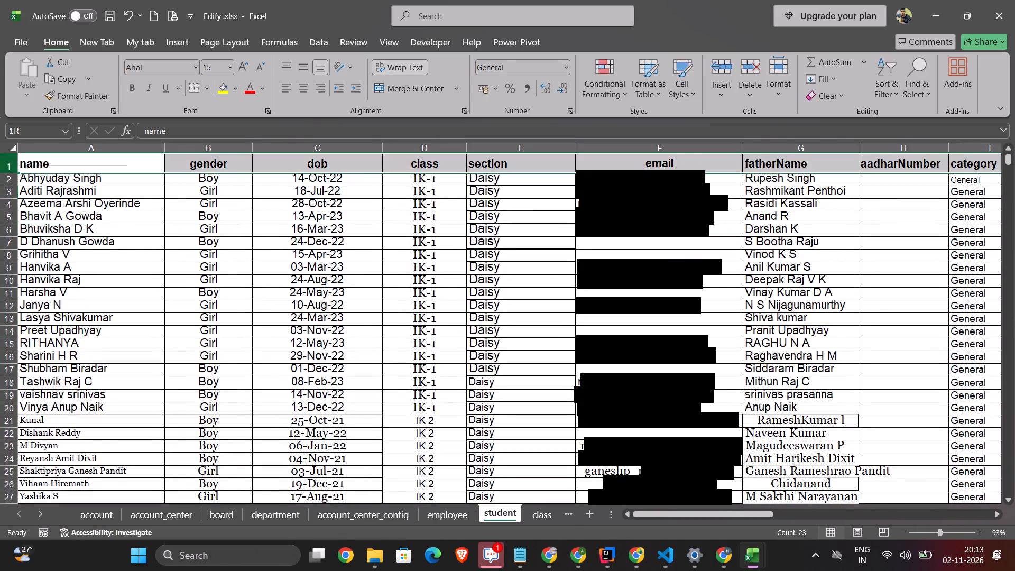
# Set the font size of all cells in the student sheet of Edify .xlsx to 11.
pyautogui.click(1, 164)
pyautogui.click(12, 164)
pyautogui.click(11, 144)
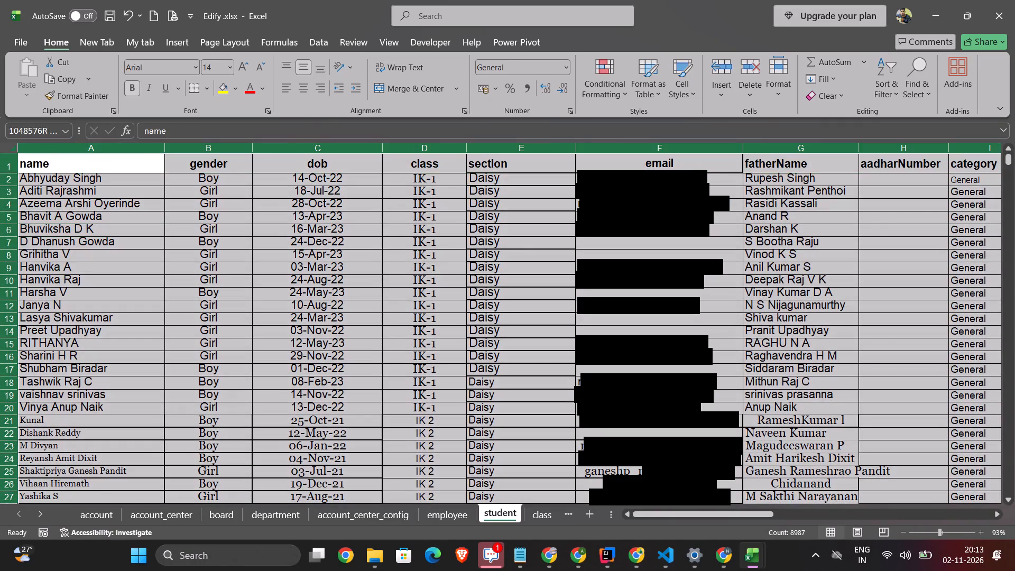
pyautogui.click(227, 65)
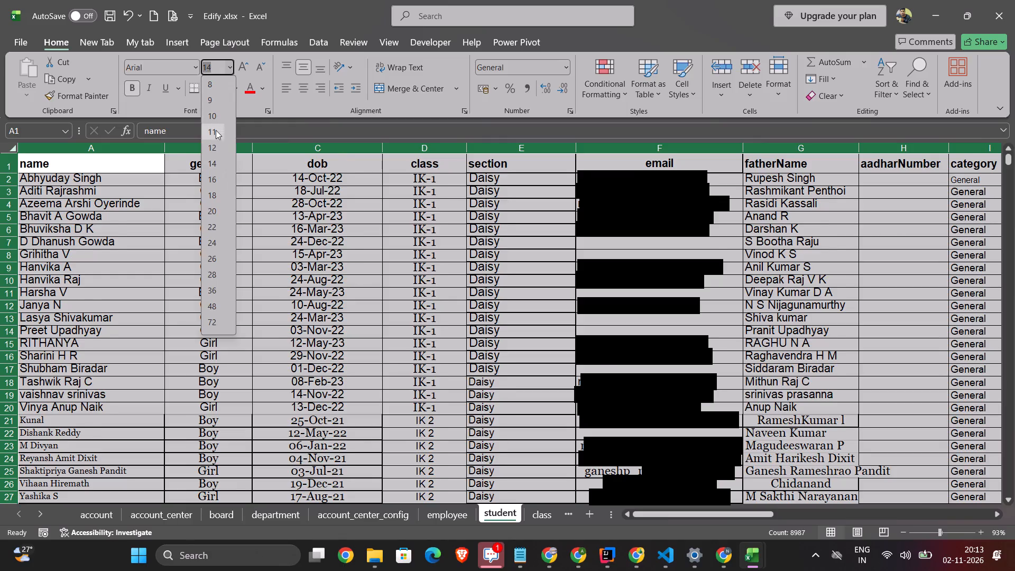
pyautogui.click(215, 130)
pyautogui.click(129, 253)
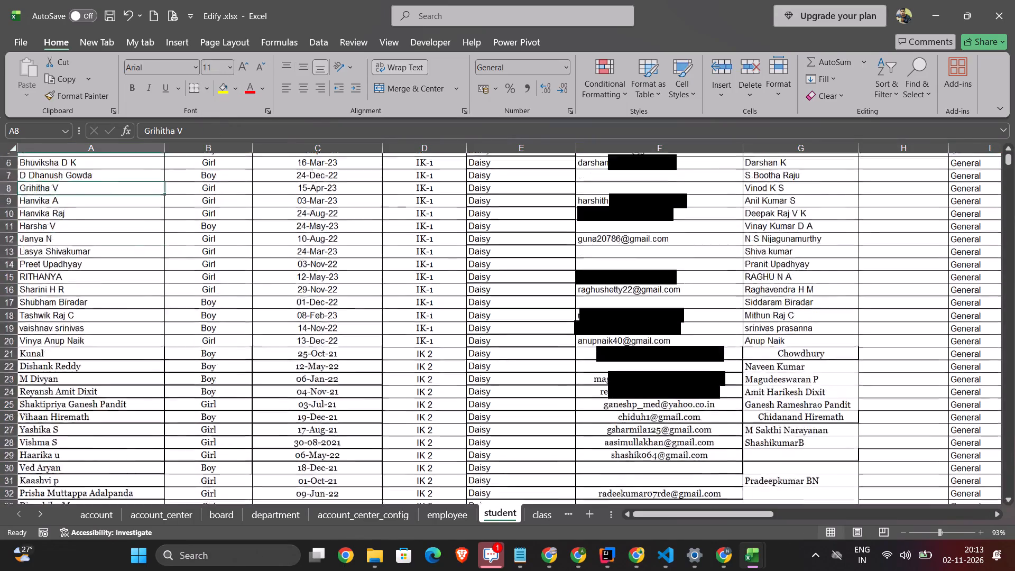
pyautogui.scroll(1, 470, 382)
# Review the class sheet of Edify .xlsx and the employee and subject sheets of the EDIFY_onboarding_template workbook.
pyautogui.click(544, 515)
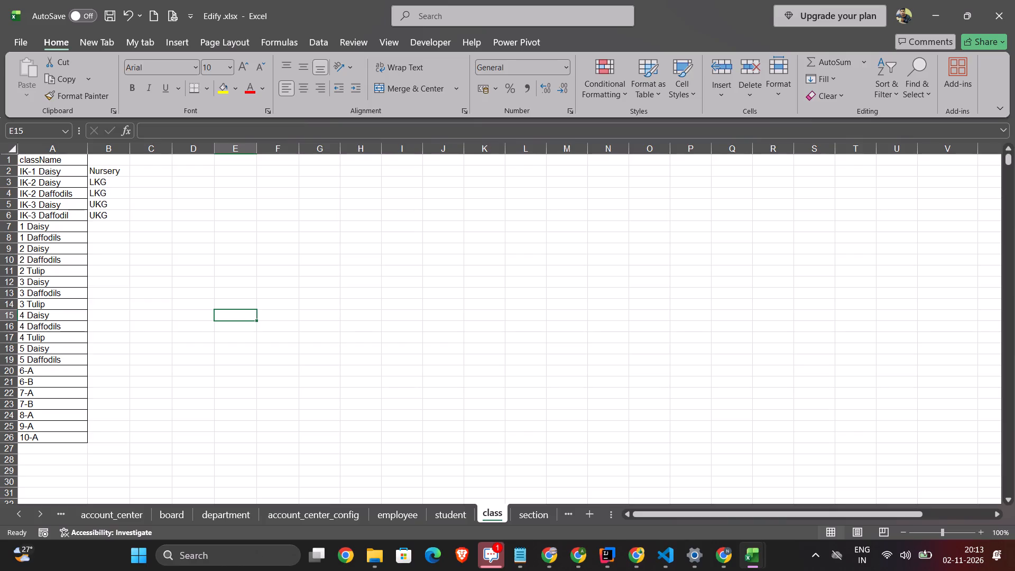
pyautogui.scroll(1, 173, 269)
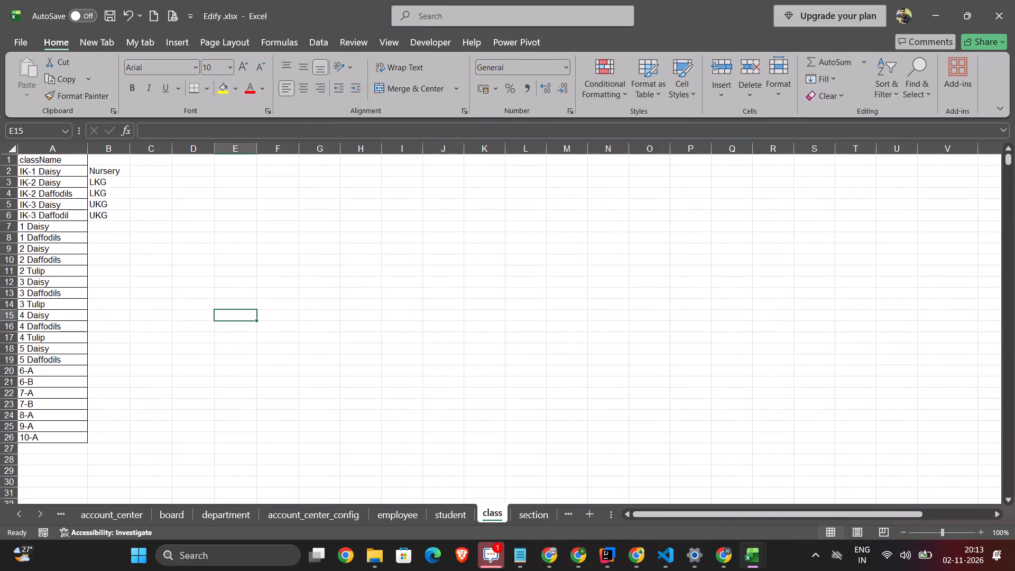
pyautogui.hotkey('alt', 'Tab')
pyautogui.hscroll(2, 257, 302)
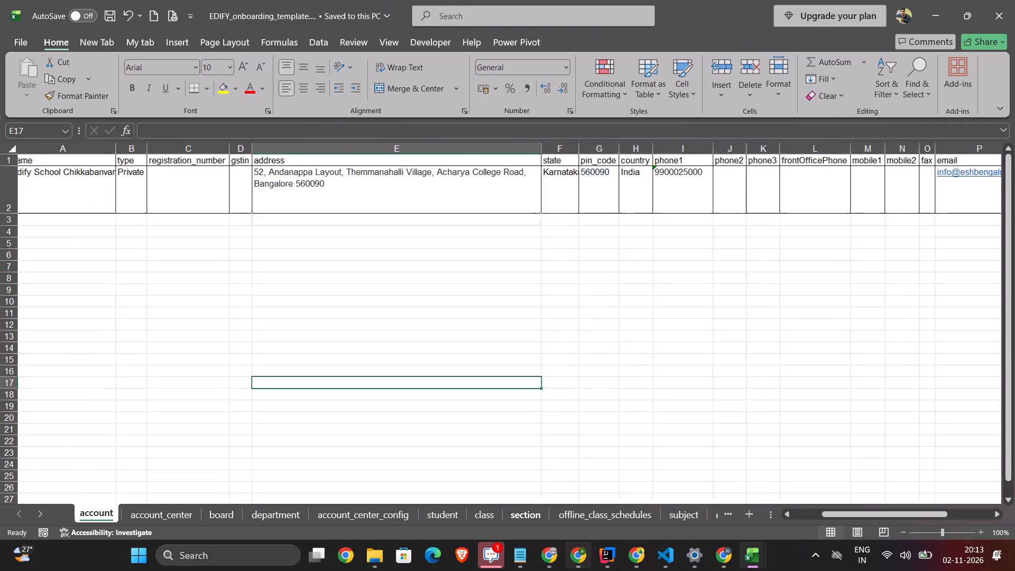
pyautogui.click(685, 520)
pyautogui.click(728, 510)
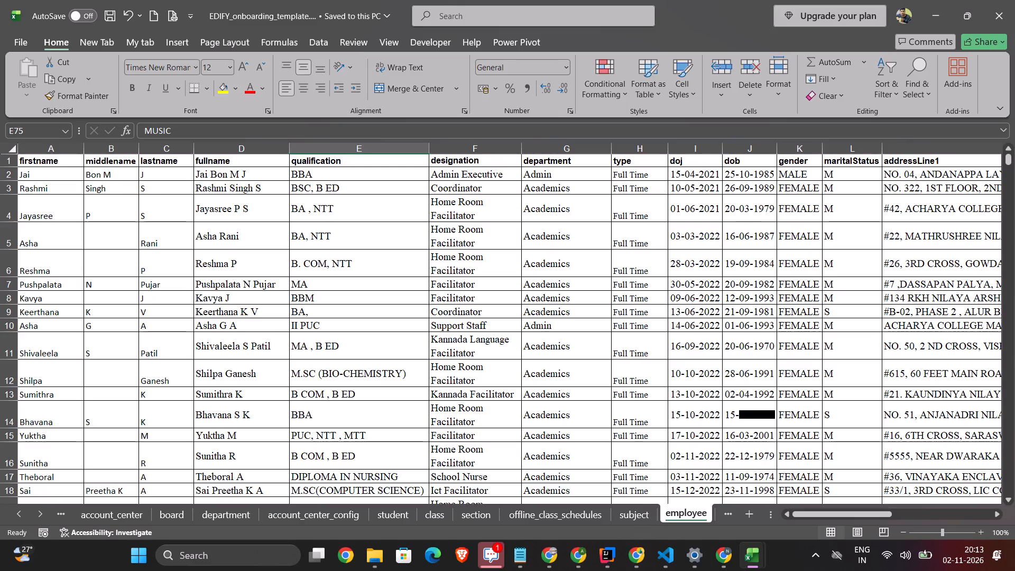
pyautogui.click(630, 510)
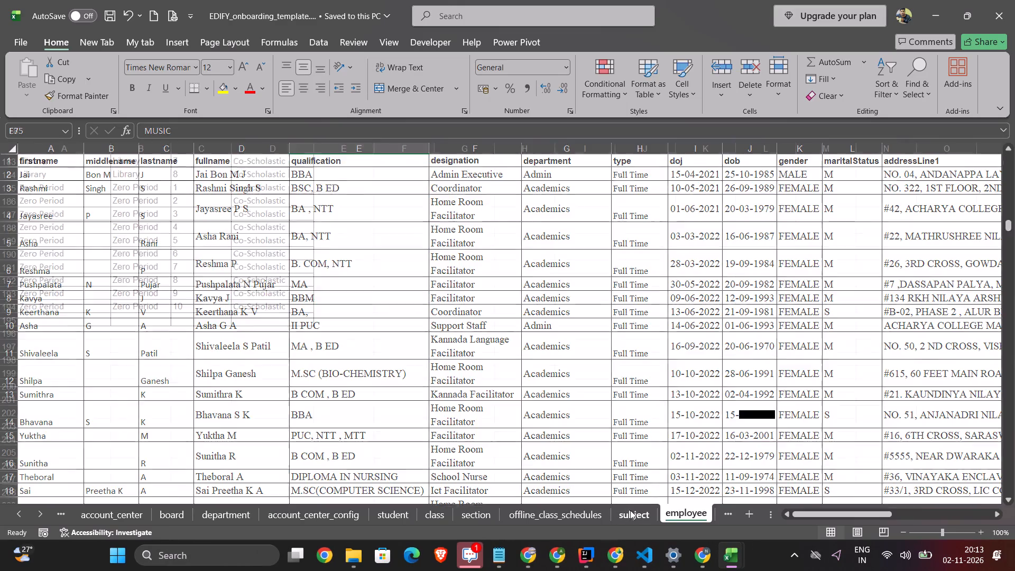
pyautogui.scroll(4, 192, 322)
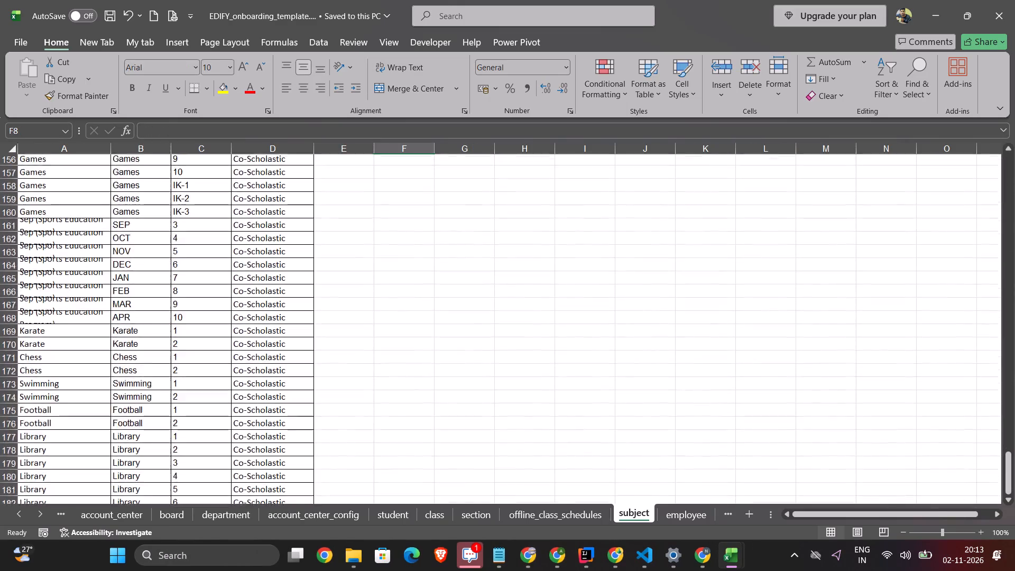
pyautogui.scroll(7, 192, 322)
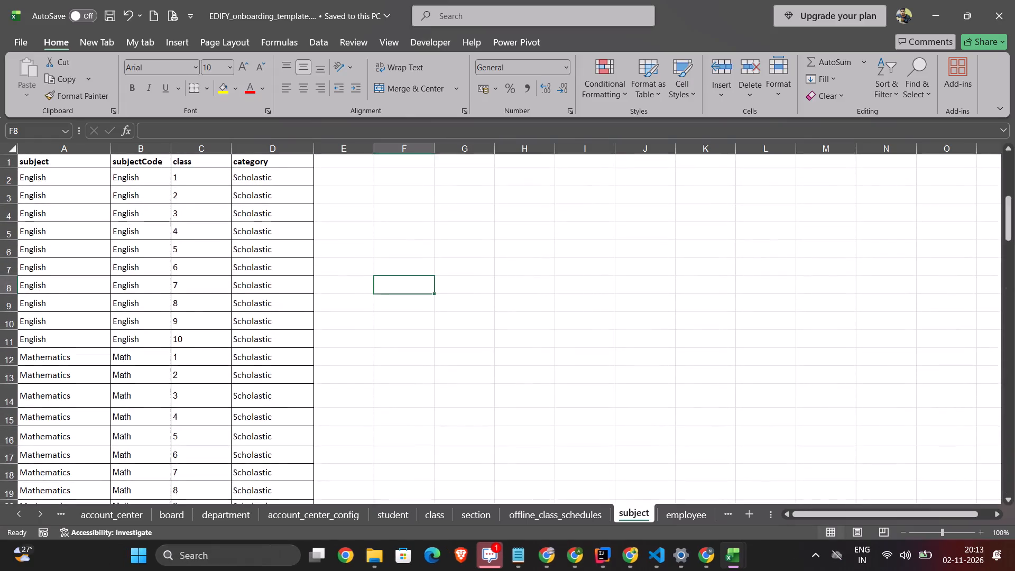
# Look through the last sheets of Edify .xlsx and compare its subject sheet with the subject sheet of the onboarding template workbook.
pyautogui.hotkey('alt', 'Tab')
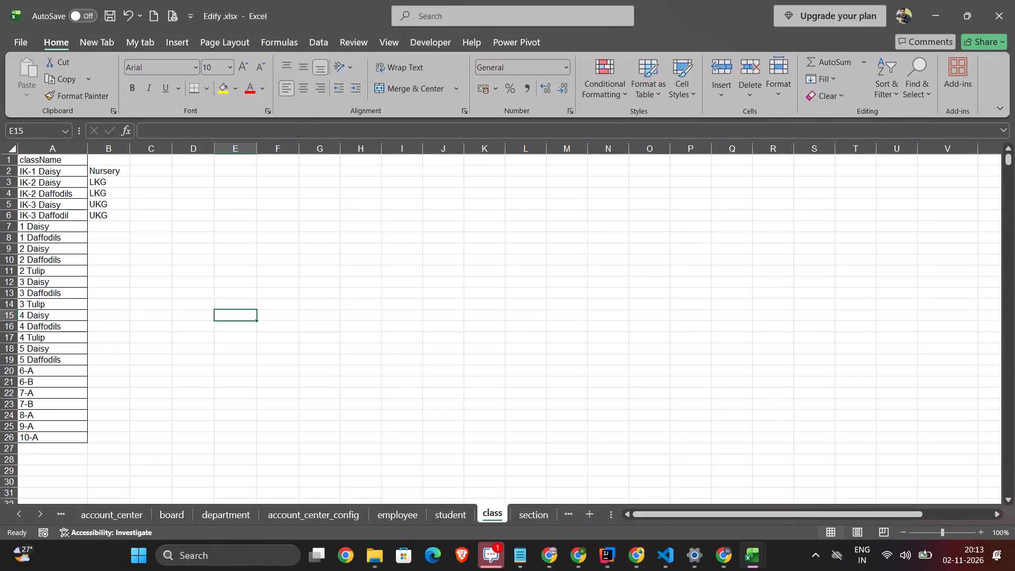
pyautogui.click(560, 511)
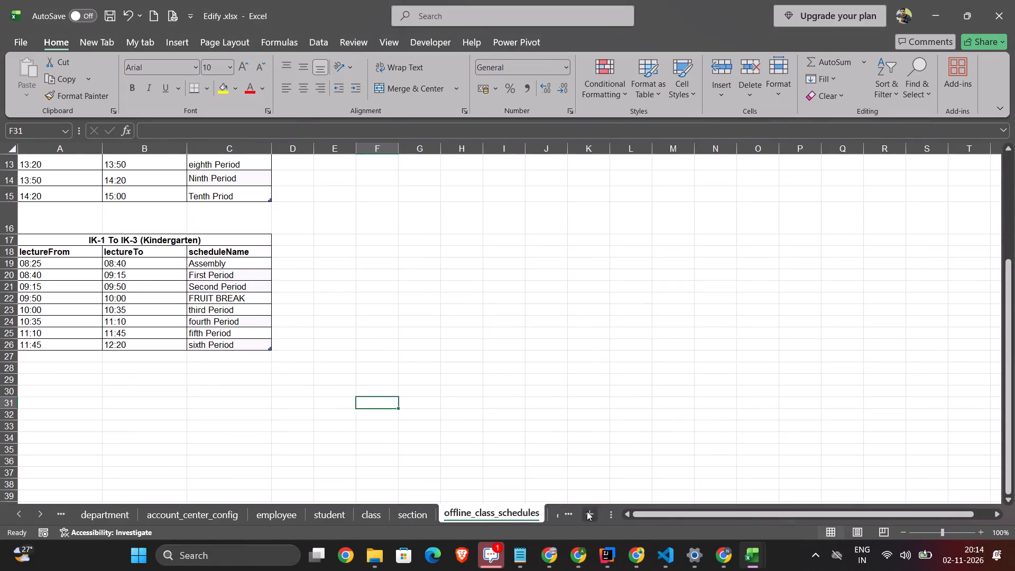
pyautogui.click(570, 514)
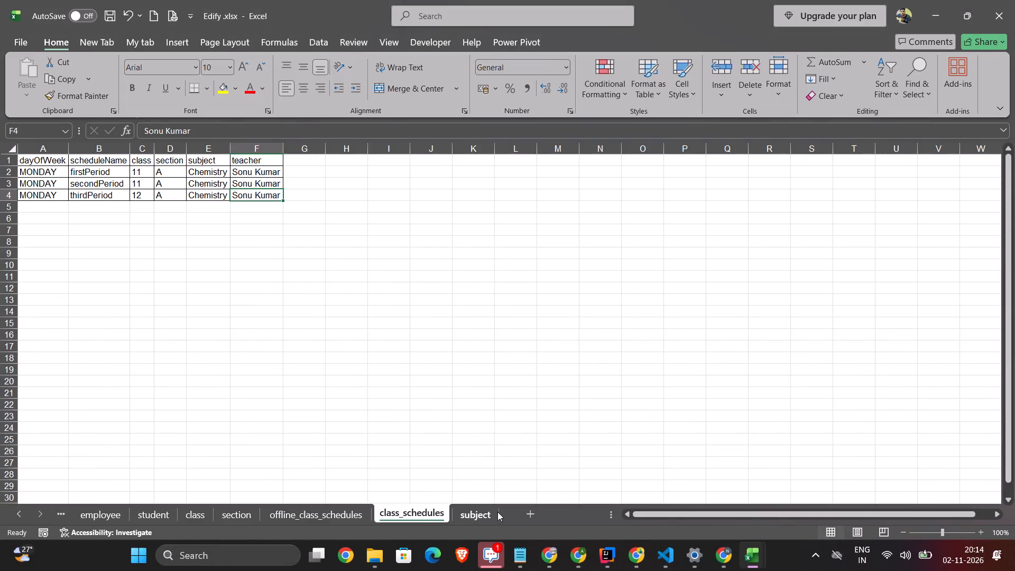
pyautogui.hotkey('alt', 'Tab')
pyautogui.scroll(2, 435, 398)
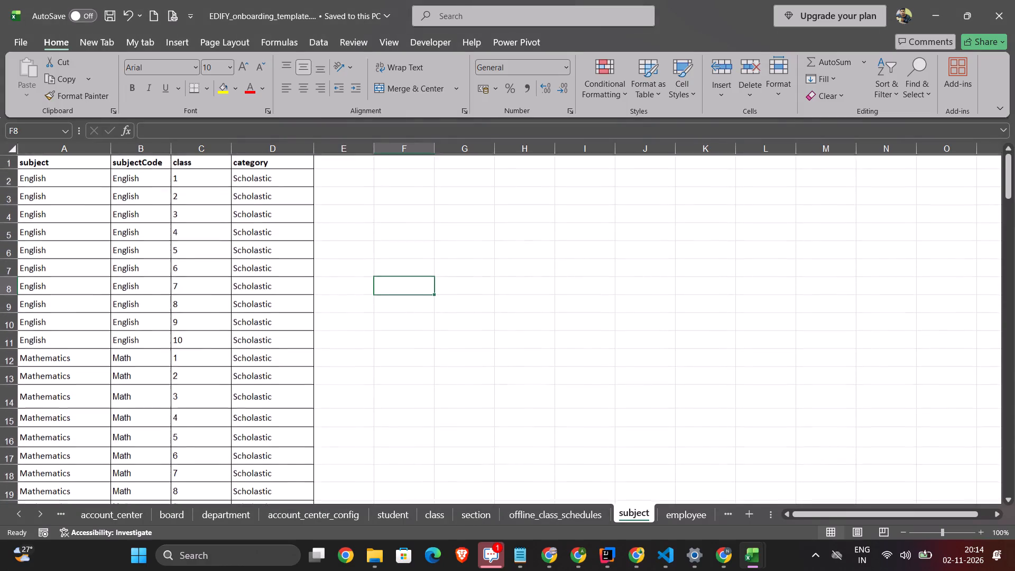
pyautogui.hotkey('alt', 'Tab')
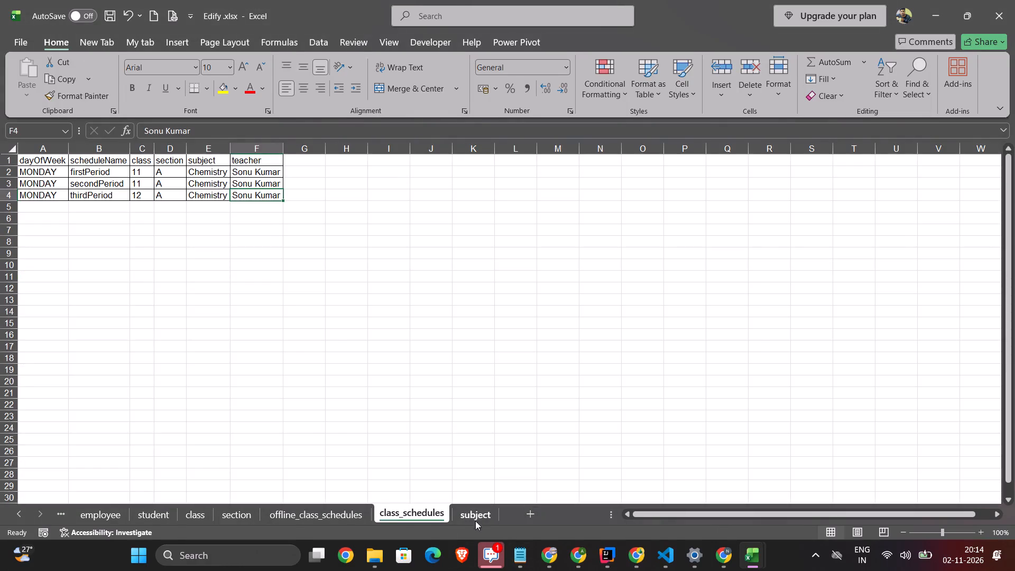
pyautogui.click(474, 518)
pyautogui.scroll(1, 299, 329)
pyautogui.hotkey('alt', 'Tab')
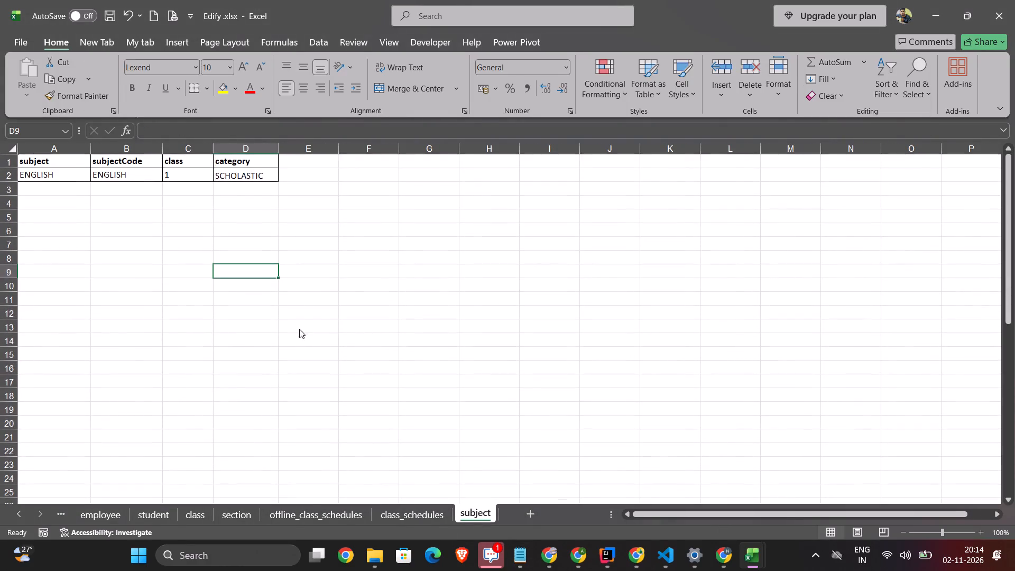
pyautogui.hotkey('alt', 'Tab')
pyautogui.scroll(1, 162, 266)
pyautogui.hscroll(1, 162, 266)
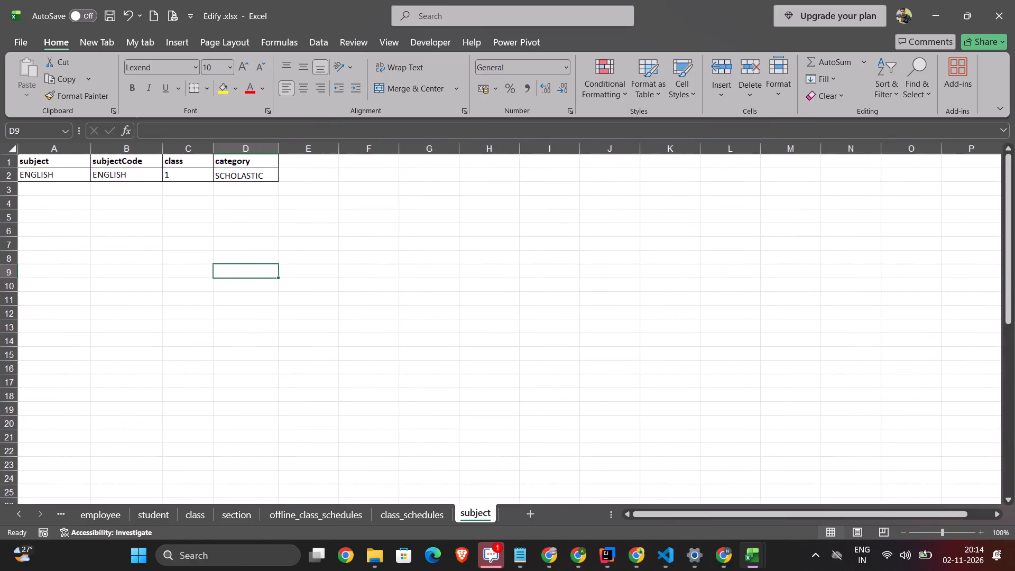
# Compare the class_schedules sheets of Edify .xlsx and the onboarding template workbook, and recheck their subject sheets.
pyautogui.click(414, 511)
pyautogui.scroll(1, 317, 406)
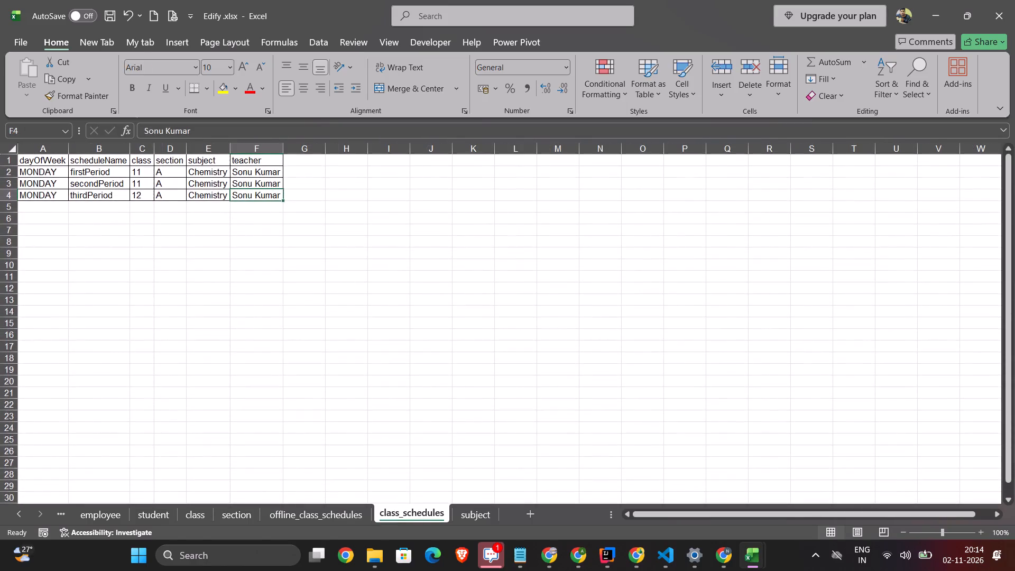
pyautogui.hotkey('alt', 'Tab')
pyautogui.click(682, 519)
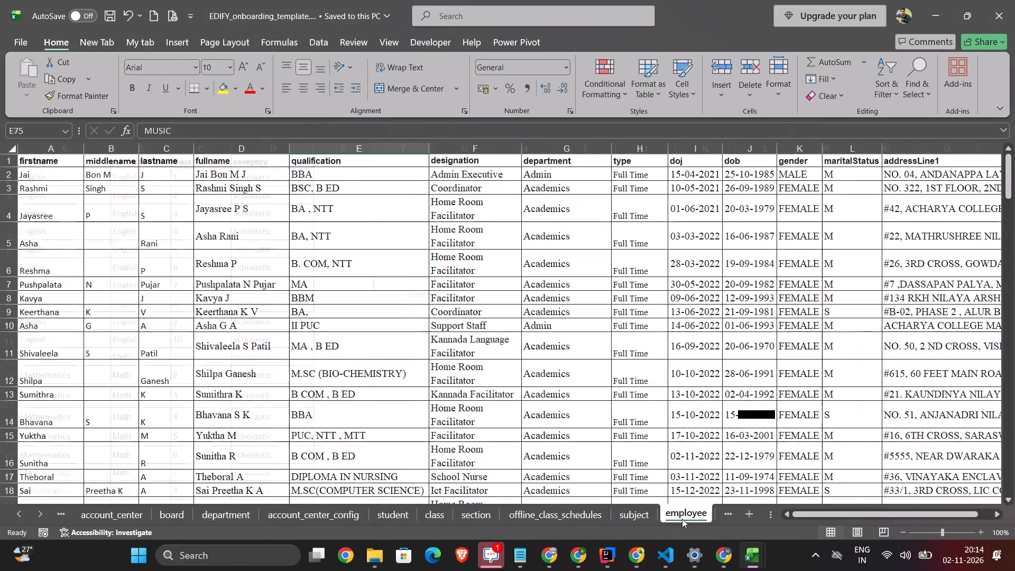
pyautogui.click(724, 508)
pyautogui.click(724, 508)
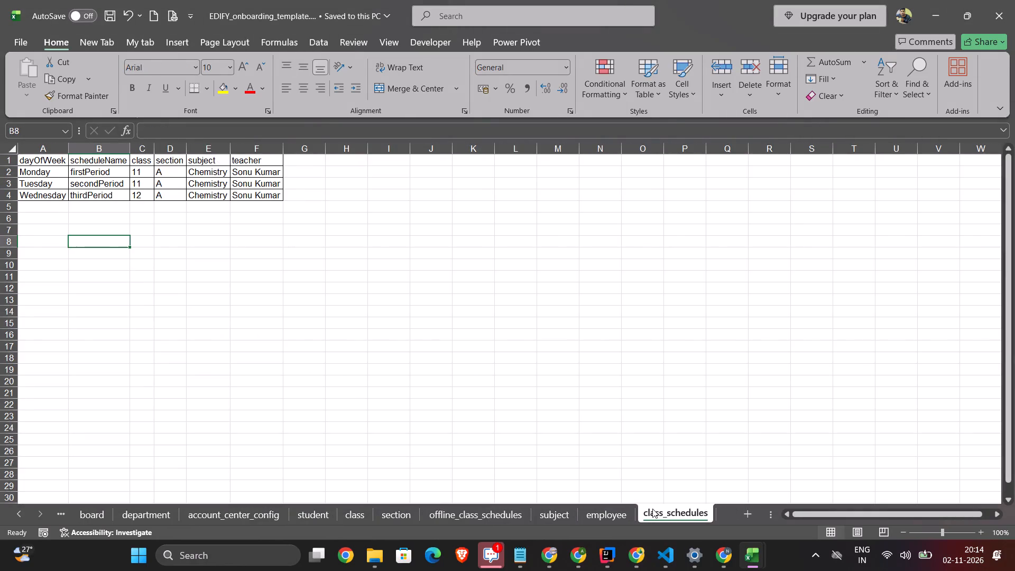
pyautogui.hotkey('alt', 'Tab')
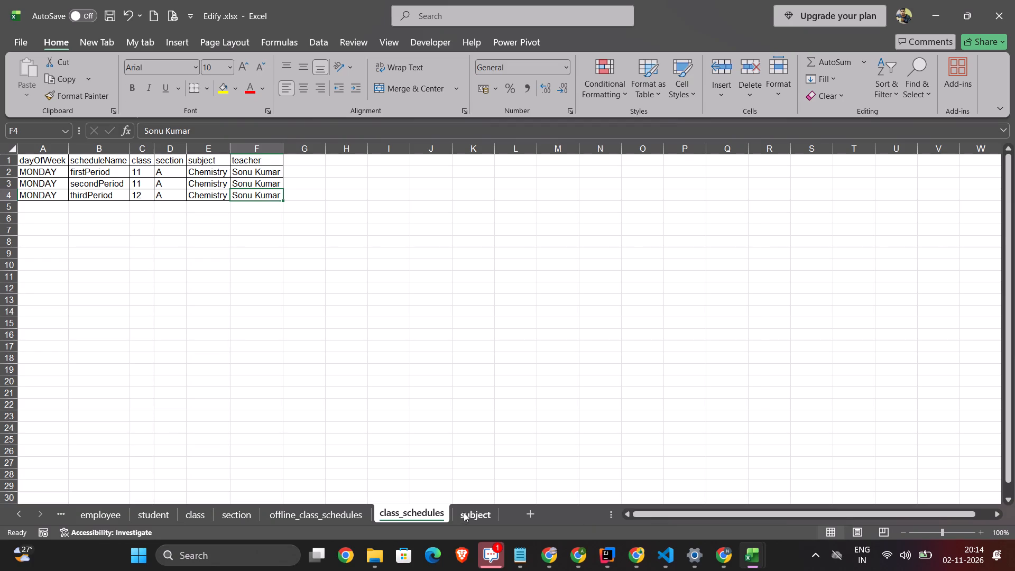
pyautogui.click(464, 512)
pyautogui.hotkey('alt', 'Tab')
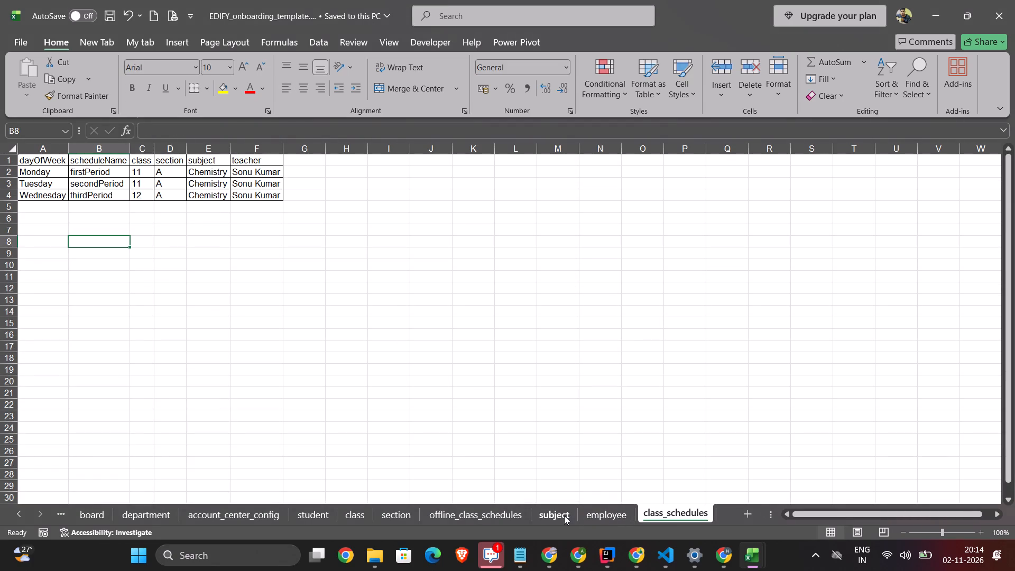
pyautogui.click(564, 515)
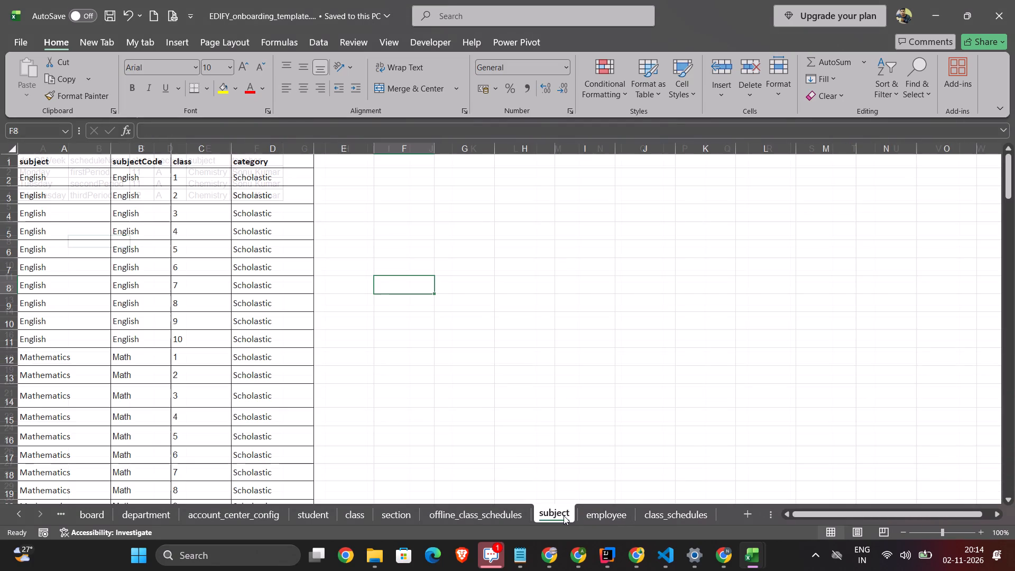
pyautogui.hotkey('alt', 'Tab')
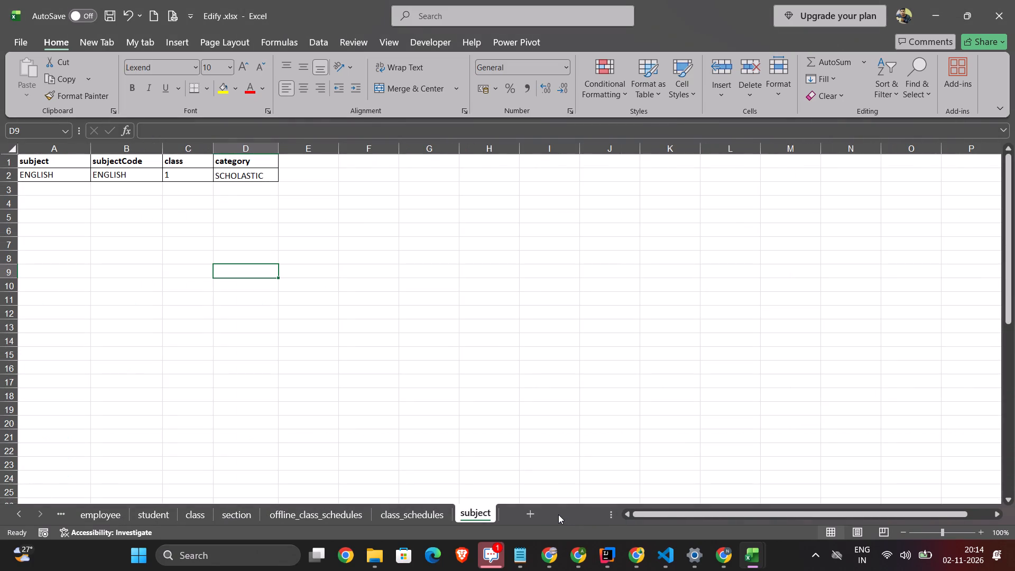
# Compare the offline_class_schedules sheet of Edify .xlsx with the same sheet in the onboarding template workbook.
pyautogui.click(414, 517)
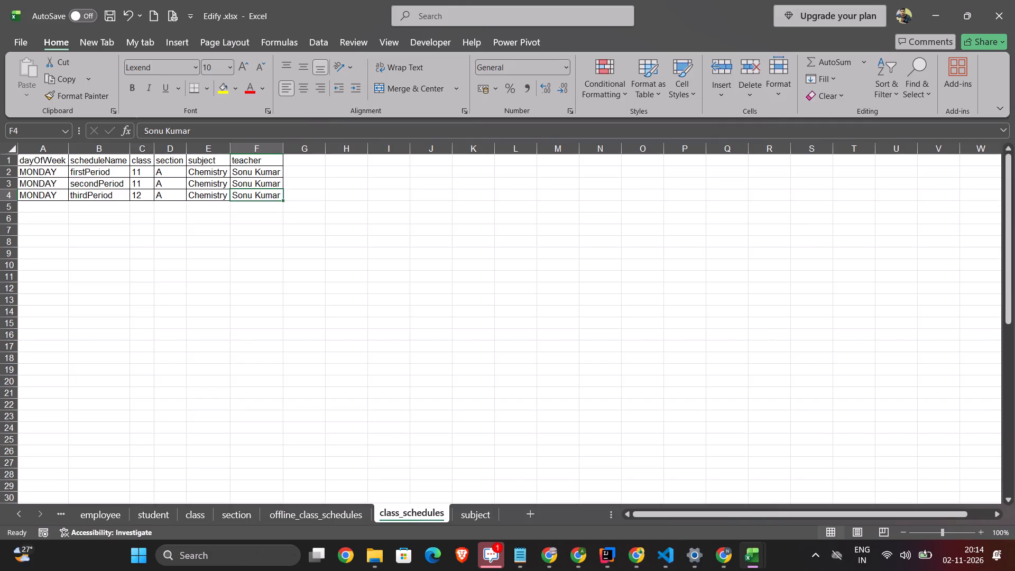
pyautogui.scroll(1, 344, 433)
pyautogui.hscroll(1, 344, 433)
pyautogui.click(333, 520)
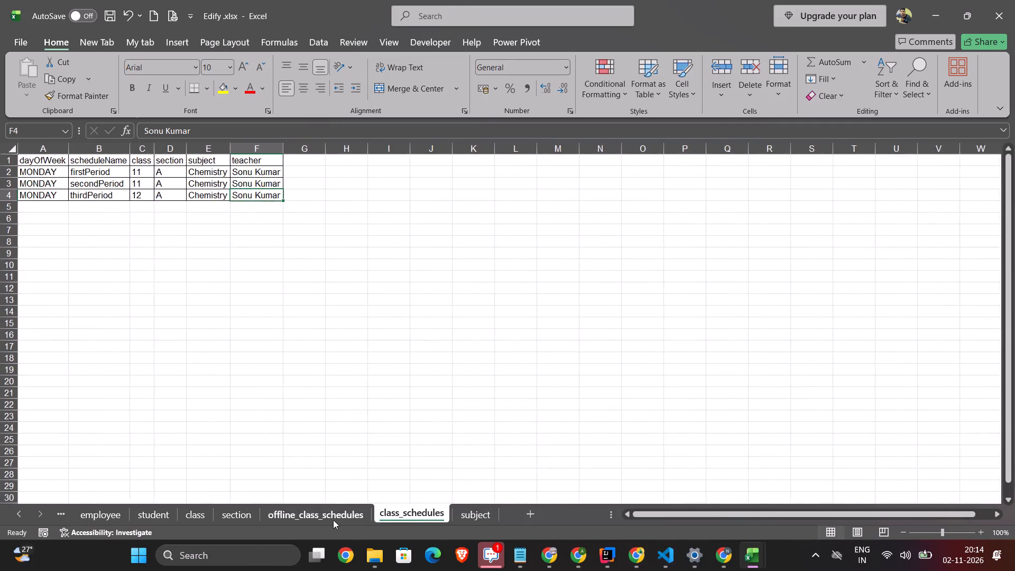
pyautogui.scroll(6, 337, 331)
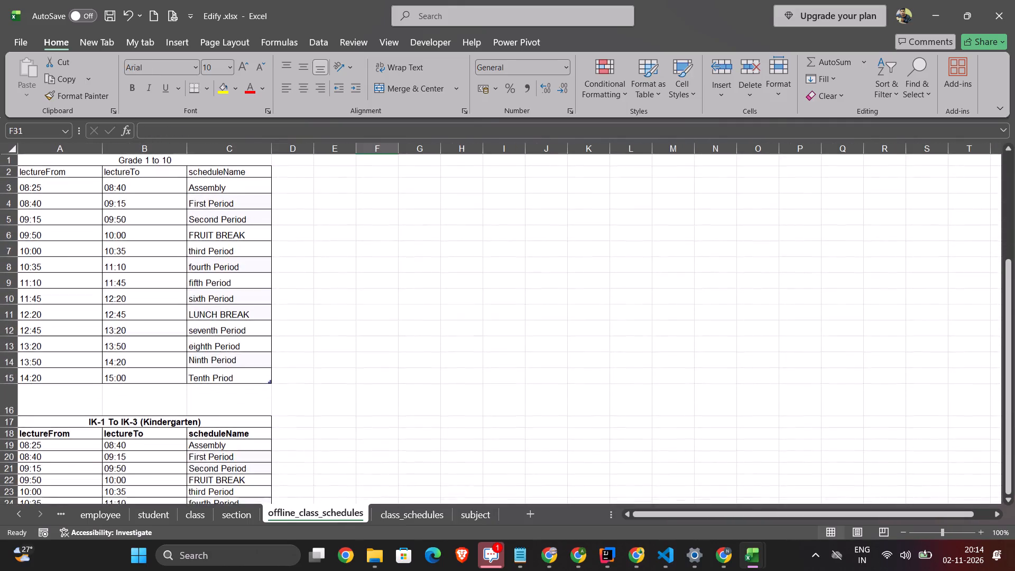
pyautogui.hscroll(1, 337, 331)
pyautogui.hotkey('alt', 'Tab')
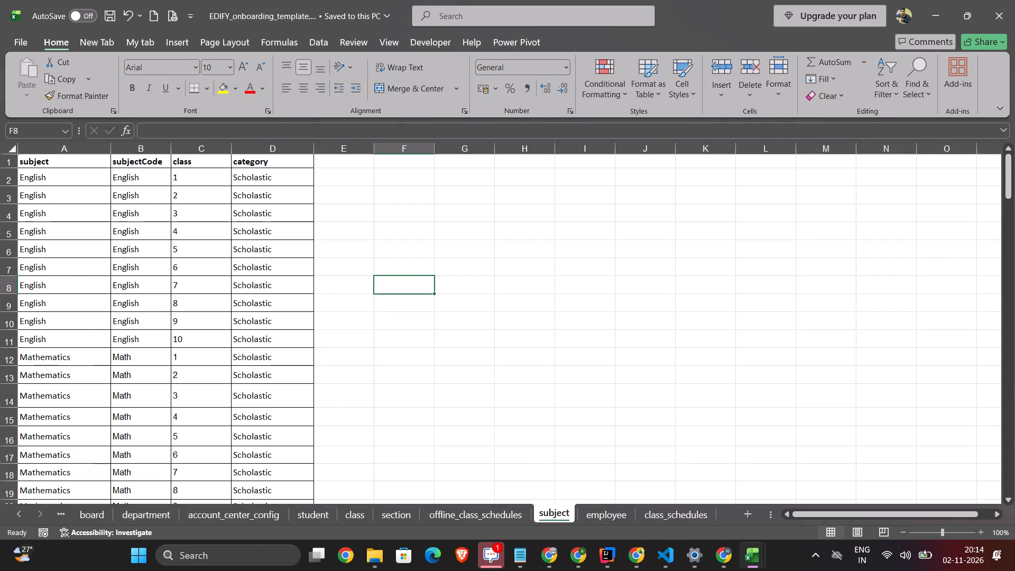
pyautogui.click(473, 516)
pyautogui.scroll(1, 321, 374)
pyautogui.hotkey('alt', 'Tab')
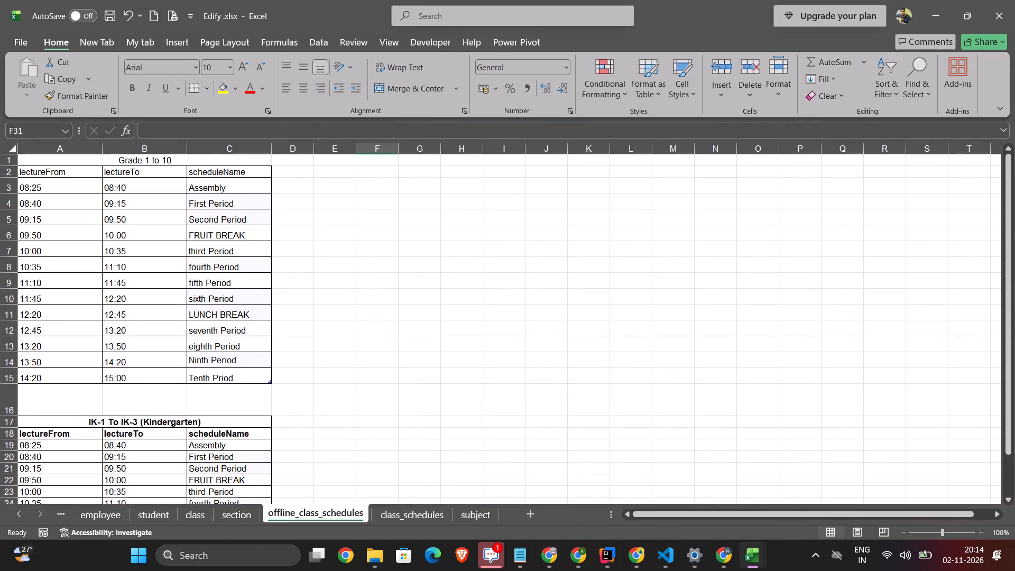
pyautogui.scroll(1, 321, 374)
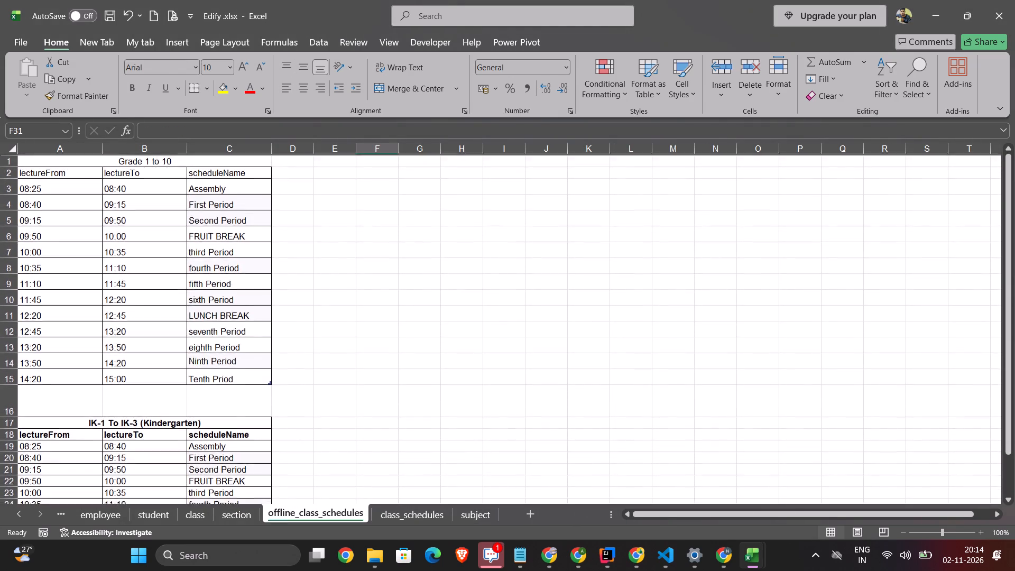
pyautogui.scroll(-1, 321, 374)
pyautogui.scroll(1, 321, 374)
pyautogui.hotkey('alt', 'Tab')
pyautogui.scroll(1, 321, 374)
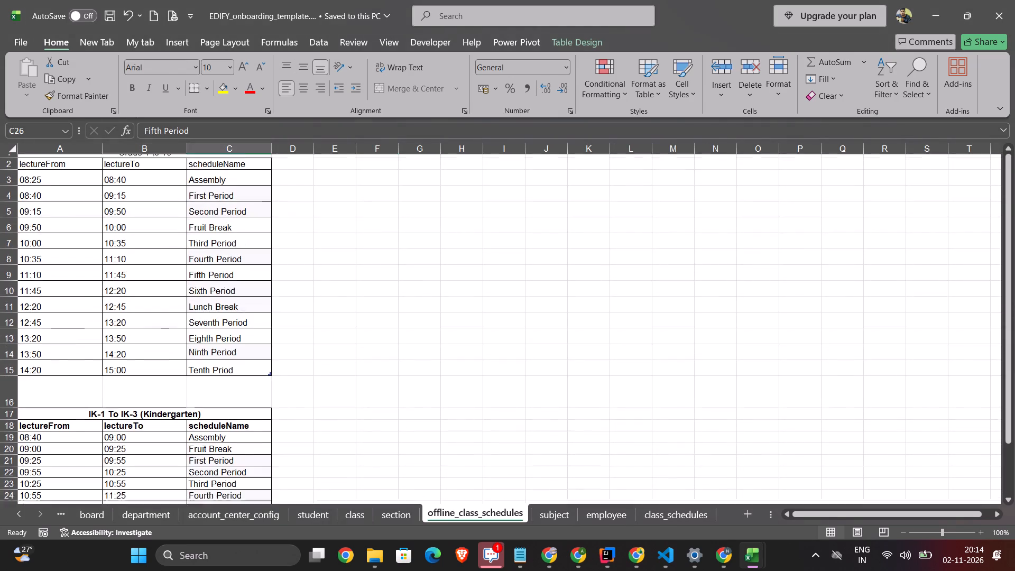
pyautogui.scroll(1, 321, 374)
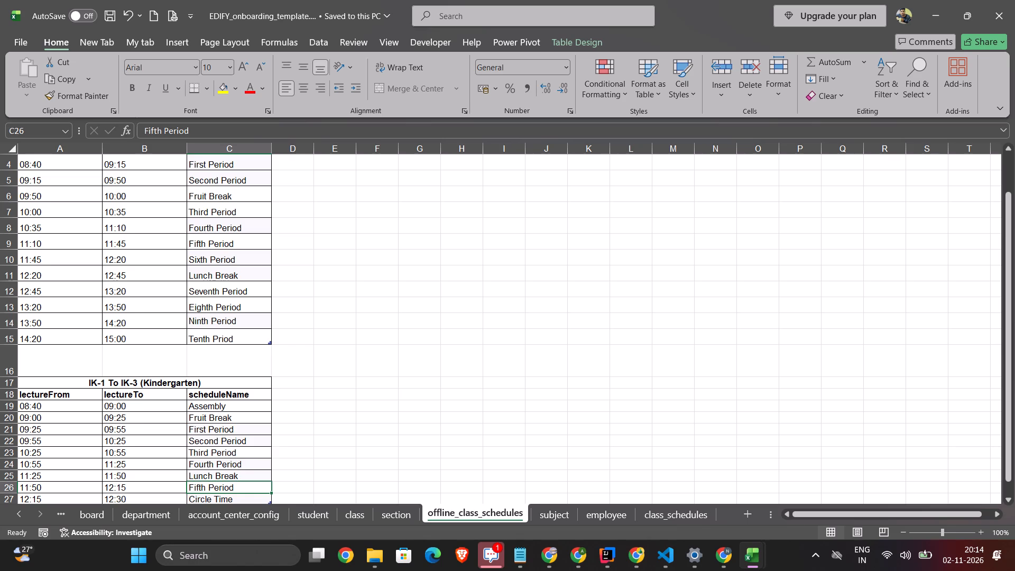
# Replace the whole offline_class_schedules sheet in Edify .xlsx with a copy of the same sheet from the onboarding template workbook.
pyautogui.hotkey('ctrl', 'a')
pyautogui.click(317, 244)
pyautogui.scroll(4, 246, 249)
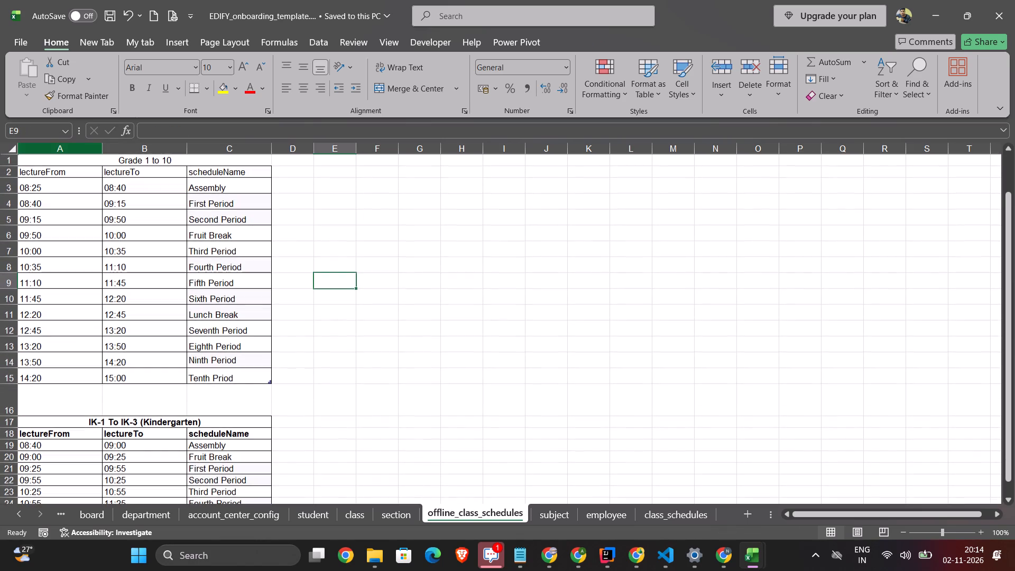
pyautogui.click(8, 149)
pyautogui.hotkey('ctrl', 'c')
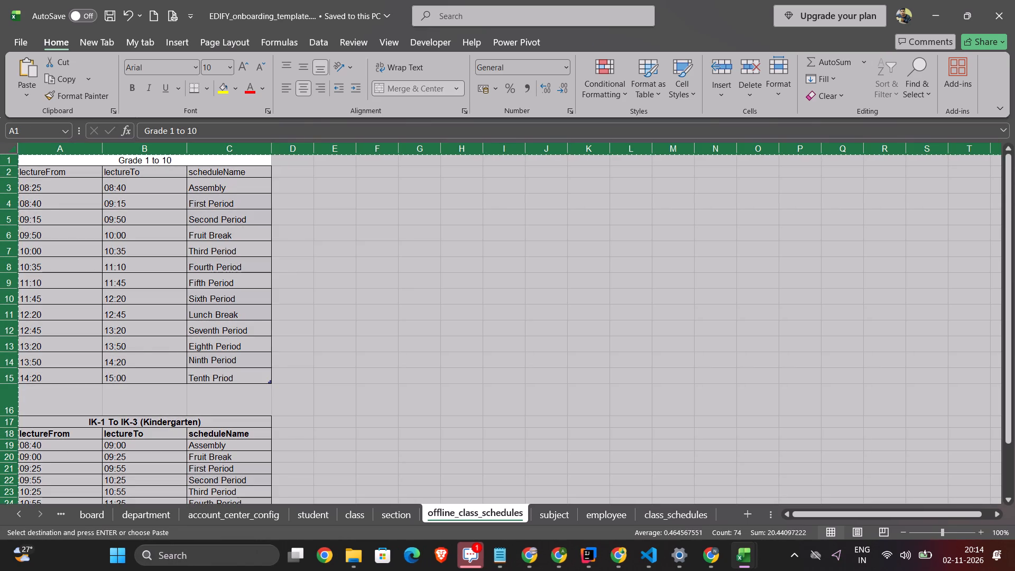
pyautogui.hotkey('alt', 'Tab')
pyautogui.scroll(3, 76, 212)
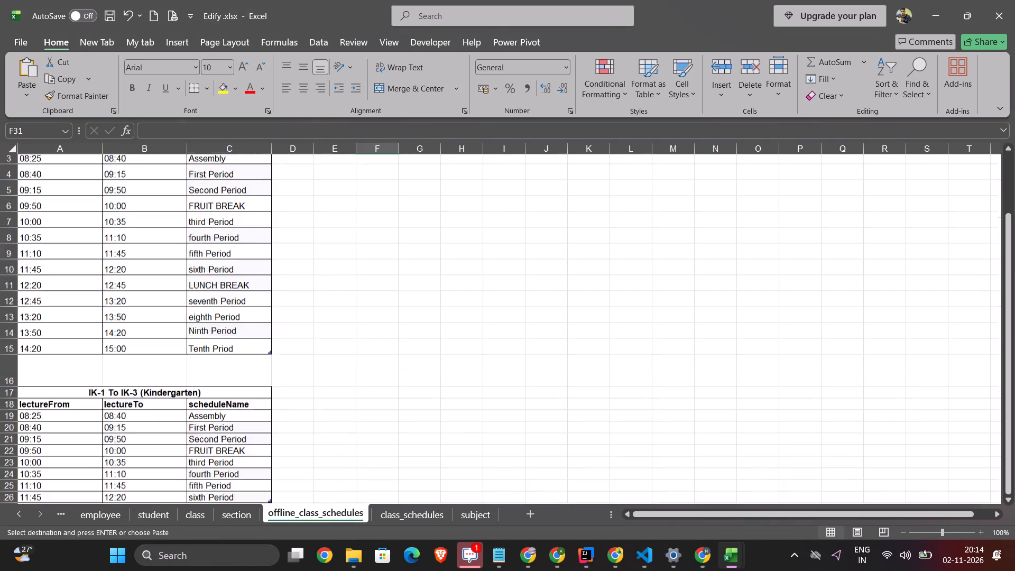
pyautogui.scroll(6, 76, 212)
pyautogui.click(8, 149)
pyautogui.hotkey('ctrl', 'v')
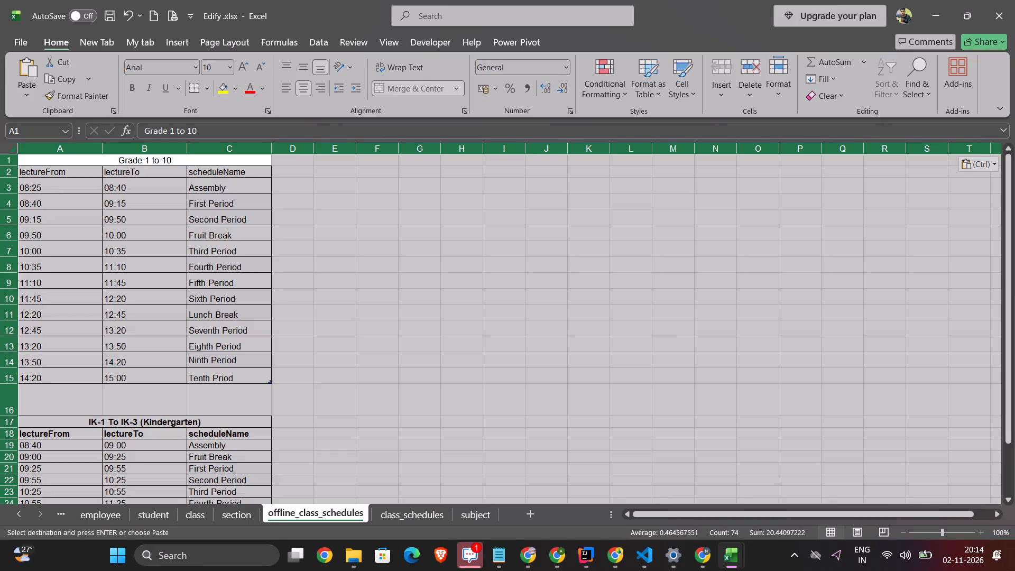
pyautogui.scroll(1, 212, 276)
pyautogui.click(382, 310)
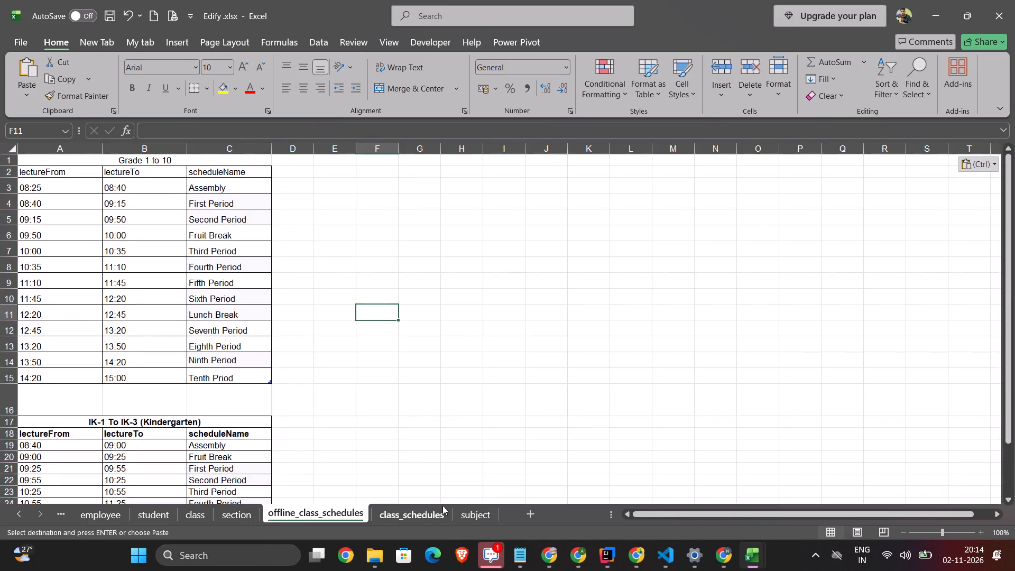
# Replace the contents of the class_schedules sheet in Edify .xlsx with a copy of the template workbook's class_schedules sheet.
pyautogui.click(481, 511)
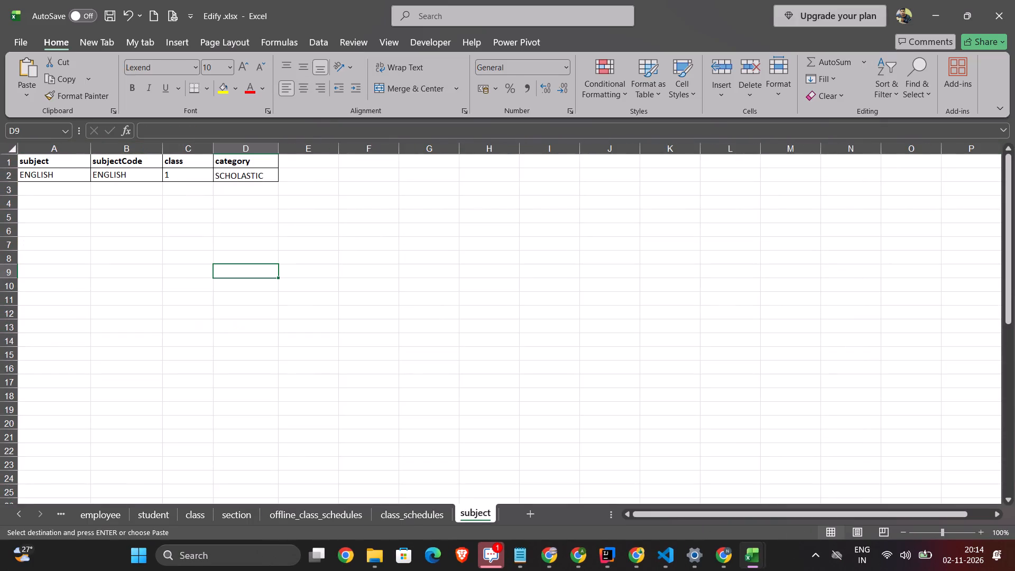
pyautogui.click(410, 517)
pyautogui.scroll(1, 304, 344)
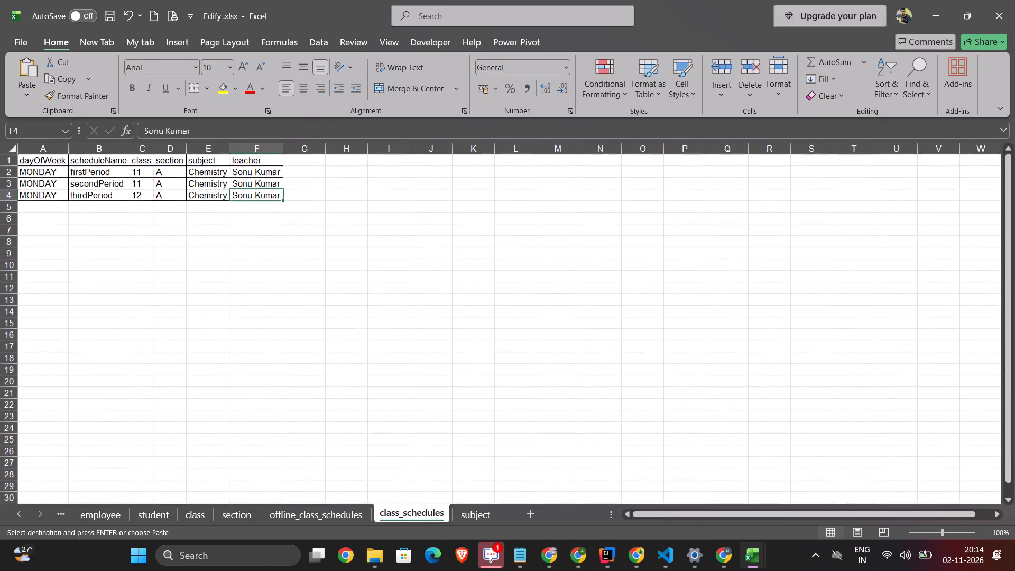
pyautogui.hotkey('alt', 'Tab')
pyautogui.click(642, 510)
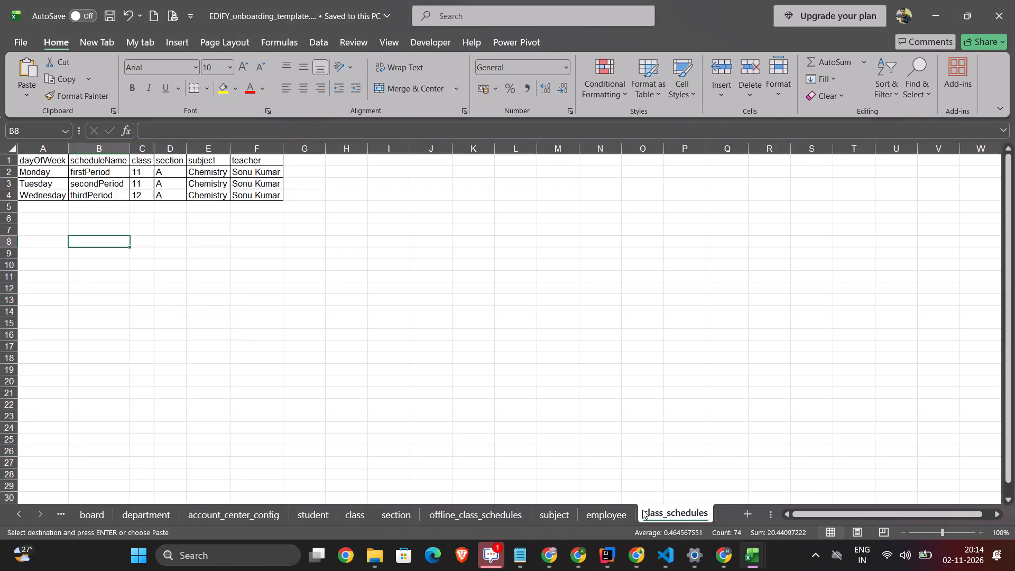
pyautogui.hotkey('ctrl', 'a')
pyautogui.hotkey('ctrl', 'c')
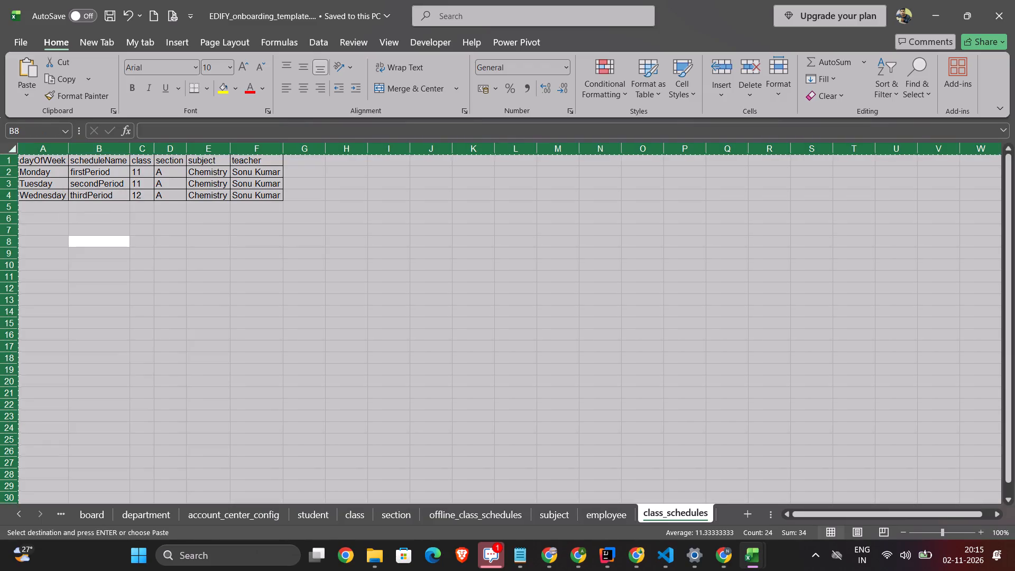
pyautogui.hotkey('alt', 'Tab')
pyautogui.hotkey('ctrl', 'a')
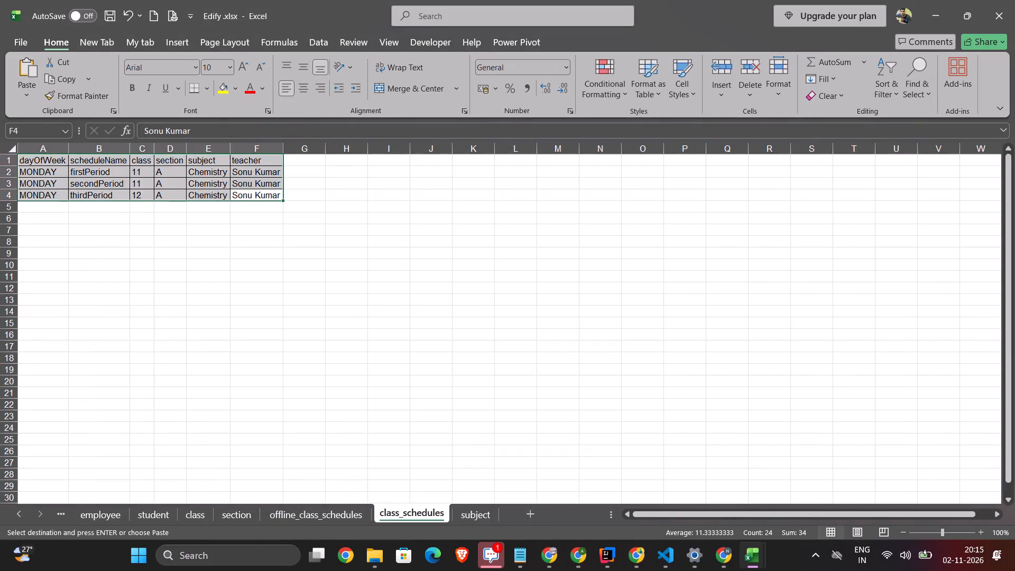
pyautogui.hotkey('ctrl', 'v')
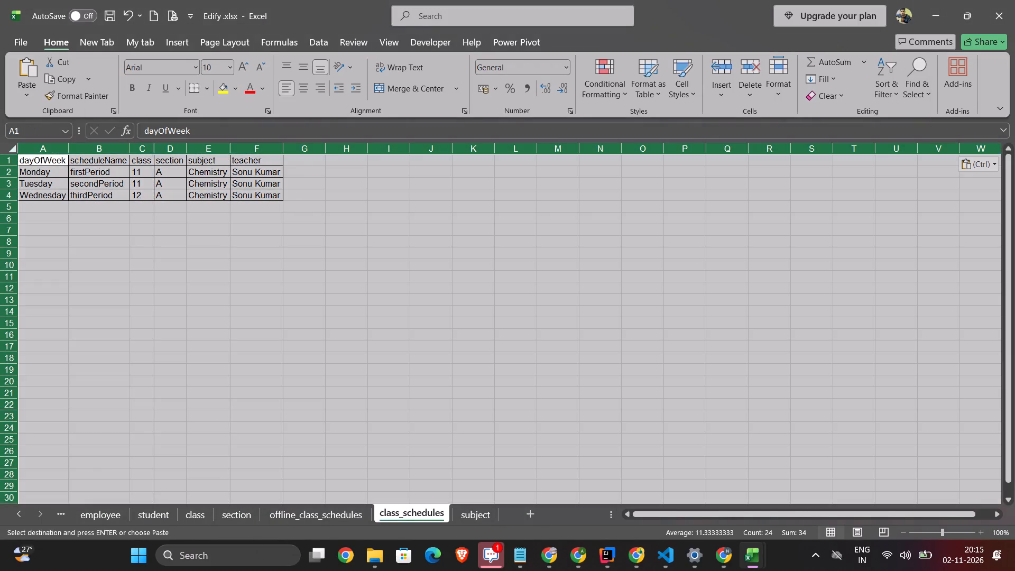
pyautogui.hotkey('ctrl', 'z')
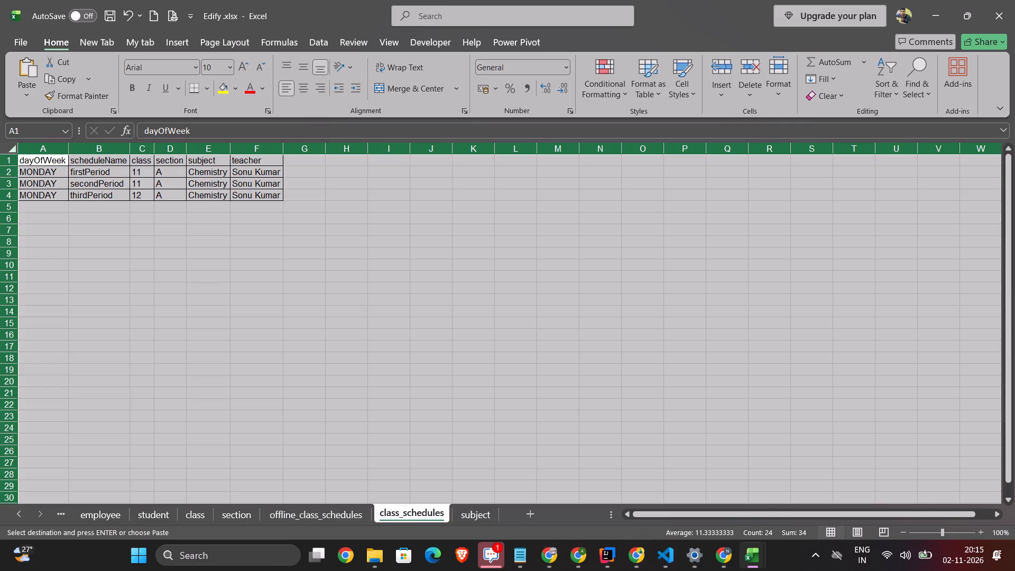
pyautogui.hotkey('ctrl', 'v')
# Fill the dayOfWeek column of class_schedules from Monday in row 2 down through Wednesday in row 4.
pyautogui.click(53, 172)
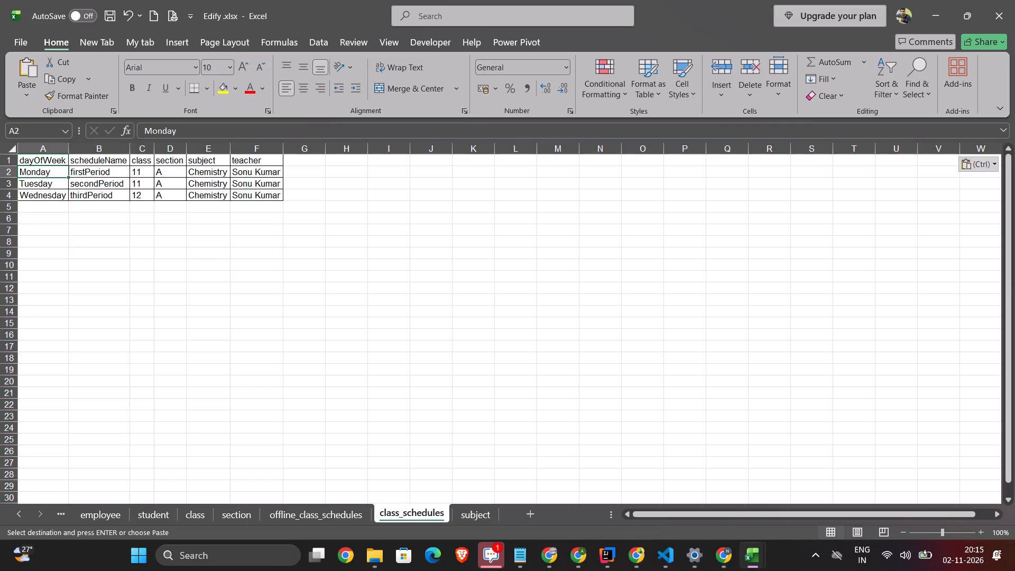
pyautogui.moveTo(68, 175); pyautogui.dragTo(68, 196)
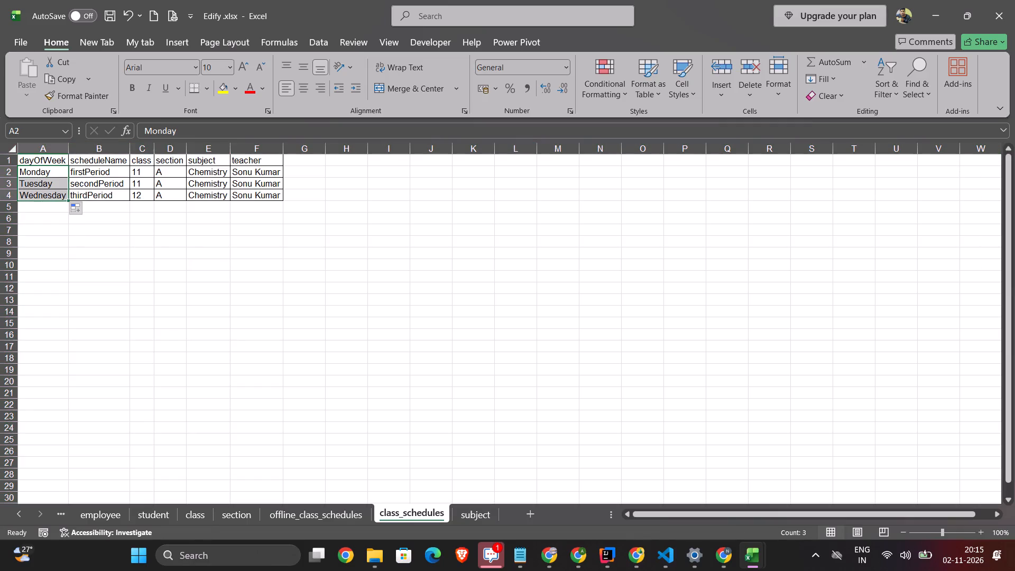
pyautogui.click(155, 281)
# Recheck the schedule sheets of Edify .xlsx and compare its section sheet with the section sheet of the onboarding template workbook.
pyautogui.hotkey('alt', 'Tab')
pyautogui.hotkey('alt', 'Tab')
pyautogui.click(268, 253)
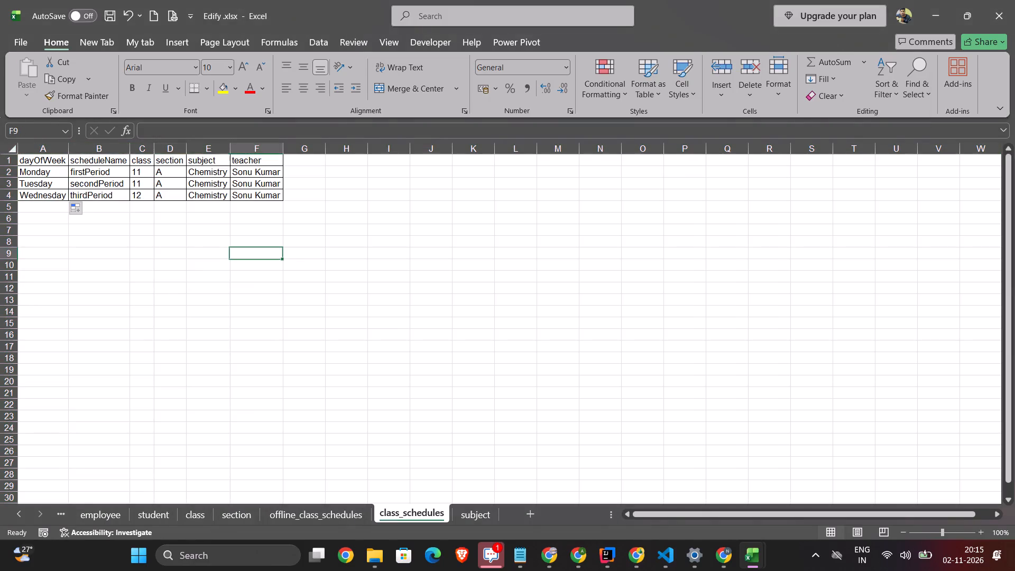
pyautogui.hotkey('alt', 'Tab')
pyautogui.hotkey('alt', 'Tab')
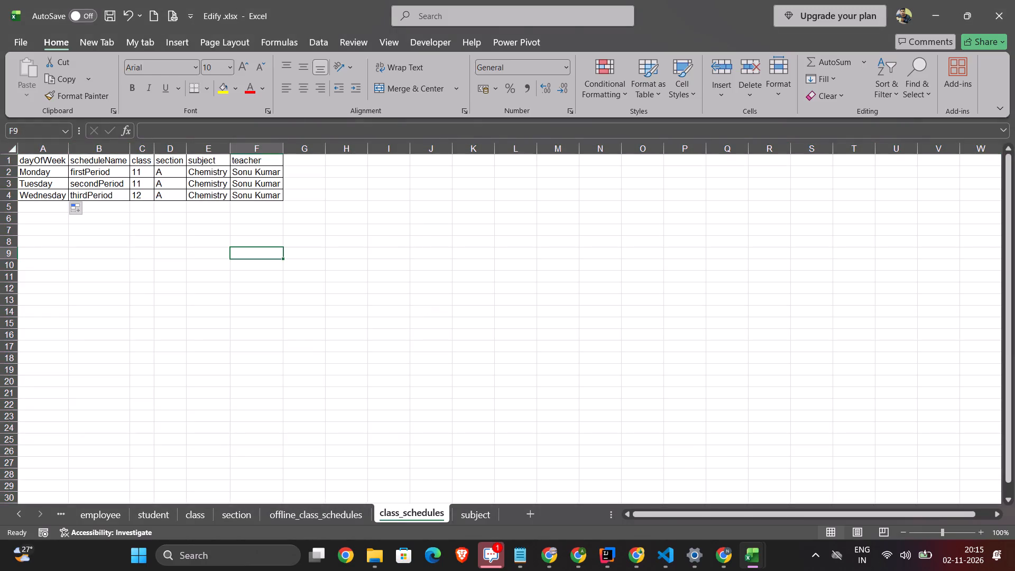
pyautogui.click(315, 518)
pyautogui.scroll(2, 375, 462)
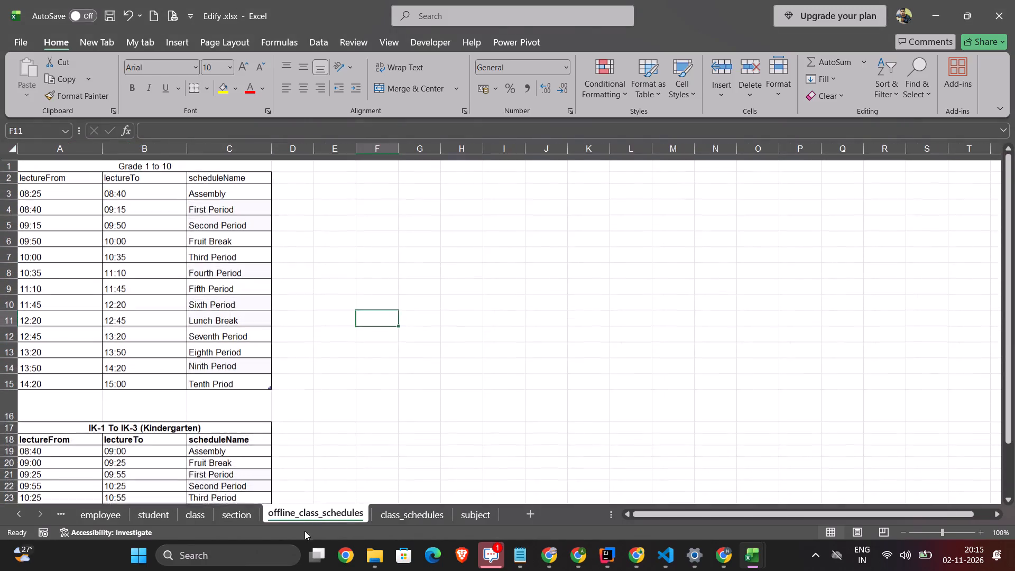
pyautogui.click(232, 516)
pyautogui.scroll(1, 281, 284)
pyautogui.hotkey('alt', 'Tab')
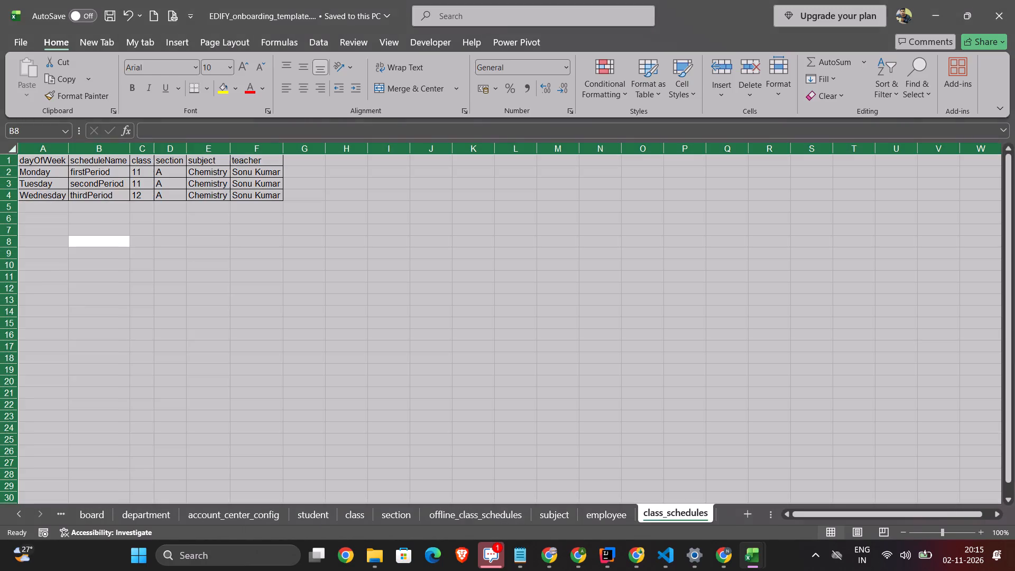
pyautogui.click(391, 512)
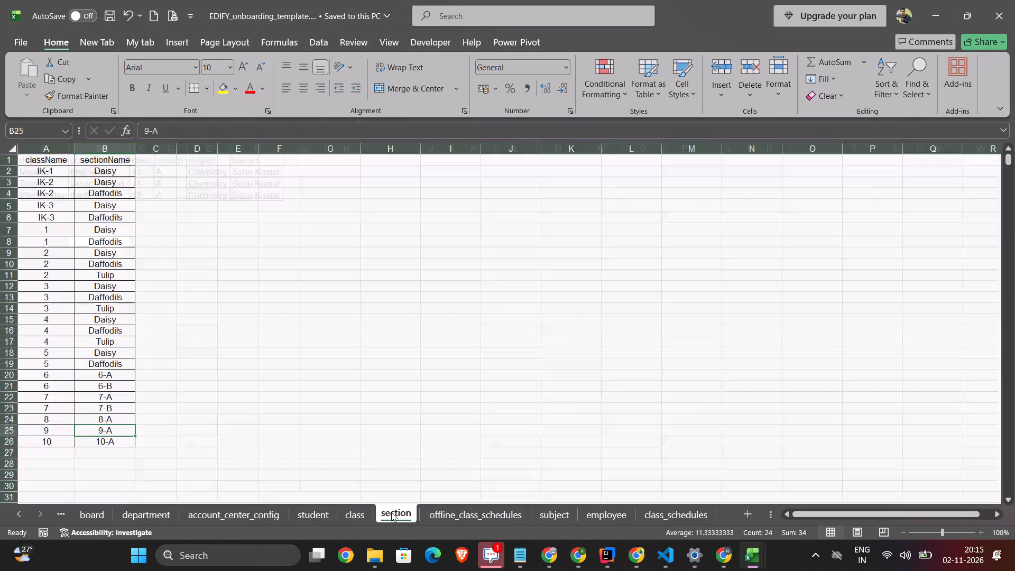
pyautogui.scroll(1, 236, 324)
pyautogui.hotkey('alt', 'Tab')
pyautogui.hotkey('alt', 'Tab')
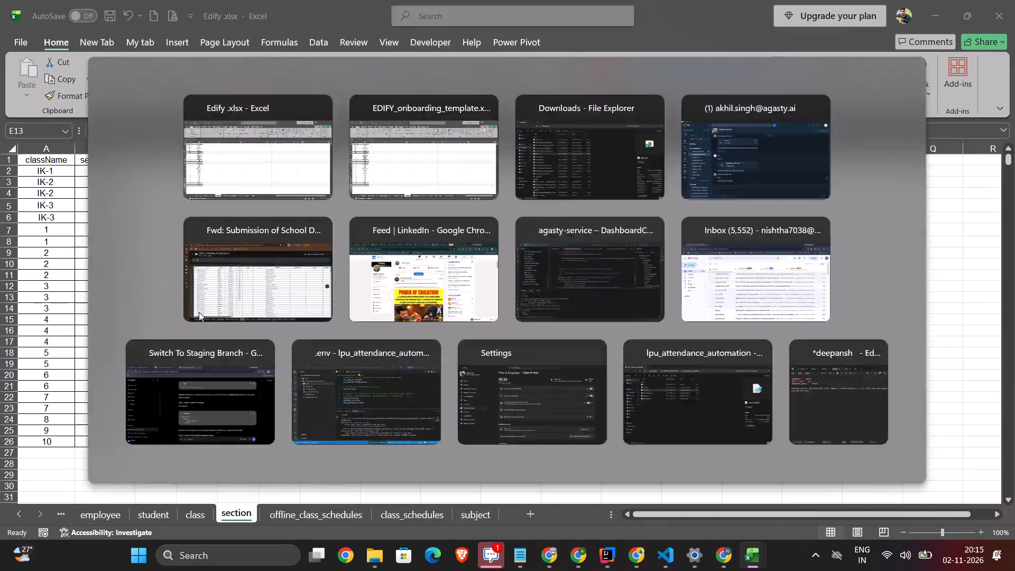
pyautogui.hotkey('alt', 'Tab')
pyautogui.hotkey('alt', 'Tab')
pyautogui.hotkey('alt', 'Tab')
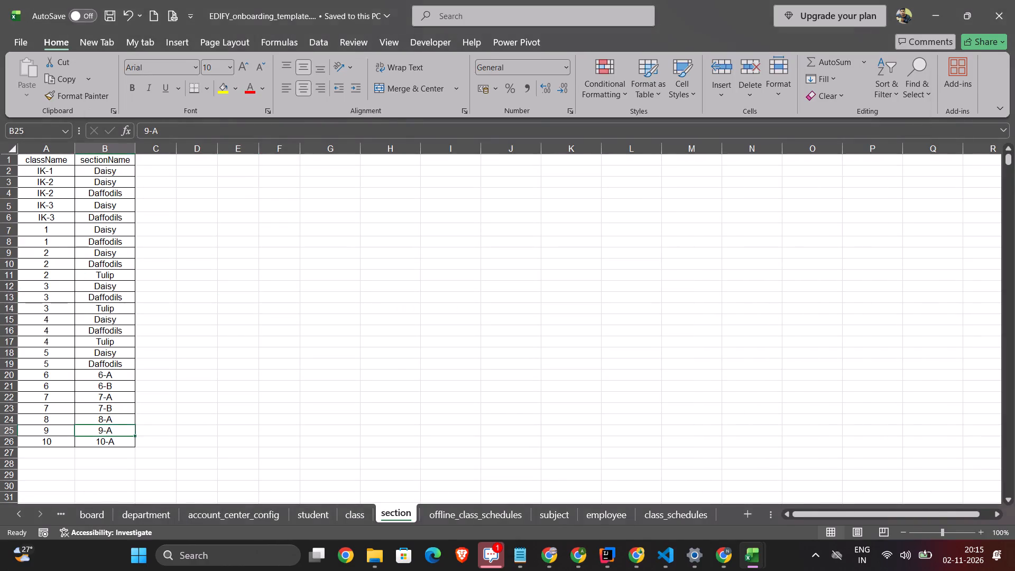
pyautogui.hotkey('alt', 'Tab')
pyautogui.hotkey('alt', 'Tab')
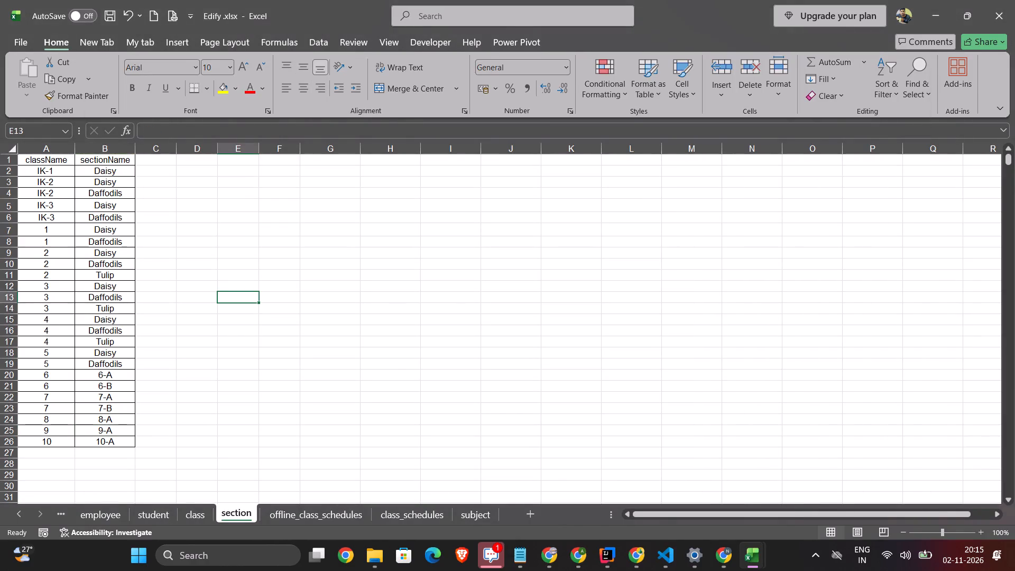
# Compare the class sheets of both workbooks and replace the className column in Edify .xlsx with the template's className column.
pyautogui.click(191, 509)
pyautogui.scroll(1, 220, 359)
pyautogui.hotkey('alt', 'Tab')
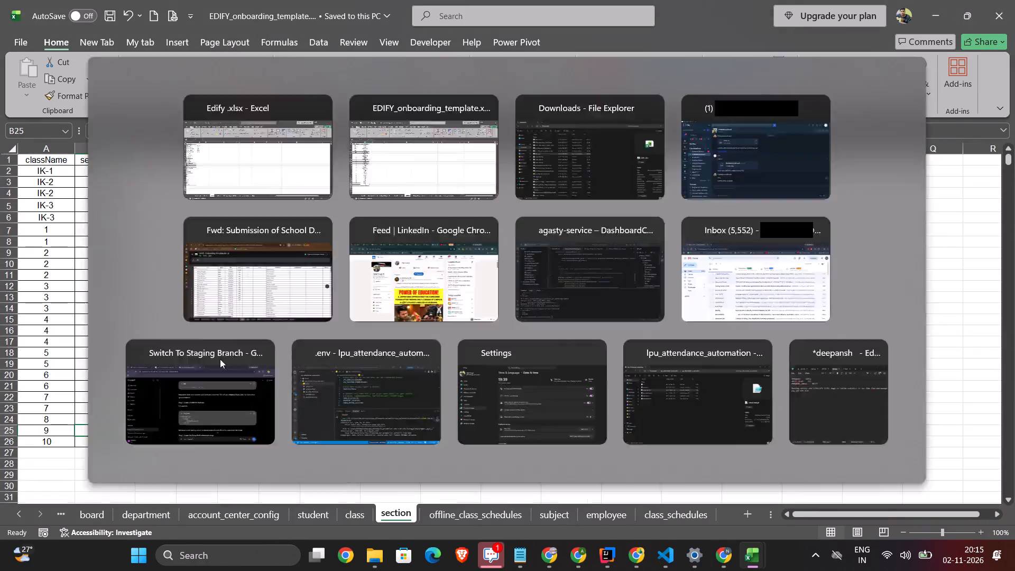
pyautogui.click(345, 508)
pyautogui.scroll(1, 180, 339)
pyautogui.hotkey('alt', 'Tab')
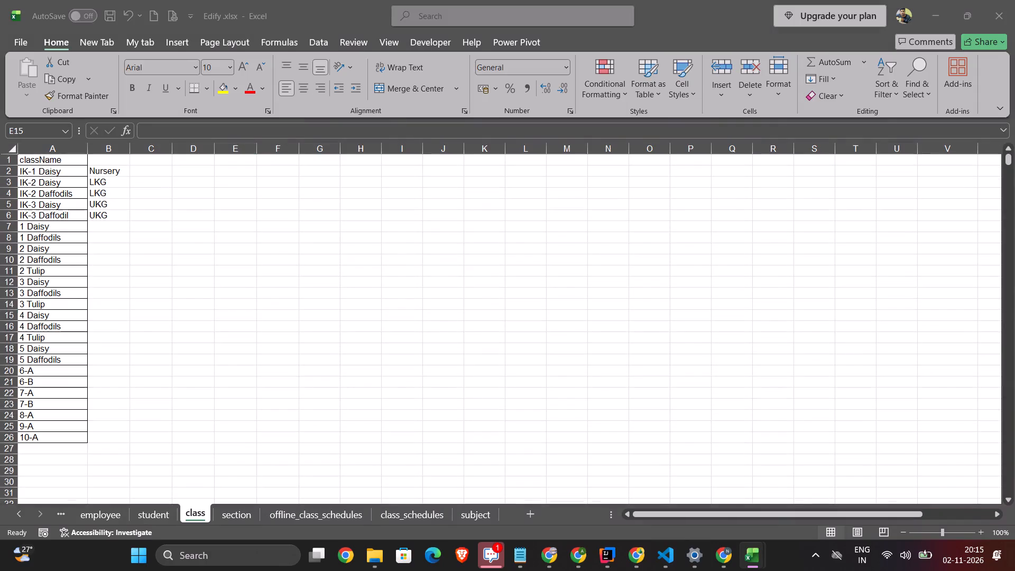
pyautogui.hotkey('alt', 'Tab')
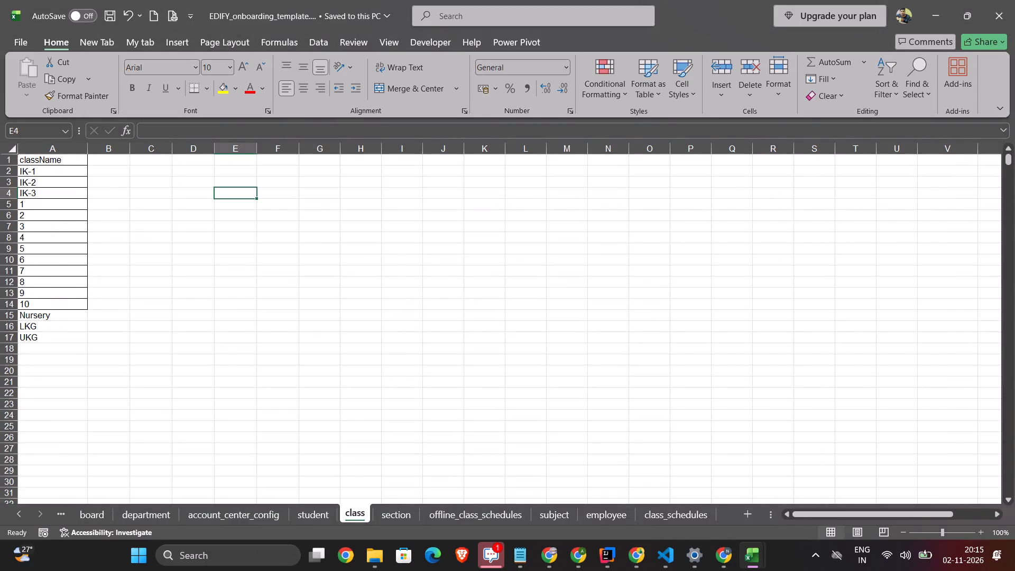
pyautogui.click(28, 149)
pyautogui.hotkey('ctrl', 'c')
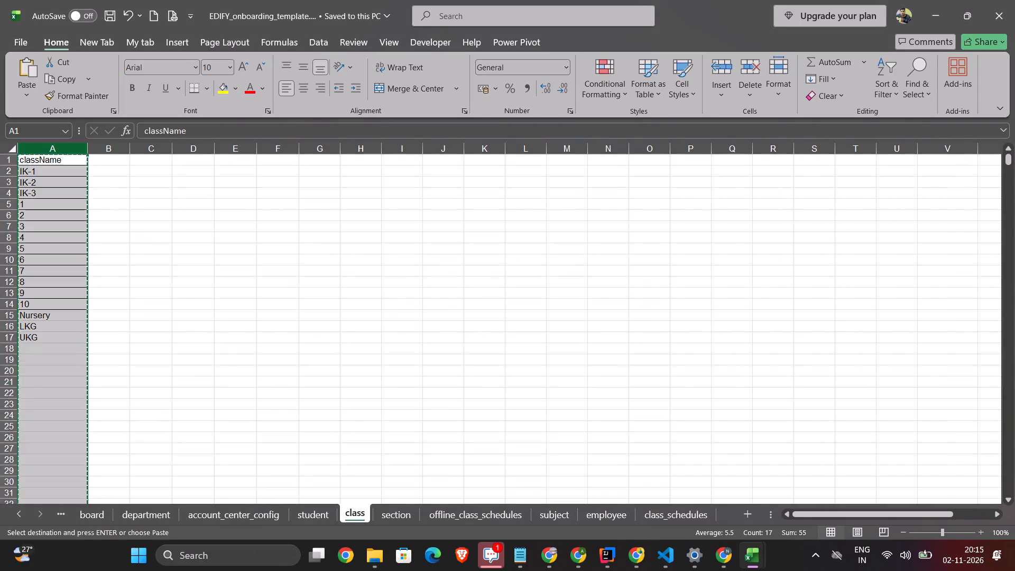
pyautogui.hotkey('alt', 'Tab')
pyautogui.click(59, 150)
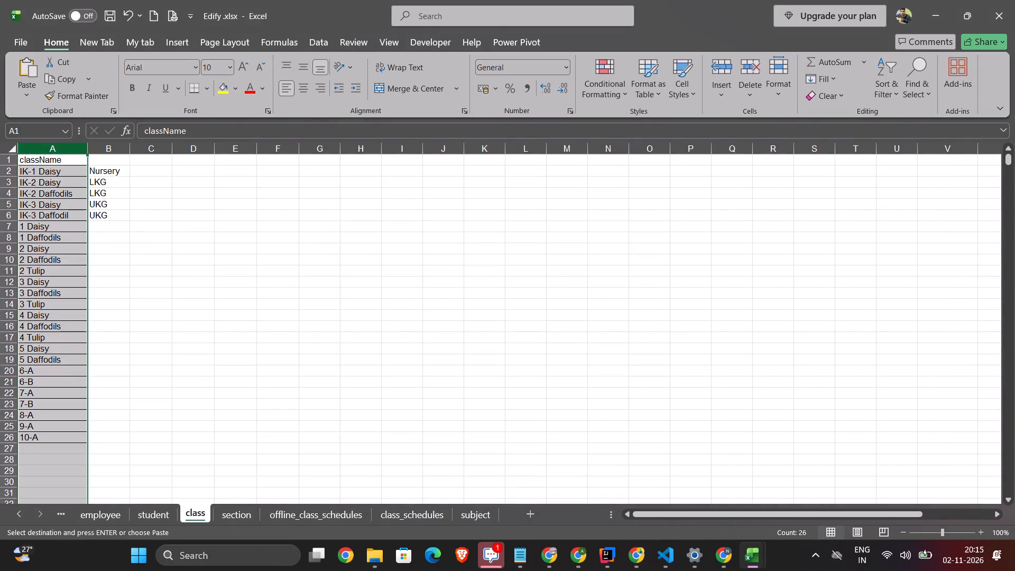
pyautogui.hotkey('ctrl', 'v')
pyautogui.click(169, 254)
# Compare the student sheet of Edify .xlsx with the template workbook's student sheet, examining how the class and section values are written.
pyautogui.hotkey('alt', 'Tab')
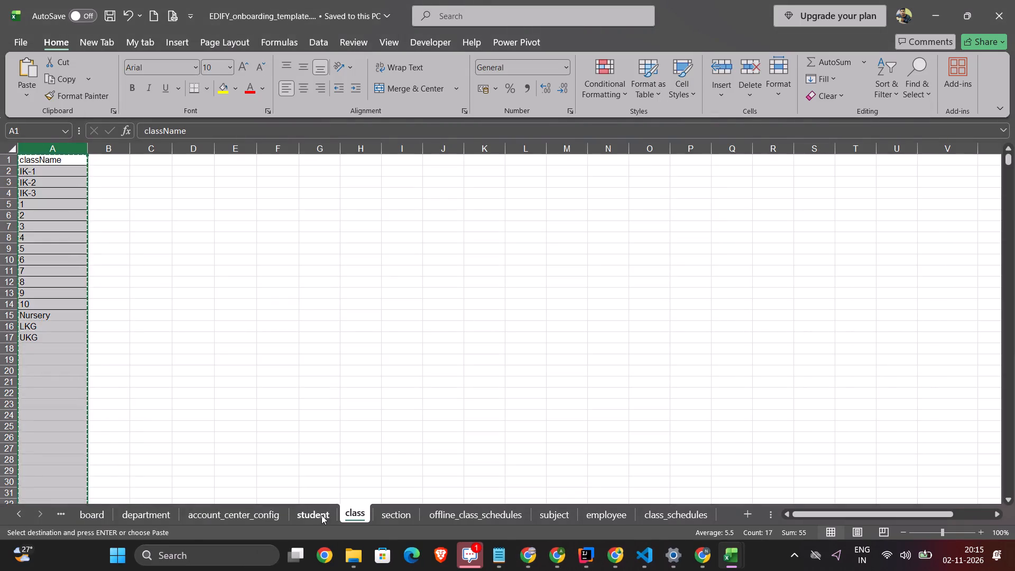
pyautogui.hotkey('alt', 'Tab')
pyautogui.click(152, 506)
pyautogui.scroll(1, 267, 368)
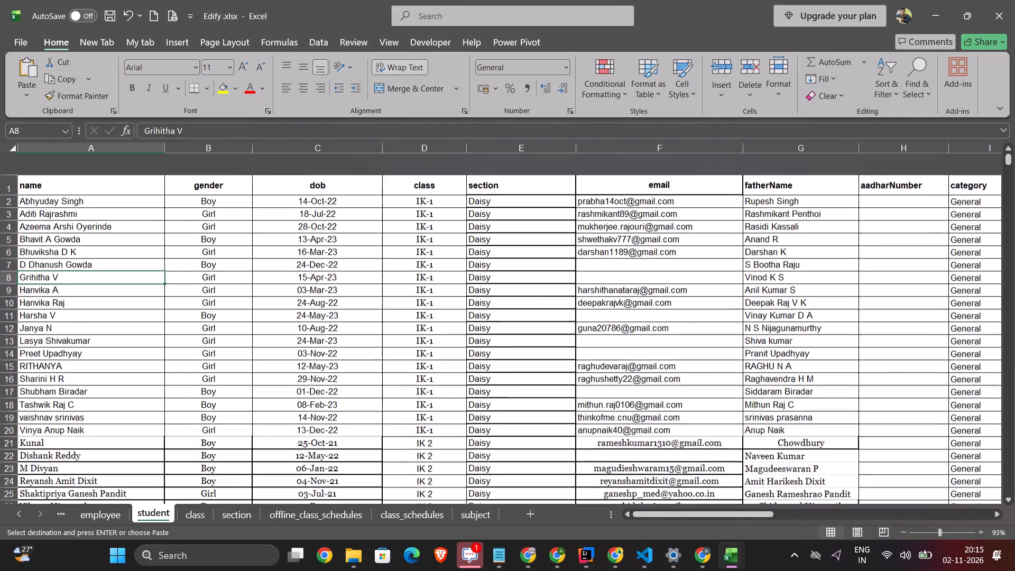
pyautogui.scroll(1, 267, 368)
pyautogui.hscroll(1, 267, 368)
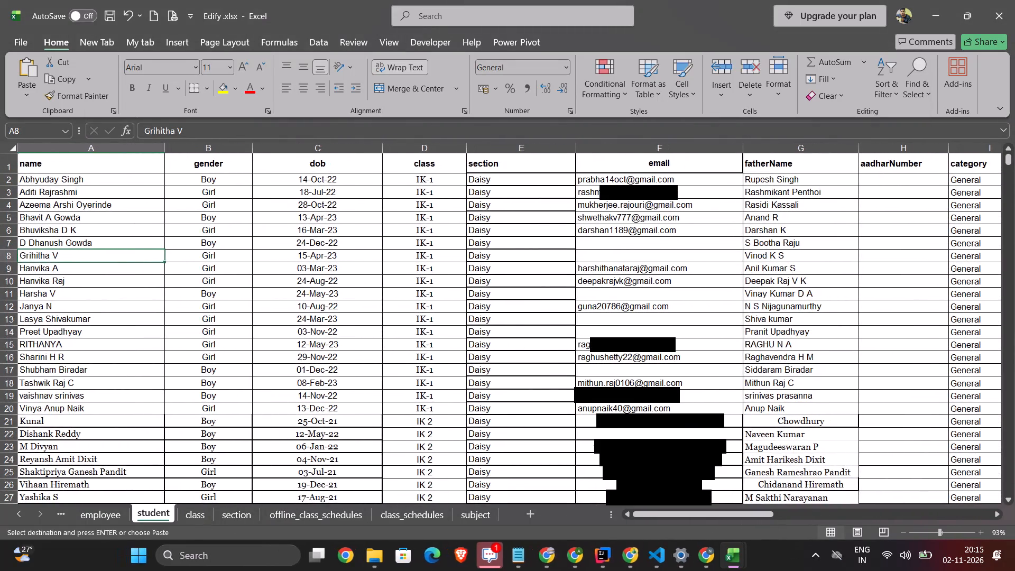
pyautogui.hotkey('alt', 'Tab')
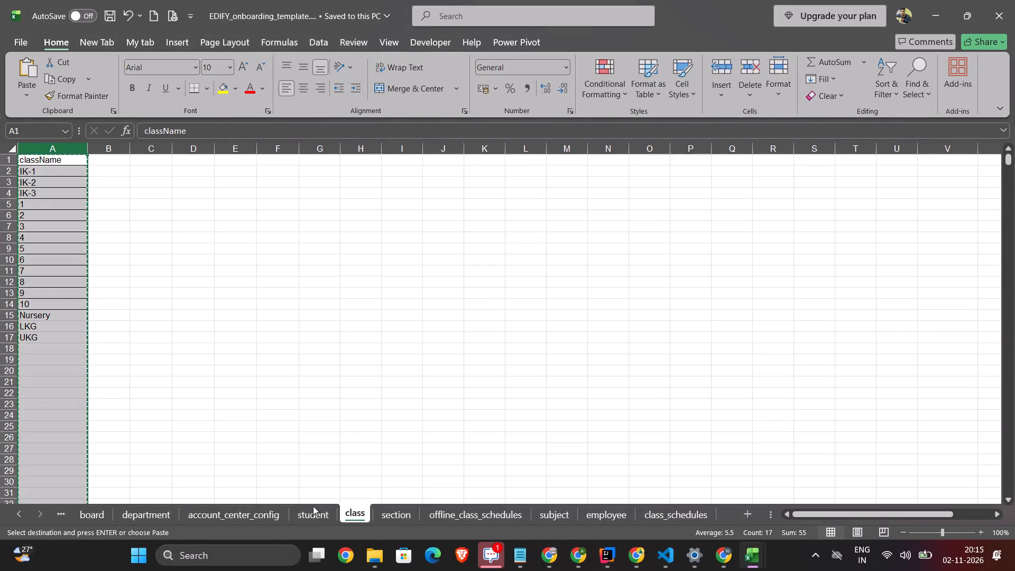
pyautogui.click(307, 513)
pyautogui.hscroll(1, 177, 352)
pyautogui.hotkey('alt', 'Tab')
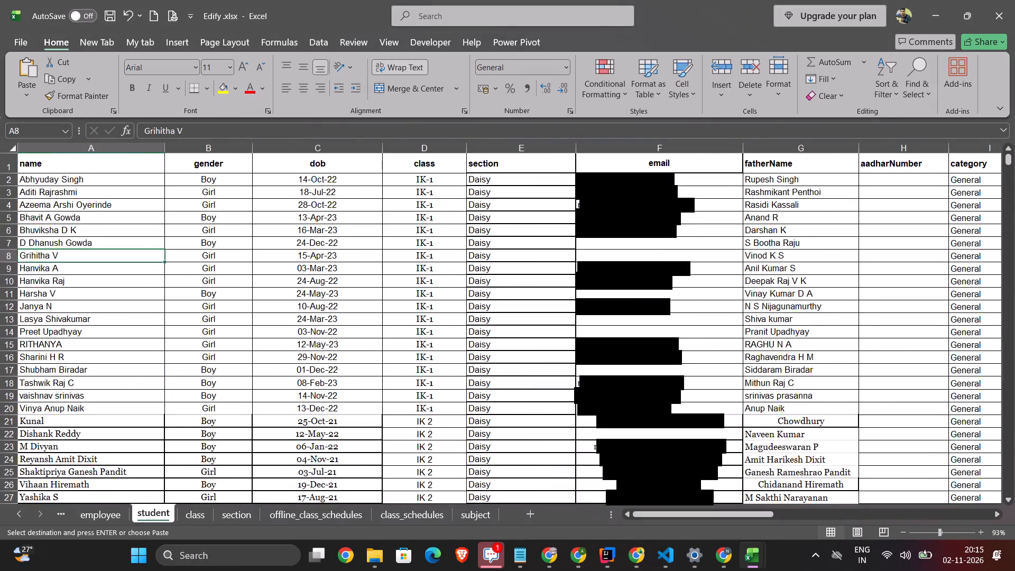
pyautogui.hscroll(-2, 376, 382)
pyautogui.hotkey('alt', 'Tab')
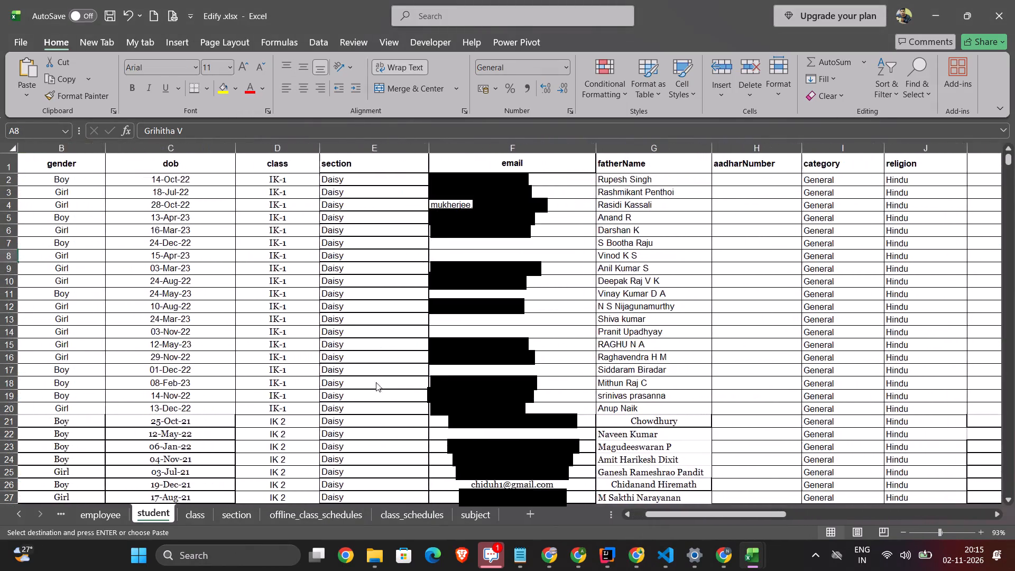
pyautogui.scroll(-3, 421, 363)
pyautogui.hotkey('alt', 'Tab')
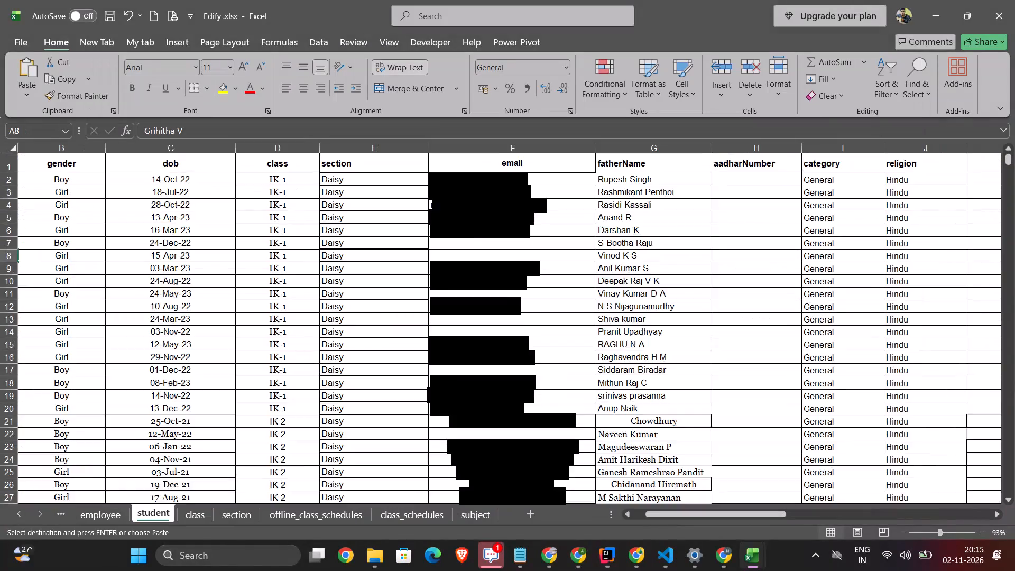
pyautogui.scroll(-5, 421, 363)
pyautogui.hotkey('alt', 'Tab')
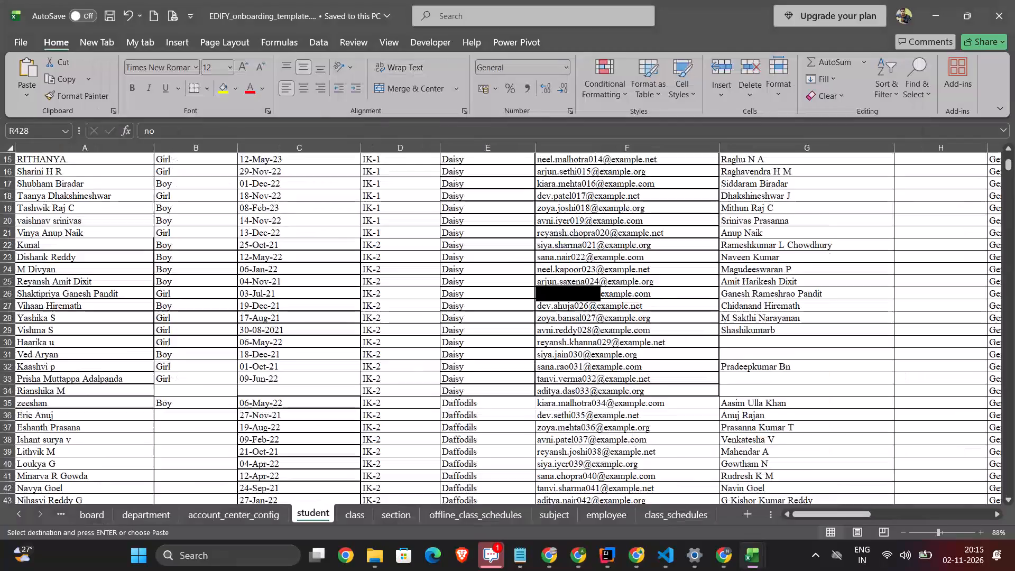
pyautogui.scroll(-4, 421, 363)
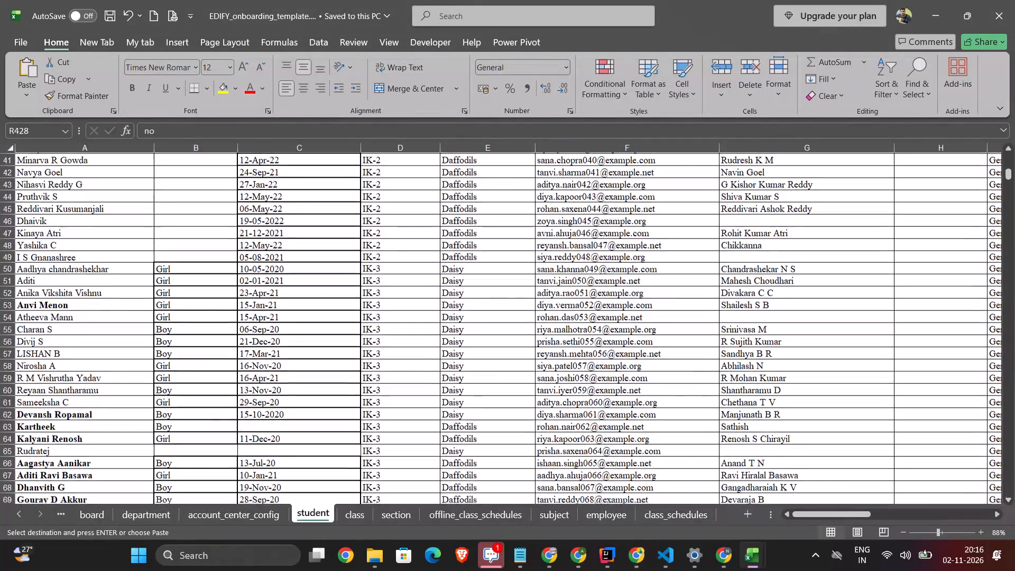
pyautogui.hotkey('alt', 'Tab')
pyautogui.scroll(4, 342, 350)
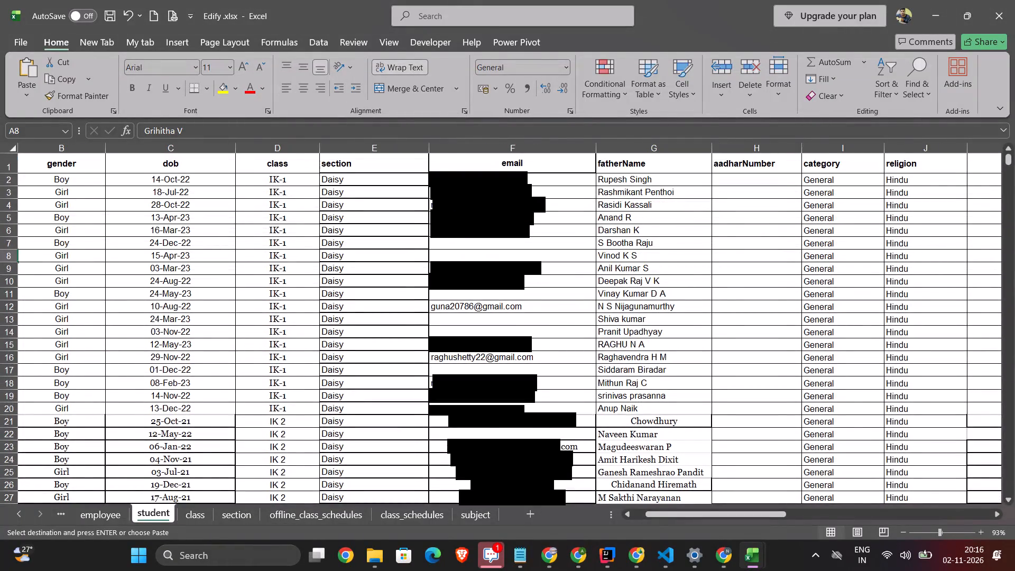
pyautogui.scroll(-4, 342, 350)
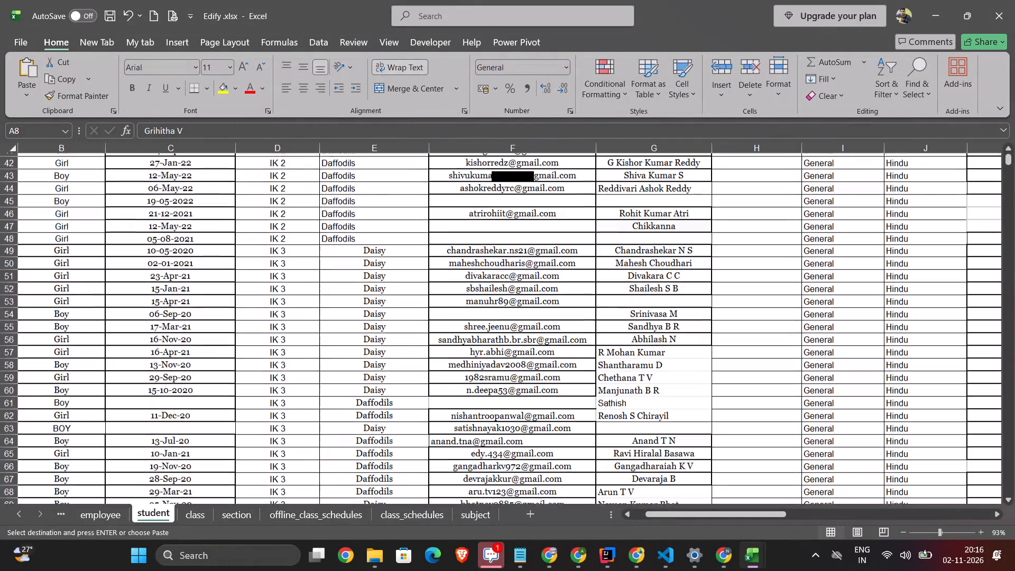
pyautogui.scroll(-1, 342, 350)
pyautogui.scroll(4, 342, 350)
pyautogui.scroll(-1, 342, 350)
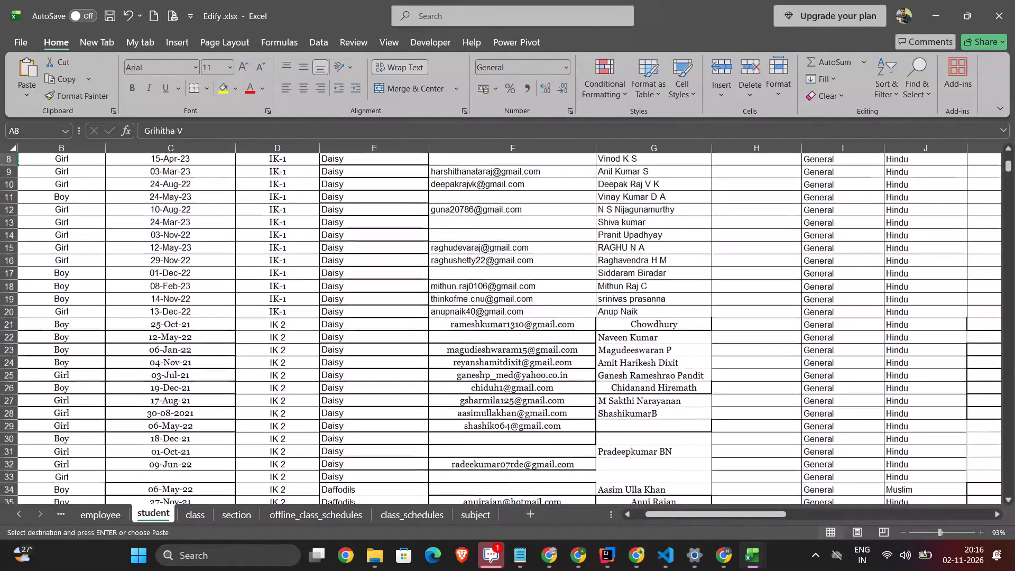
# Change the class value in D21 of the student sheet in Edify .xlsx to IK-2.
pyautogui.tripleClick(278, 323)
pyautogui.click(278, 323)
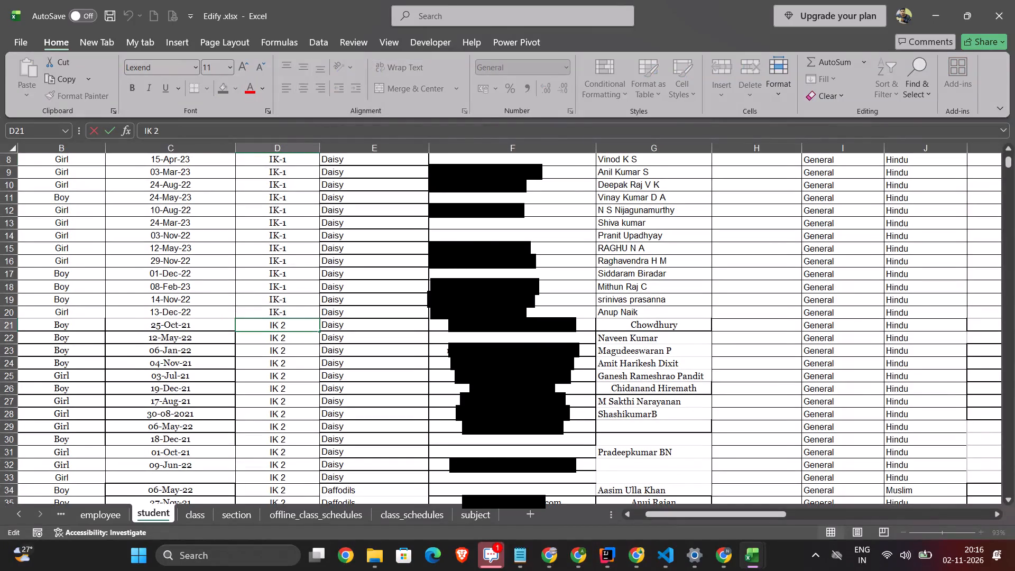
pyautogui.click(279, 325)
pyautogui.press('Left')
pyautogui.press('BackSpace')
pyautogui.hotkey('shift', 'i')
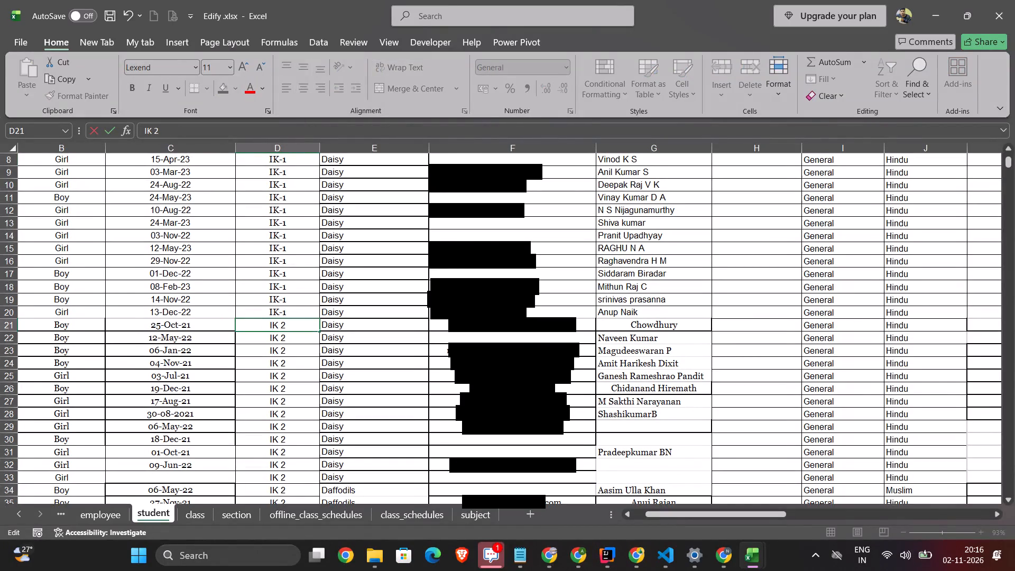
pyautogui.press('Right')
pyautogui.press('Right')
pyautogui.press('BackSpace')
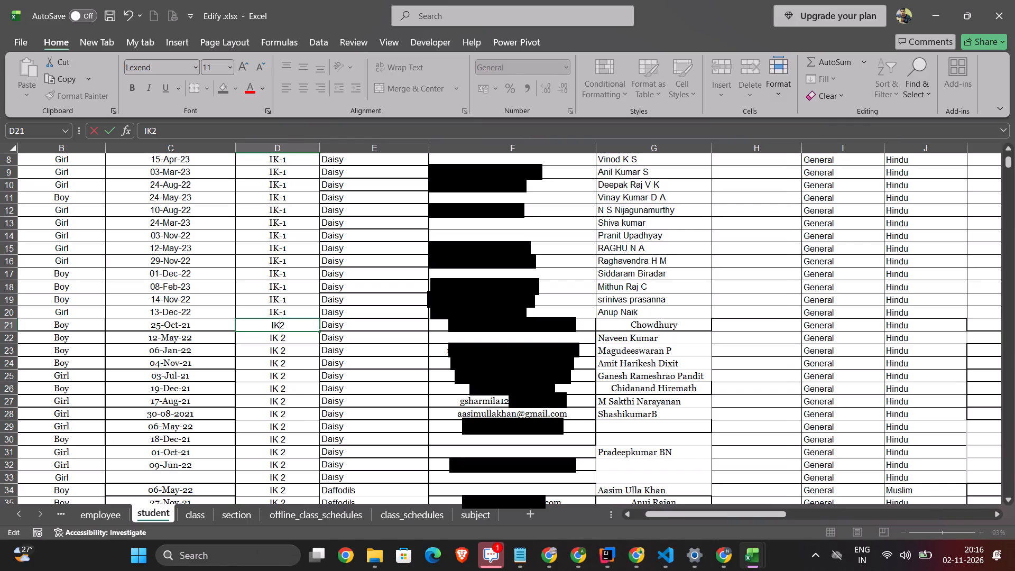
pyautogui.press('-')
pyautogui.click(303, 326)
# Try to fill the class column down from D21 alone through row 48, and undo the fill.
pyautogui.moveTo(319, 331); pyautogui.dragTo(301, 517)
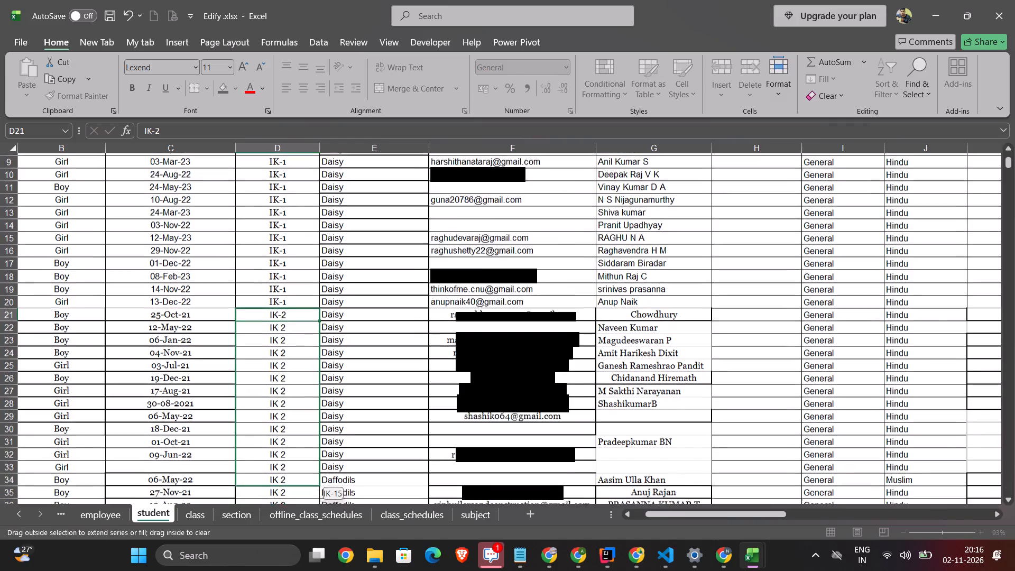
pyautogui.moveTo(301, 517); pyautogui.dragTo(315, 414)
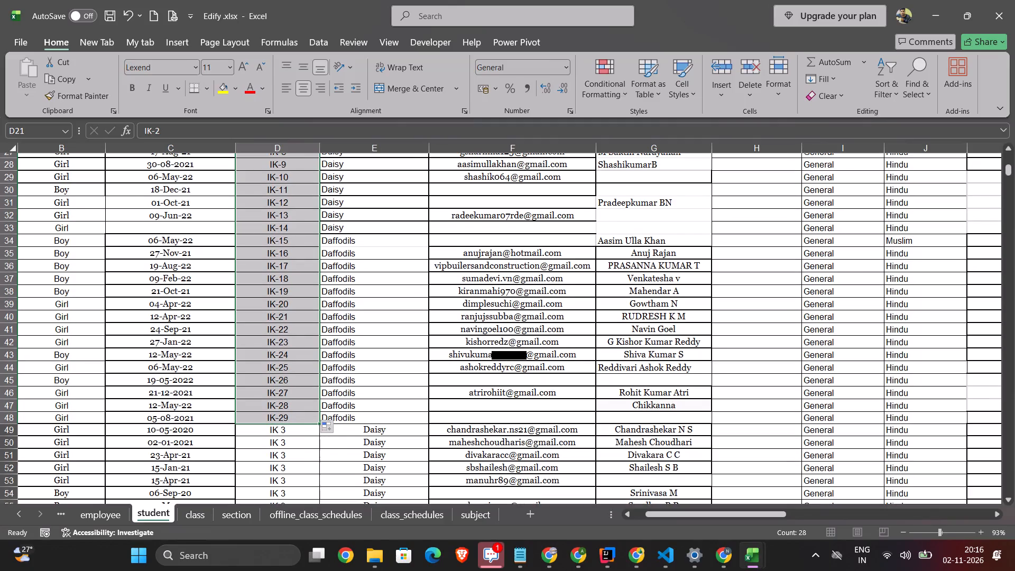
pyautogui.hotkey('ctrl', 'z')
# Fill the IK-2 class value down from D21 through row 48, using several selected class cells as the source.
pyautogui.click(297, 328)
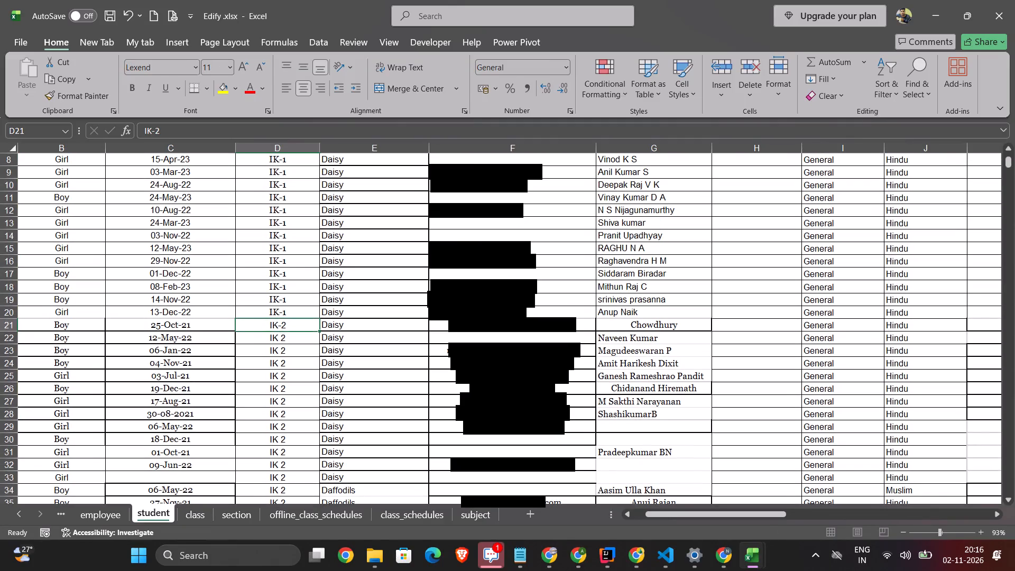
pyautogui.click(311, 329)
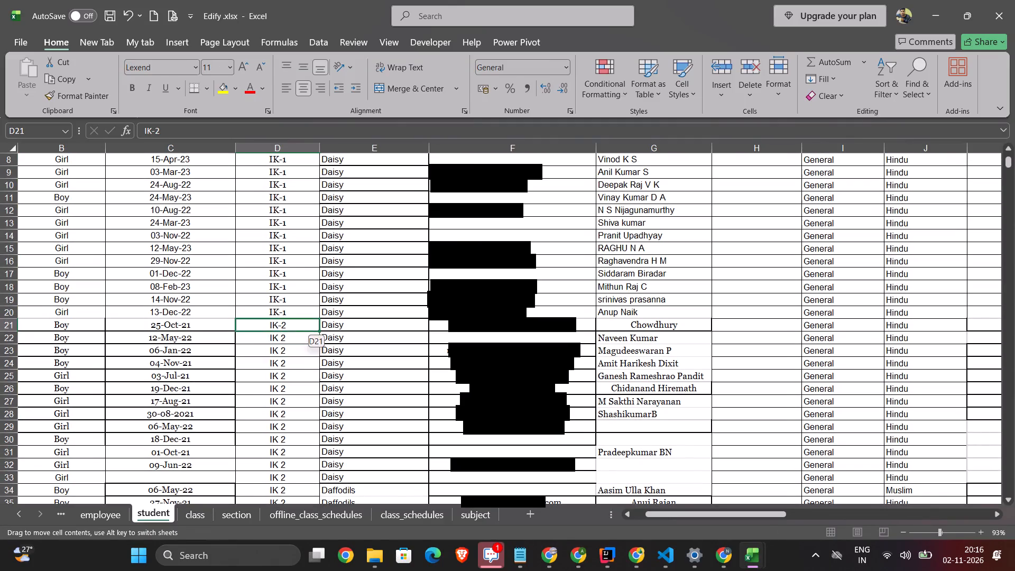
pyautogui.click(301, 326)
pyautogui.click(292, 338)
pyautogui.moveTo(290, 323); pyautogui.dragTo(295, 348)
pyautogui.moveTo(317, 358); pyautogui.dragTo(316, 408)
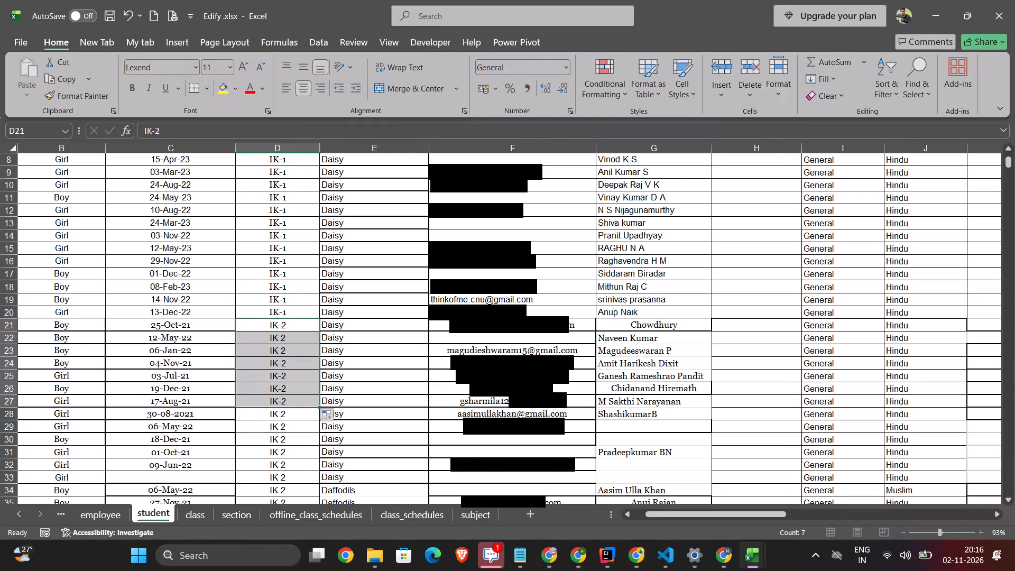
pyautogui.moveTo(319, 406); pyautogui.dragTo(316, 465)
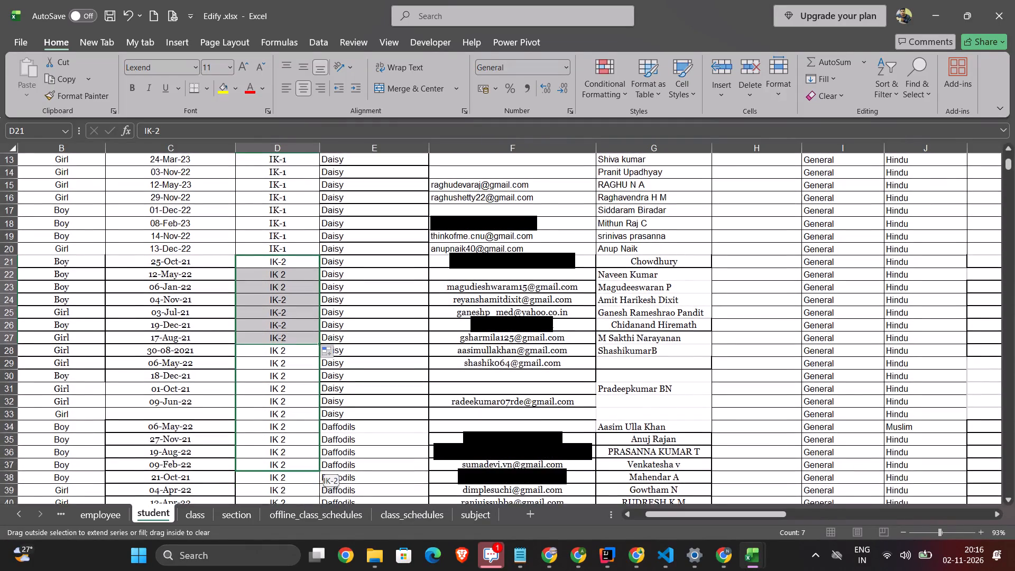
pyautogui.moveTo(316, 465); pyautogui.dragTo(311, 437)
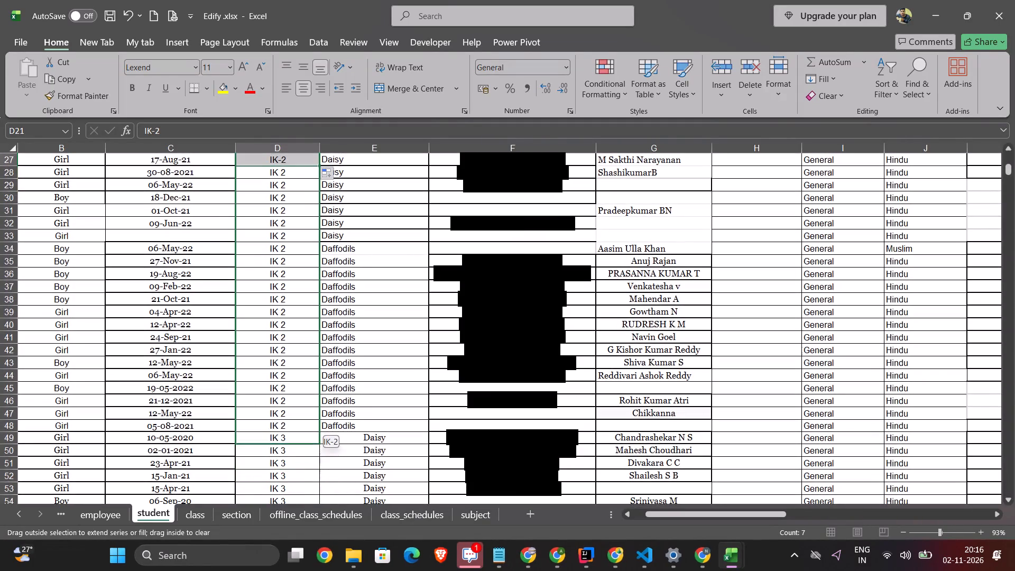
pyautogui.moveTo(311, 437); pyautogui.dragTo(311, 426)
# Change the class value in D49 of the student sheet to IK-3.
pyautogui.scroll(-1, 311, 426)
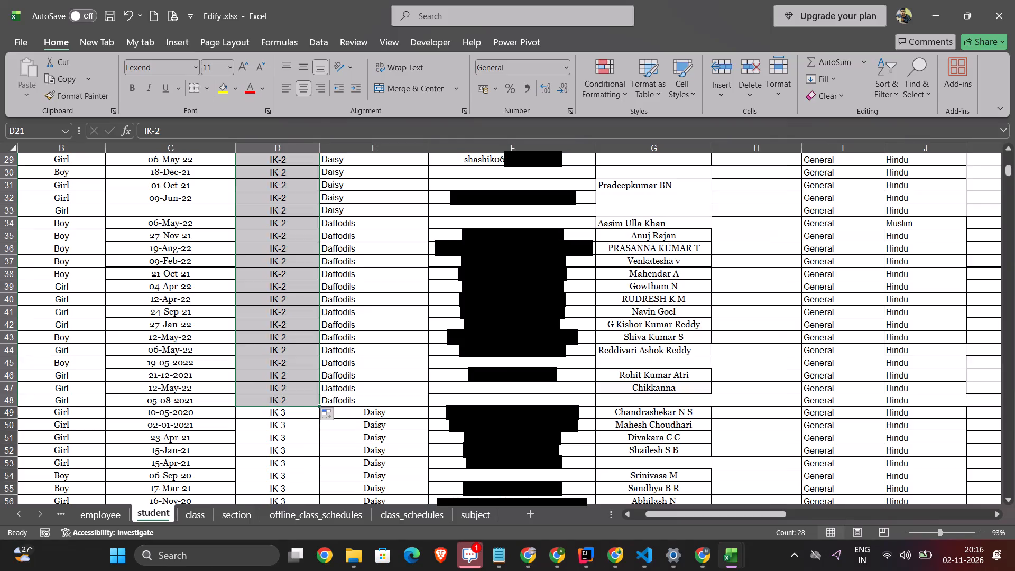
pyautogui.tripleClick(284, 413)
pyautogui.tripleClick(284, 413)
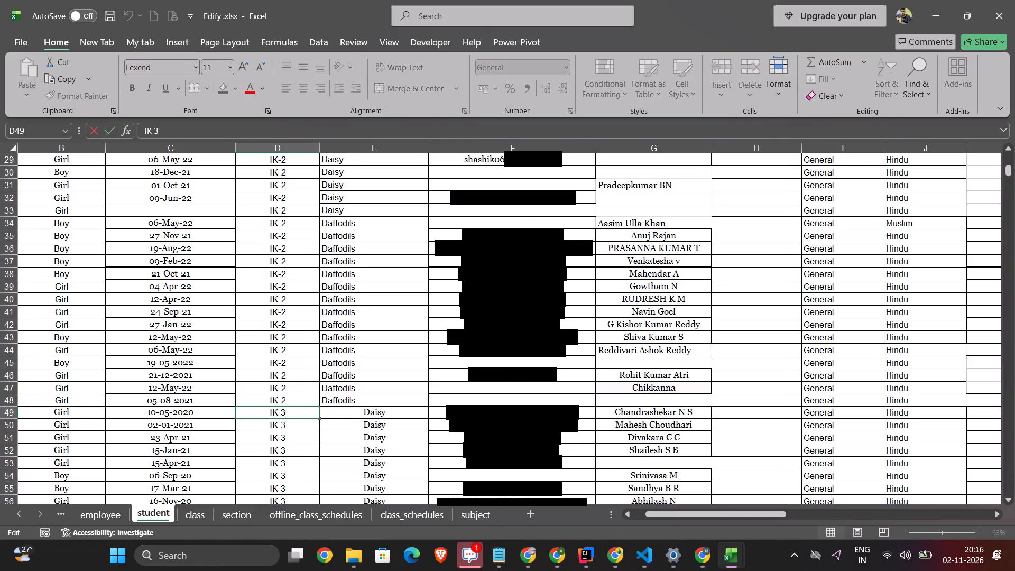
pyautogui.press('Left')
pyautogui.press('BackSpace')
pyautogui.press('-')
pyautogui.click(313, 425)
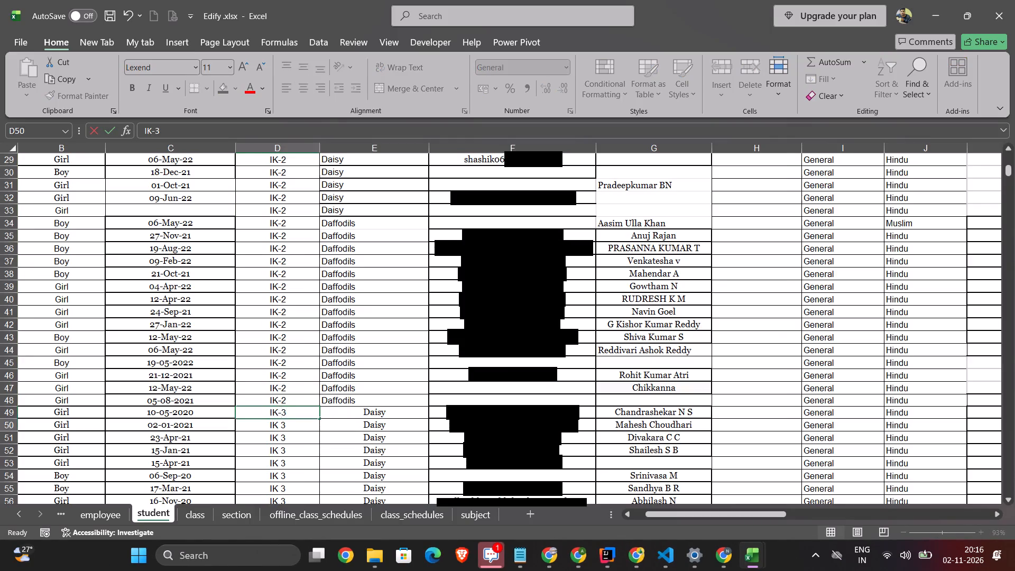
# Fill the IK-3 class value down from D49 through row 78, stopping before the Grade 1 rows.
pyautogui.moveTo(302, 412); pyautogui.dragTo(297, 461)
pyautogui.scroll(-1, 297, 461)
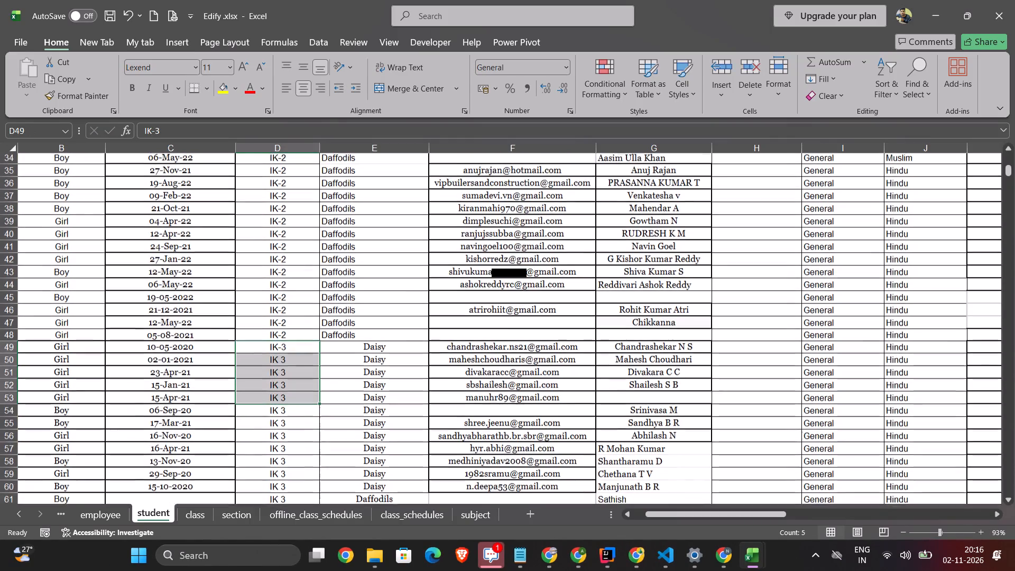
pyautogui.moveTo(320, 404); pyautogui.dragTo(335, 250)
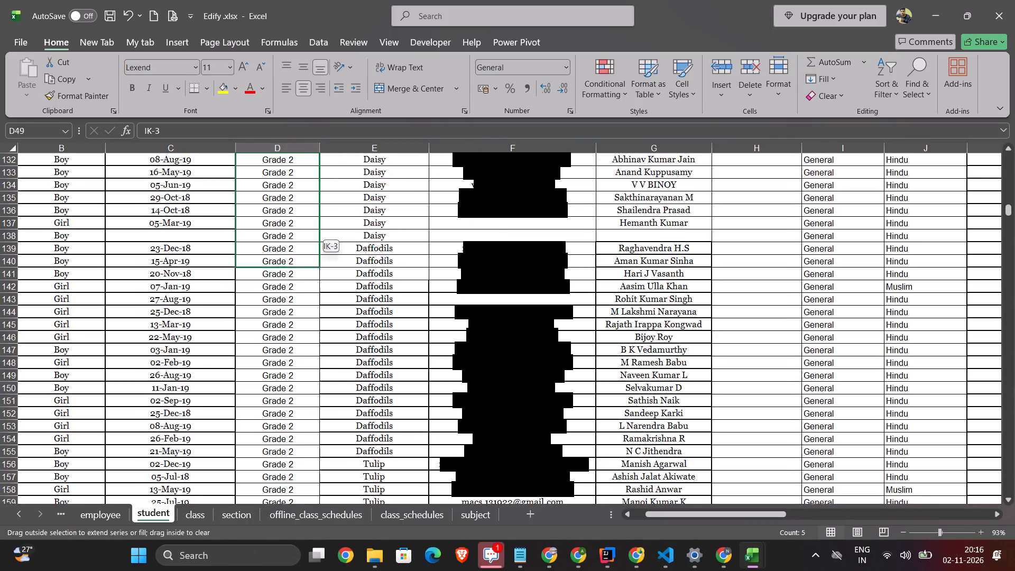
pyautogui.moveTo(335, 250); pyautogui.dragTo(319, 127)
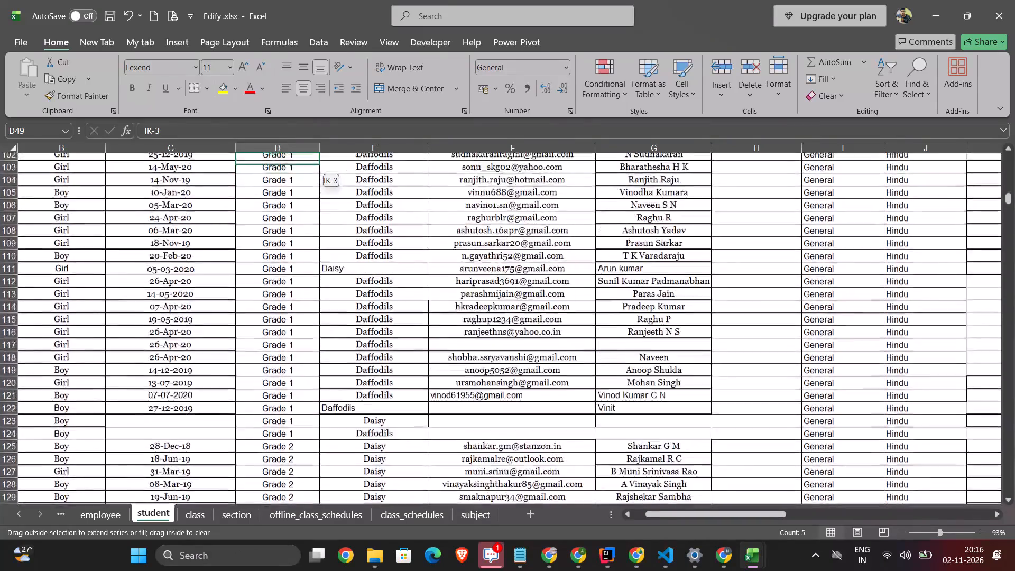
pyautogui.moveTo(319, 127); pyautogui.dragTo(308, 335)
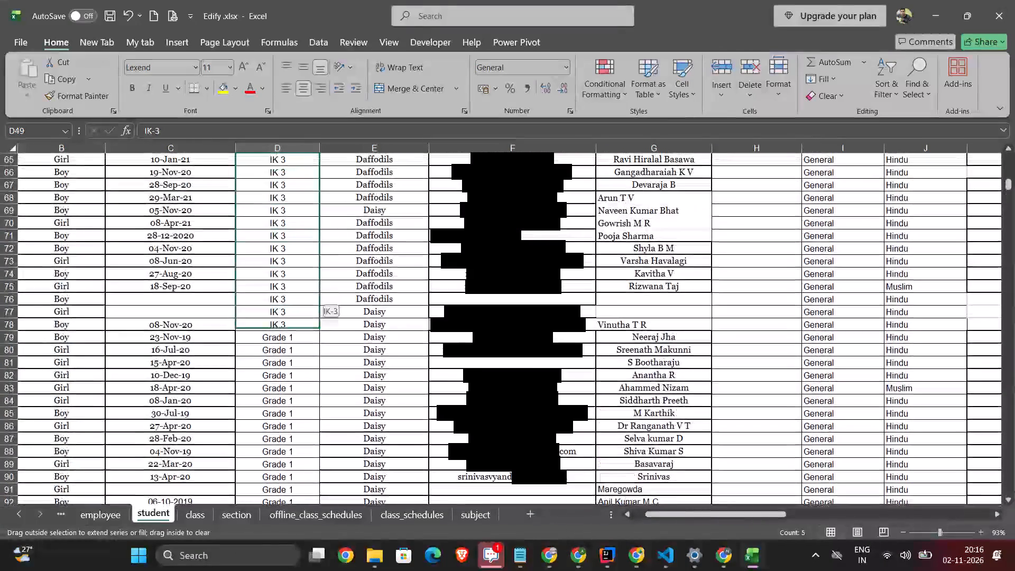
pyautogui.moveTo(308, 335); pyautogui.dragTo(310, 335)
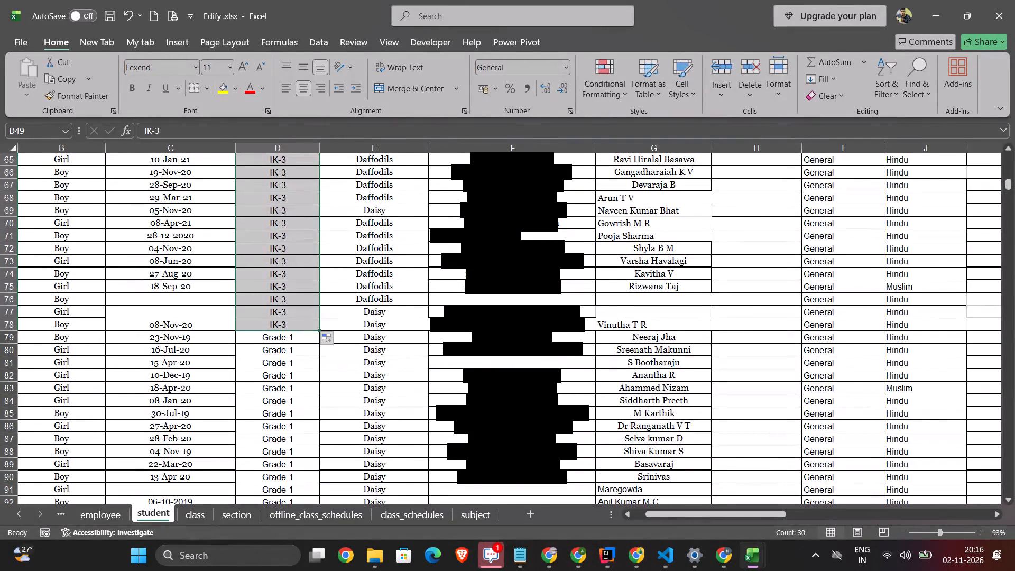
# Check the Grade 1 rows against the onboarding template and set the class values in D79 to D81 of the student sheet to 1.
pyautogui.click(270, 337)
pyautogui.hotkey('alt', 'Tab')
pyautogui.scroll(-1, 307, 344)
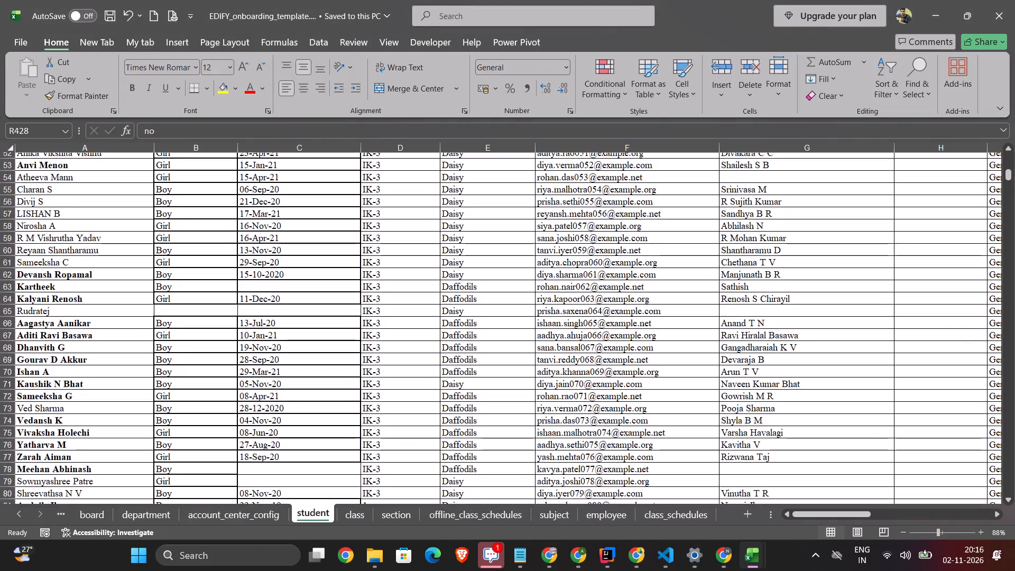
pyautogui.scroll(-3, 307, 344)
pyautogui.hotkey('alt', 'Tab')
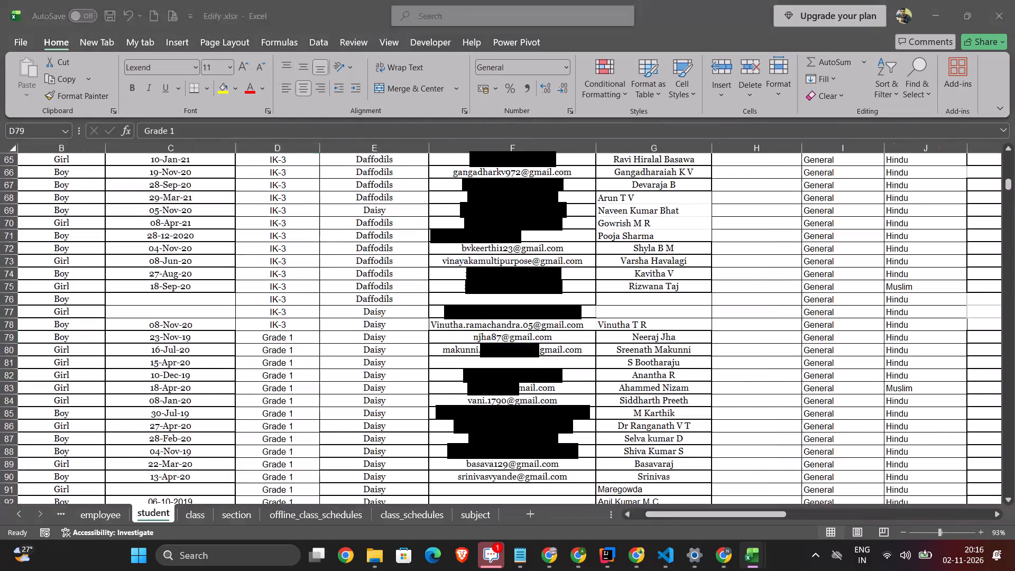
pyautogui.click(266, 339)
pyautogui.press('1')
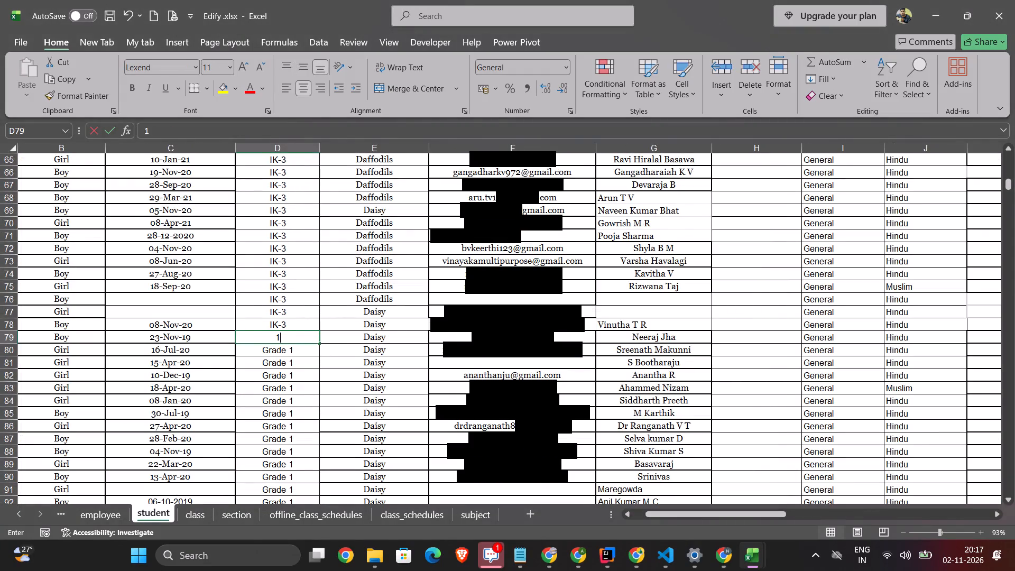
pyautogui.click(271, 354)
pyautogui.press('1')
pyautogui.click(280, 366)
pyautogui.press('1')
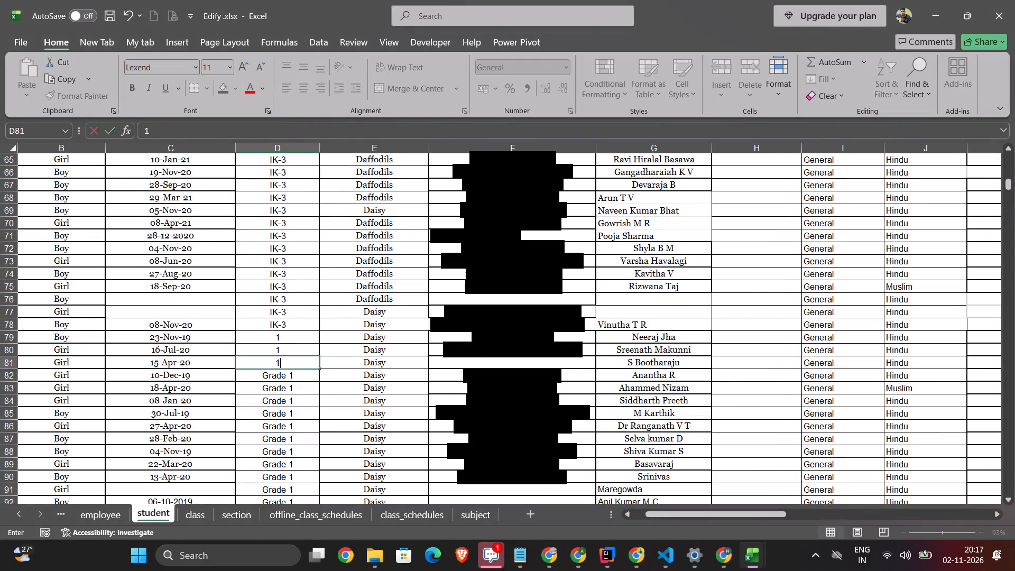
# Fill the class value 1 down from D79:D81 through row 124, stopping before the Grade 2 rows.
pyautogui.click(290, 342)
pyautogui.doubleClick(290, 342)
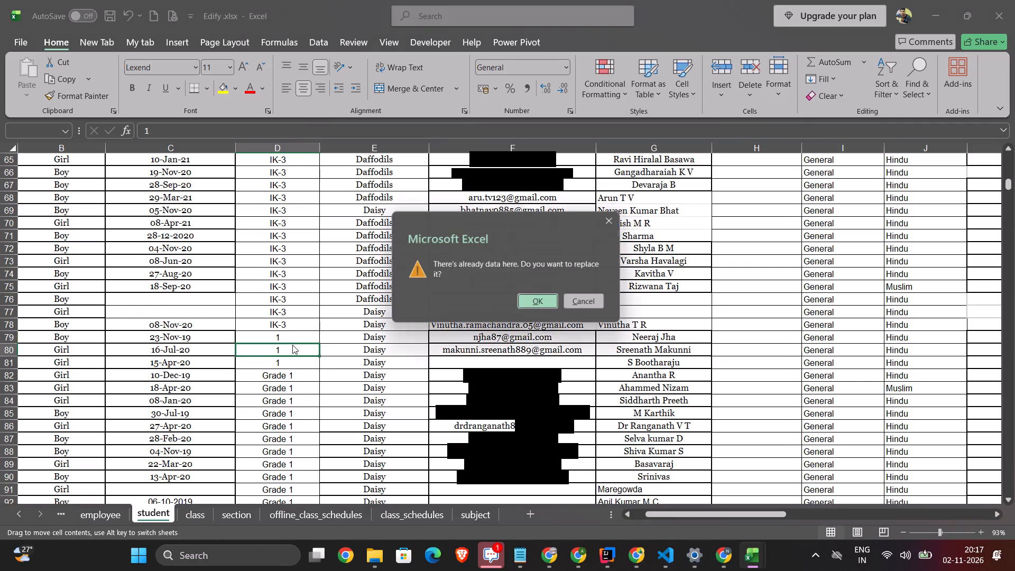
pyautogui.click(576, 297)
pyautogui.click(280, 339)
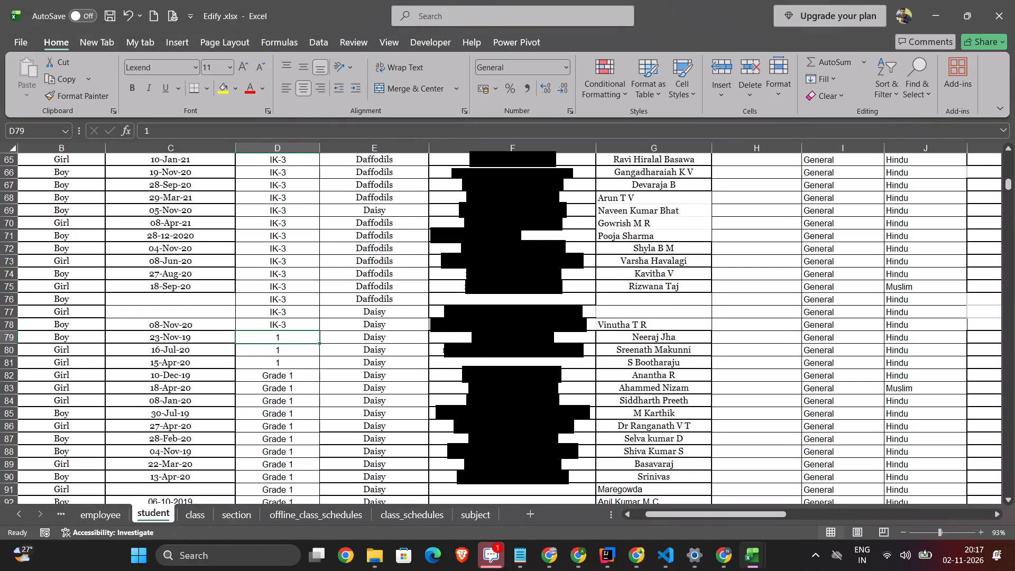
pyautogui.moveTo(280, 339); pyautogui.dragTo(284, 363)
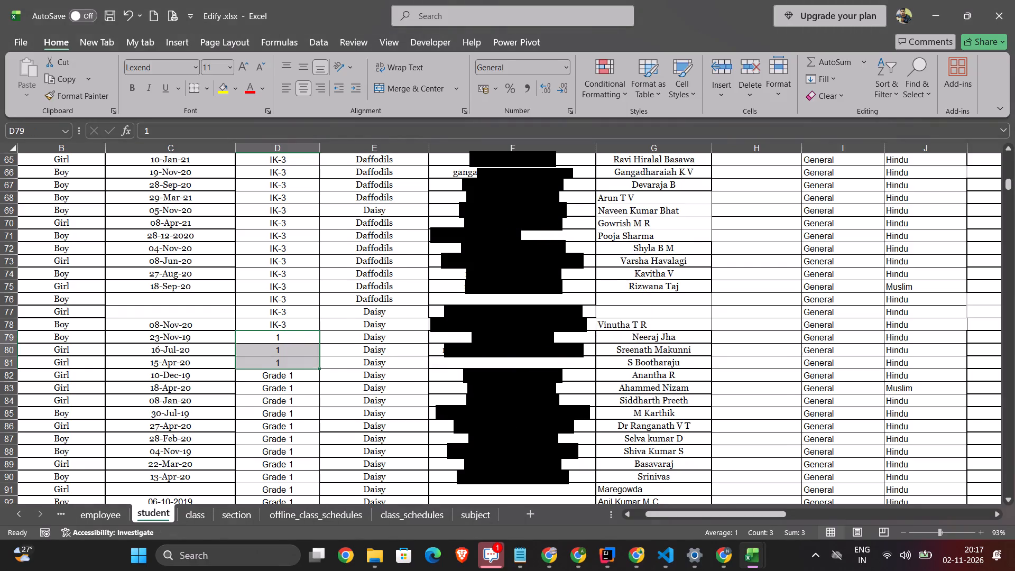
pyautogui.moveTo(318, 370); pyautogui.dragTo(318, 461)
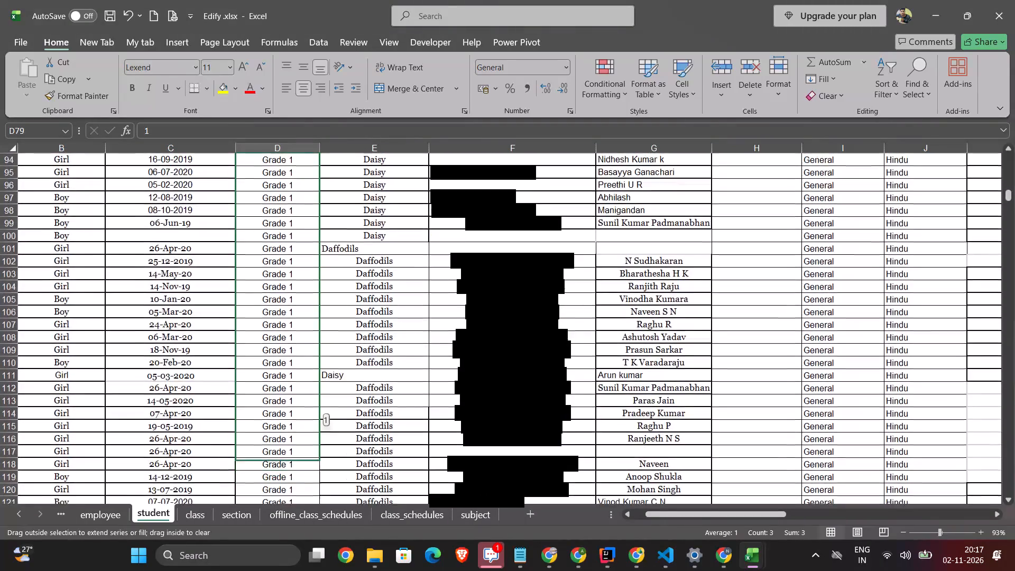
pyautogui.moveTo(318, 461); pyautogui.dragTo(310, 210)
pyautogui.moveTo(319, 214); pyautogui.dragTo(319, 220)
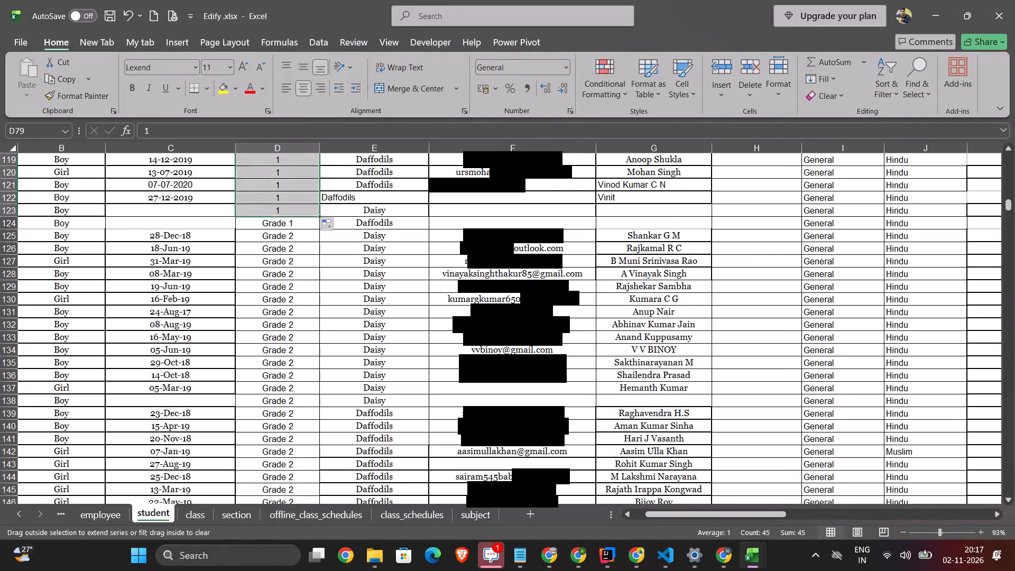
pyautogui.moveTo(319, 220); pyautogui.dragTo(319, 226)
# Set the class values in D125, D126 and D127 to 2.
pyautogui.click(291, 235)
pyautogui.tripleClick(291, 235)
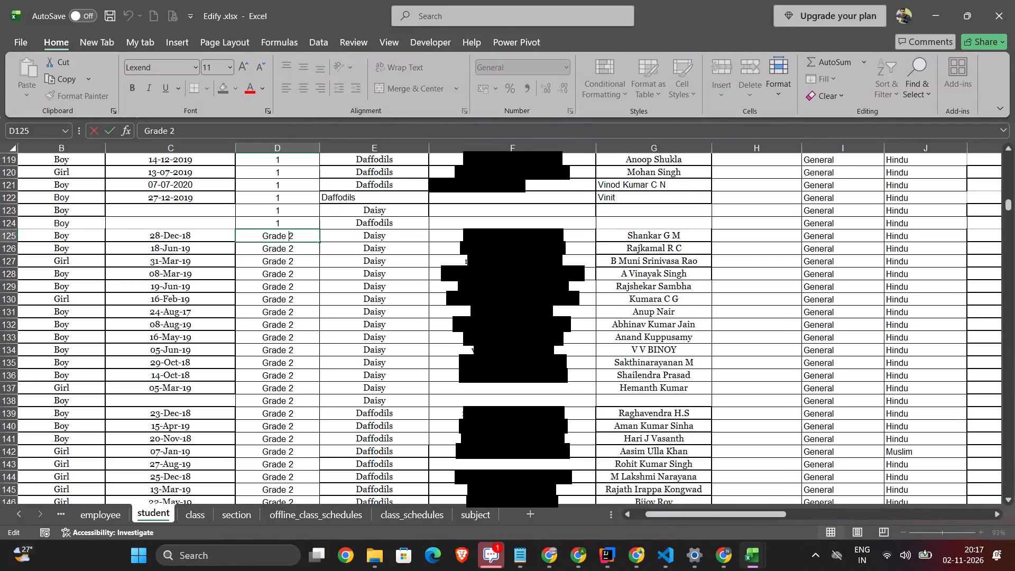
pyautogui.press('Escape')
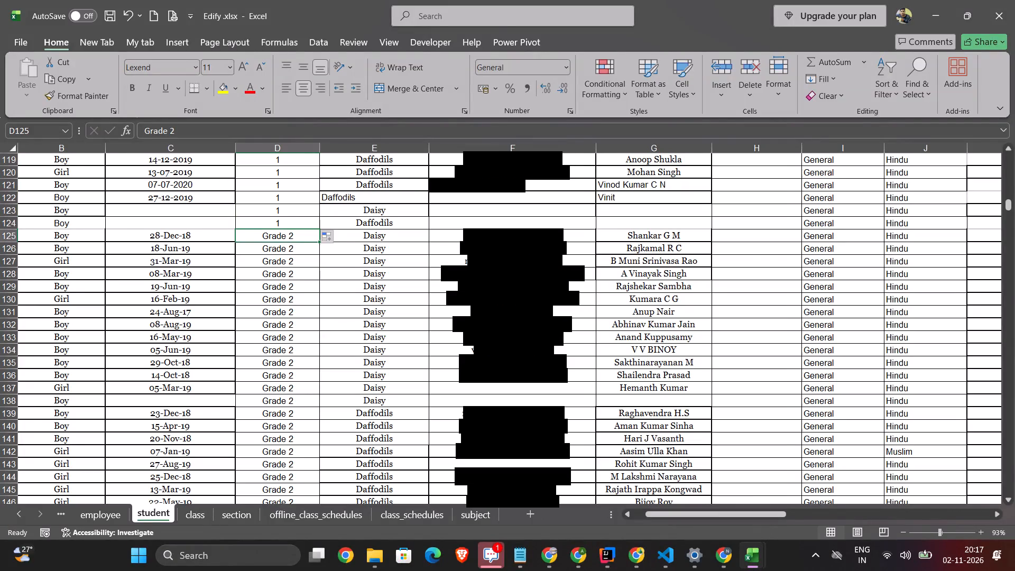
pyautogui.press('2')
pyautogui.click(287, 248)
pyautogui.press('2')
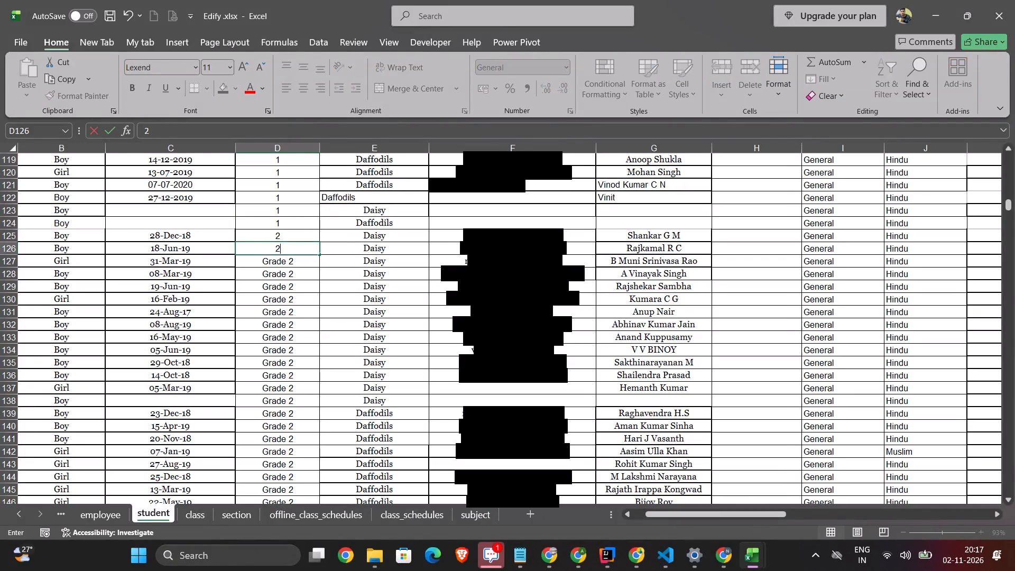
pyautogui.click(286, 261)
pyautogui.press('2')
# Fill the class value 2 down from D125:D127 through row 171, stopping before the Grade 3 rows.
pyautogui.doubleClick(304, 238)
pyautogui.moveTo(304, 238); pyautogui.dragTo(306, 260)
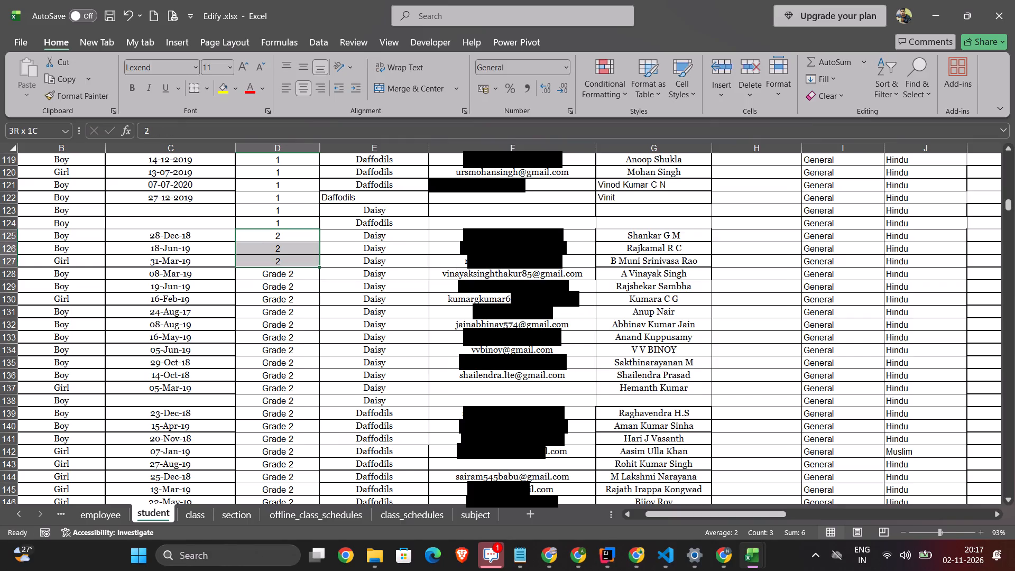
pyautogui.moveTo(306, 260); pyautogui.dragTo(306, 261)
pyautogui.moveTo(318, 265); pyautogui.dragTo(278, 523)
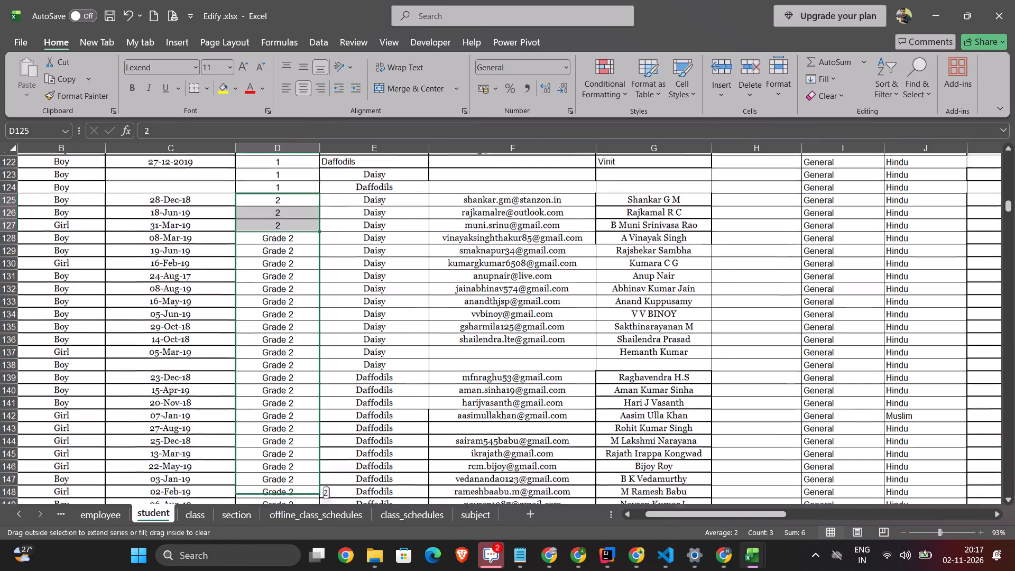
pyautogui.moveTo(278, 523); pyautogui.dragTo(271, 528)
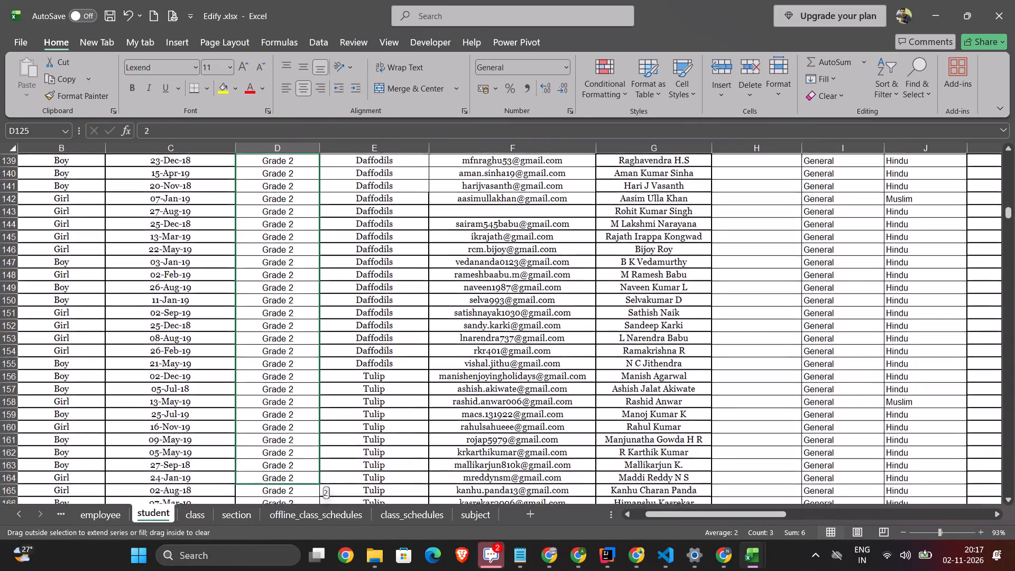
pyautogui.moveTo(271, 528); pyautogui.dragTo(298, 428)
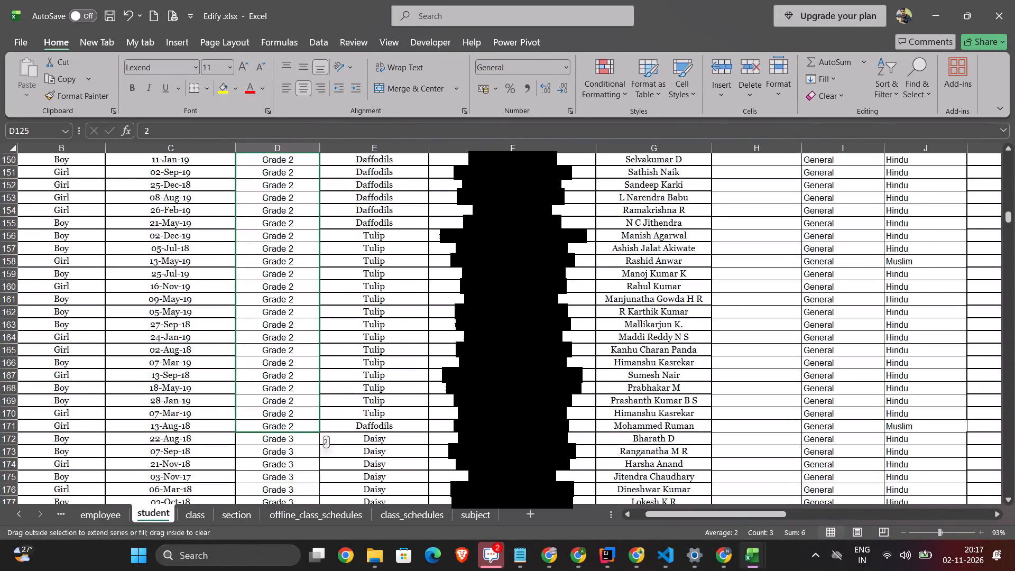
pyautogui.moveTo(298, 428); pyautogui.dragTo(297, 430)
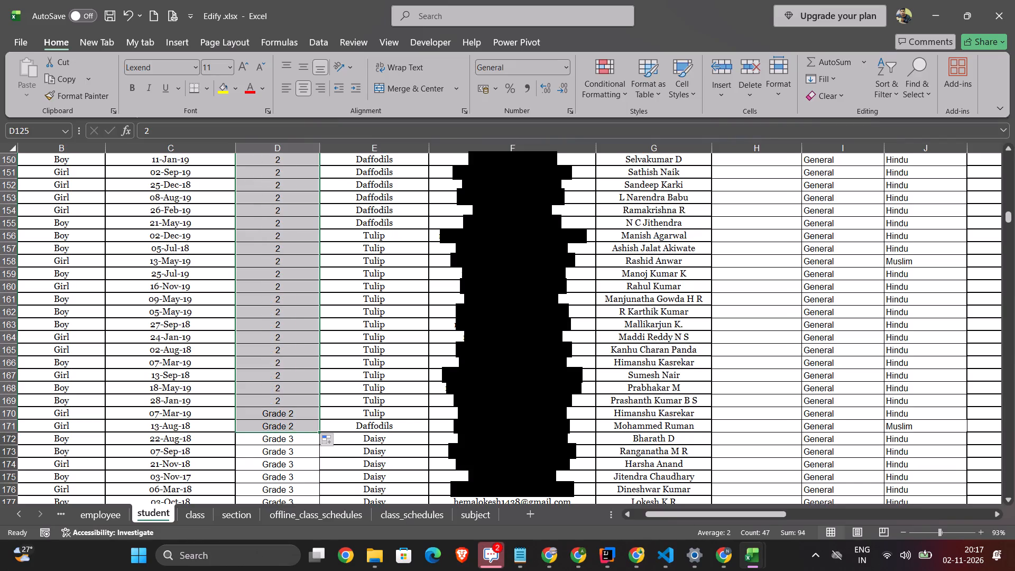
# Set the class values in D172, D173 and D174 to 3.
pyautogui.scroll(-1, 290, 362)
pyautogui.click(290, 338)
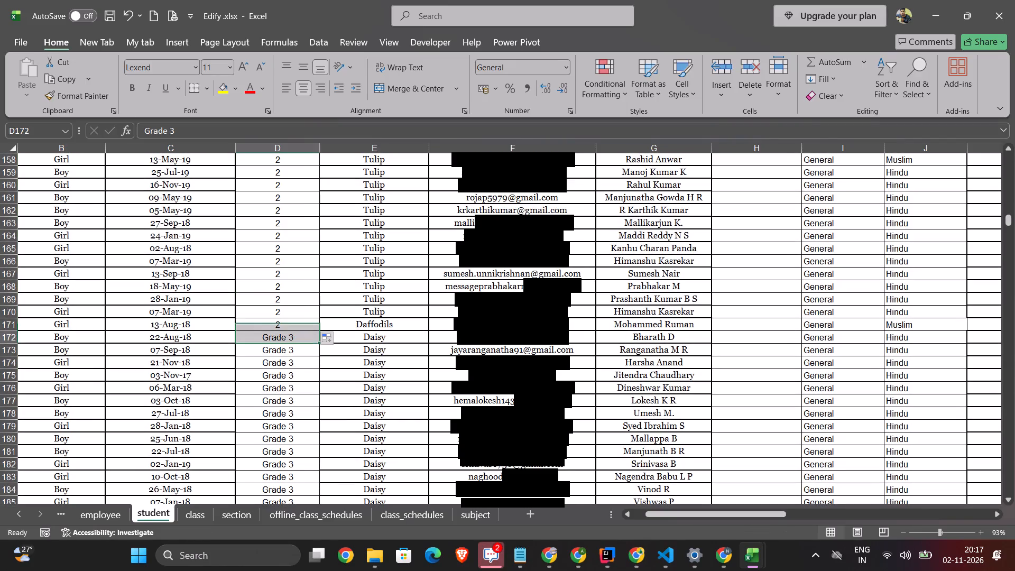
pyautogui.tripleClick(291, 338)
pyautogui.press('BackSpace')
pyautogui.press('BackSpace')
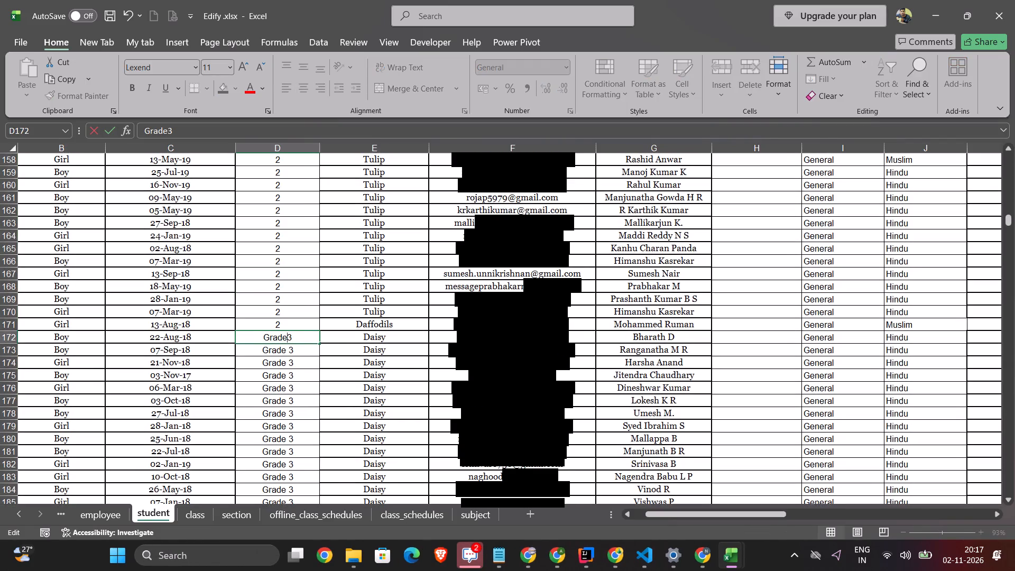
pyautogui.press('BackSpace')
pyautogui.press('BackSpace')
pyautogui.press('BackSpace')
pyautogui.press('BackSpace')
pyautogui.click(282, 351)
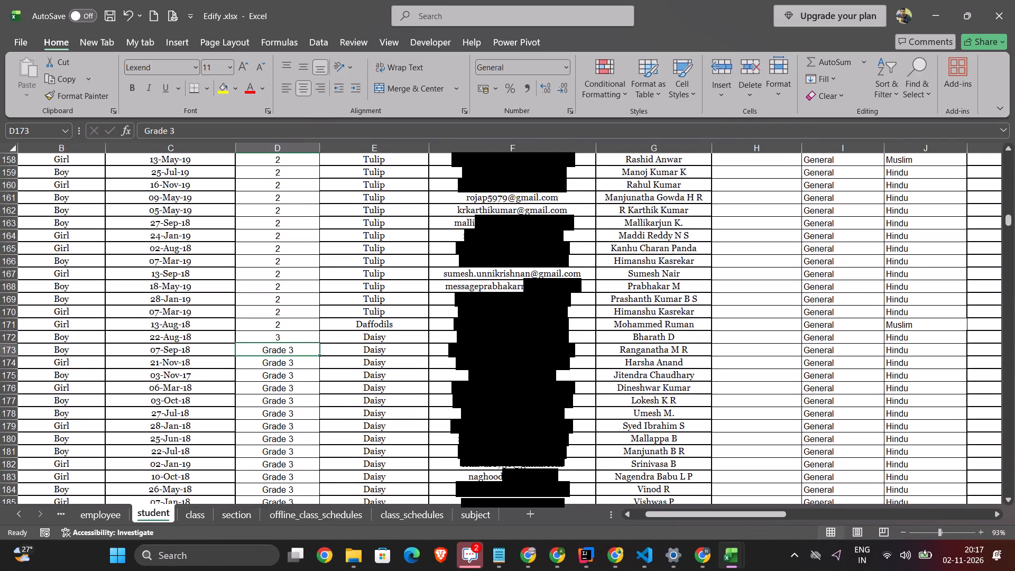
pyautogui.press('3')
pyautogui.click(305, 363)
pyautogui.press('3')
# Fill the class value 3 down from D172:D174 through row 226, stopping before the Grade 4 rows.
pyautogui.click(301, 336)
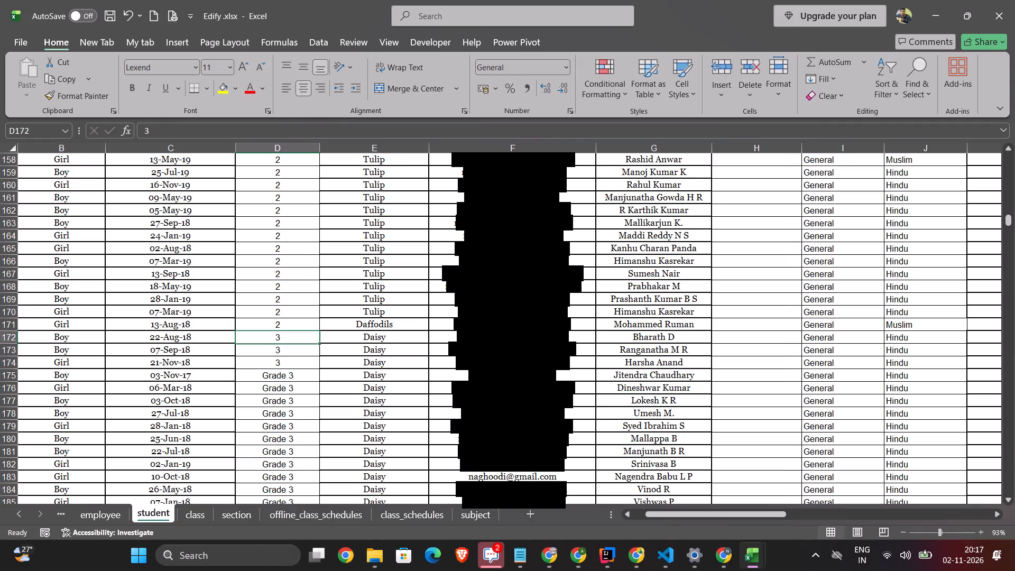
pyautogui.moveTo(307, 339); pyautogui.dragTo(307, 364)
pyautogui.moveTo(318, 368); pyautogui.dragTo(329, 429)
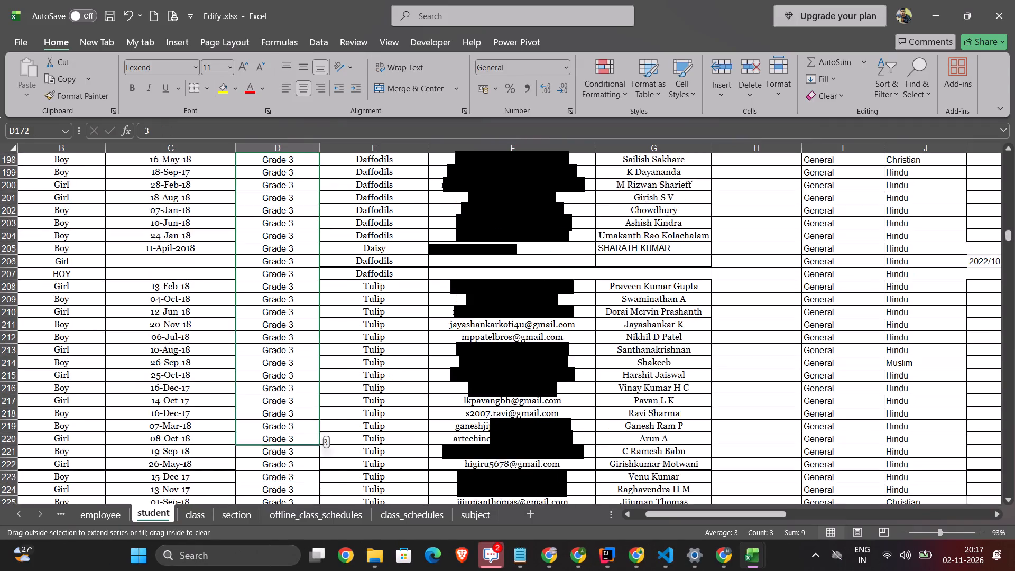
pyautogui.moveTo(329, 429); pyautogui.dragTo(306, 135)
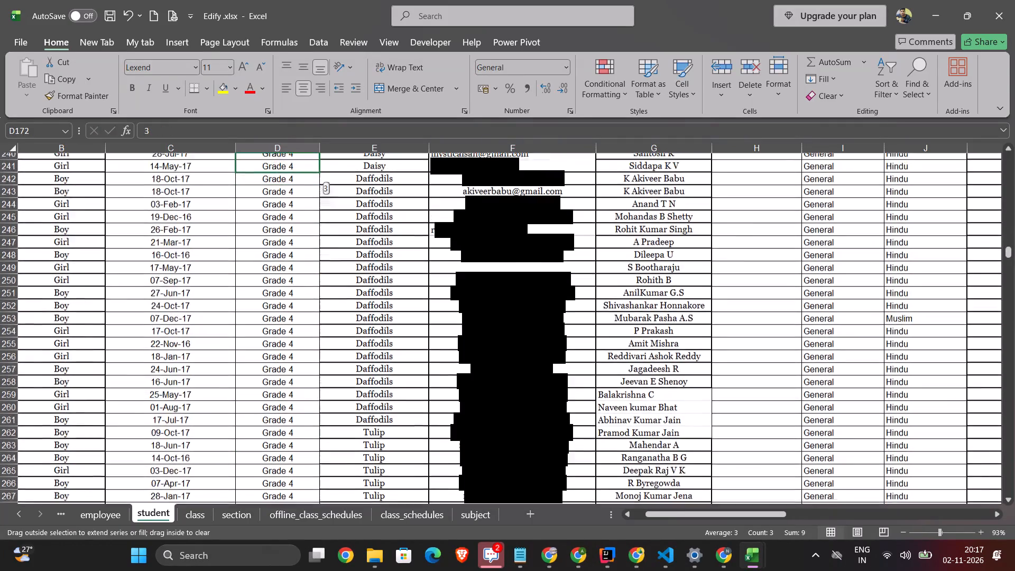
pyautogui.moveTo(306, 135); pyautogui.dragTo(302, 215)
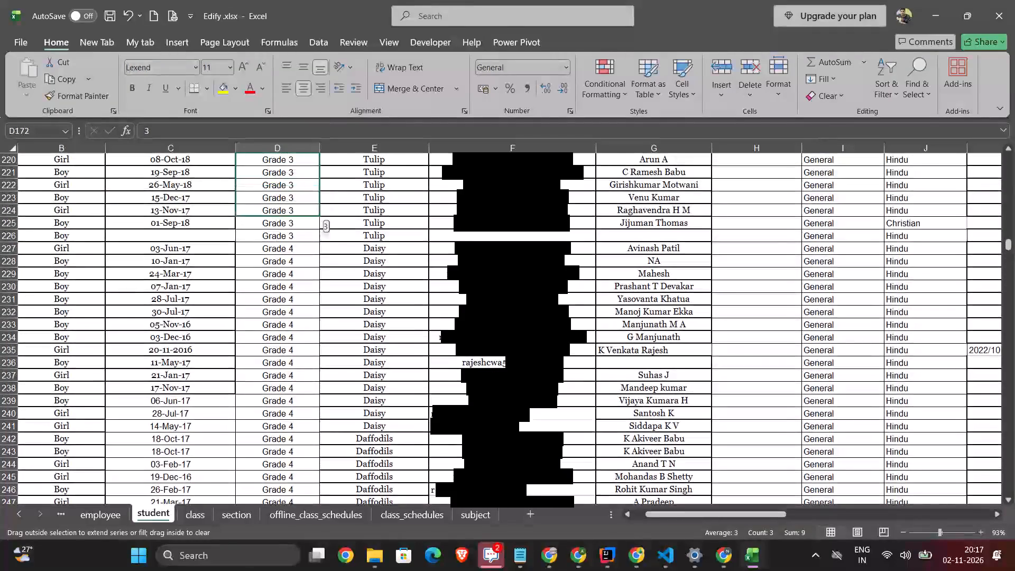
pyautogui.moveTo(302, 215); pyautogui.dragTo(299, 247)
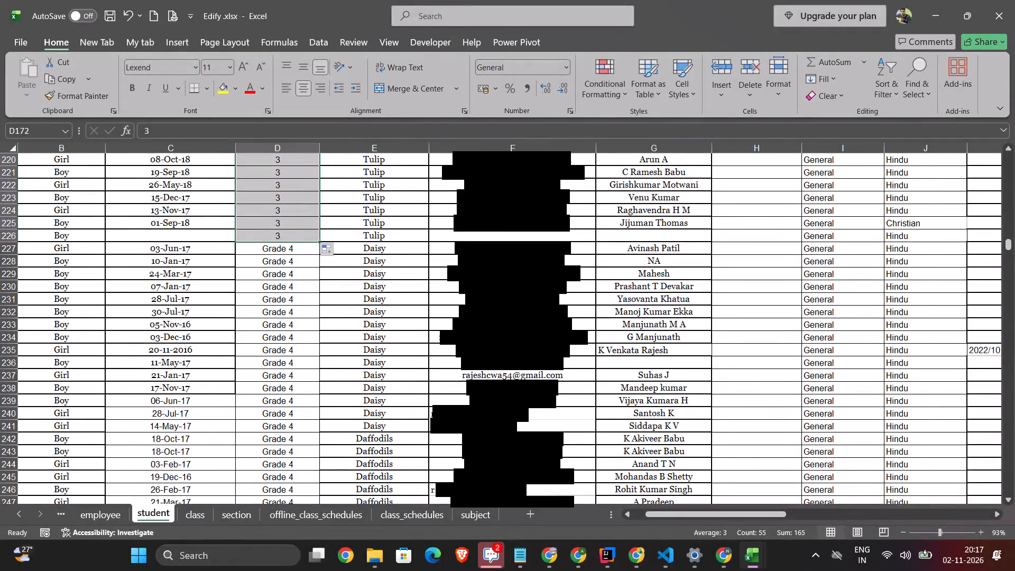
# Switch to Cliq, open the colleague's unread message about checking with Postman, reply "axa axa", and return to the Edify workbook.
pyautogui.hotkey('alt', 'Tab')
pyautogui.hotkey('alt', 'Tab')
pyautogui.hotkey('alt', 'Tab')
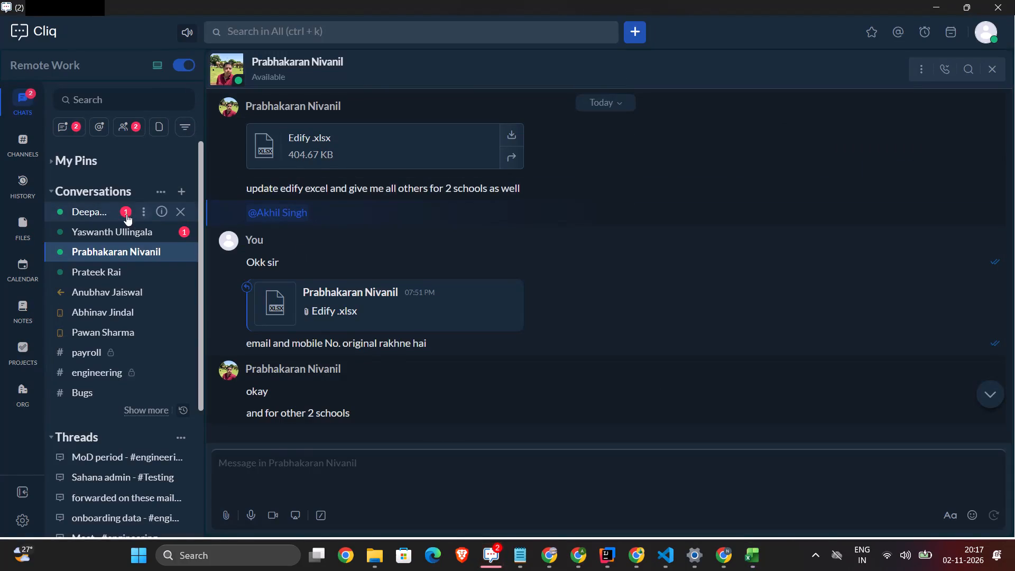
pyautogui.click(122, 211)
pyautogui.click(291, 465)
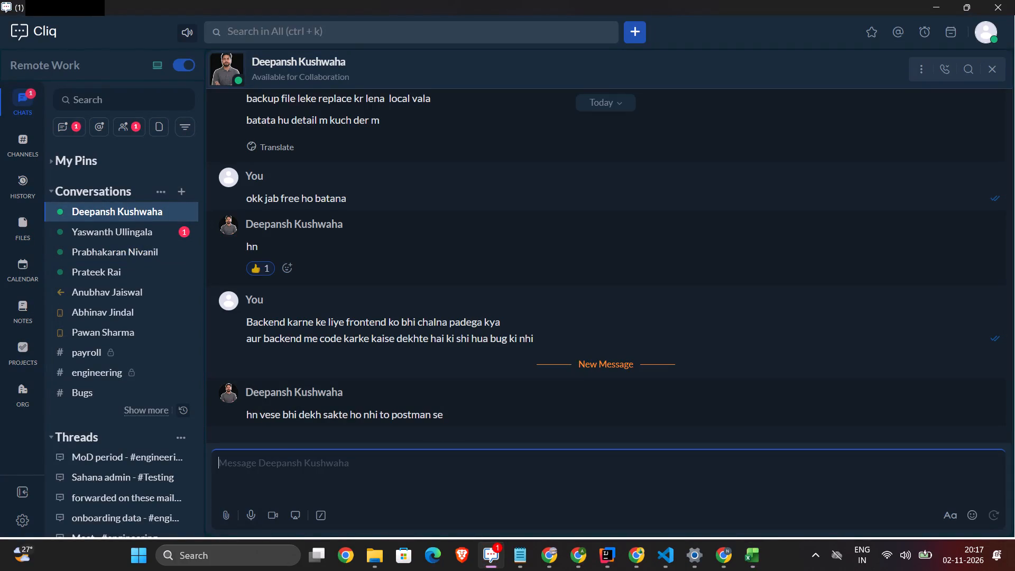
pyautogui.write('axa axa\\')
pyautogui.press('BackSpace')
pyautogui.press('Return')
pyautogui.hotkey('alt', 'Tab')
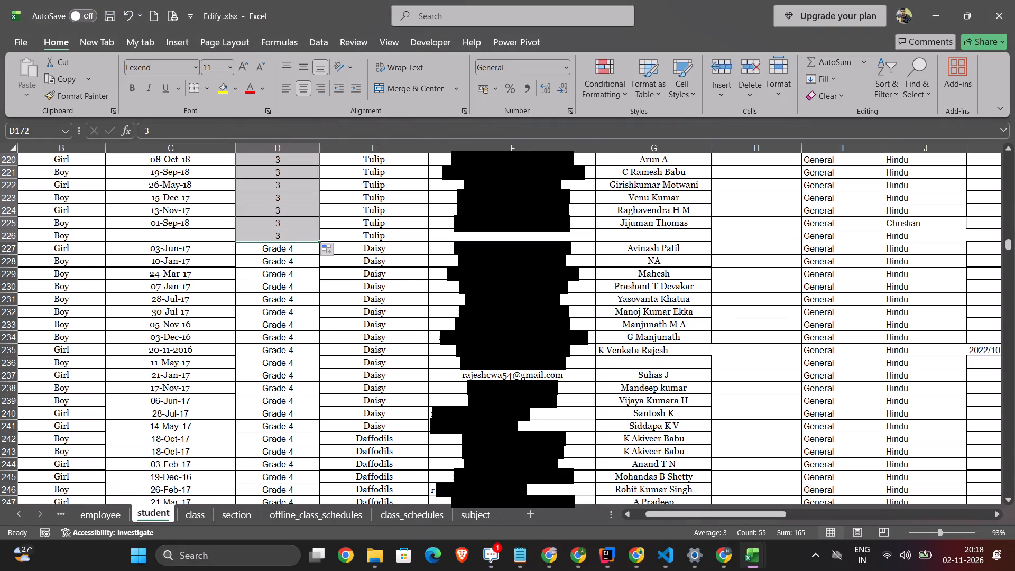
# Set the class values in D227 through D230 to 4.
pyautogui.click(273, 254)
pyautogui.press('4')
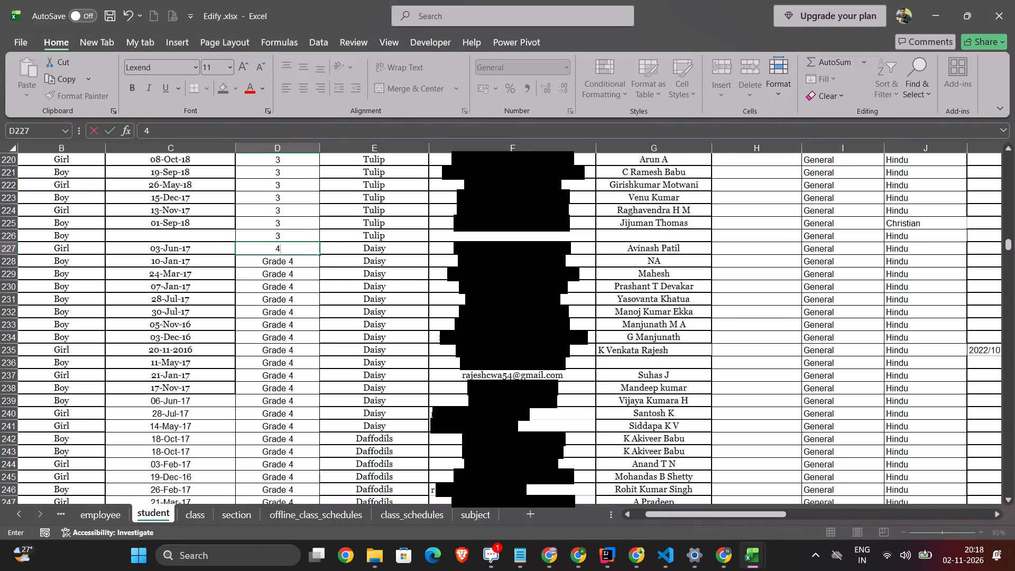
pyautogui.click(270, 265)
pyautogui.press('4')
pyautogui.click(275, 281)
pyautogui.press('4')
pyautogui.click(272, 273)
pyautogui.press('4')
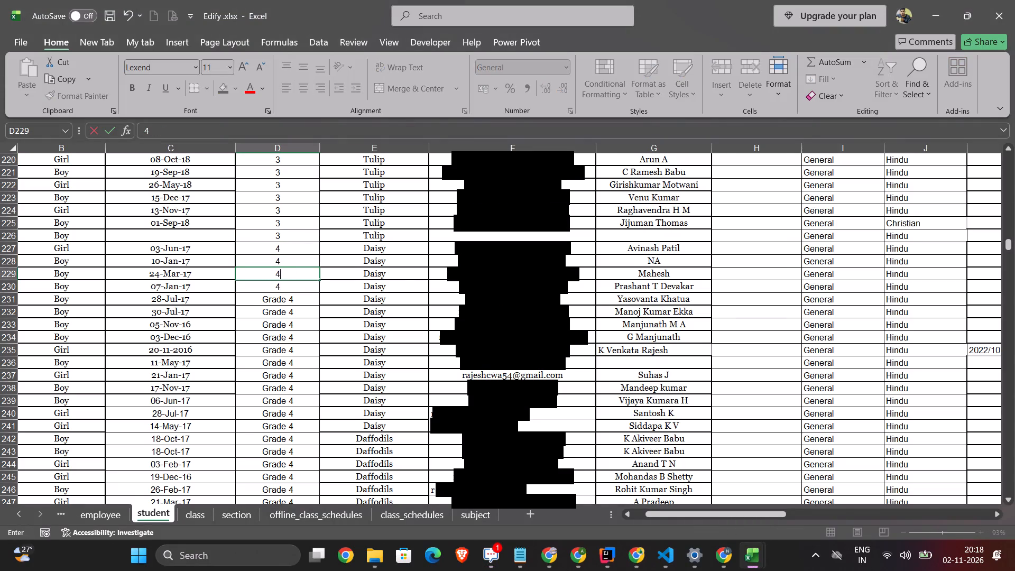
# Fill the class value 4 down from D227:D230 through row 277, stopping before the Grade 5 rows.
pyautogui.click(267, 248)
pyautogui.moveTo(267, 248); pyautogui.dragTo(281, 285)
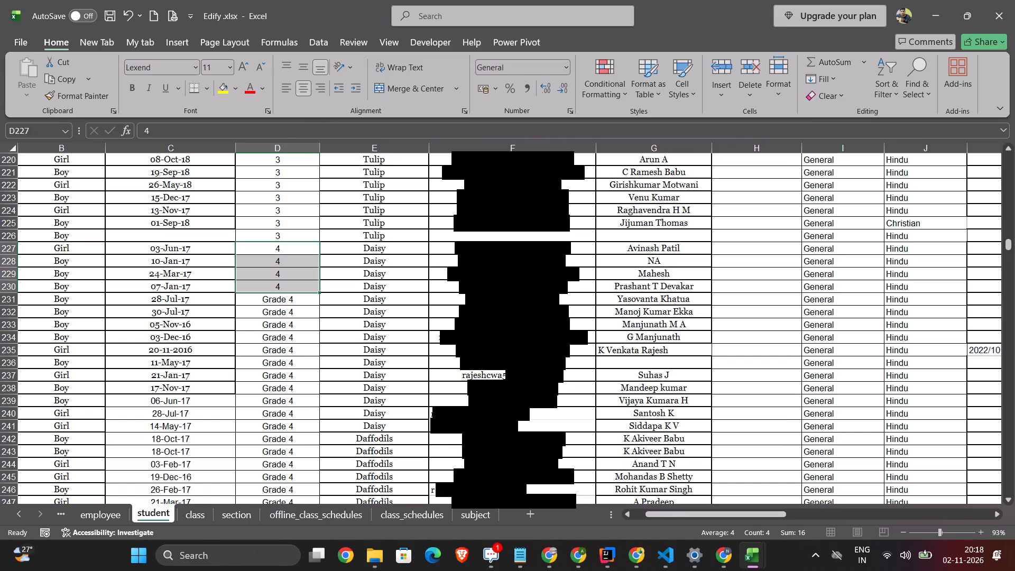
pyautogui.moveTo(318, 291); pyautogui.dragTo(282, 545)
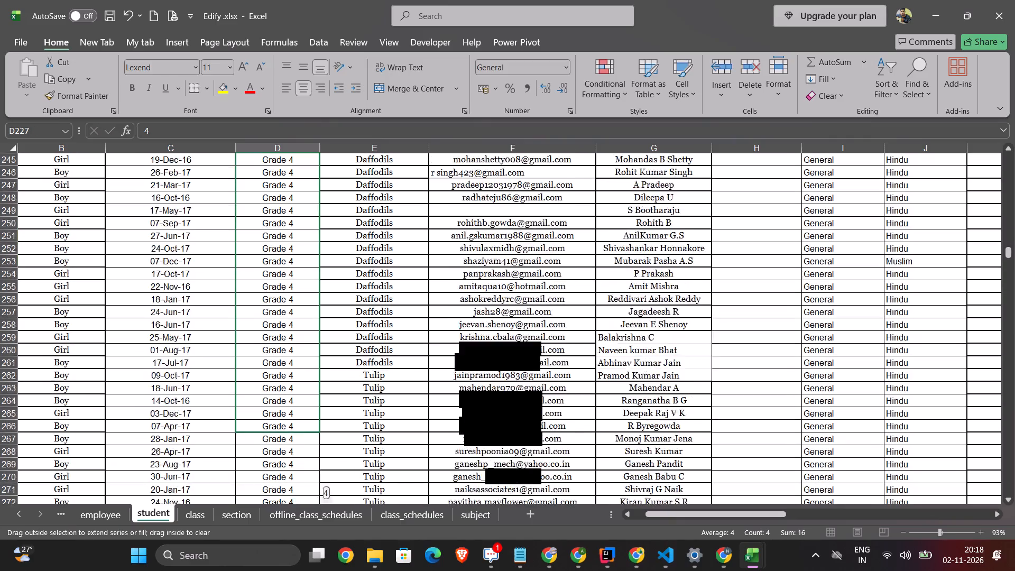
pyautogui.moveTo(282, 545); pyautogui.dragTo(306, 253)
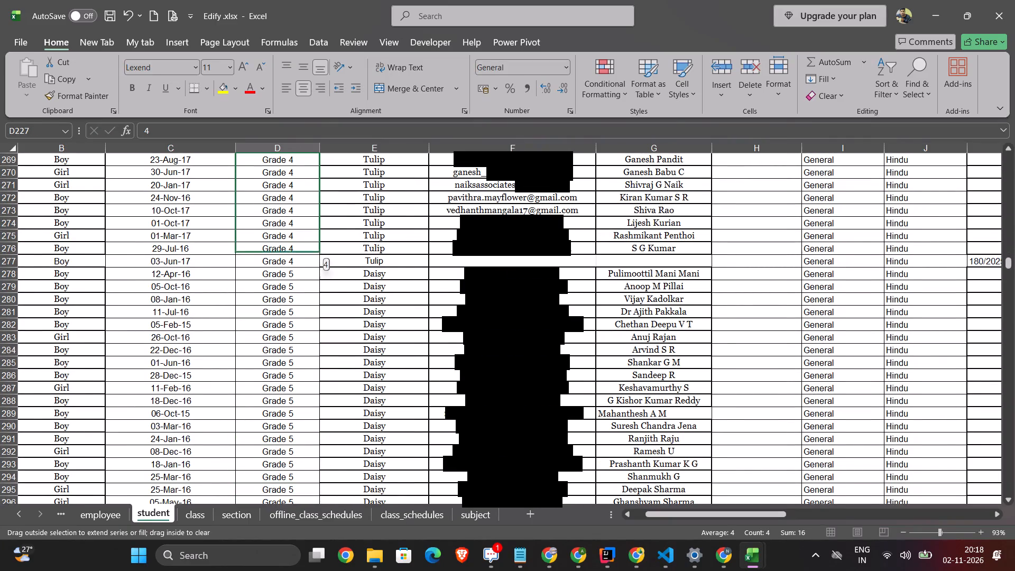
pyautogui.moveTo(306, 253); pyautogui.dragTo(305, 264)
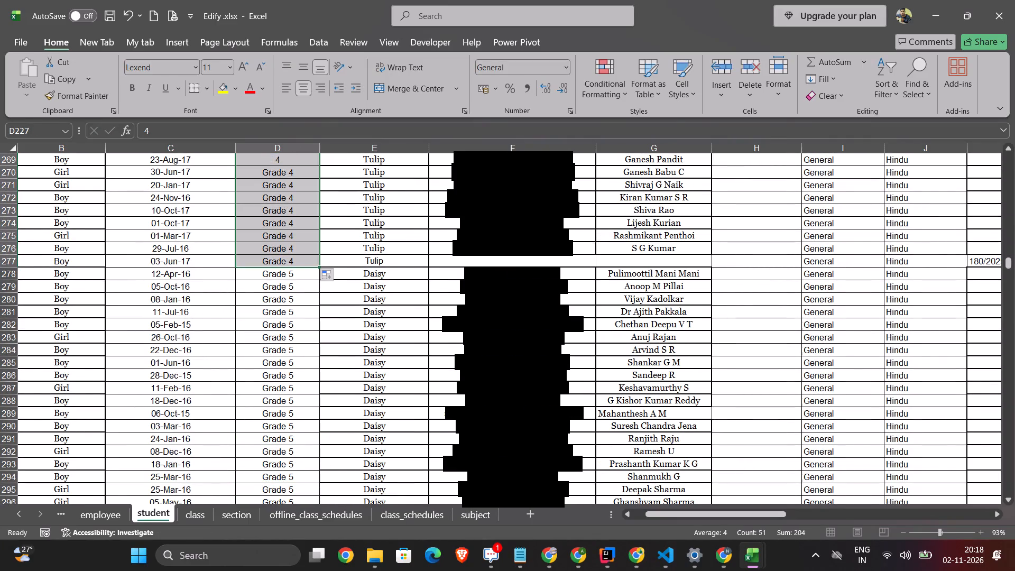
# Enter class value 5 in D278 and D279 and fill it down through row 324, stopping before the Grade 6 rows.
pyautogui.click(292, 275)
pyautogui.press('5')
pyautogui.click(286, 290)
pyautogui.press('5')
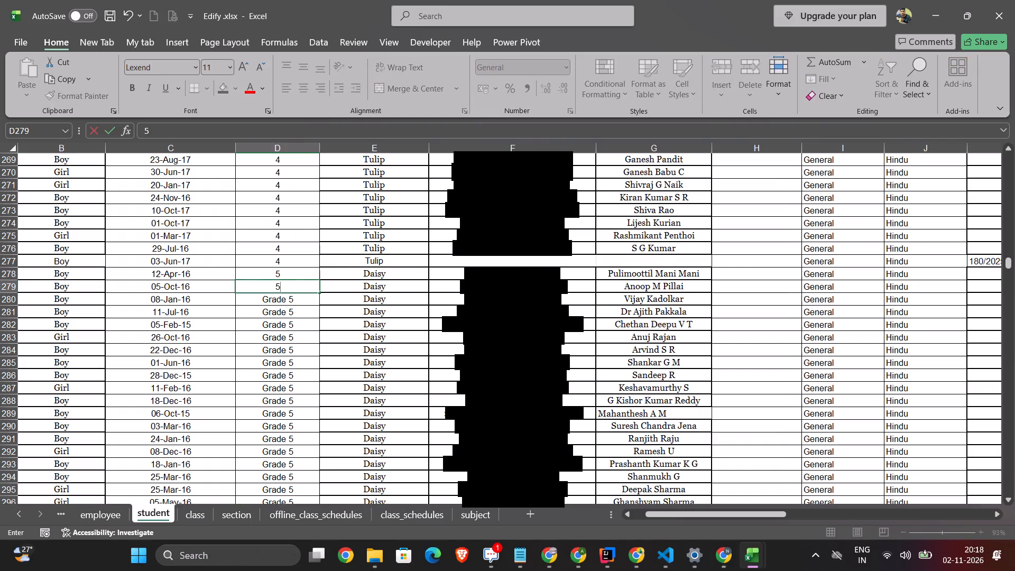
pyautogui.click(294, 274)
pyautogui.moveTo(294, 274); pyautogui.dragTo(294, 291)
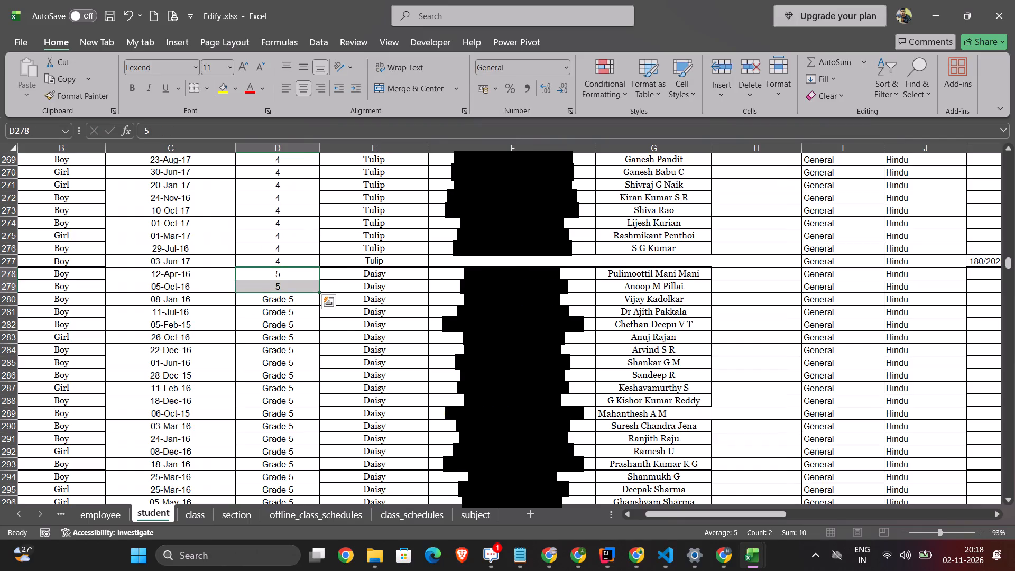
pyautogui.moveTo(320, 292); pyautogui.dragTo(300, 475)
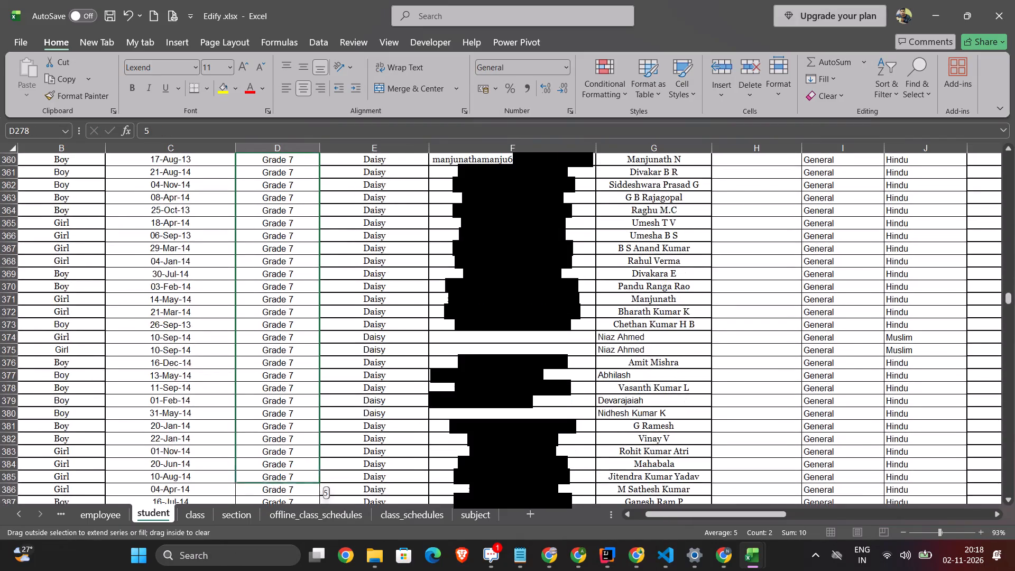
pyautogui.moveTo(300, 475); pyautogui.dragTo(308, 194)
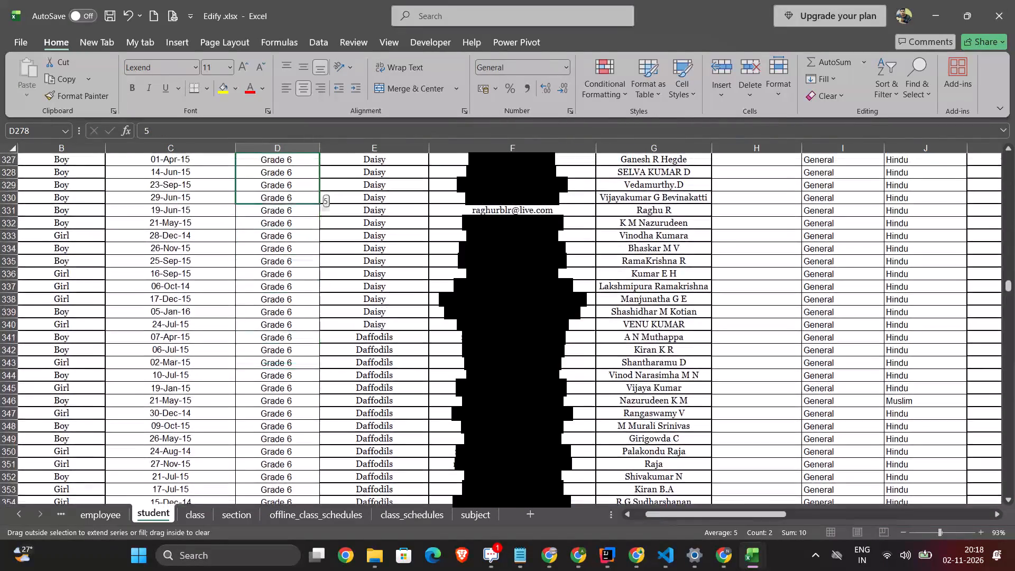
pyautogui.moveTo(308, 194); pyautogui.dragTo(307, 285)
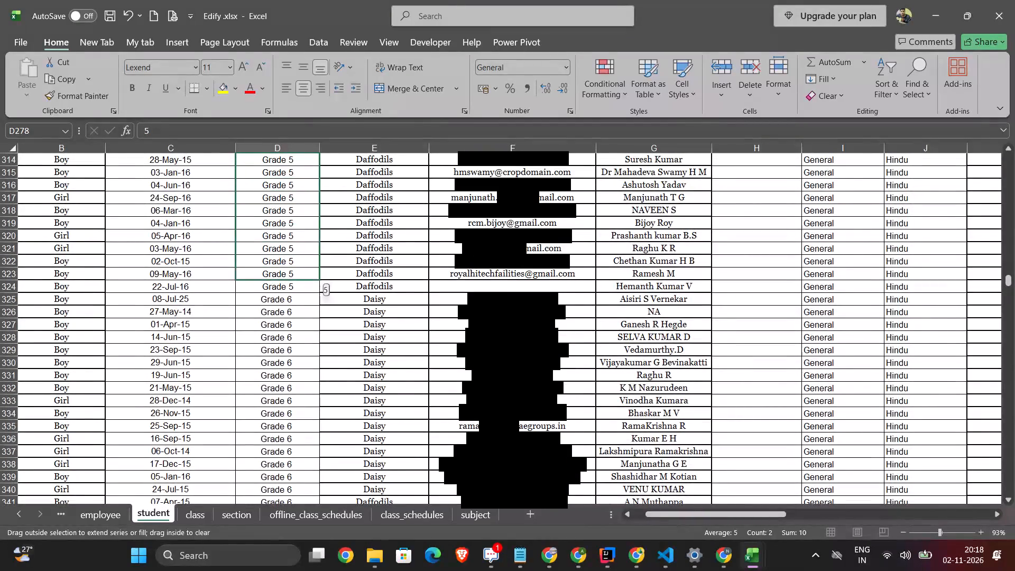
pyautogui.moveTo(307, 285); pyautogui.dragTo(305, 290)
# Enter class value 6 in D325 through D327 and fill it down through row 357, stopping before the Grade 7 rows.
pyautogui.click(279, 300)
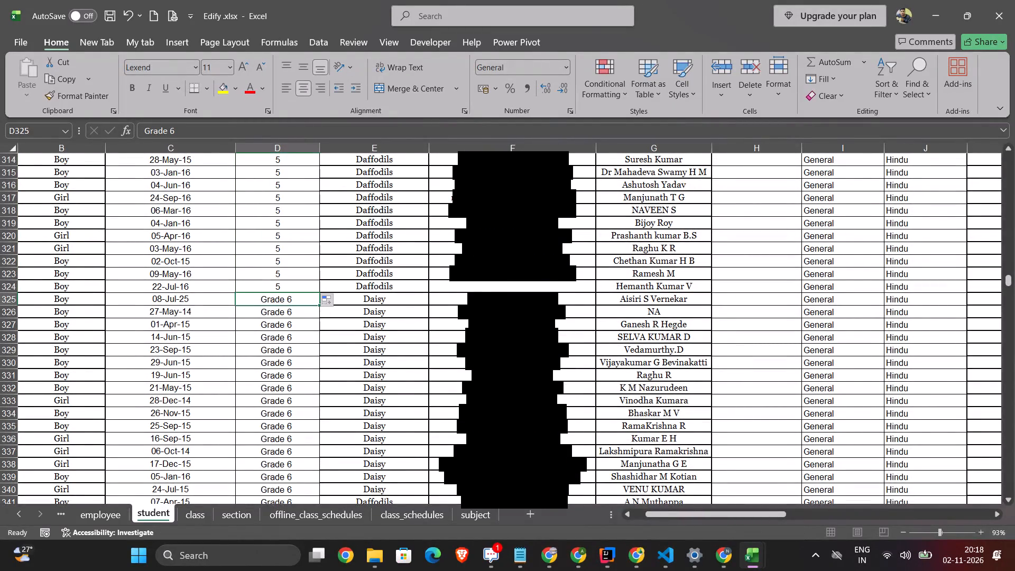
pyautogui.press('6')
pyautogui.click(266, 319)
pyautogui.click(270, 312)
pyautogui.press('6')
pyautogui.click(267, 328)
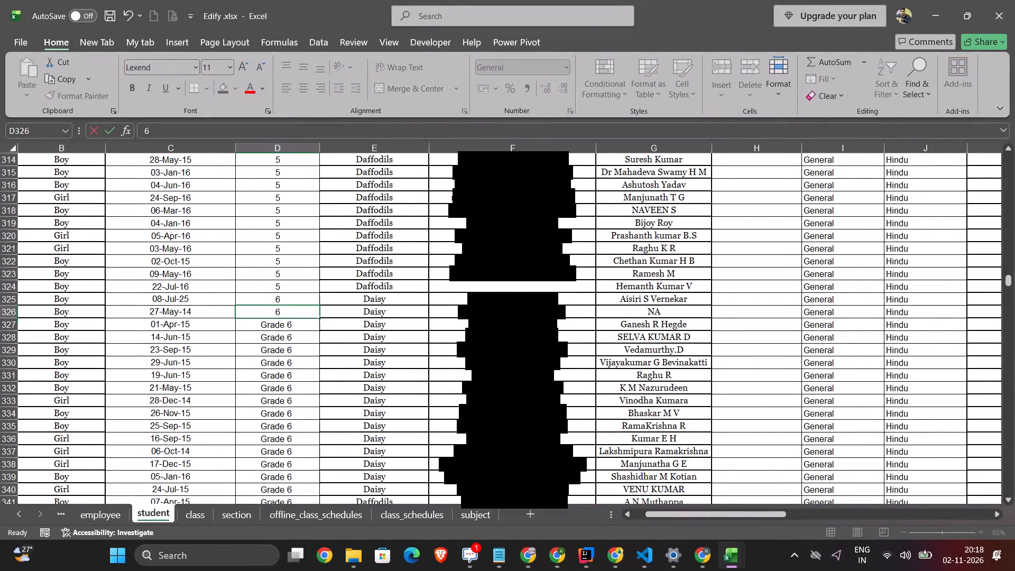
pyautogui.press('6')
pyautogui.click(273, 301)
pyautogui.moveTo(273, 301); pyautogui.dragTo(278, 330)
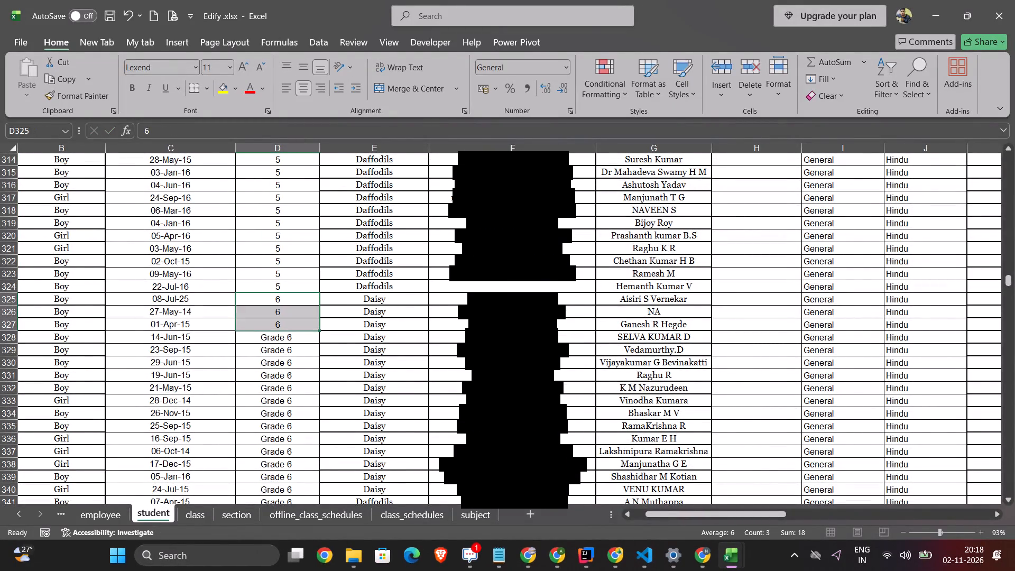
pyautogui.moveTo(320, 330); pyautogui.dragTo(303, 542)
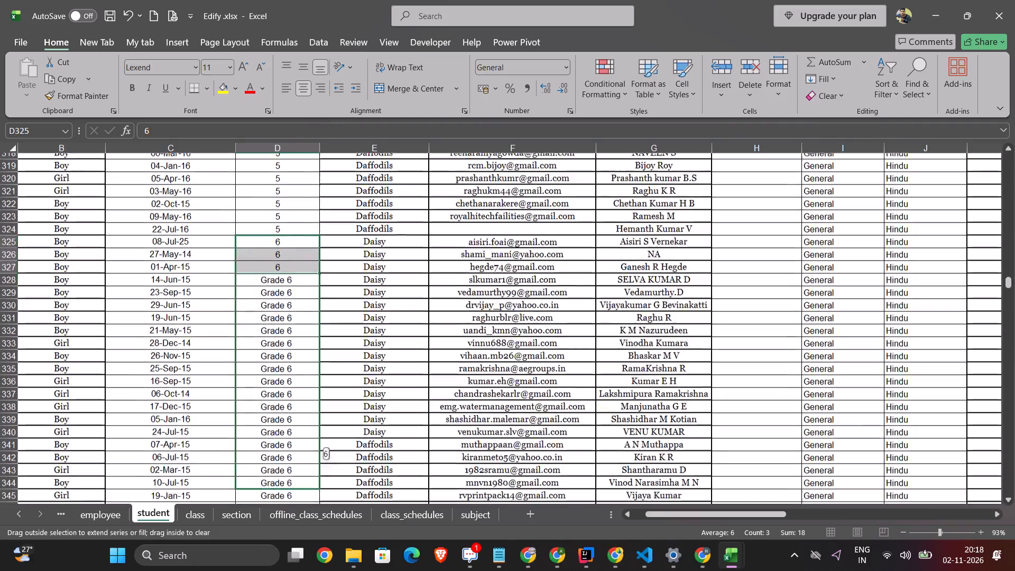
pyautogui.moveTo(303, 542); pyautogui.dragTo(312, 474)
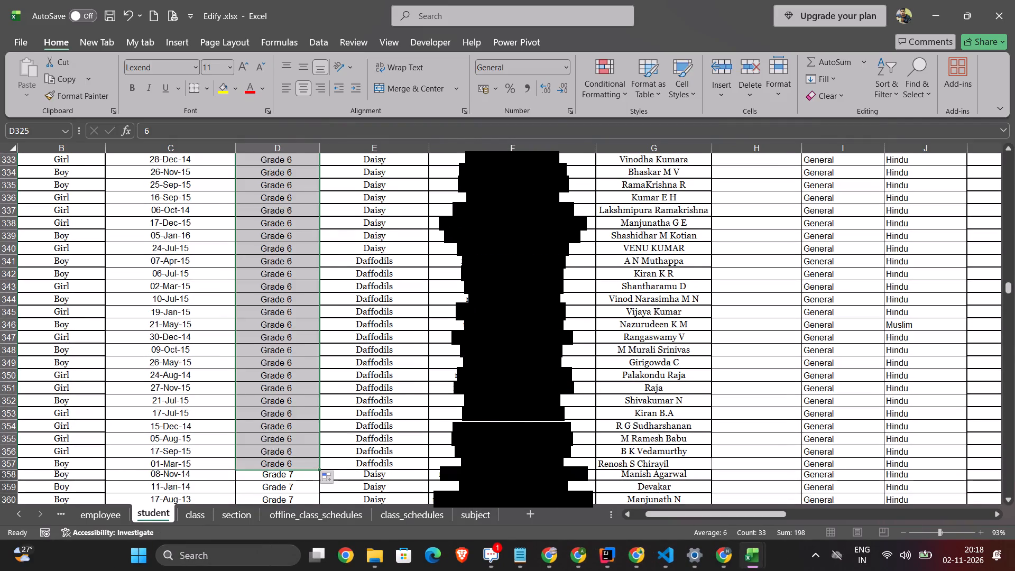
# Enter class value 7 in D358 and D359 and fill it down through row 392, stopping before the Grade 8 rows.
pyautogui.scroll(-2, 280, 383)
pyautogui.click(293, 347)
pyautogui.click(290, 342)
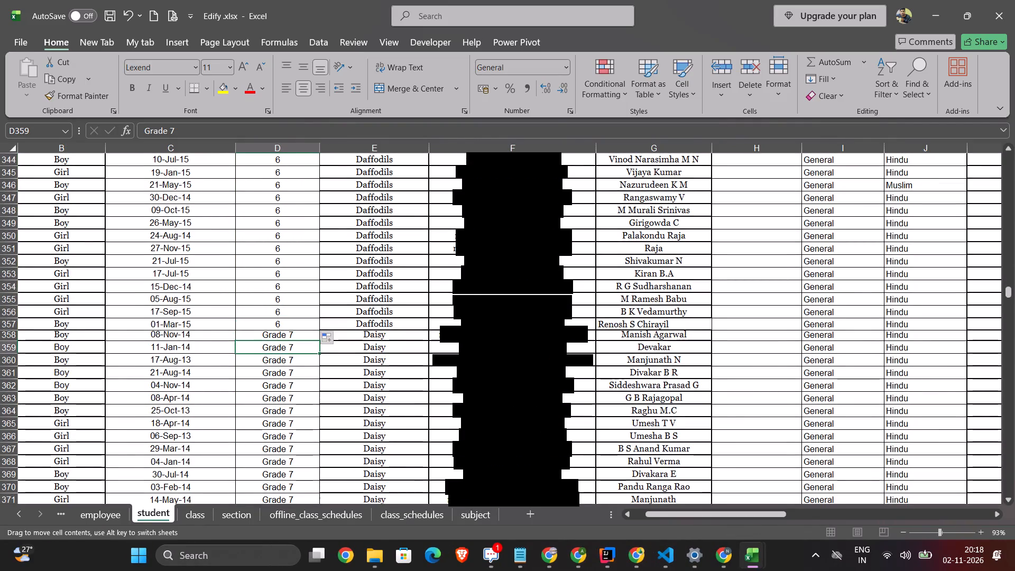
pyautogui.press('7')
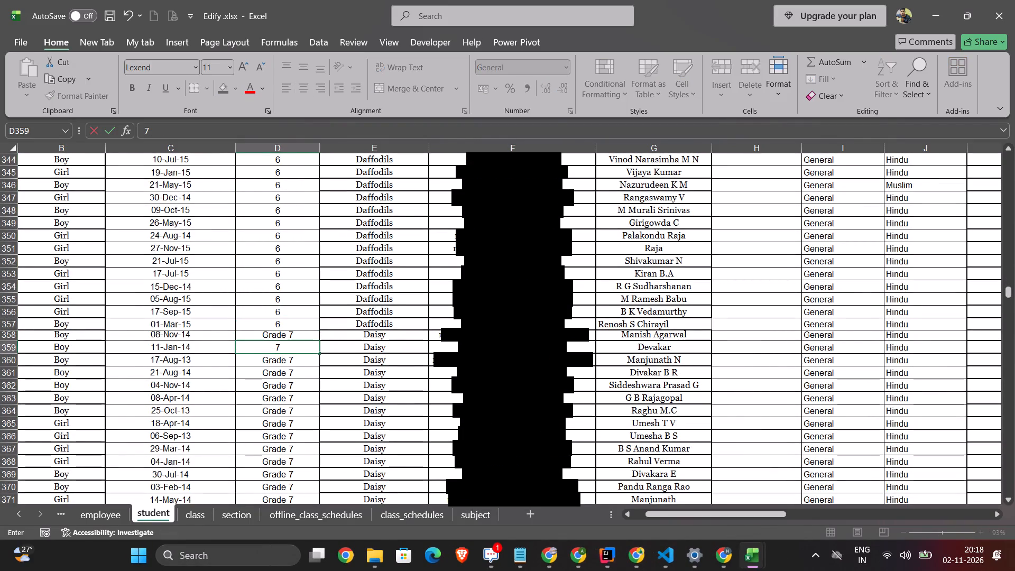
pyautogui.click(283, 334)
pyautogui.press('7')
pyautogui.click(284, 365)
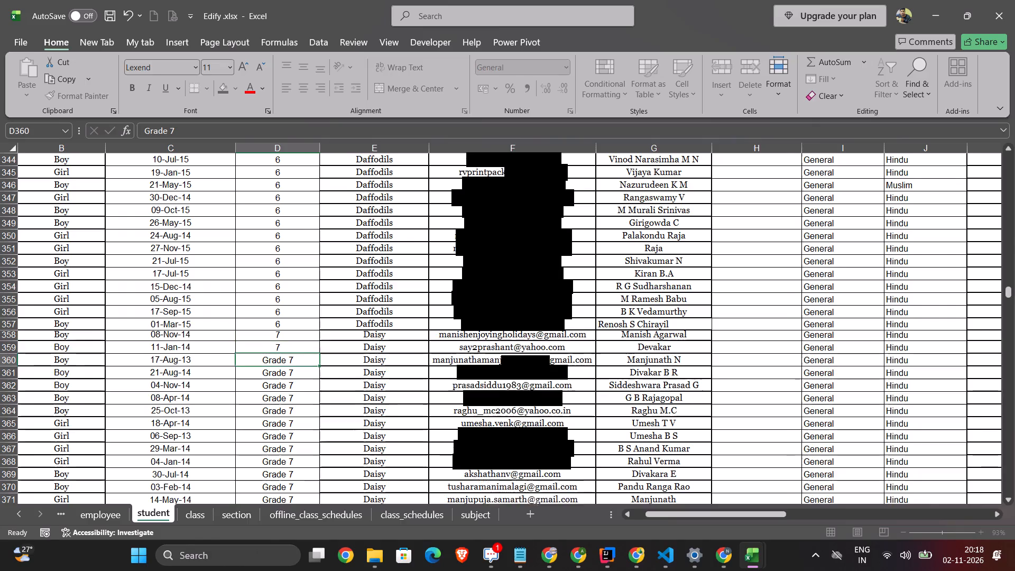
pyautogui.moveTo(285, 335); pyautogui.dragTo(287, 346)
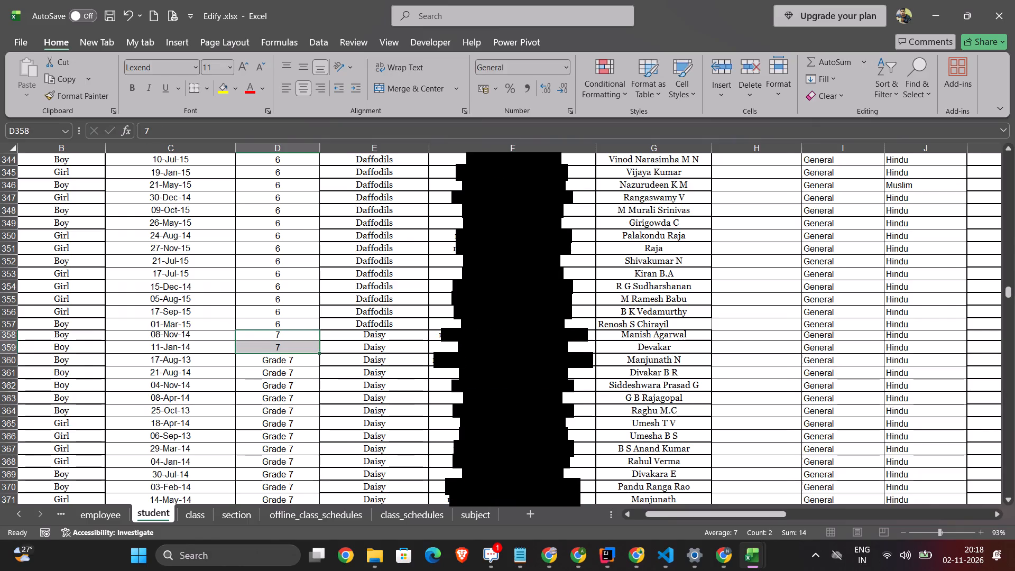
pyautogui.moveTo(317, 352); pyautogui.dragTo(324, 94)
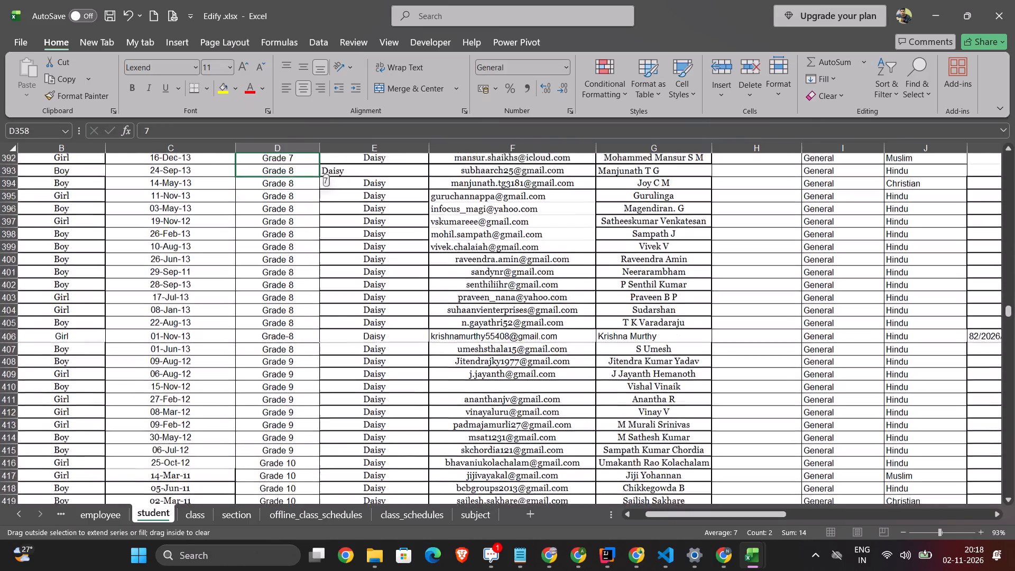
pyautogui.moveTo(324, 94); pyautogui.dragTo(342, 216)
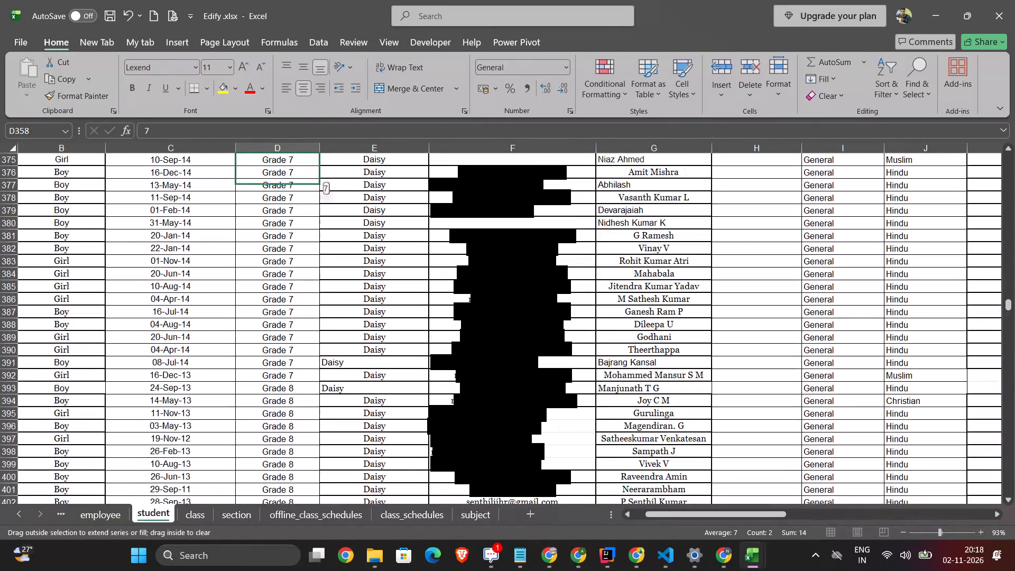
pyautogui.moveTo(342, 216); pyautogui.dragTo(326, 377)
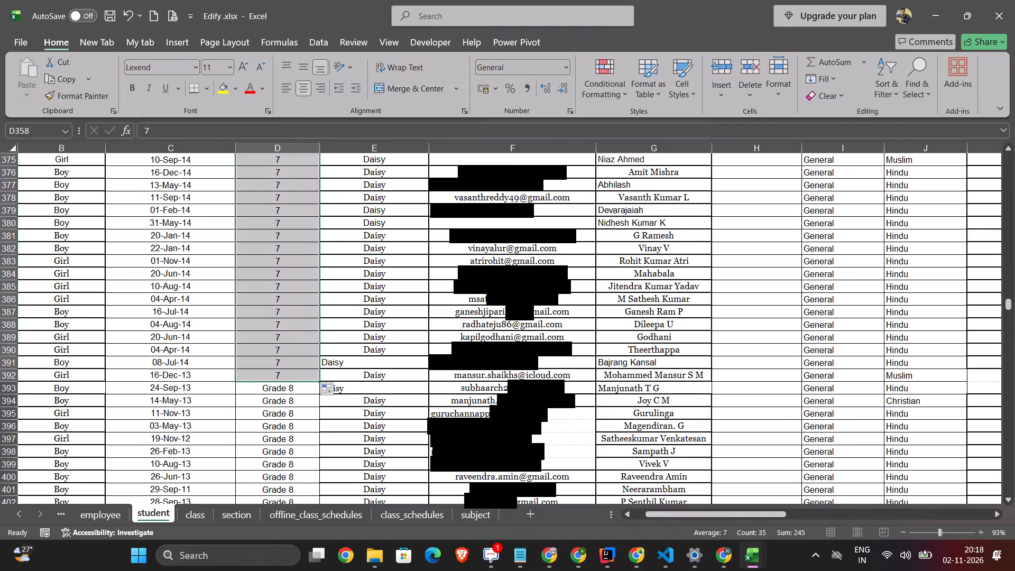
# Enter class value 8 in D393 and D394 and fill it down through row 407, stopping before the Grade 9 rows.
pyautogui.click(289, 386)
pyautogui.press('8')
pyautogui.click(281, 401)
pyautogui.press('8')
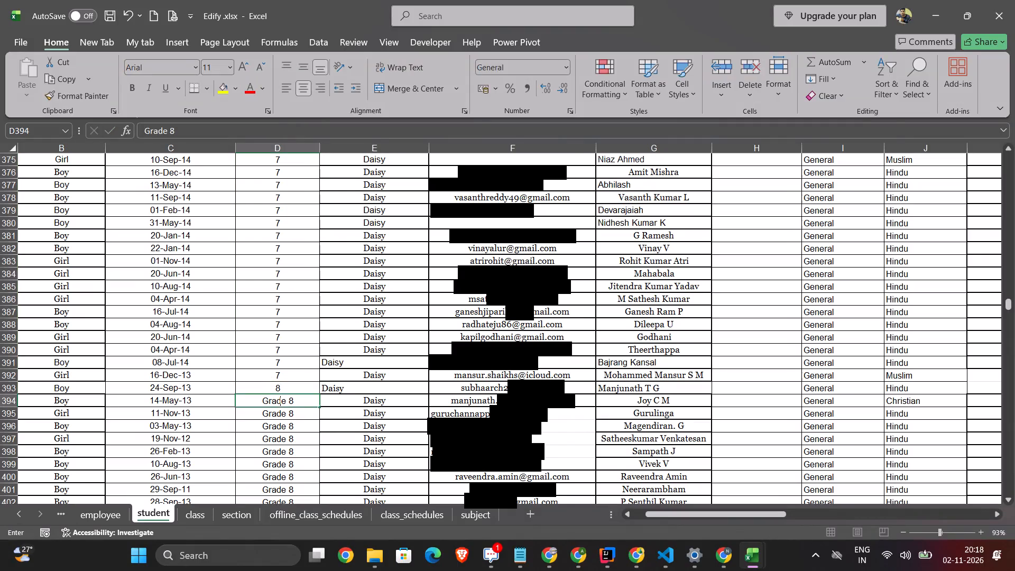
pyautogui.click(300, 387)
pyautogui.moveTo(300, 387); pyautogui.dragTo(300, 407)
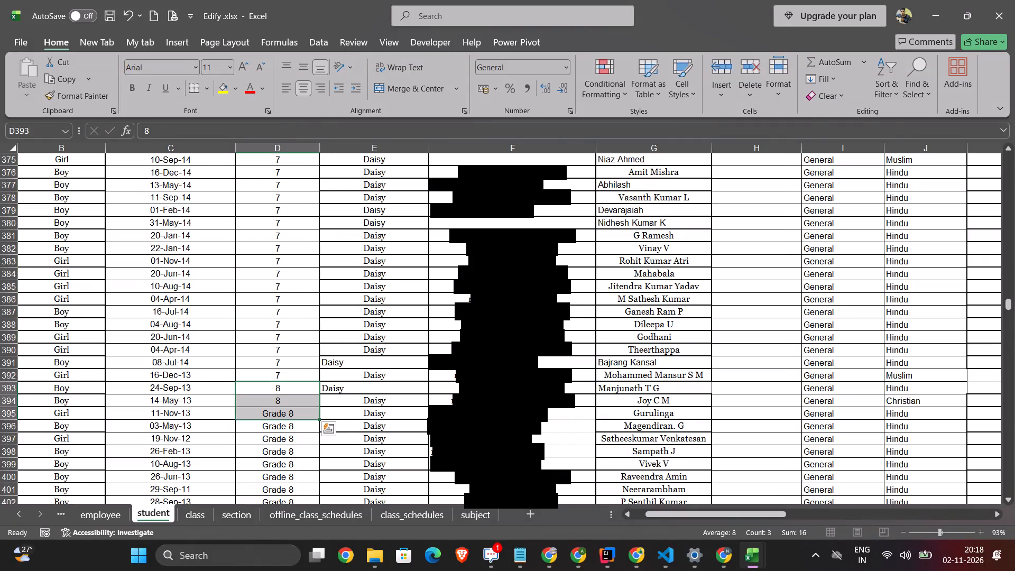
pyautogui.click(302, 387)
pyautogui.moveTo(302, 387); pyautogui.dragTo(303, 402)
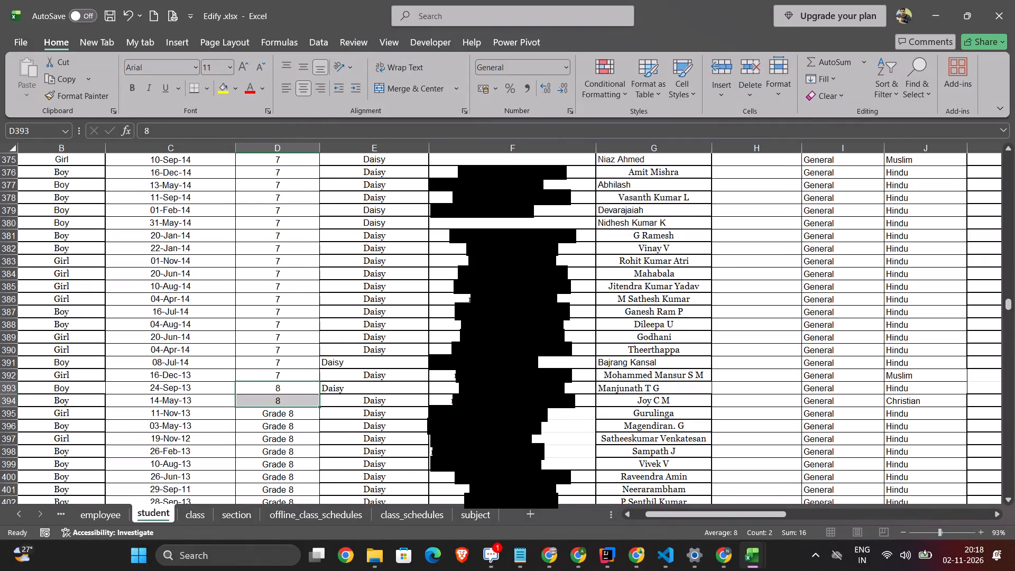
pyautogui.moveTo(319, 406); pyautogui.dragTo(331, 274)
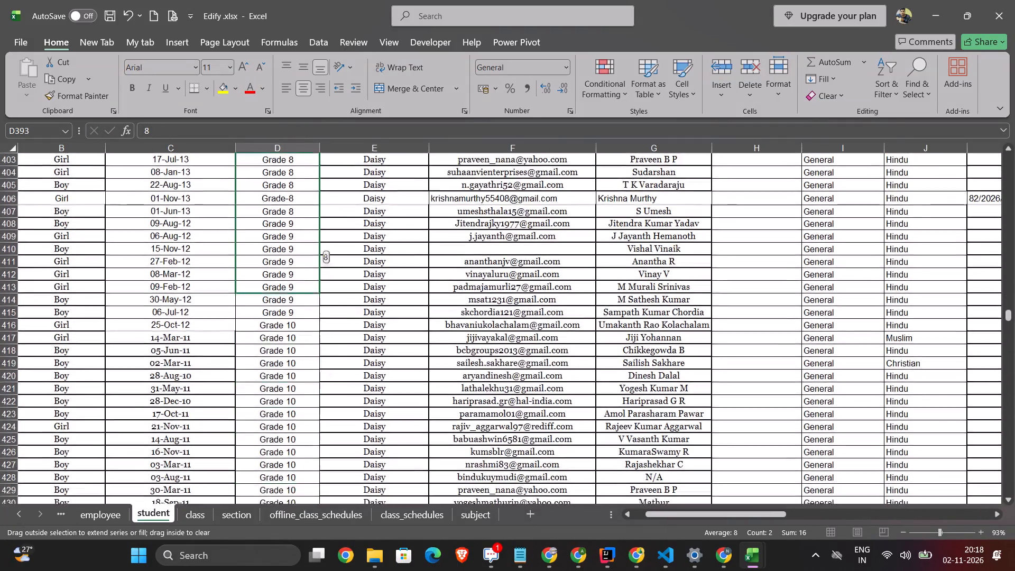
pyautogui.moveTo(331, 274); pyautogui.dragTo(313, 272)
# Enter class value 9 in D408 and D409 and fill it down through row 415, stopping before the Grade 10 rows.
pyautogui.click(293, 276)
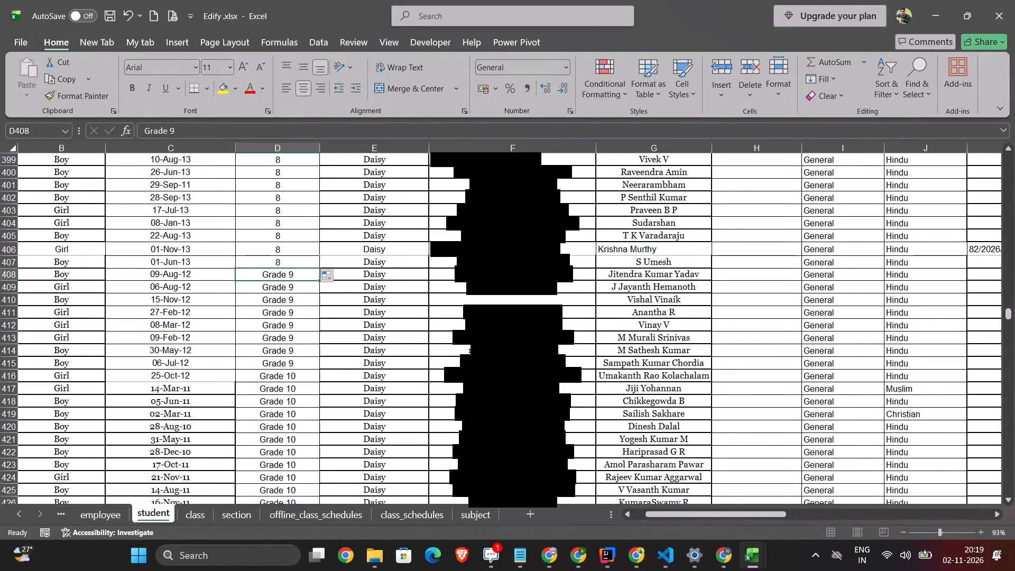
pyautogui.press('9')
pyautogui.click(283, 285)
pyautogui.press('9')
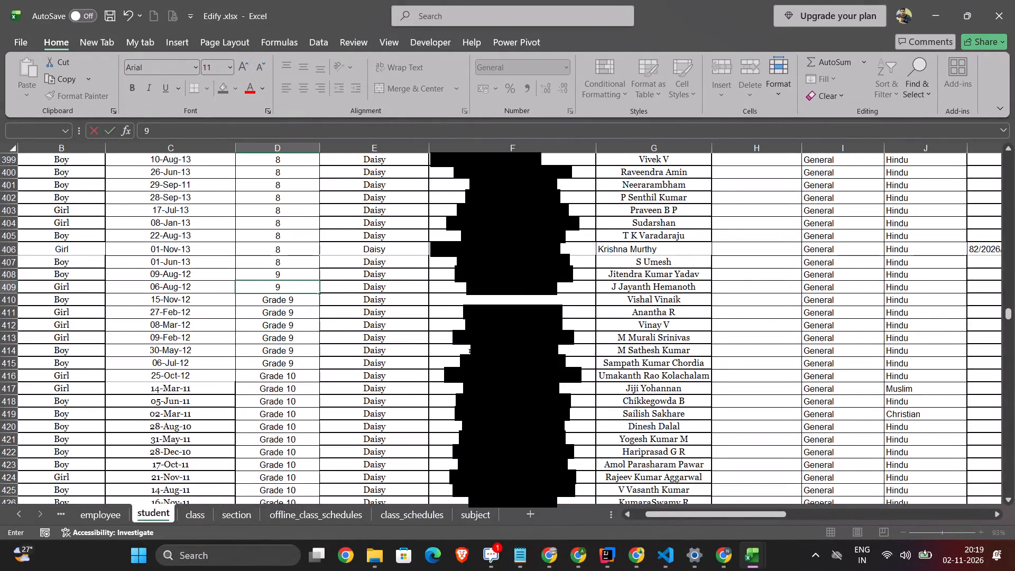
pyautogui.click(301, 274)
pyautogui.moveTo(301, 274); pyautogui.dragTo(302, 289)
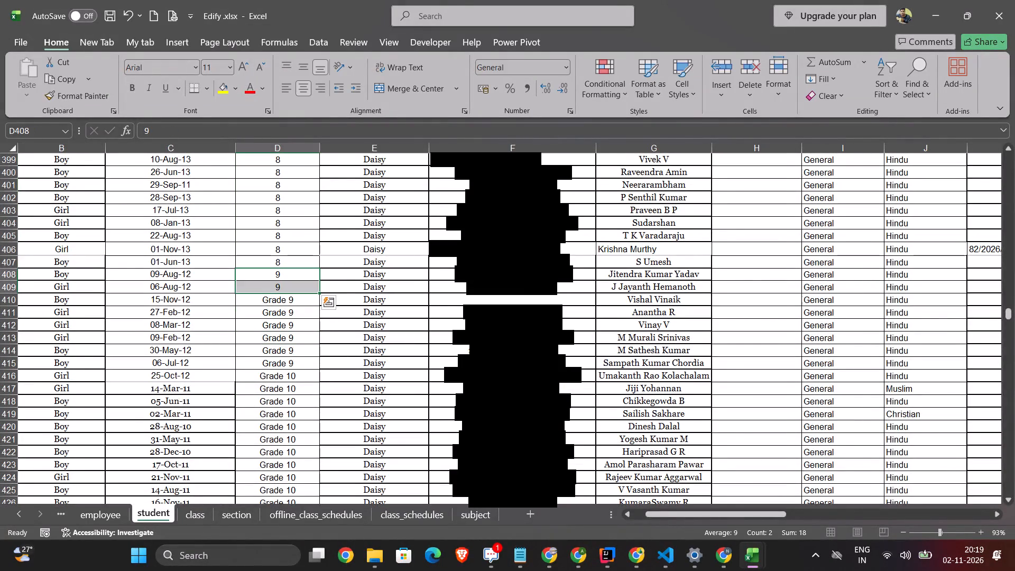
pyautogui.moveTo(319, 292); pyautogui.dragTo(310, 364)
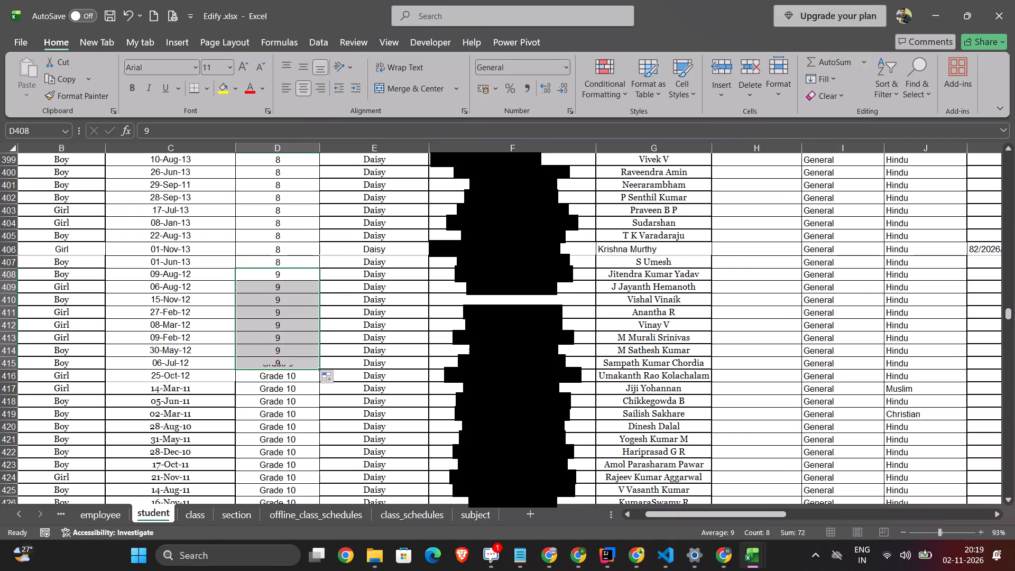
# Enter class value 10 in D416 and D417 and fill it down through row 432, the last student row.
pyautogui.click(288, 376)
pyautogui.write('10')
pyautogui.press('Return')
pyautogui.write('10')
pyautogui.click(288, 376)
pyautogui.moveTo(288, 376); pyautogui.dragTo(288, 388)
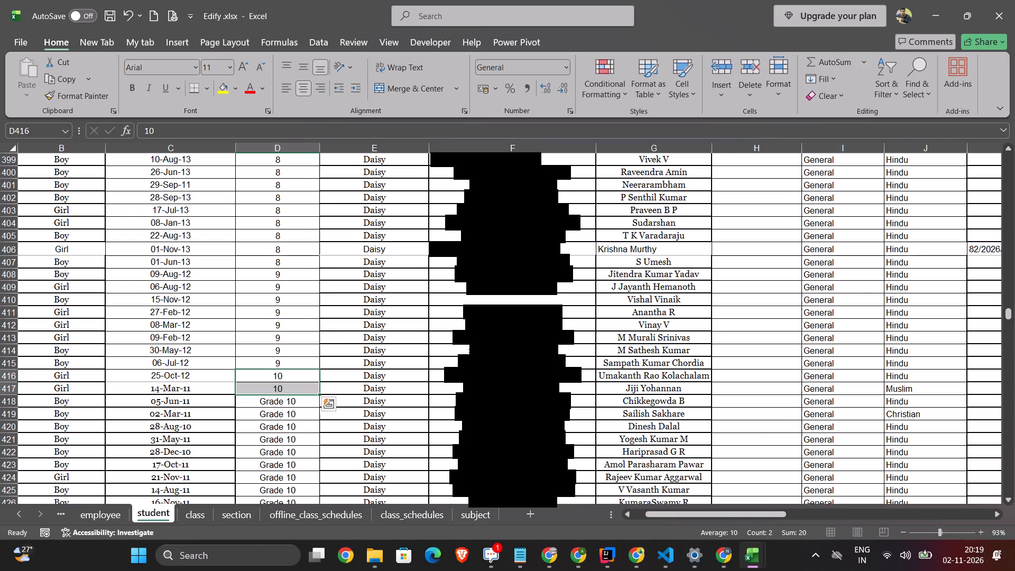
pyautogui.moveTo(319, 394); pyautogui.dragTo(307, 519)
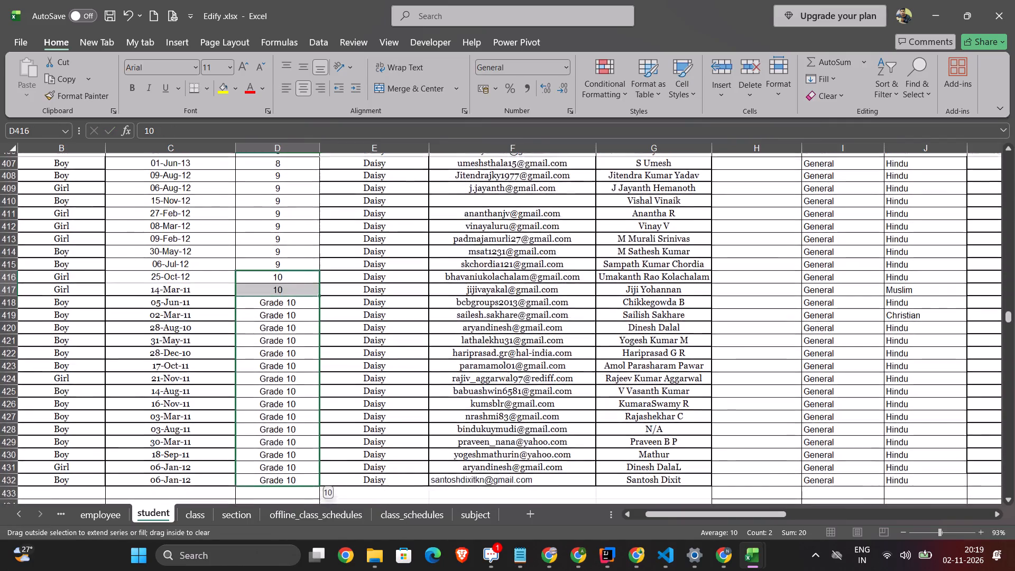
pyautogui.moveTo(307, 519); pyautogui.dragTo(310, 486)
# Compare the class column in Edify's student sheet with the student sheet of the EDIFY onboarding template workbook, and return to Edify.
pyautogui.scroll(10, 384, 357)
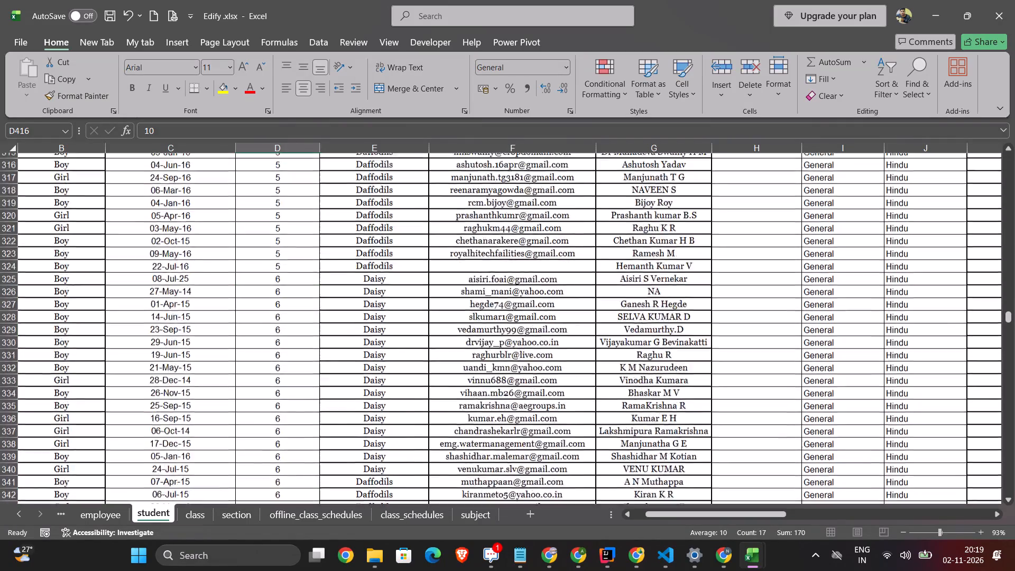
pyautogui.scroll(17, 384, 357)
pyautogui.hotkey('alt', 'Tab')
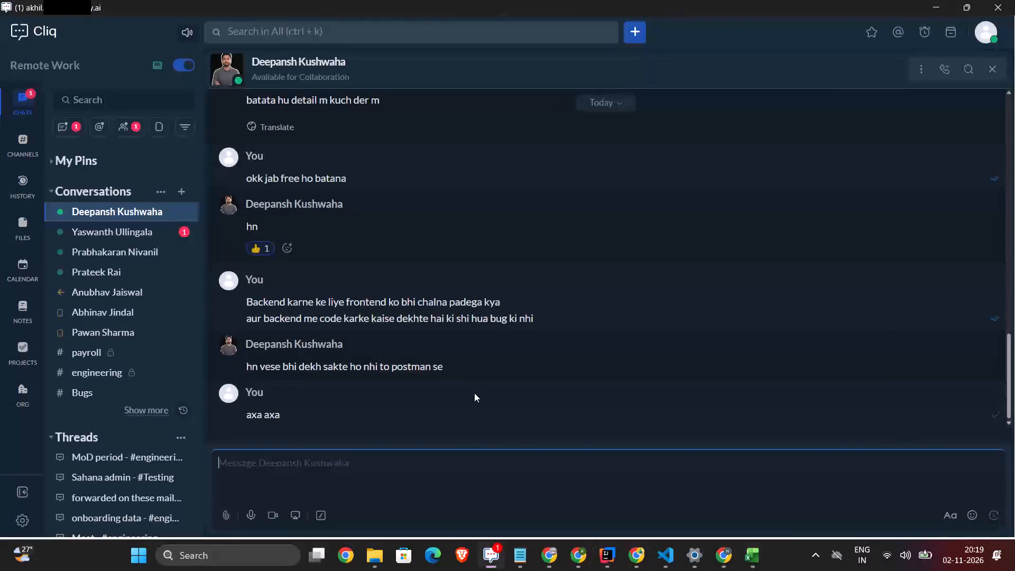
pyautogui.hotkey('alt', 'Tab')
pyautogui.hotkey('alt', 'Tab')
pyautogui.scroll(-8, 302, 351)
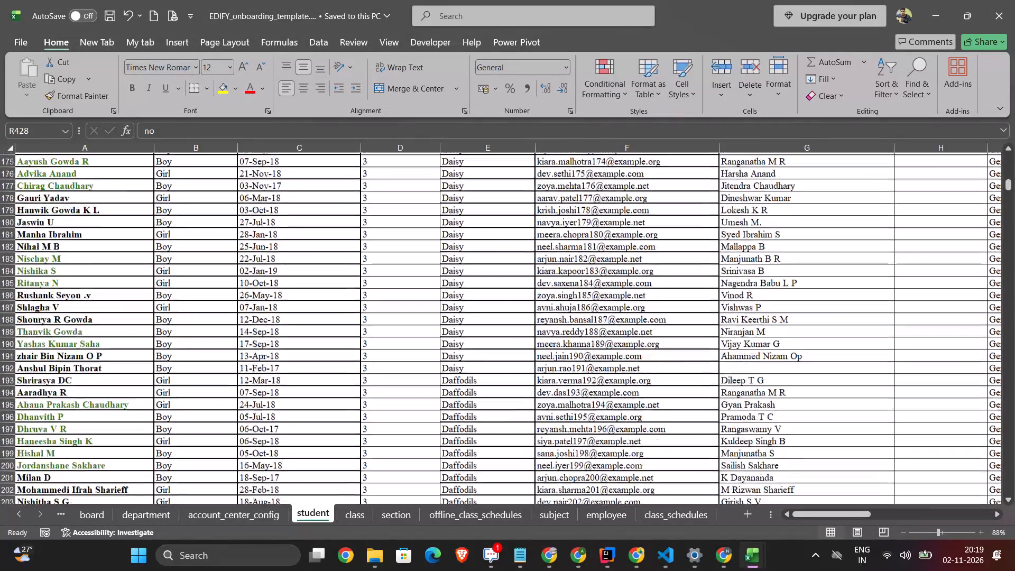
pyautogui.scroll(-15, 302, 351)
pyautogui.scroll(4, 302, 351)
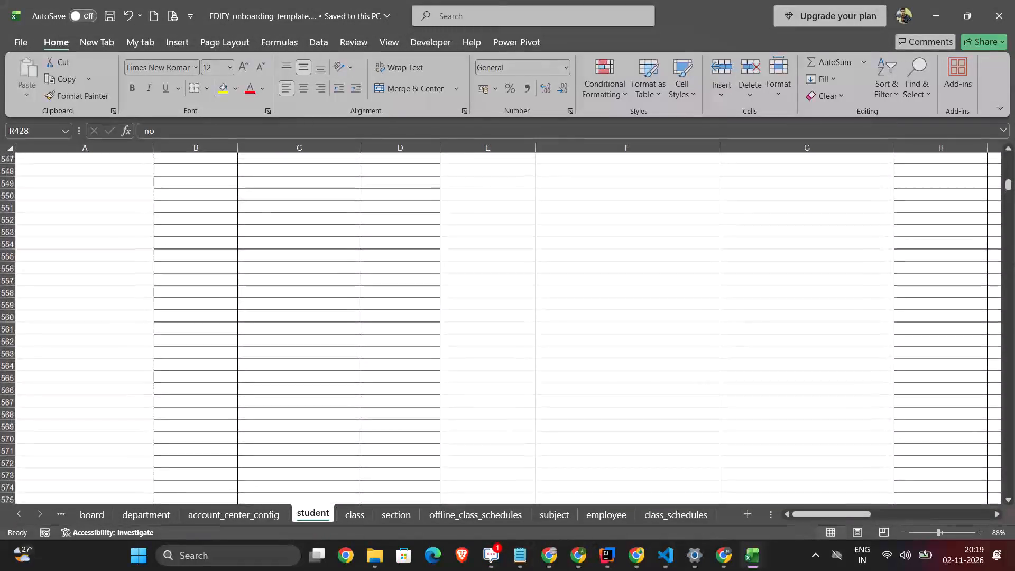
pyautogui.scroll(8, 302, 351)
pyautogui.scroll(-3, 302, 351)
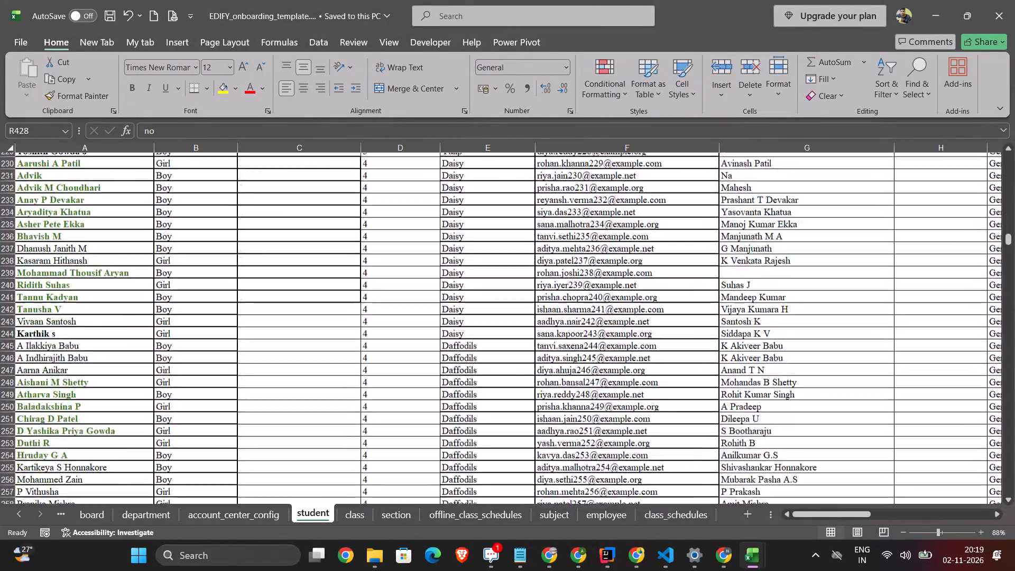
pyautogui.scroll(-5, 302, 351)
pyautogui.hotkey('alt', 'Tab')
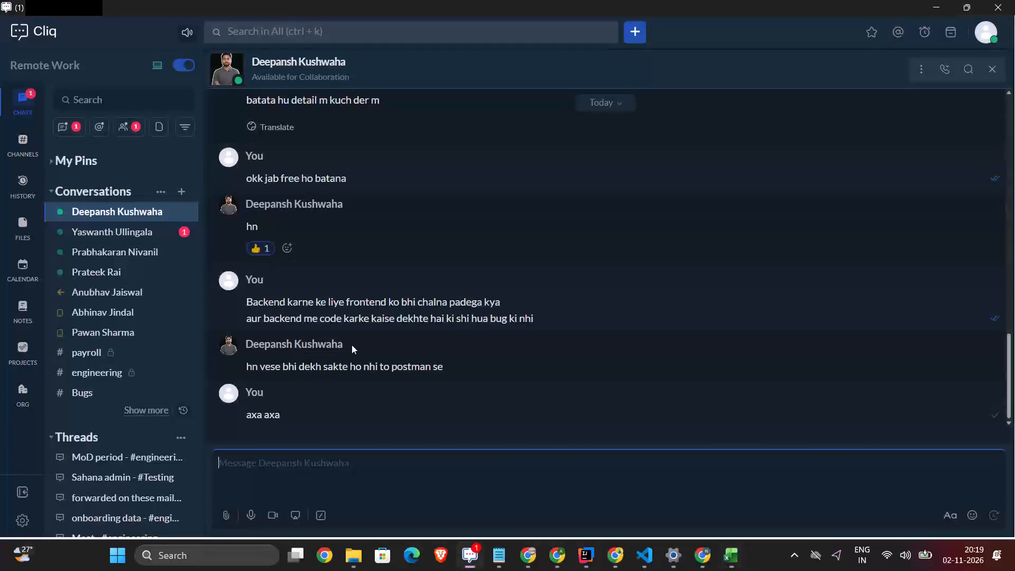
pyautogui.hotkey('alt', 'Tab')
pyautogui.hotkey('alt', 'Tab')
pyautogui.scroll(-3, 300, 288)
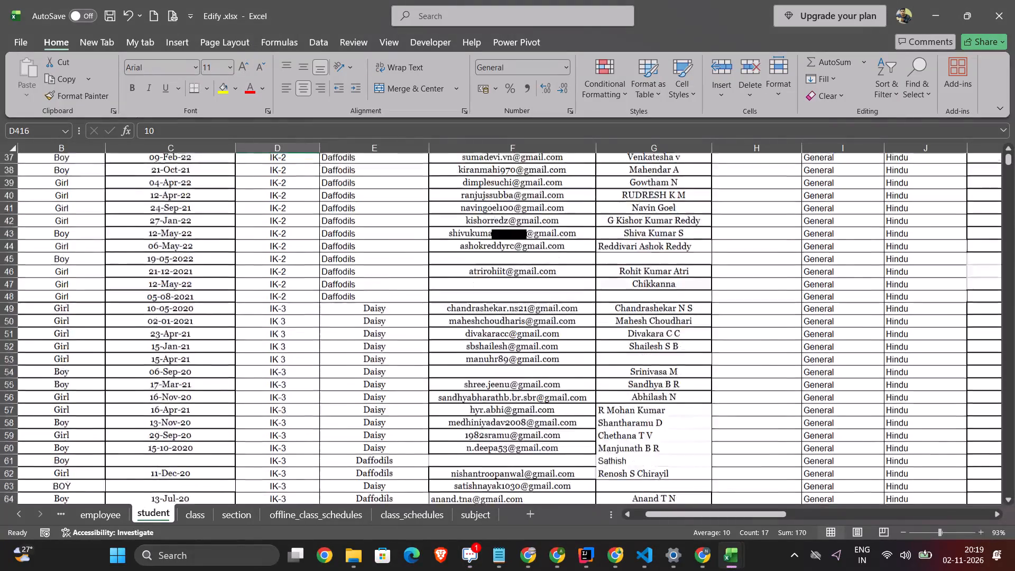
pyautogui.scroll(-18, 300, 288)
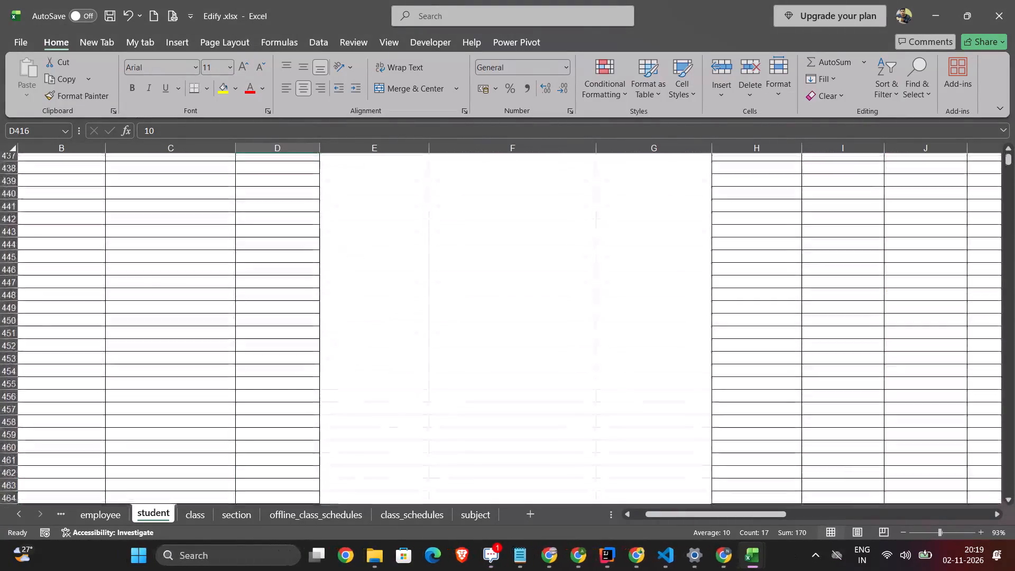
# Compare the class 6 to 10 section names in Edify's section and student sheets with the EDIFY onboarding template's student sheet.
pyautogui.scroll(2, 300, 288)
pyautogui.click(321, 266)
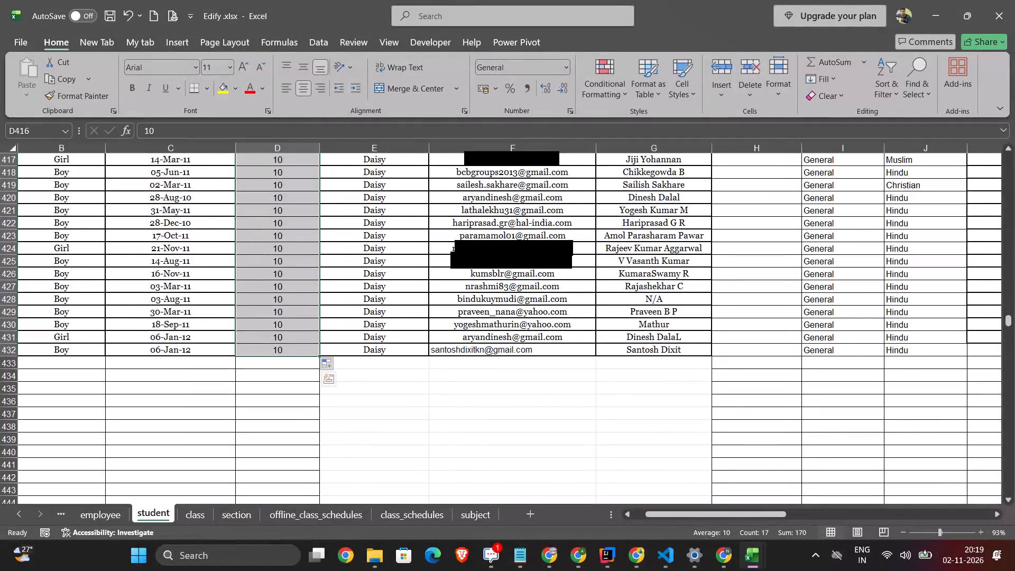
pyautogui.click(236, 517)
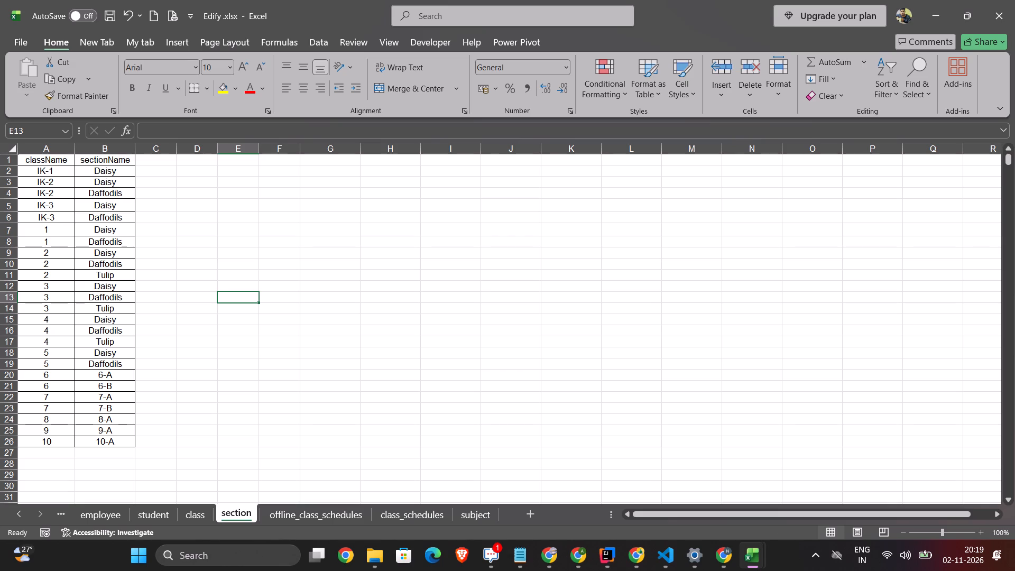
pyautogui.click(104, 377)
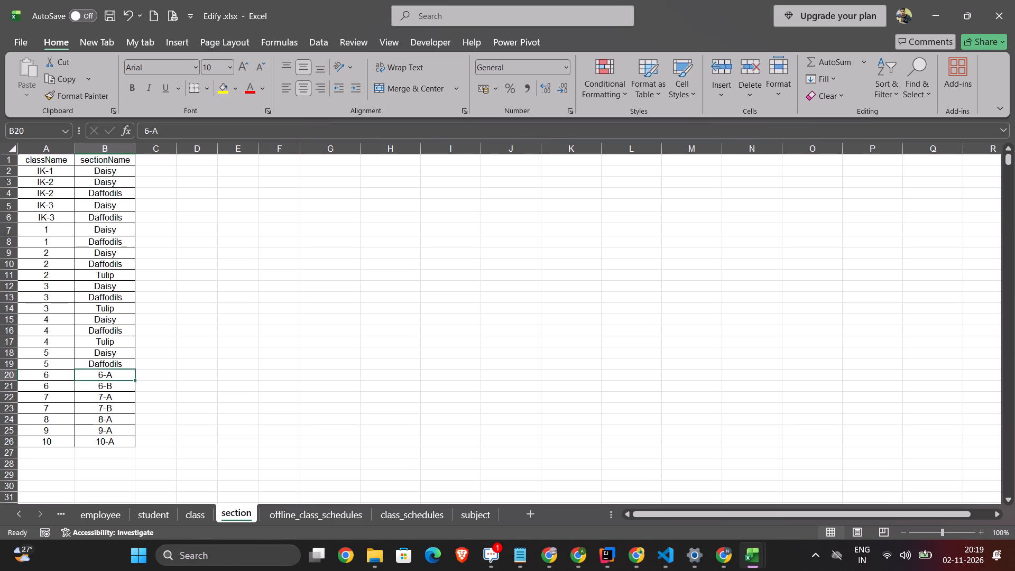
pyautogui.click(113, 329)
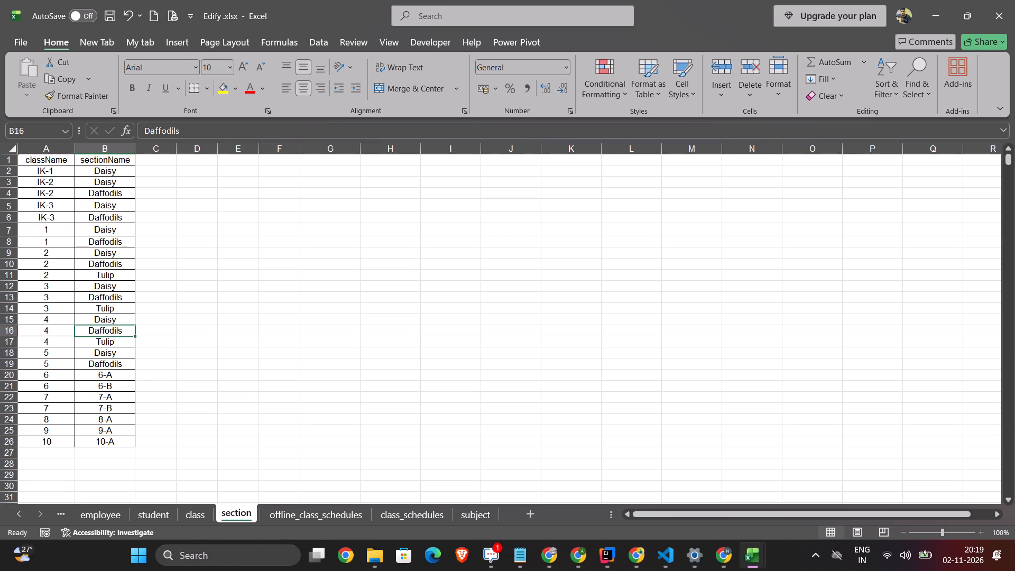
pyautogui.click(107, 318)
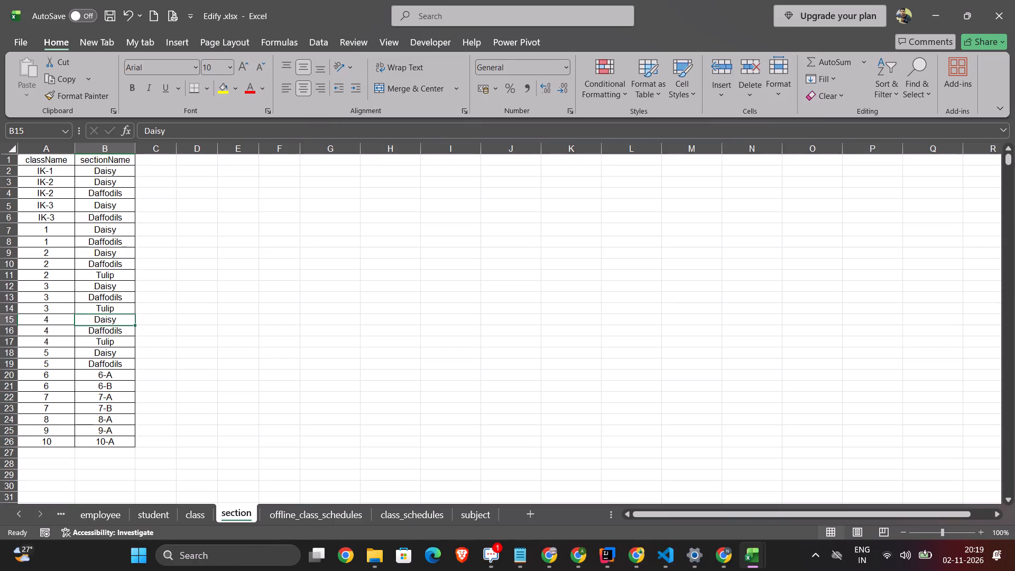
pyautogui.hotkey('alt', 'Tab')
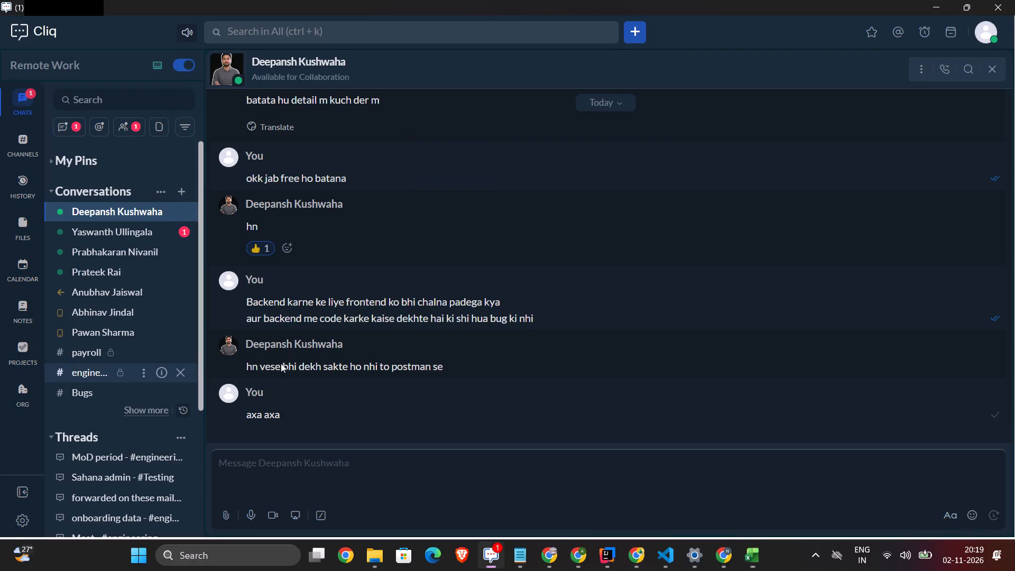
pyautogui.hotkey('alt', 'Tab')
pyautogui.hotkey('alt', 'Tab')
pyautogui.hotkey('alt', 'Tab')
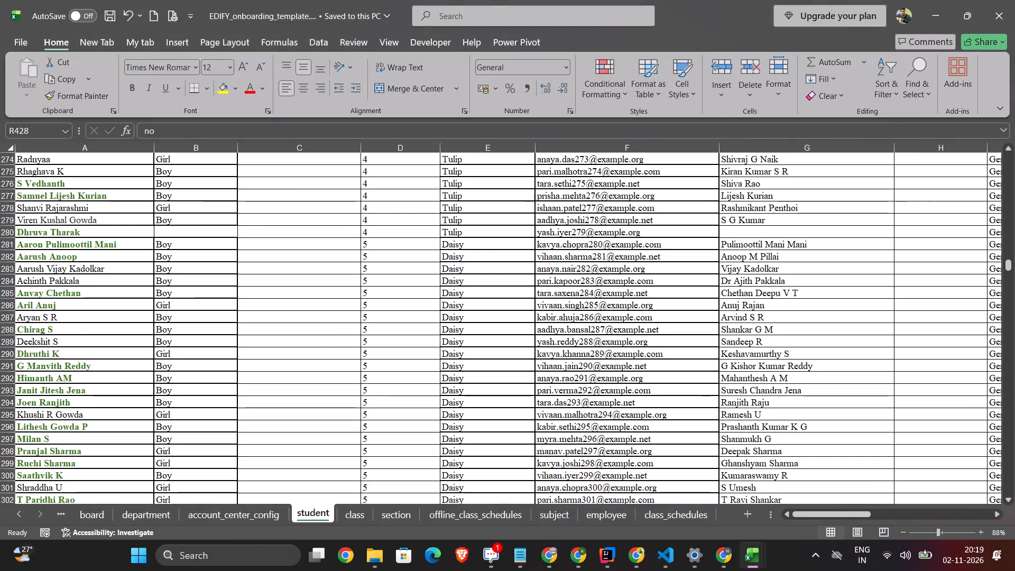
pyautogui.scroll(-4, 321, 326)
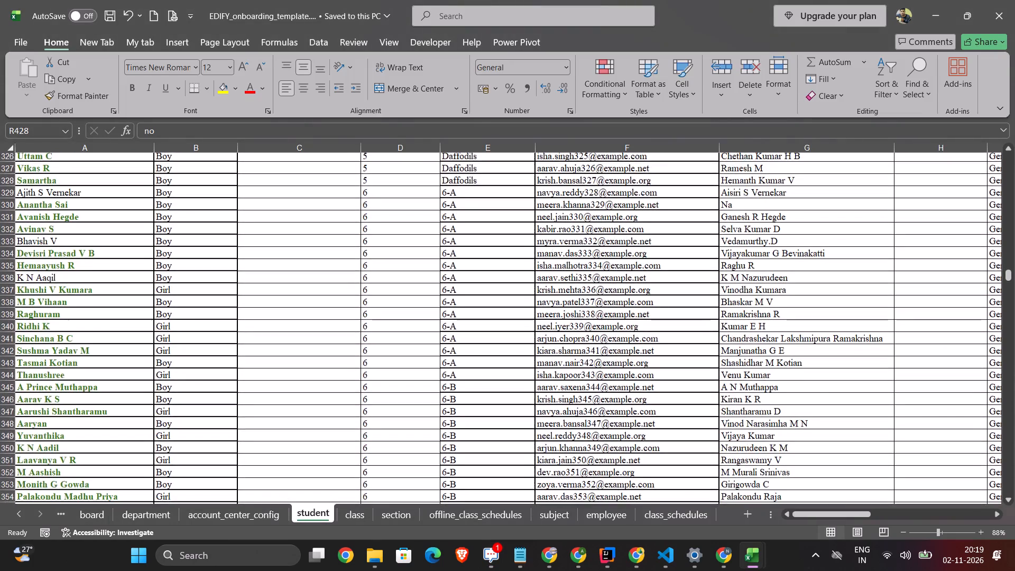
pyautogui.scroll(-2, 321, 326)
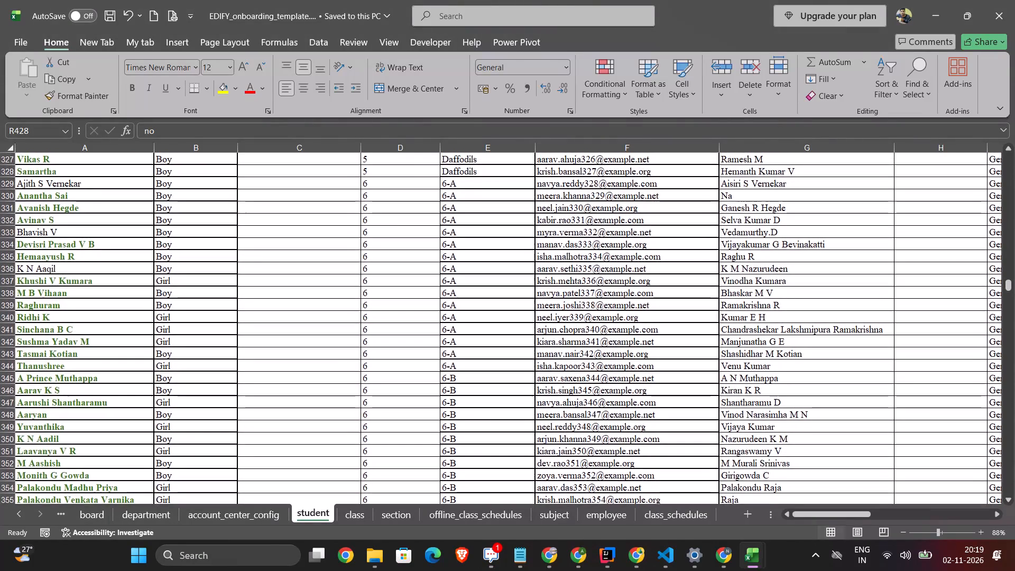
pyautogui.hotkey('alt', 'Tab')
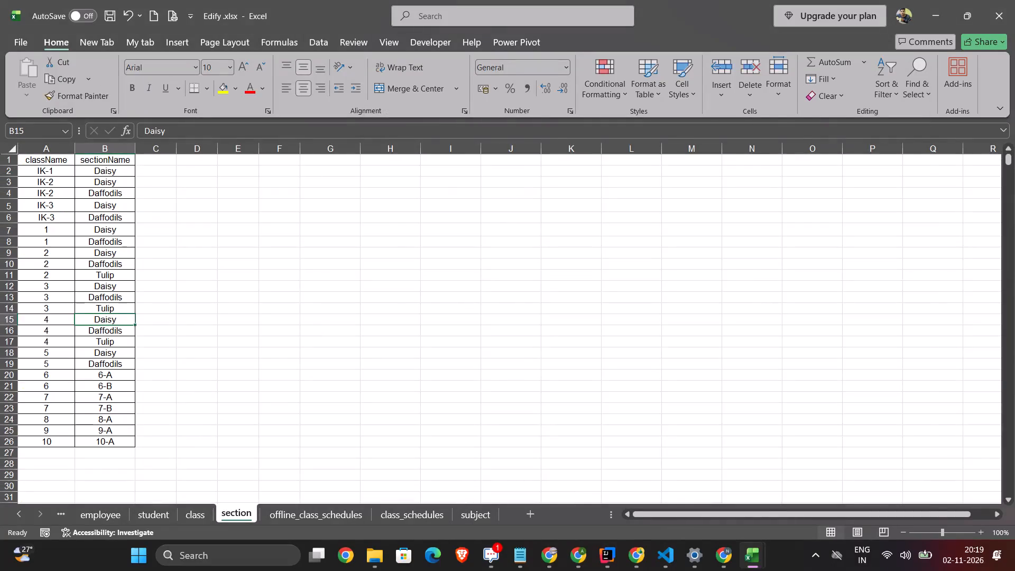
pyautogui.hotkey('alt', 'Tab')
pyautogui.hotkey('alt', 'Tab')
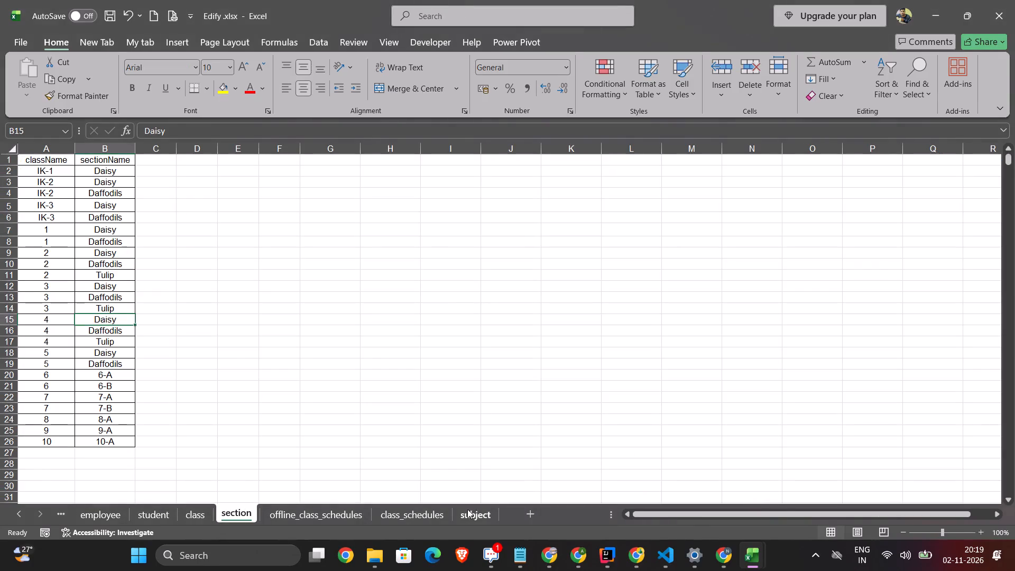
pyautogui.click(153, 511)
pyautogui.scroll(1, 315, 302)
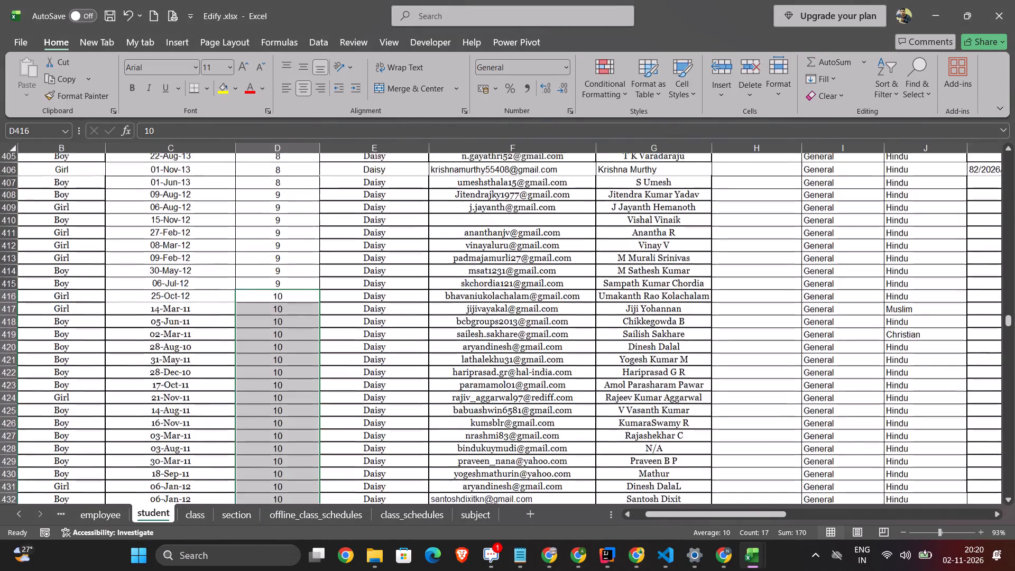
pyautogui.scroll(5, 315, 302)
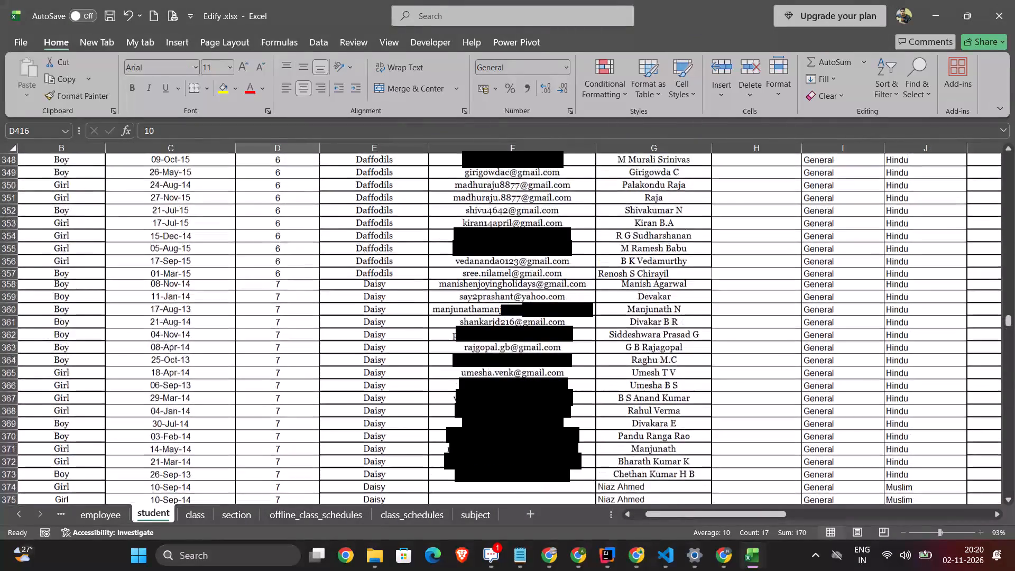
pyautogui.scroll(5, 315, 302)
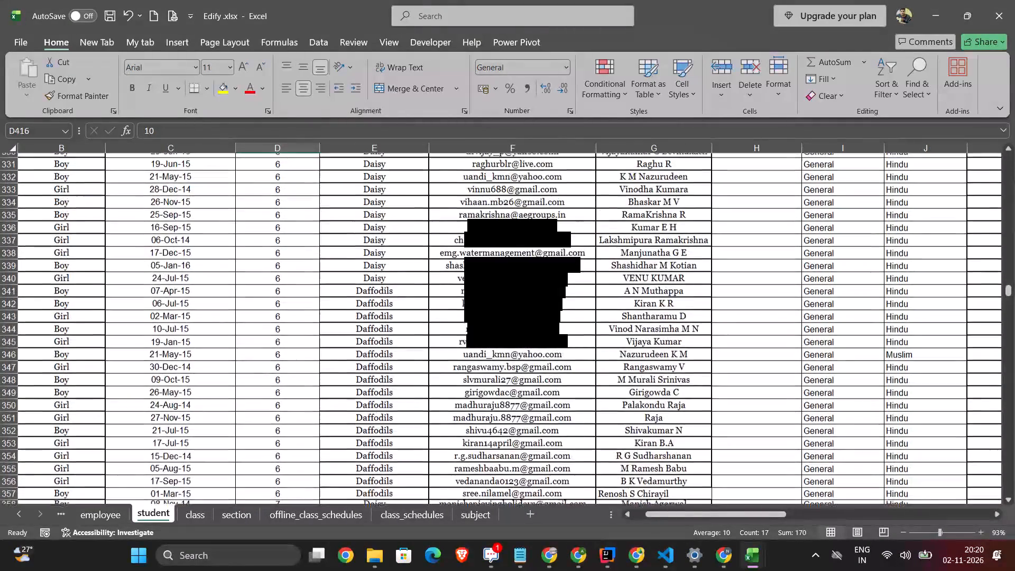
pyautogui.scroll(2, 315, 302)
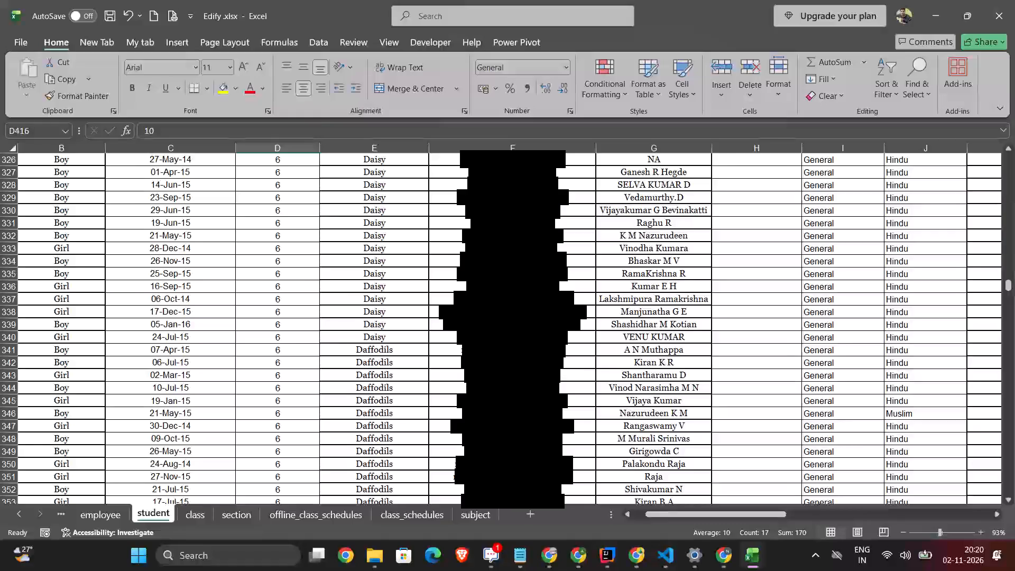
# In Edify's section sheet, copy Daisy from B18 into B20, B22, B24, B25 and B26, replacing the A-section codes for classes 6 to 10.
pyautogui.click(228, 511)
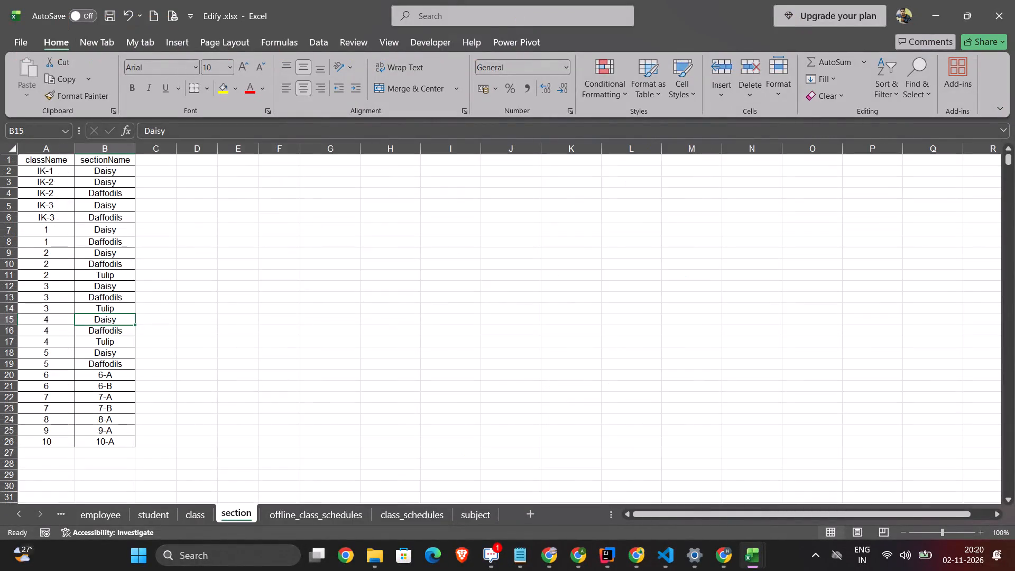
pyautogui.click(100, 353)
pyautogui.hotkey('ctrl', 'c')
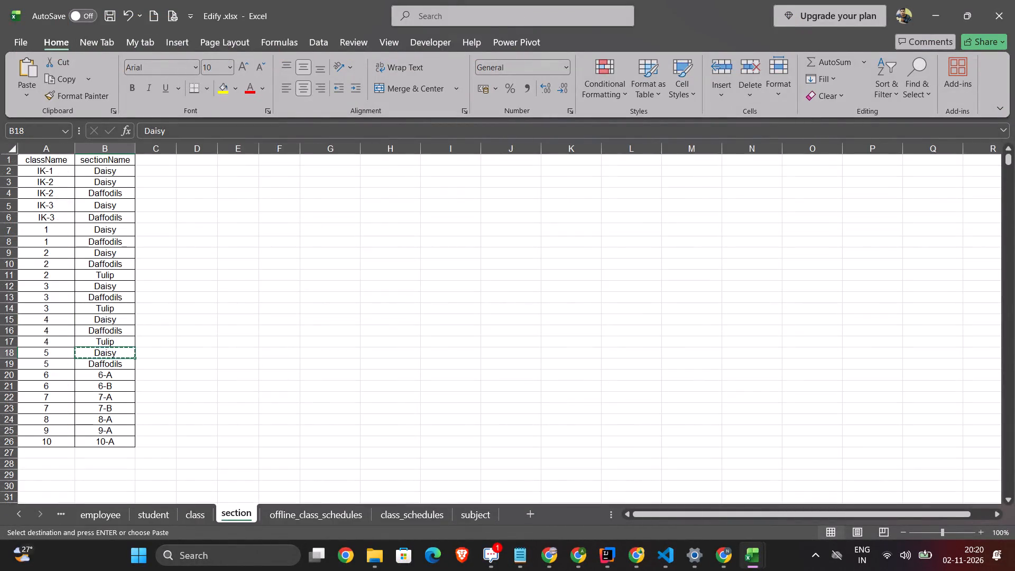
pyautogui.click(96, 375)
pyautogui.hotkey('ctrl', 'v')
pyautogui.click(98, 398)
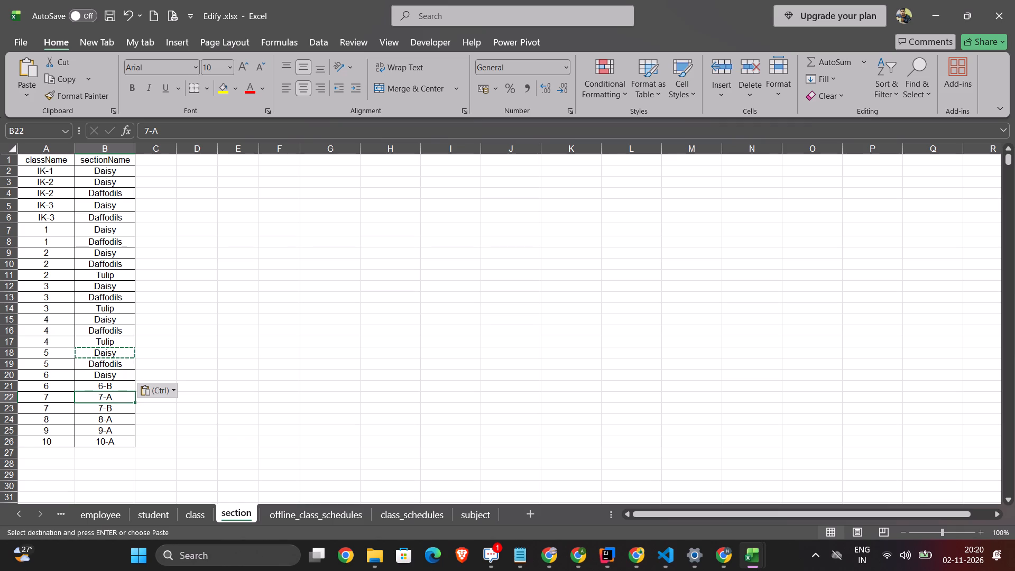
pyautogui.hotkey('ctrl', 'v')
pyautogui.click(93, 418)
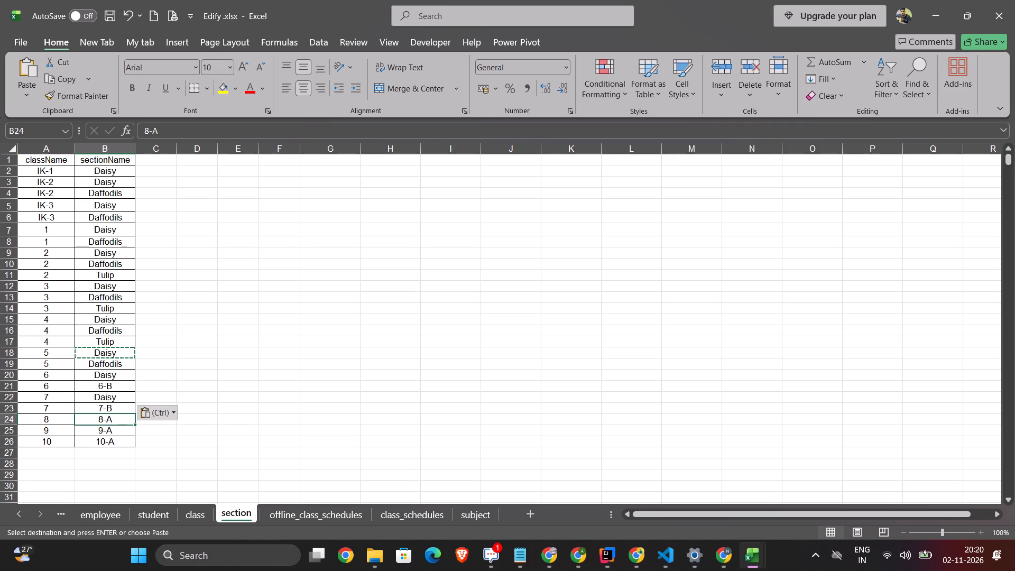
pyautogui.hotkey('ctrl', 'v')
pyautogui.click(91, 434)
pyautogui.hotkey('ctrl', 'v')
pyautogui.click(101, 439)
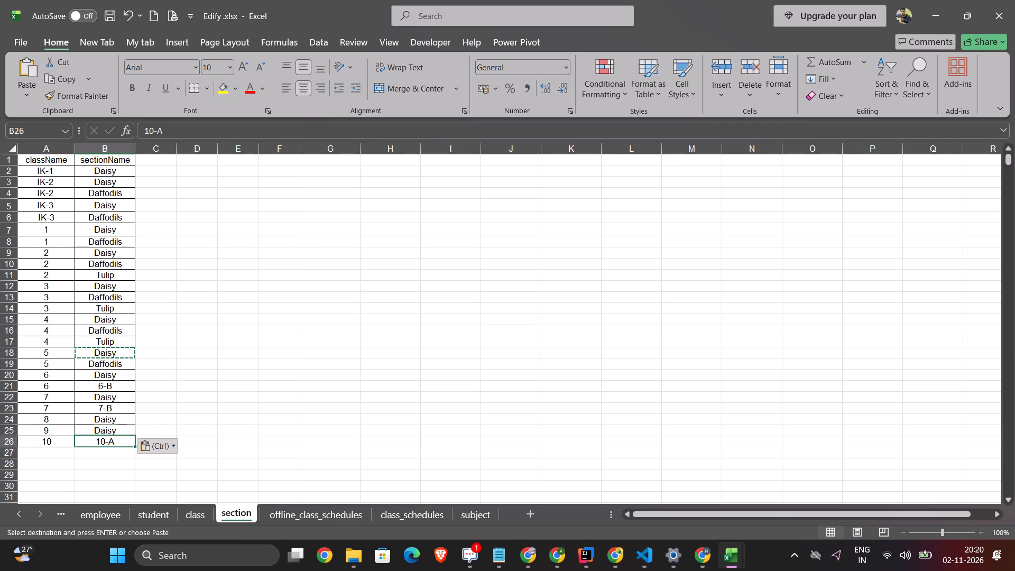
pyautogui.hotkey('ctrl', 'v')
# Copy Daffodils from B16 into B21 and B23, replacing the B-section codes for classes 6 and 7.
pyautogui.click(100, 333)
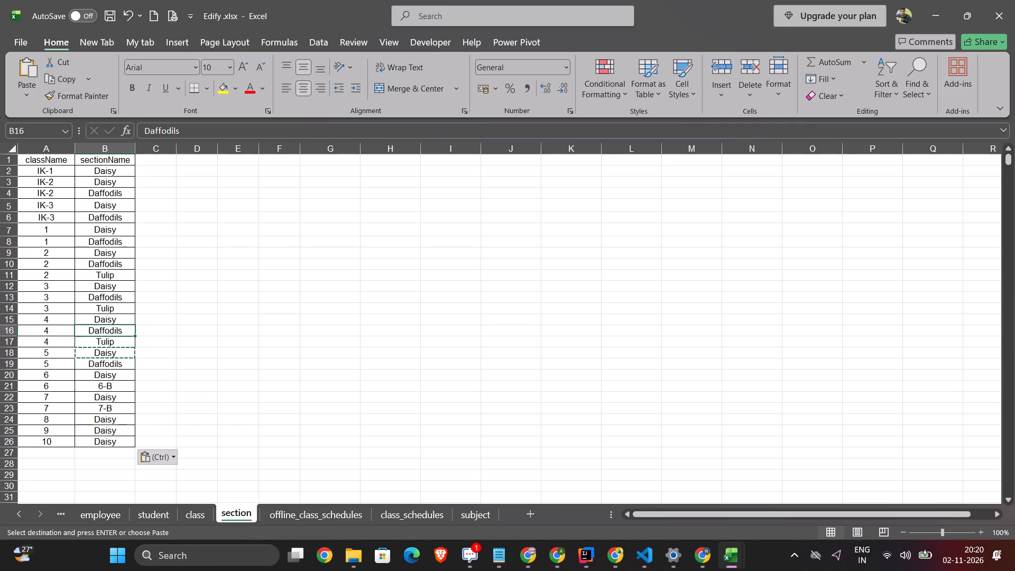
pyautogui.hotkey('ctrl', 'c')
pyautogui.click(96, 388)
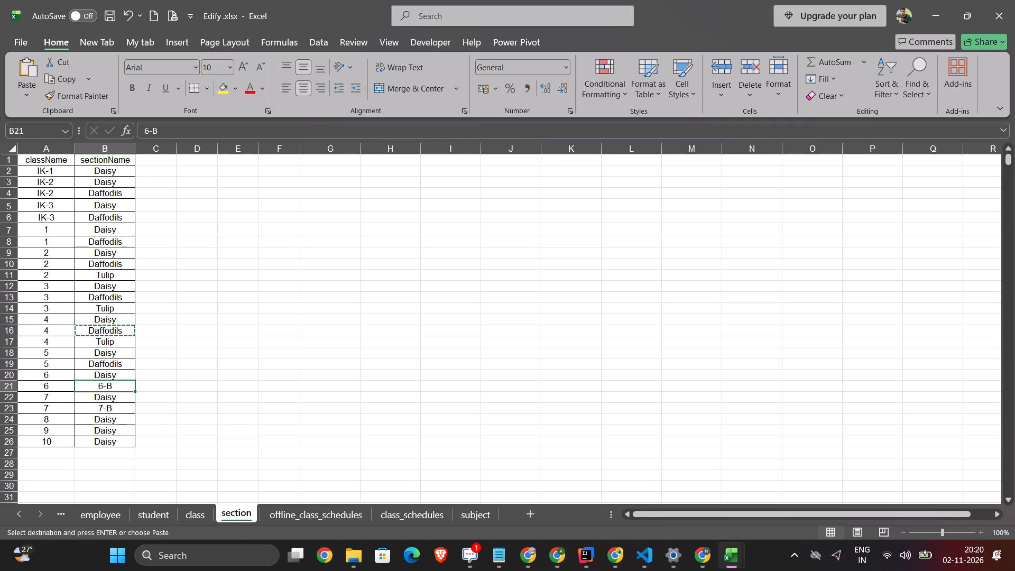
pyautogui.hotkey('ctrl', 'v')
pyautogui.click(101, 410)
pyautogui.hotkey('ctrl', 'v')
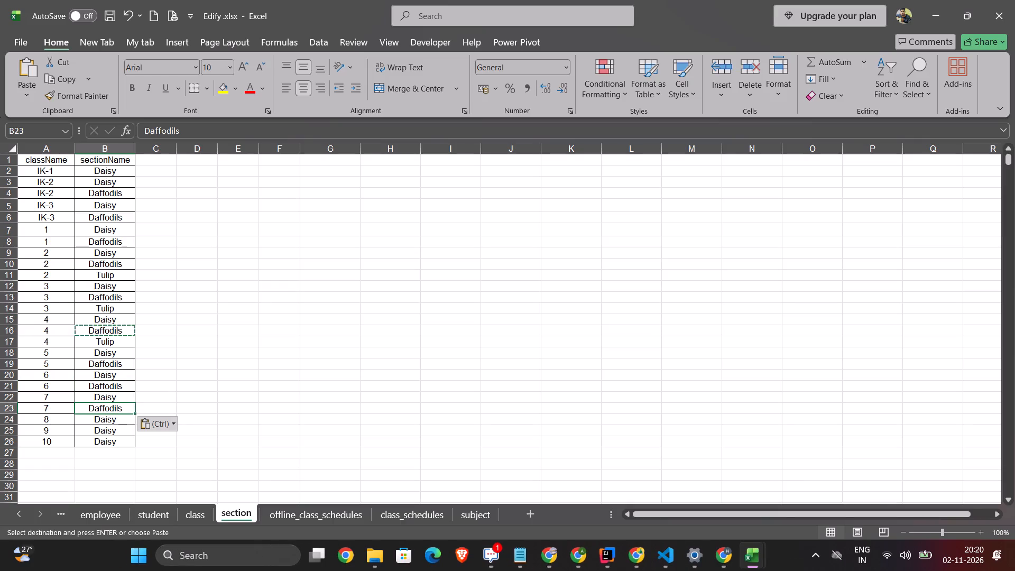
# Check the section names for classes 6 to 10 in the onboarding template's student sheet, and return to Edify's section sheet.
pyautogui.hotkey('alt', 'Tab')
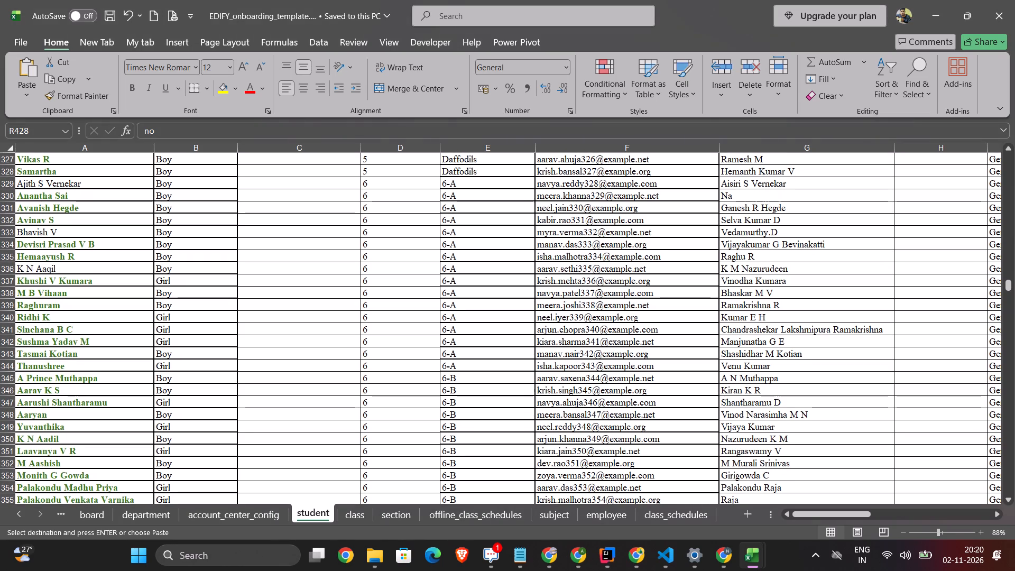
pyautogui.scroll(-2, 375, 350)
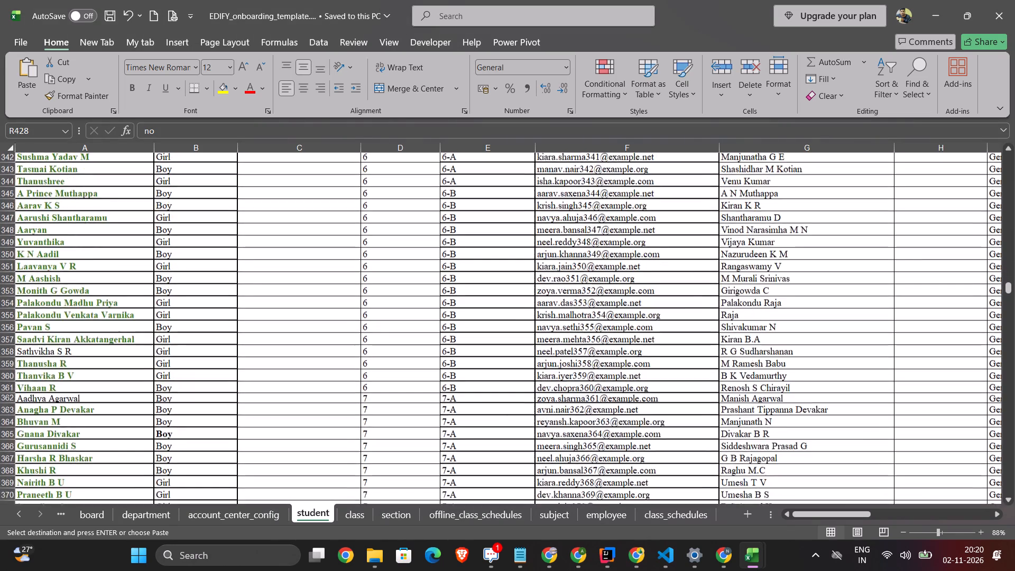
pyautogui.scroll(-6, 375, 350)
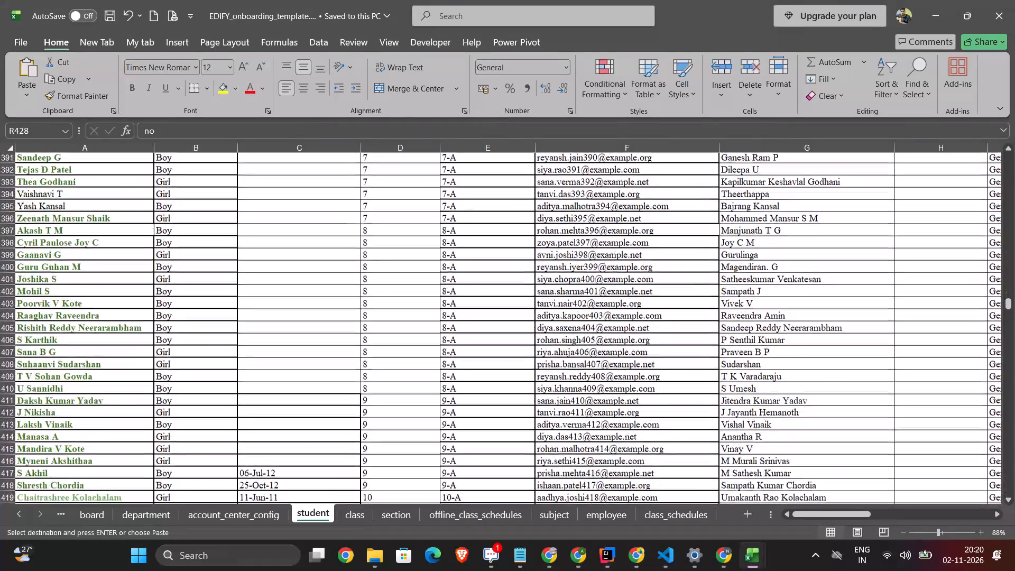
pyautogui.hotkey('alt', 'Tab')
pyautogui.click(223, 365)
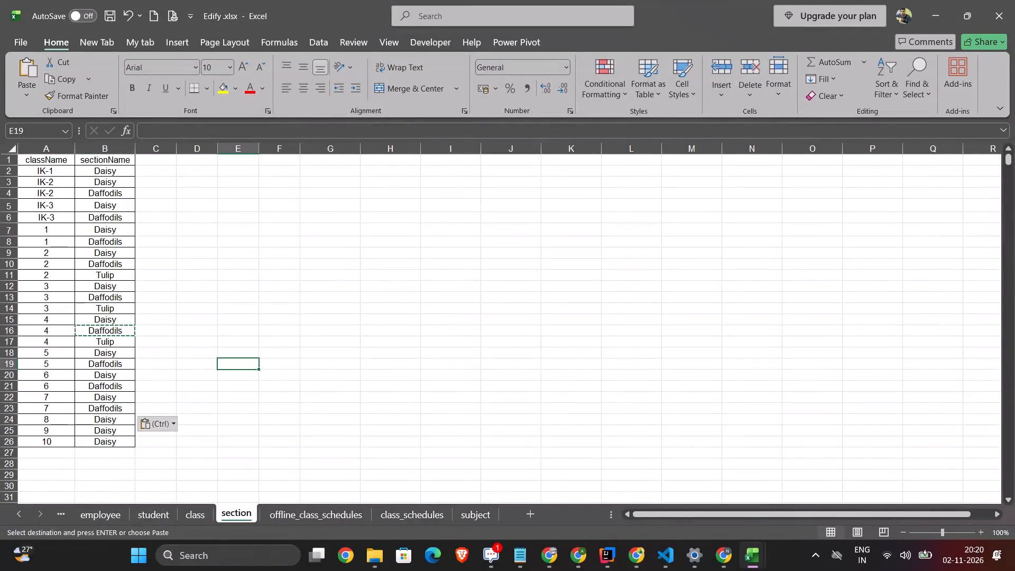
pyautogui.click(153, 328)
# Right-align the whole section column in Edify's student sheet.
pyautogui.click(142, 519)
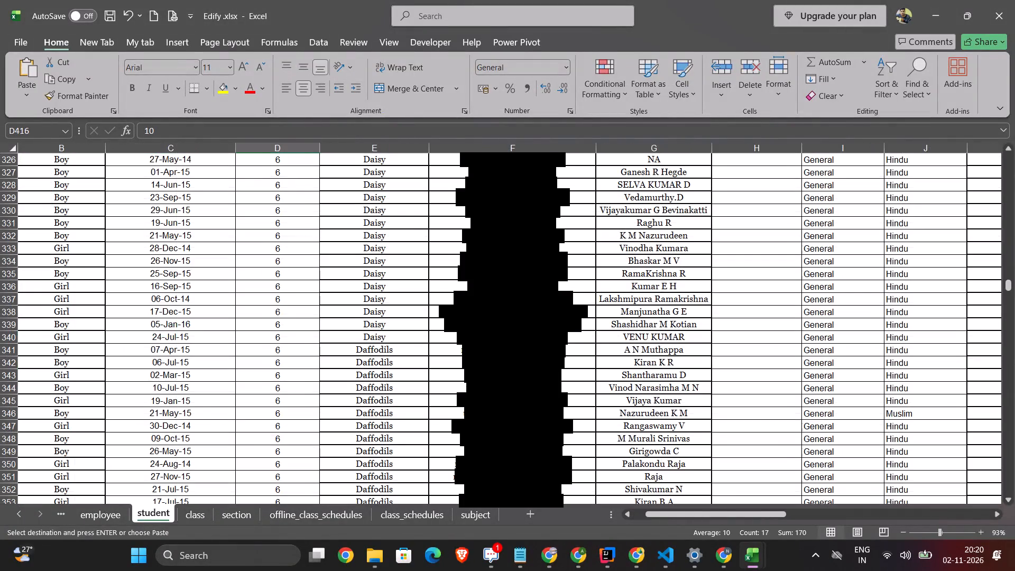
pyautogui.scroll(20, 375, 330)
pyautogui.scroll(3, 375, 330)
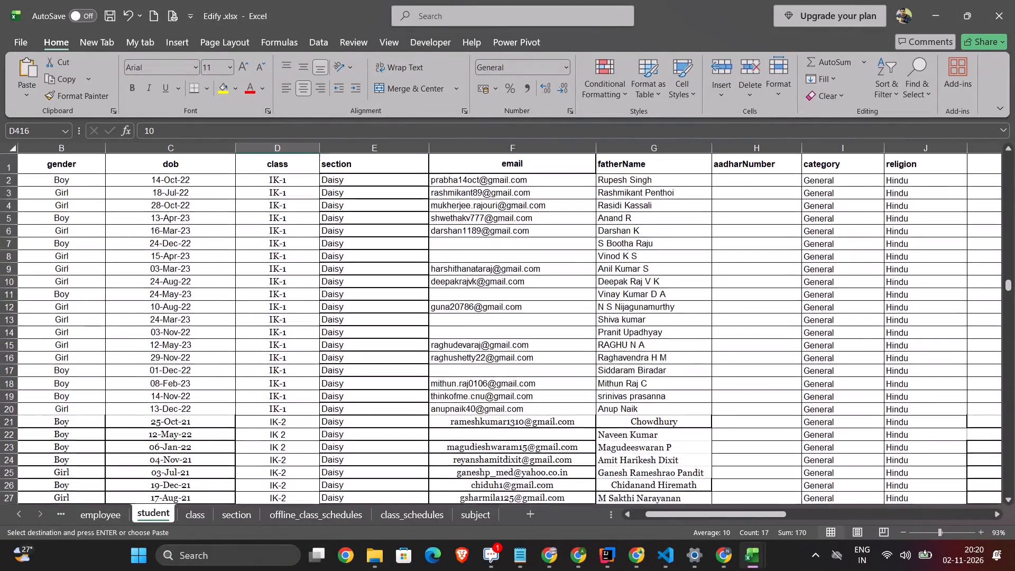
pyautogui.click(348, 150)
pyautogui.click(318, 89)
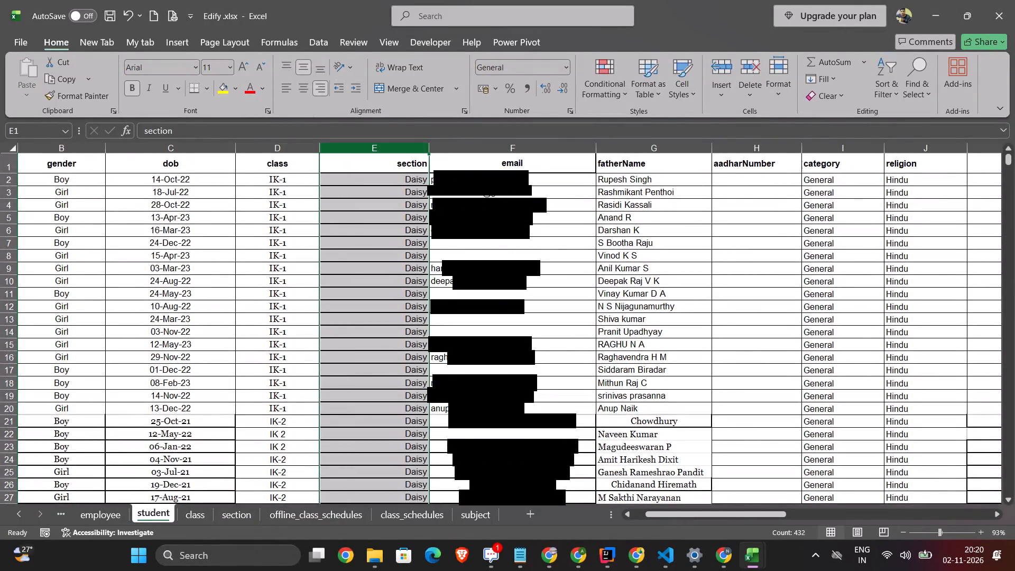
# Remove the centre alignment from the whole email column in the student sheet.
pyautogui.click(495, 284)
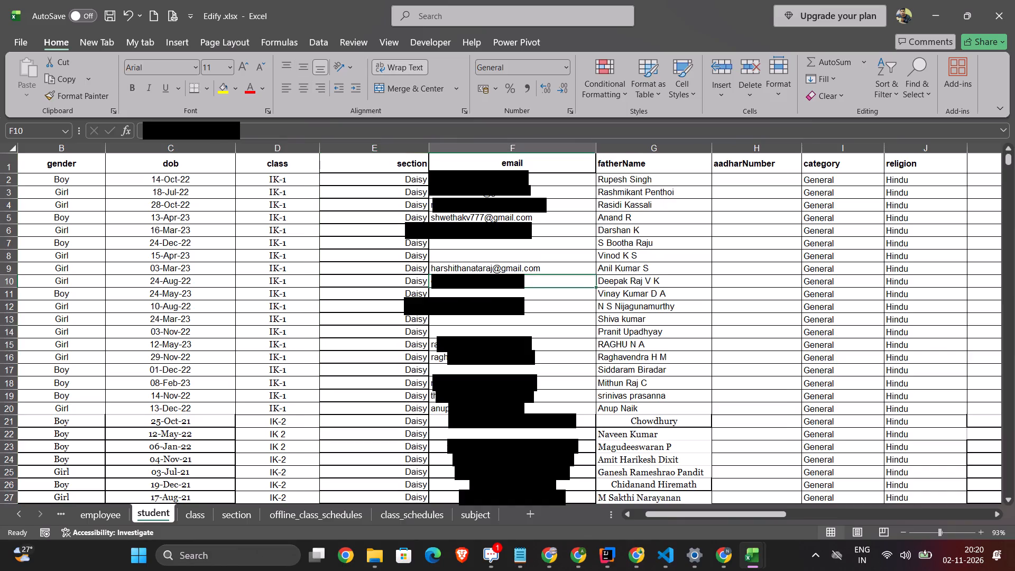
pyautogui.click(493, 149)
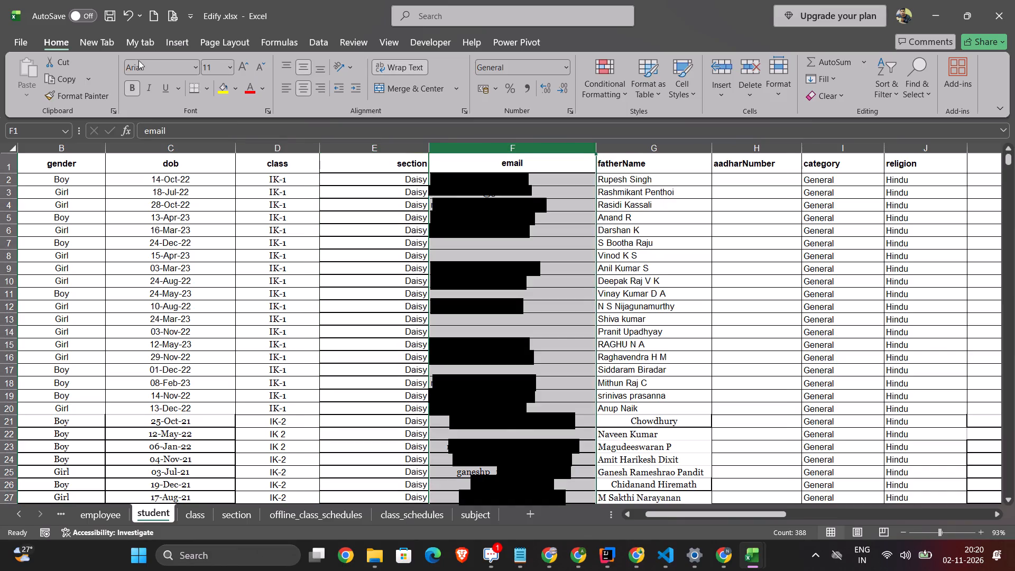
pyautogui.click(191, 65)
pyautogui.click(153, 121)
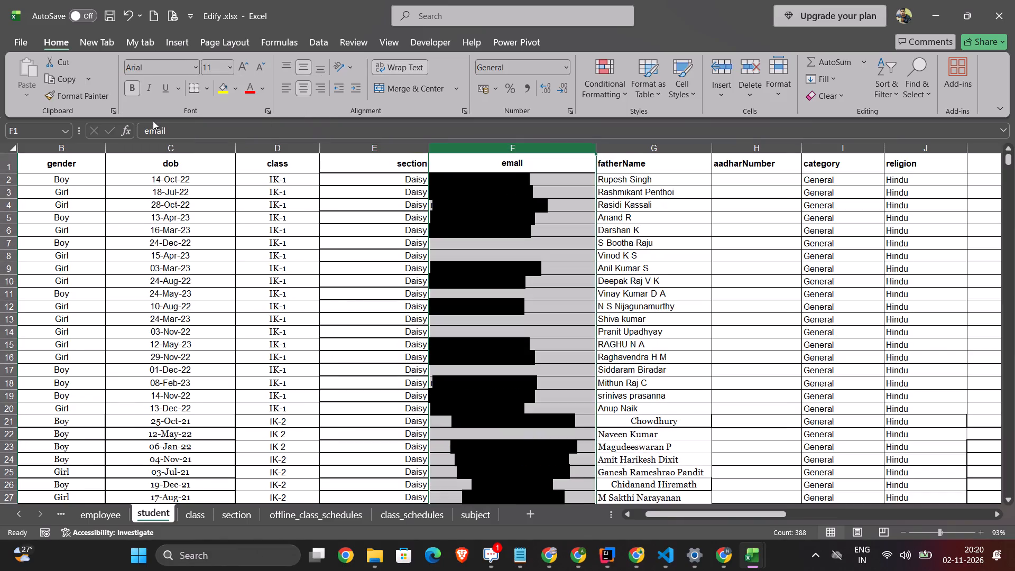
pyautogui.click(303, 87)
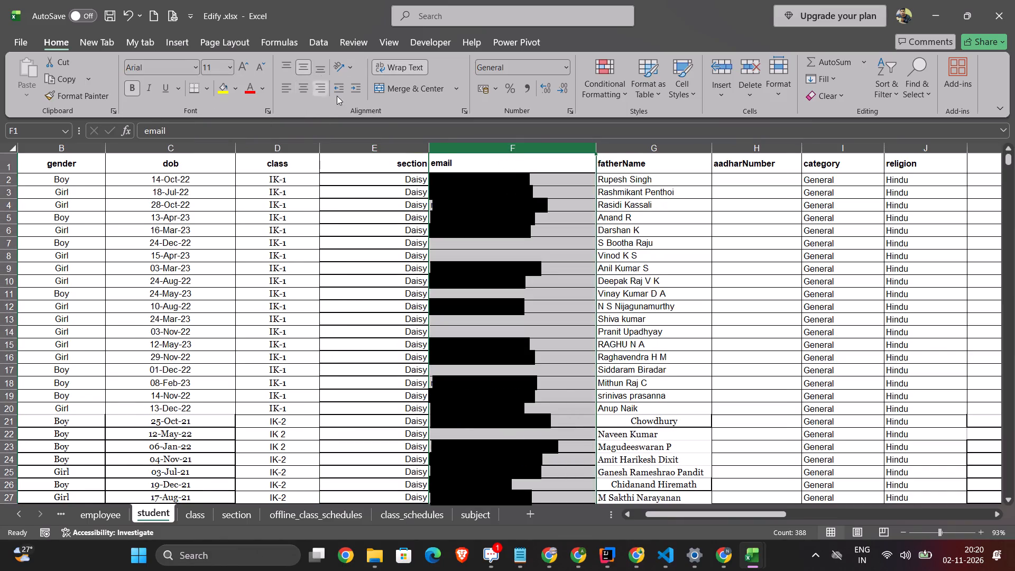
pyautogui.click(616, 267)
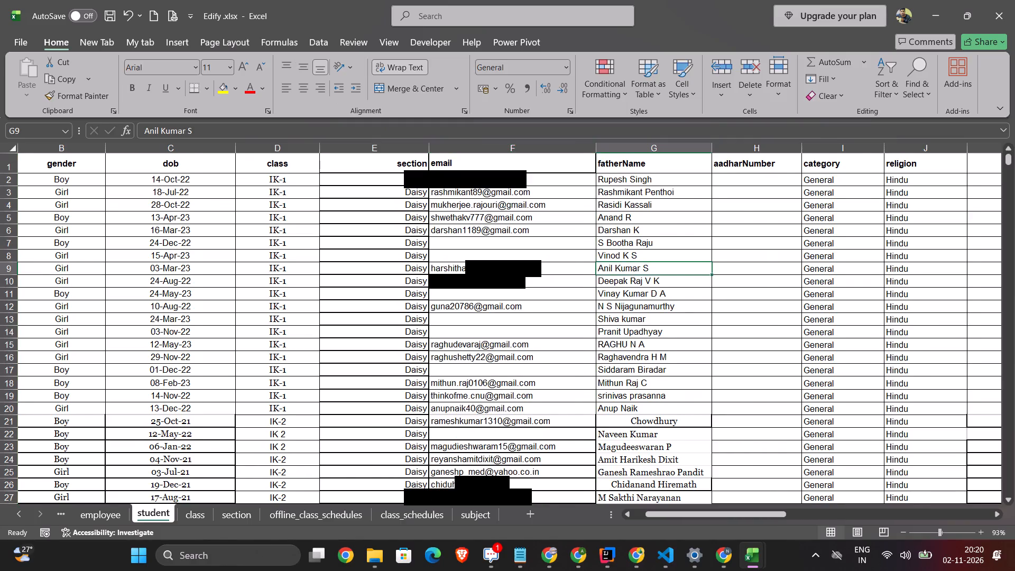
# Left-align the whole fatherName column in Edify's student sheet.
pyautogui.hscroll(-1, 635, 190)
pyautogui.scroll(1, 551, 278)
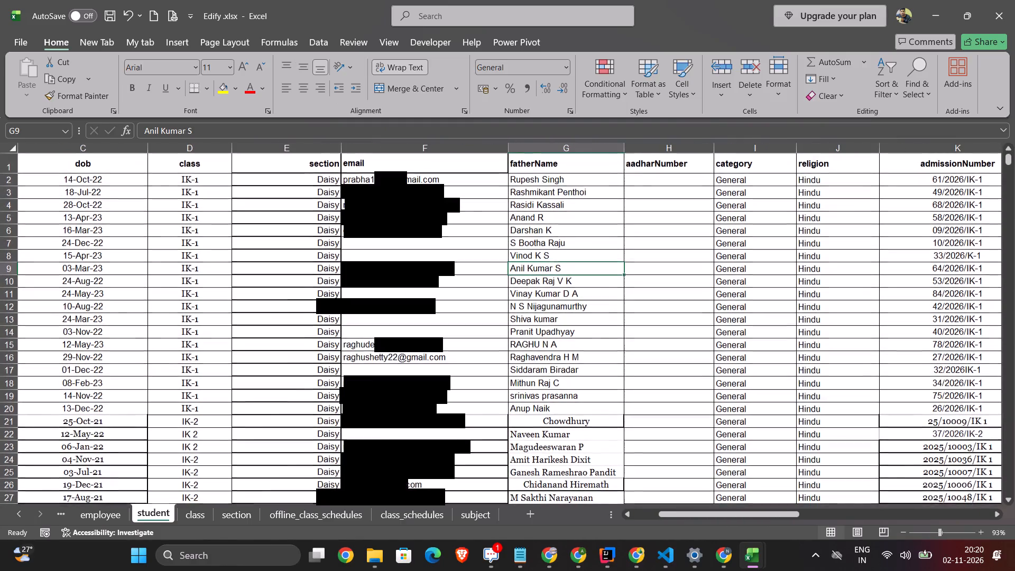
pyautogui.hscroll(3, 542, 268)
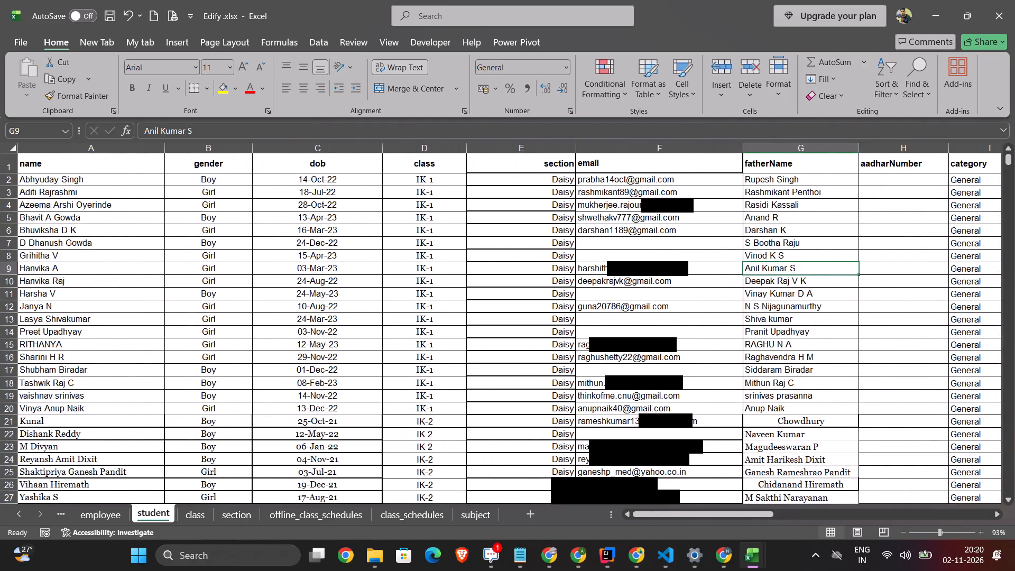
pyautogui.hscroll(-2, 542, 268)
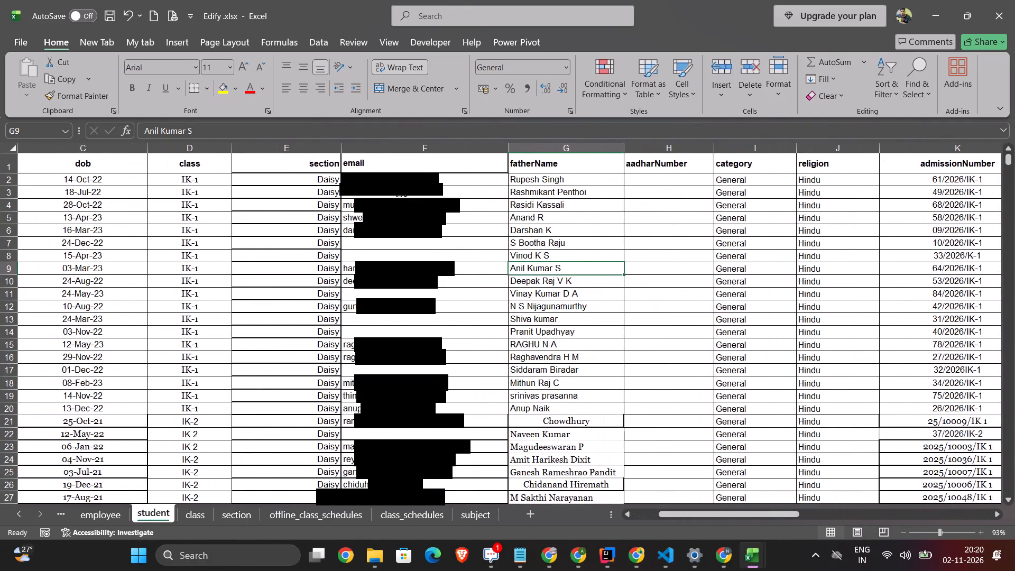
pyautogui.click(547, 146)
pyautogui.click(286, 86)
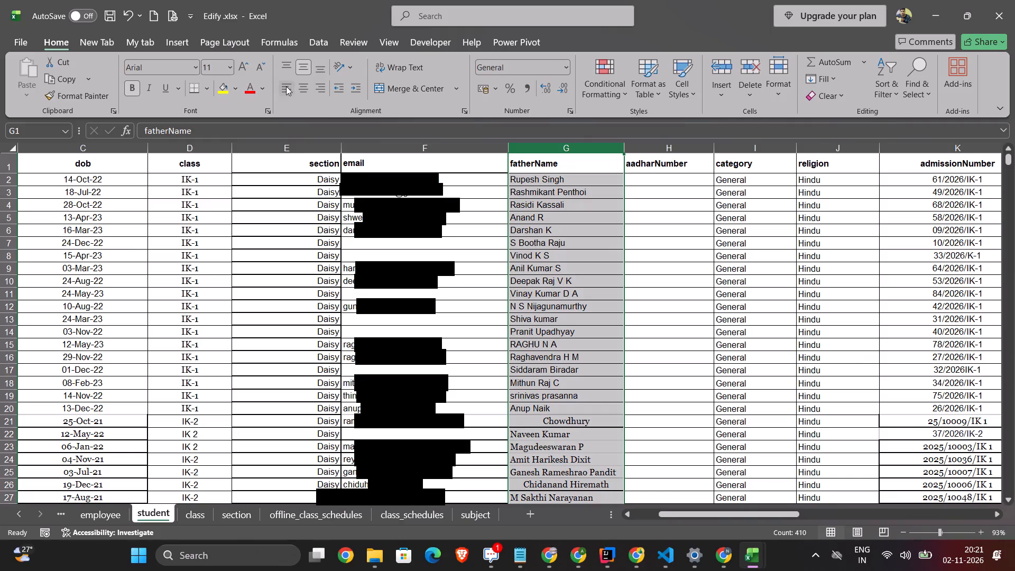
pyautogui.hscroll(-1, 718, 308)
pyautogui.click(705, 362)
# Remove the explicit left alignment from the whole motherName column in the student sheet.
pyautogui.hscroll(-2, 705, 362)
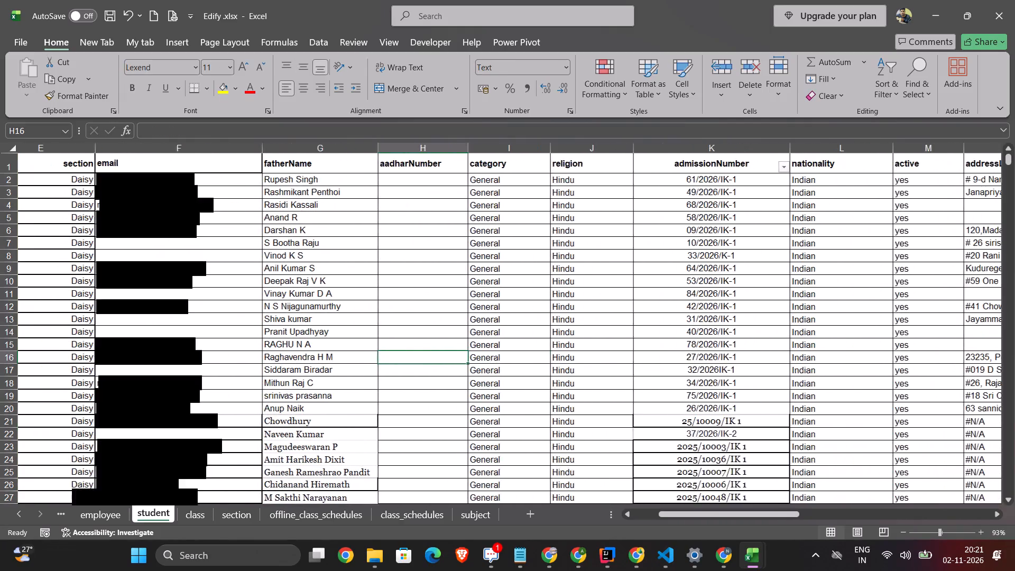
pyautogui.hscroll(-6, 705, 362)
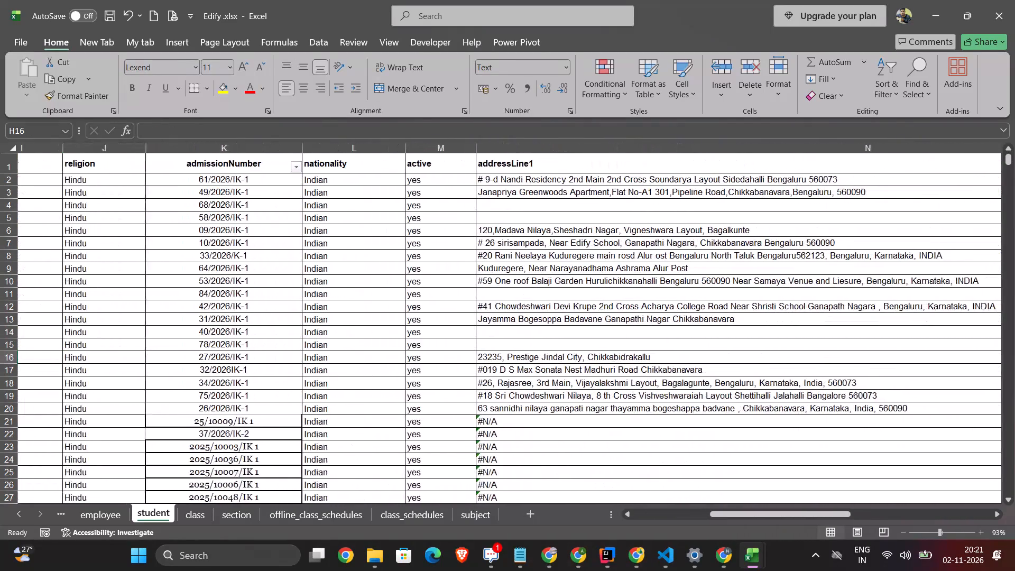
pyautogui.hscroll(-8, 705, 362)
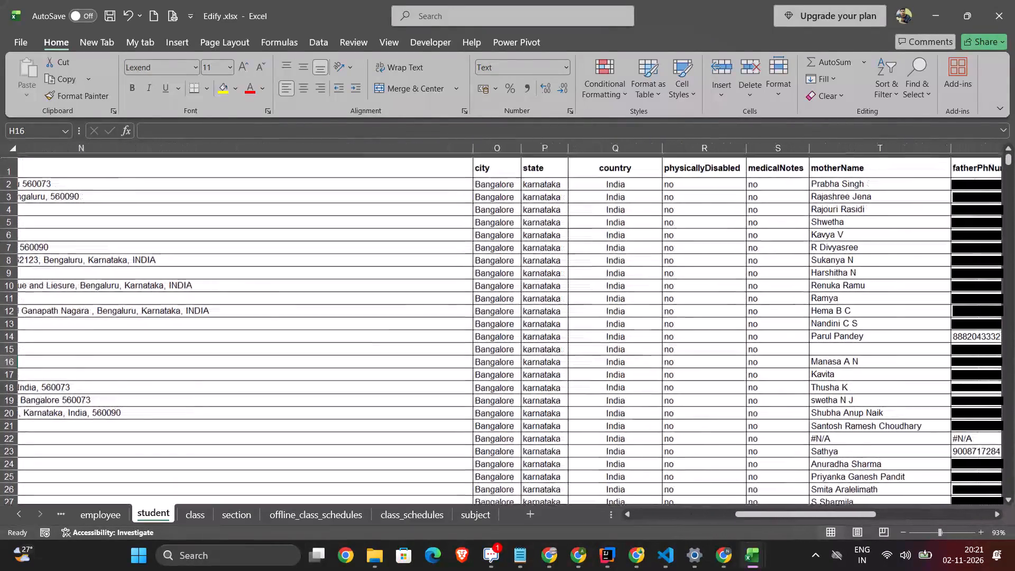
pyautogui.hscroll(-3, 705, 362)
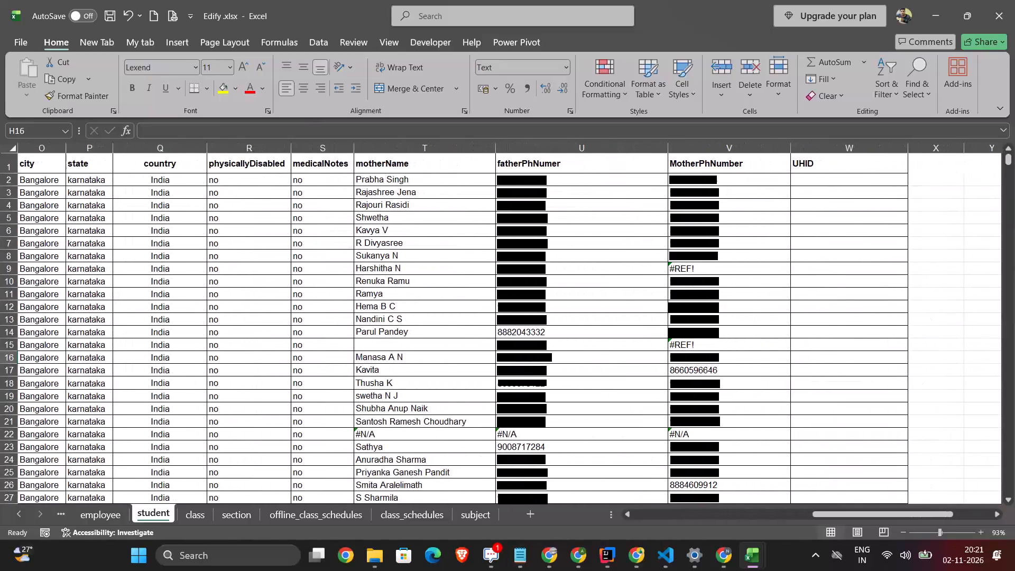
pyautogui.click(415, 149)
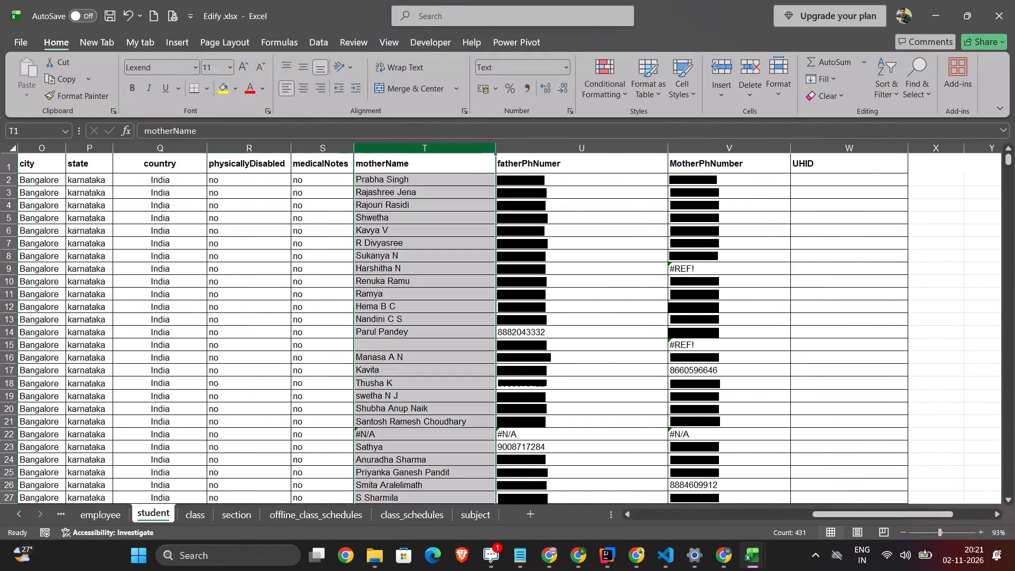
pyautogui.click(291, 88)
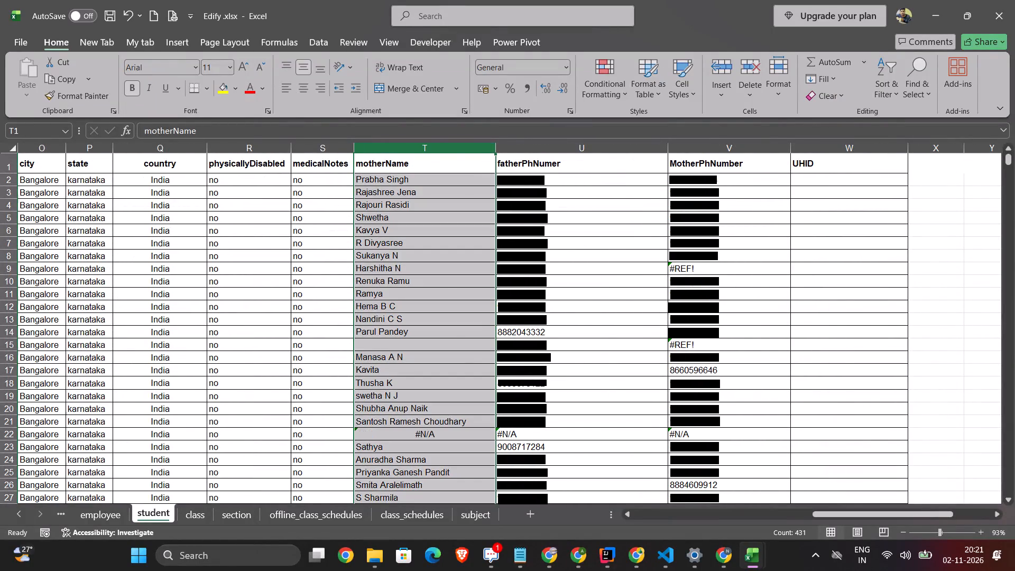
pyautogui.hscroll(11, 347, 245)
pyautogui.click(113, 297)
# Review the student rows, and check the class, section and offline_class_schedules sheets for consistent content and formatting.
pyautogui.scroll(-2, 113, 297)
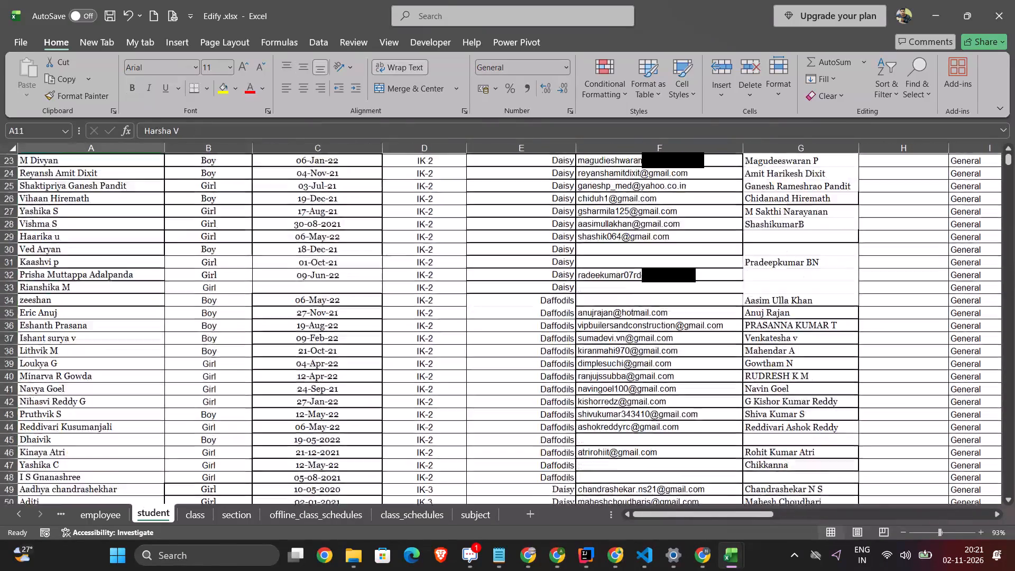
pyautogui.scroll(-11, 113, 297)
pyautogui.scroll(1, 113, 297)
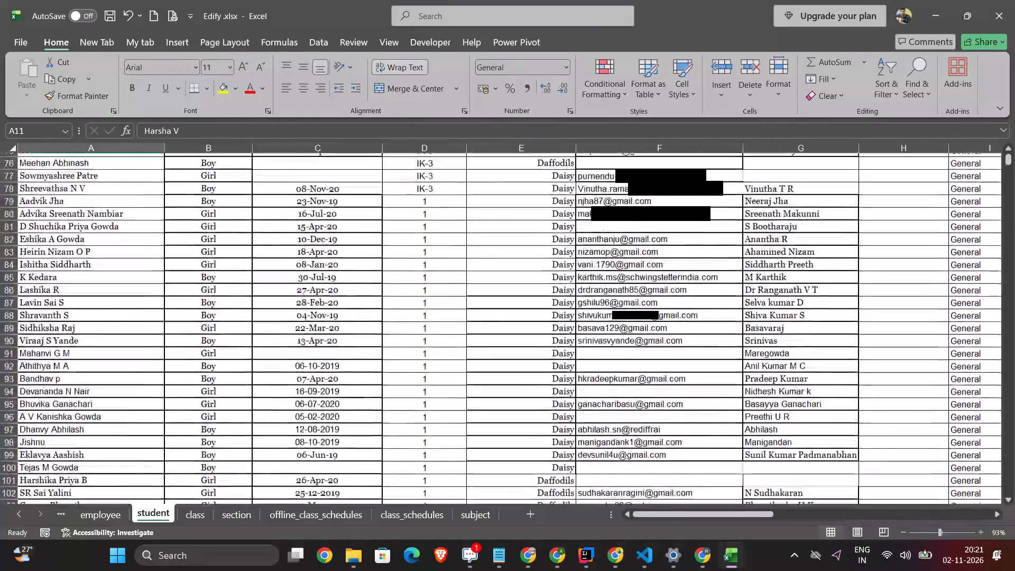
pyautogui.scroll(4, 113, 297)
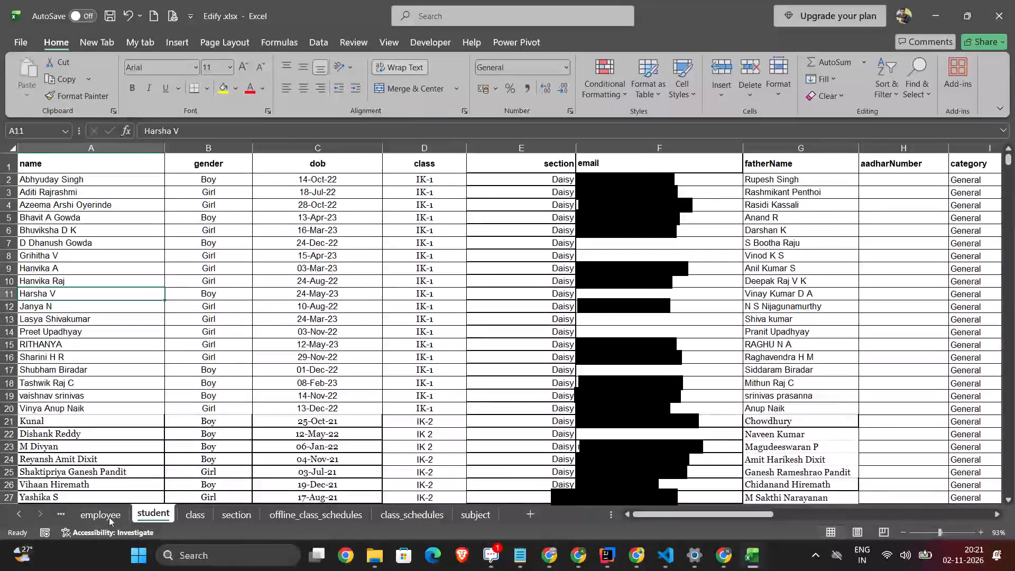
pyautogui.click(195, 519)
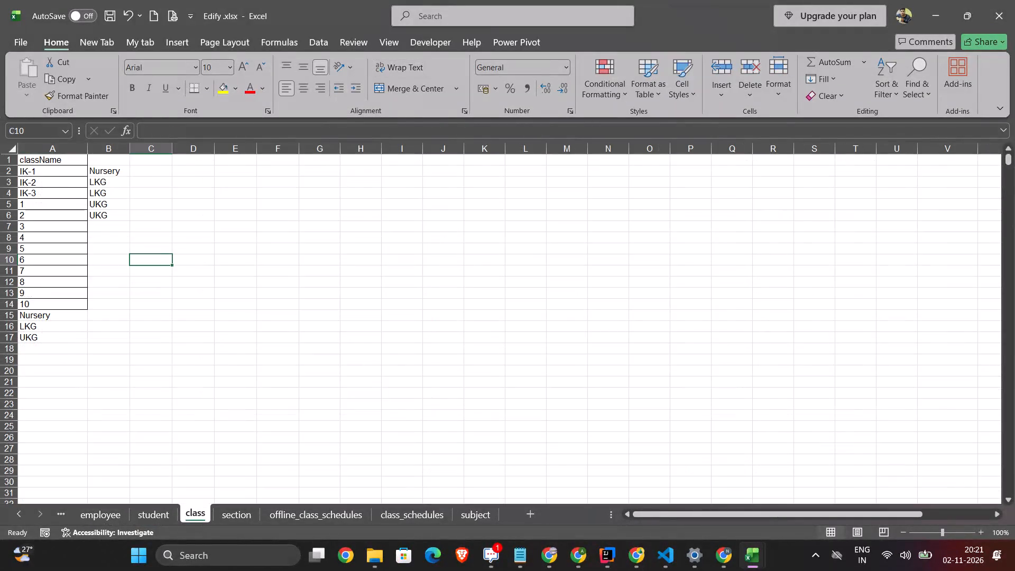
pyautogui.click(241, 515)
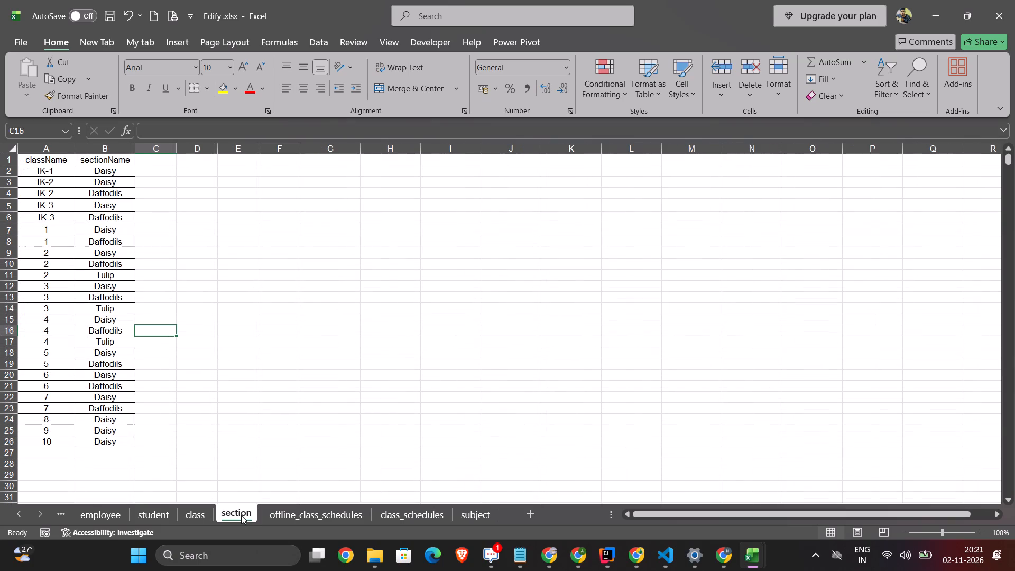
pyautogui.click(191, 429)
pyautogui.click(184, 512)
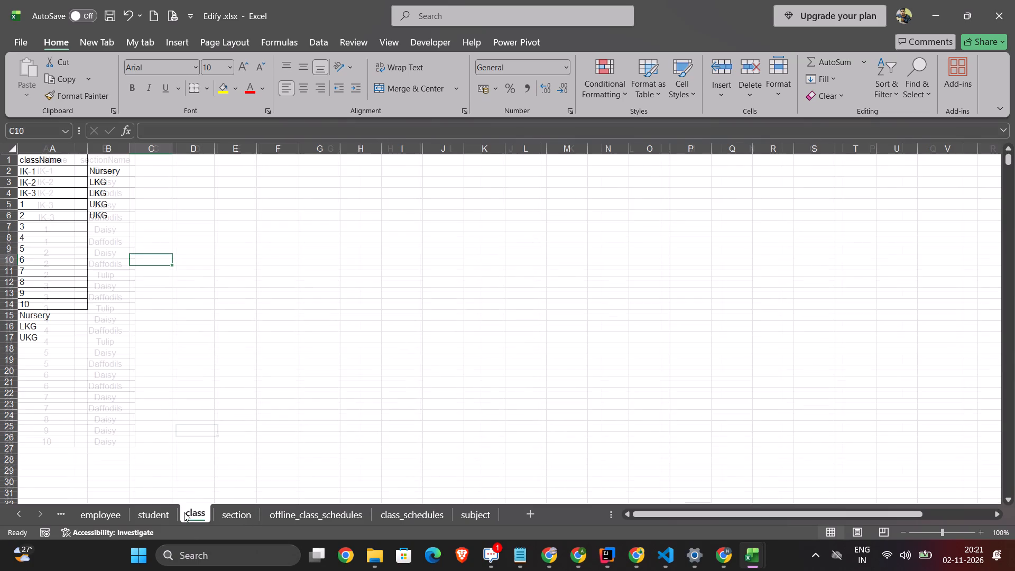
pyautogui.scroll(1, 203, 382)
pyautogui.click(300, 519)
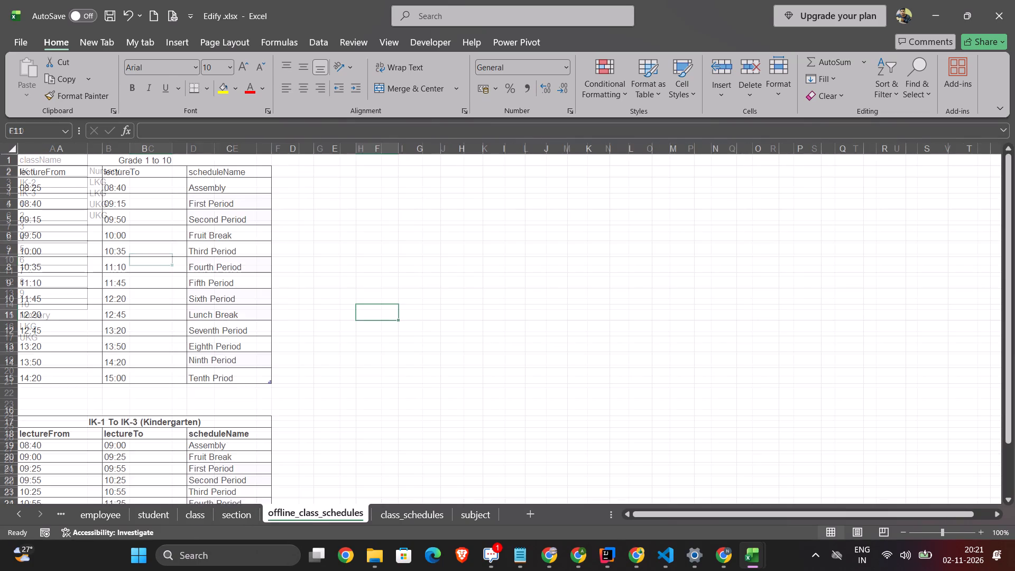
# Set the font size of the entire employee sheet in Edify to 11.
pyautogui.click(100, 512)
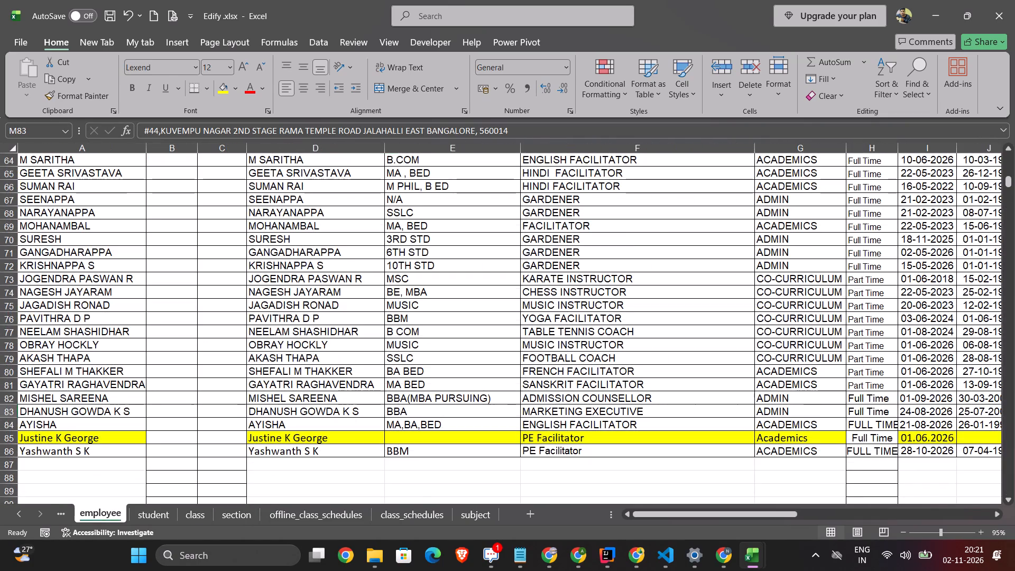
pyautogui.scroll(12, 241, 389)
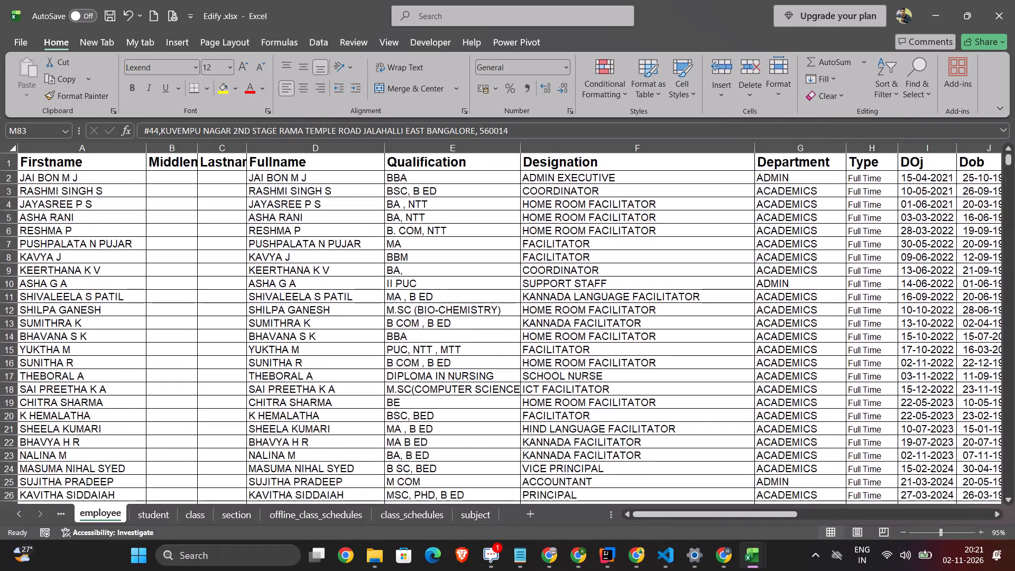
pyautogui.hscroll(-4, 400, 346)
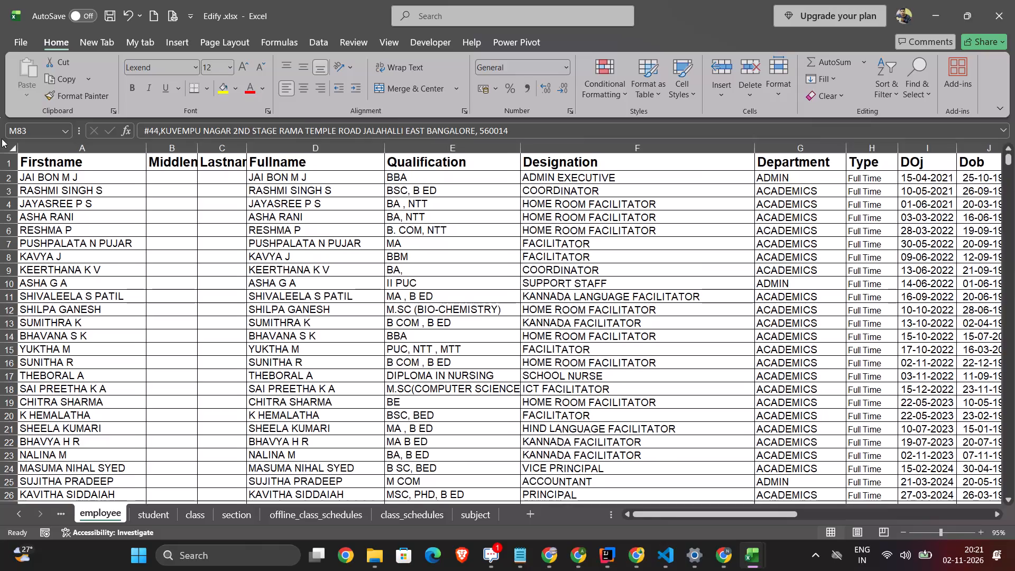
pyautogui.click(3, 139)
pyautogui.click(15, 151)
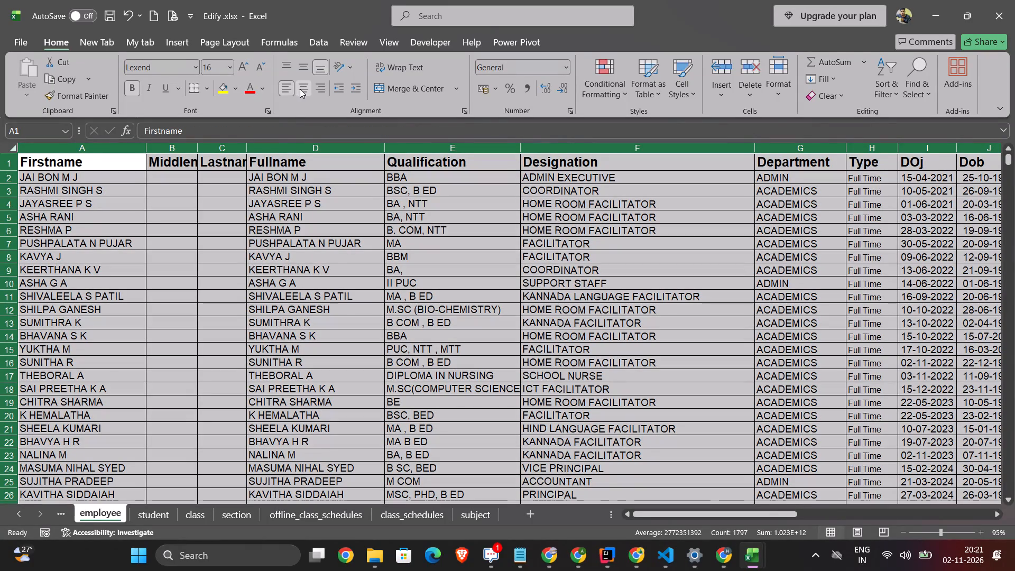
pyautogui.click(230, 68)
pyautogui.click(220, 132)
pyautogui.click(88, 186)
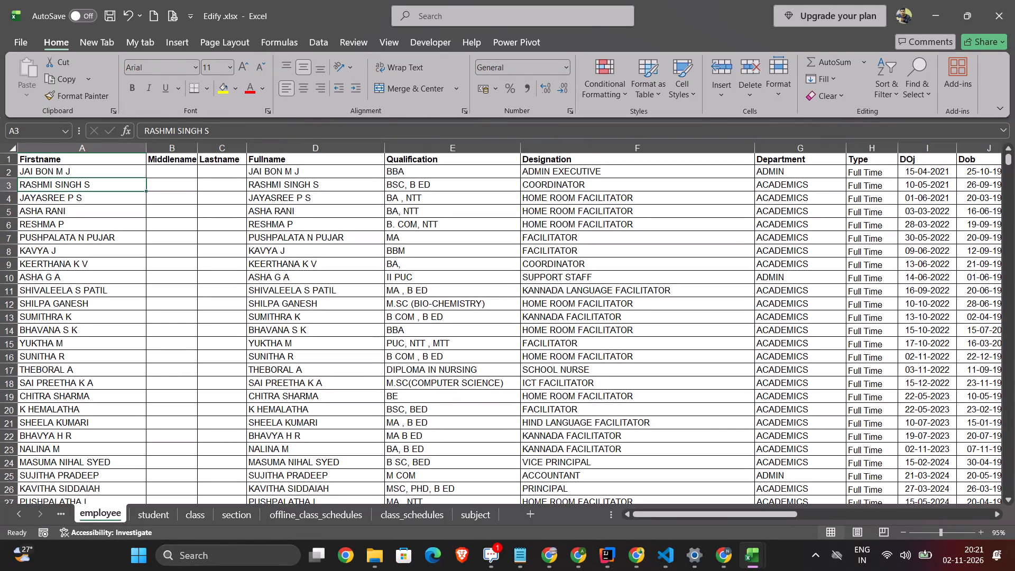
# Compare the name columns and row order of Edify's employee sheet with the onboarding template's employee sheet.
pyautogui.hotkey('alt', 'Tab')
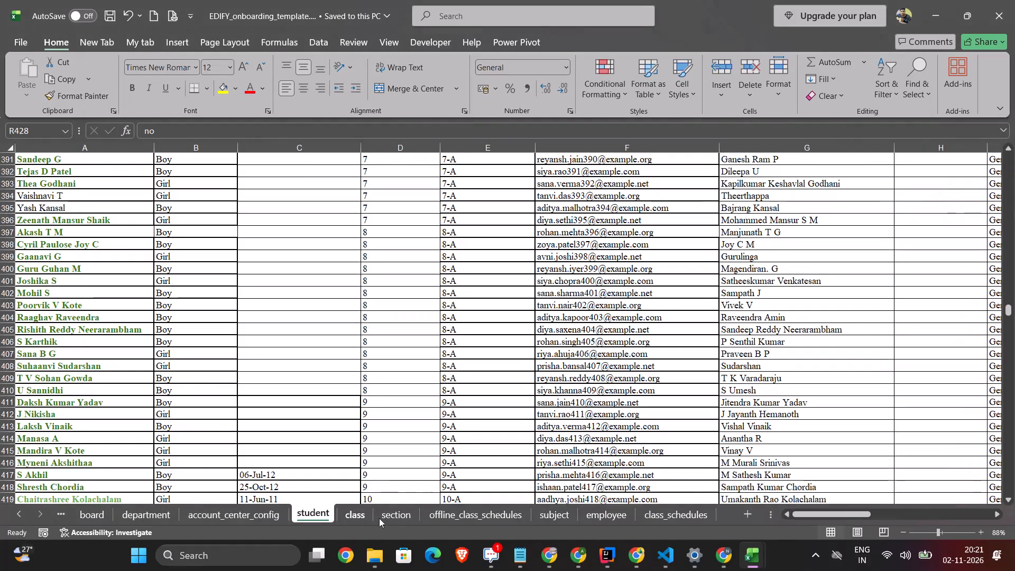
pyautogui.click(598, 521)
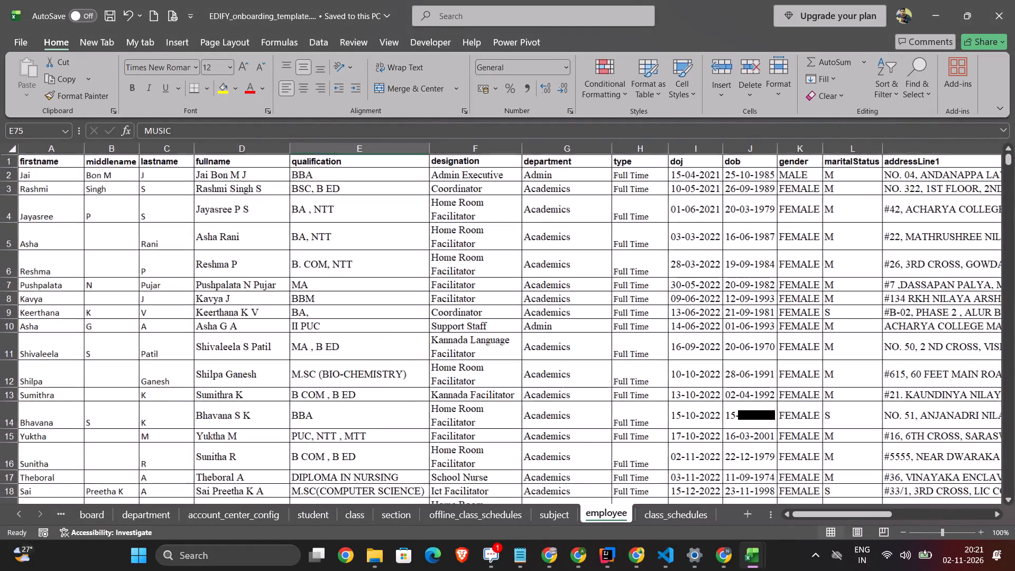
pyautogui.hotkey('alt', 'Tab')
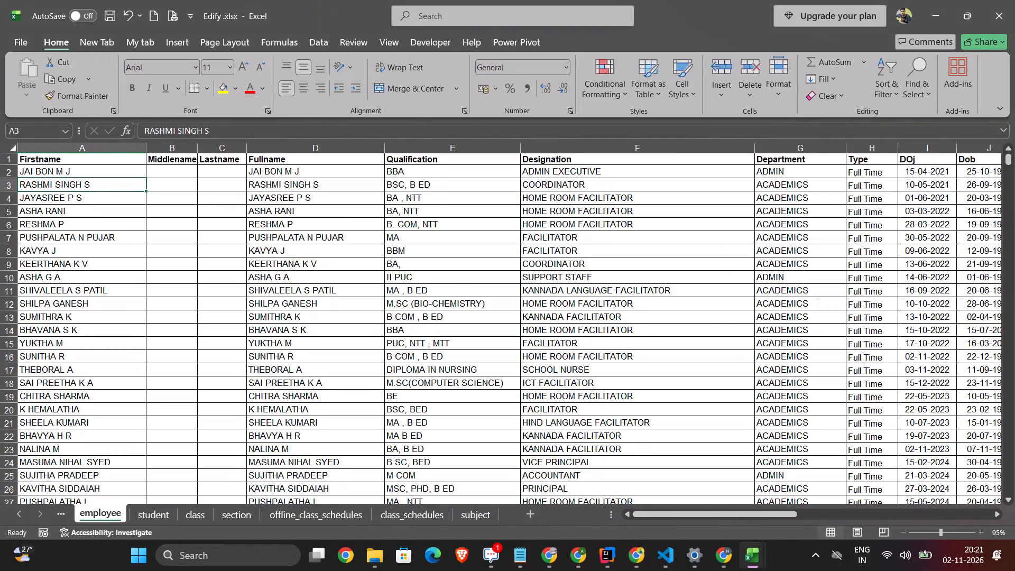
pyautogui.hotkey('alt', 'Tab')
pyautogui.scroll(-2, 86, 245)
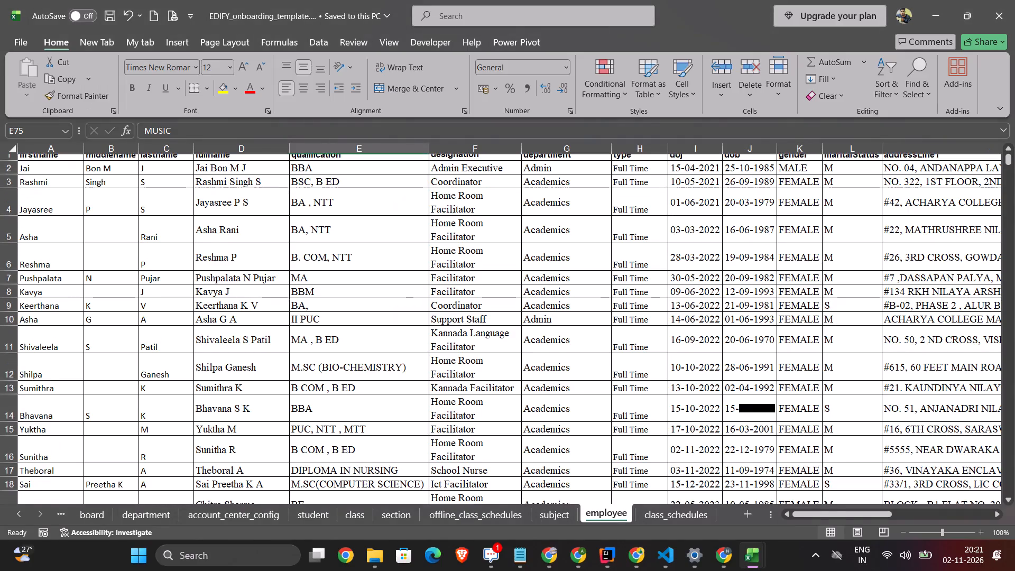
pyautogui.scroll(-1, 86, 245)
pyautogui.hotkey('alt', 'Tab')
pyautogui.scroll(-1, 86, 245)
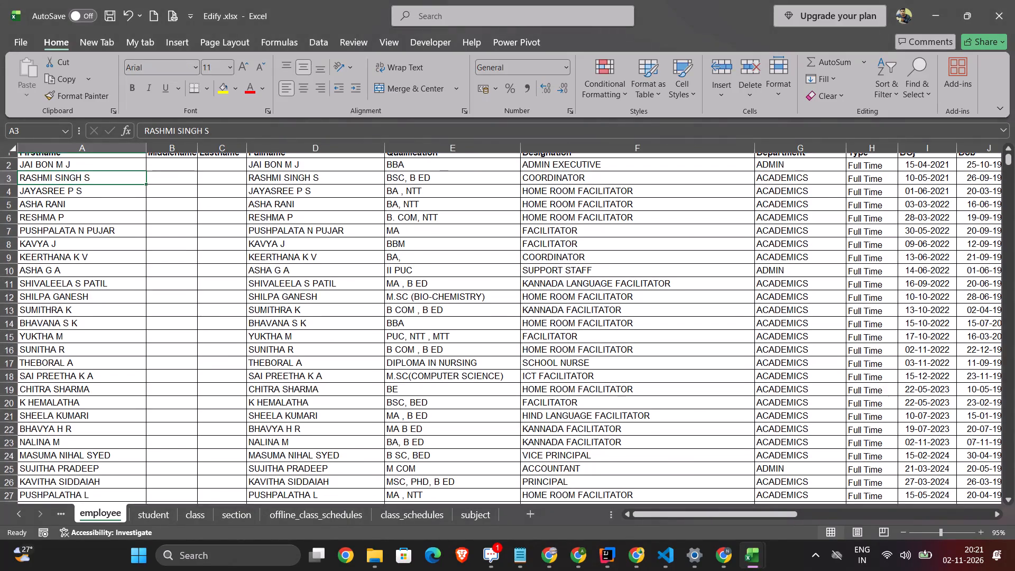
pyautogui.scroll(-3, 86, 245)
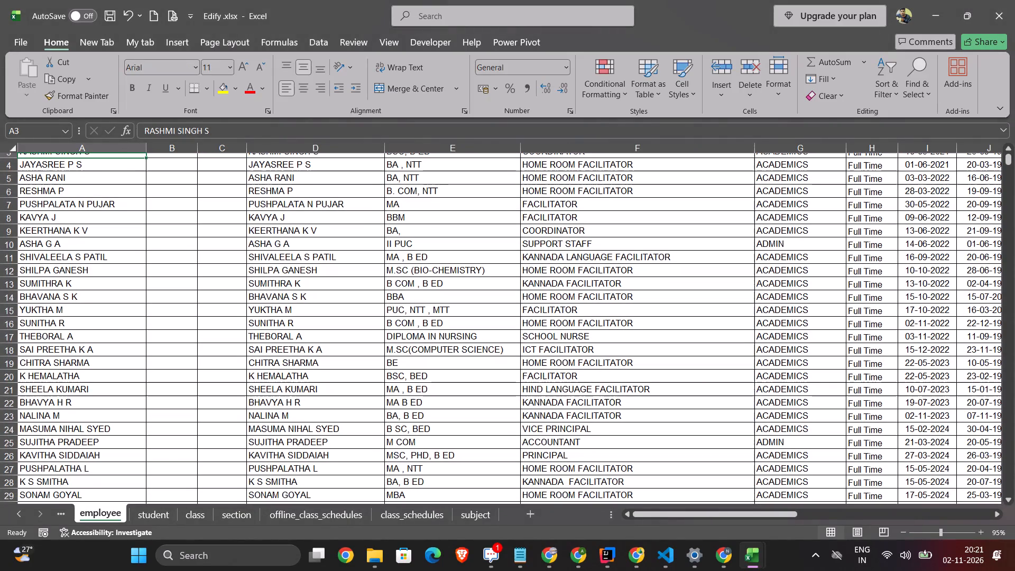
pyautogui.scroll(-2, 86, 245)
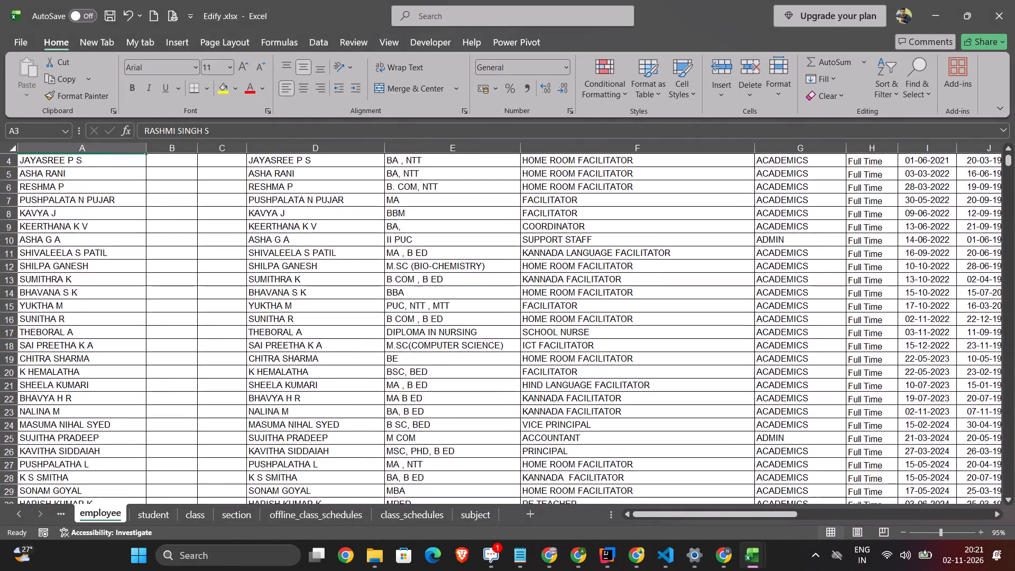
pyautogui.scroll(-6, 86, 245)
# Compare the last employee rows, from row 70 onward, in the onboarding template and in Edify.
pyautogui.hotkey('alt', 'Tab')
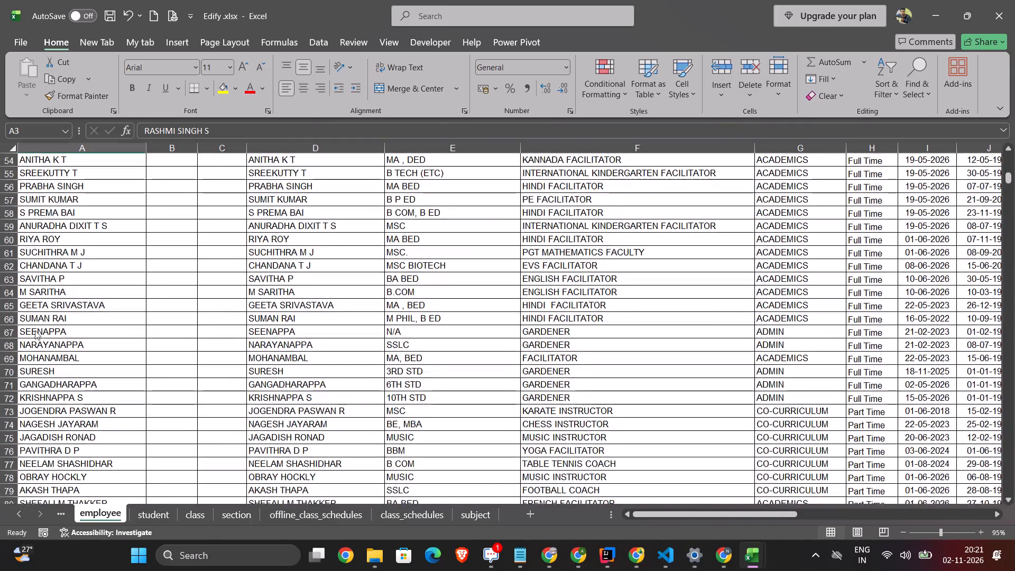
pyautogui.scroll(-9, 35, 330)
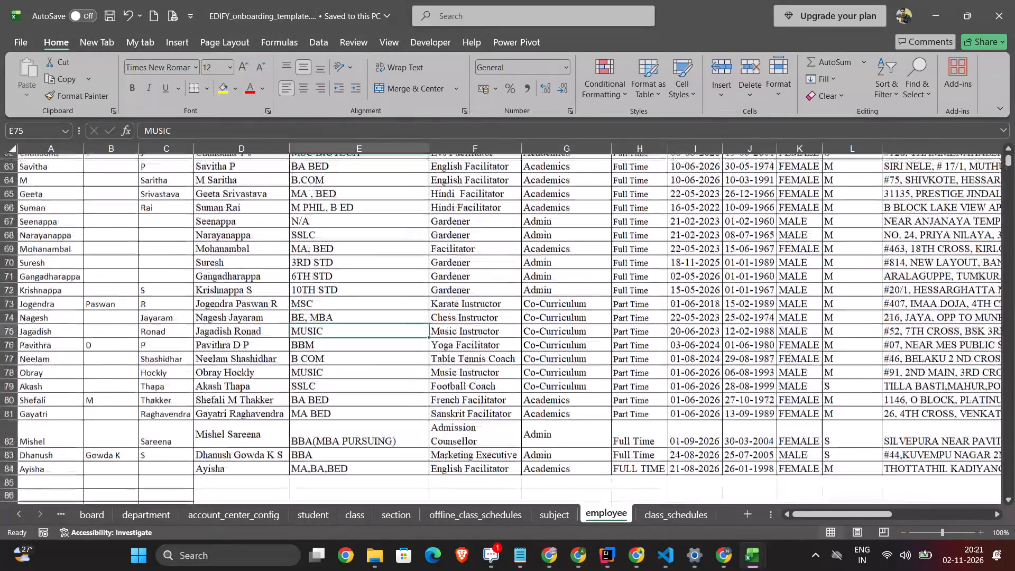
pyautogui.click(49, 298)
pyautogui.hotkey('alt', 'Tab')
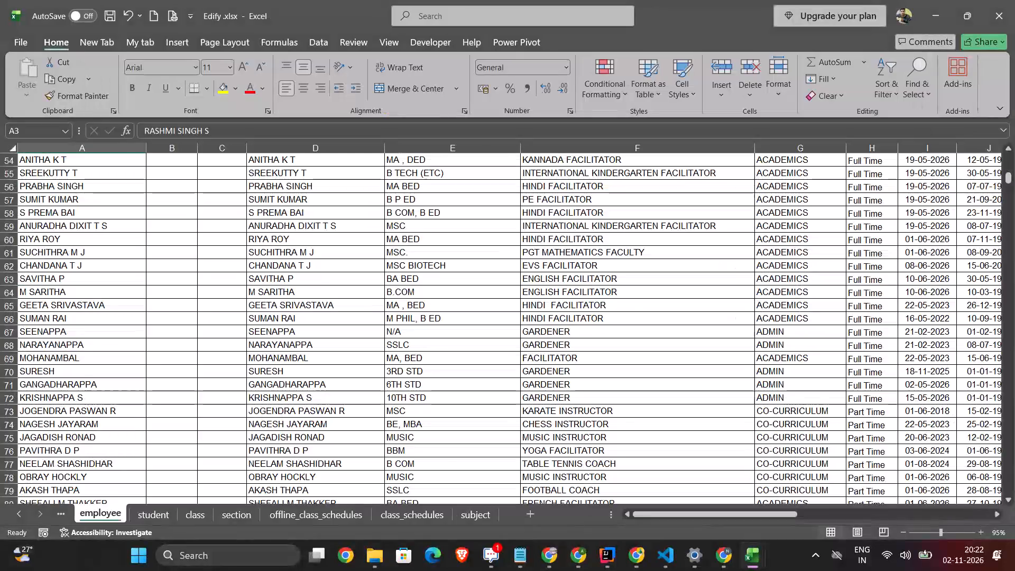
pyautogui.click(41, 375)
pyautogui.scroll(-3, 41, 375)
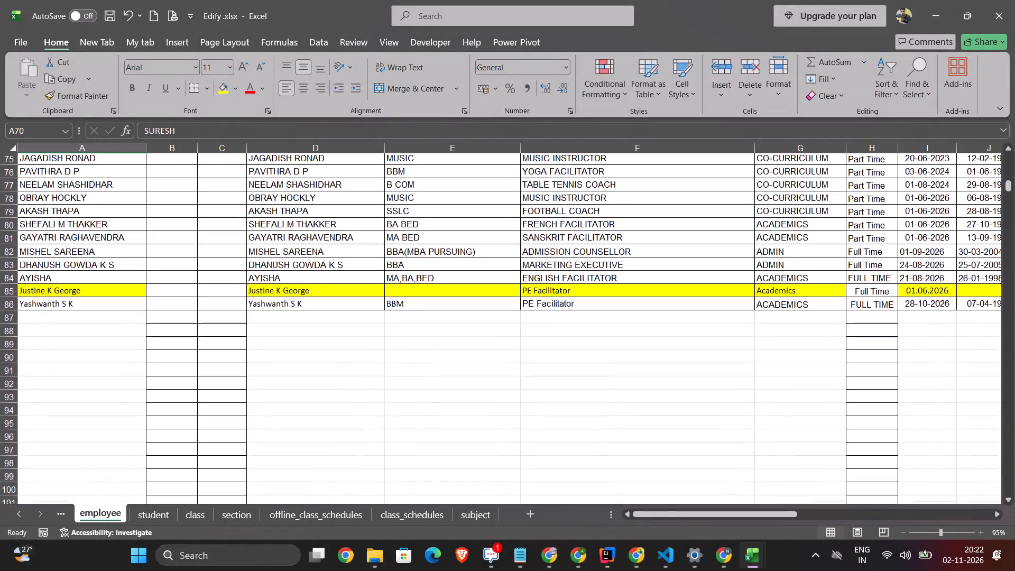
pyautogui.hotkey('alt', 'Tab')
pyautogui.scroll(-6, 107, 375)
pyautogui.scroll(2, 107, 375)
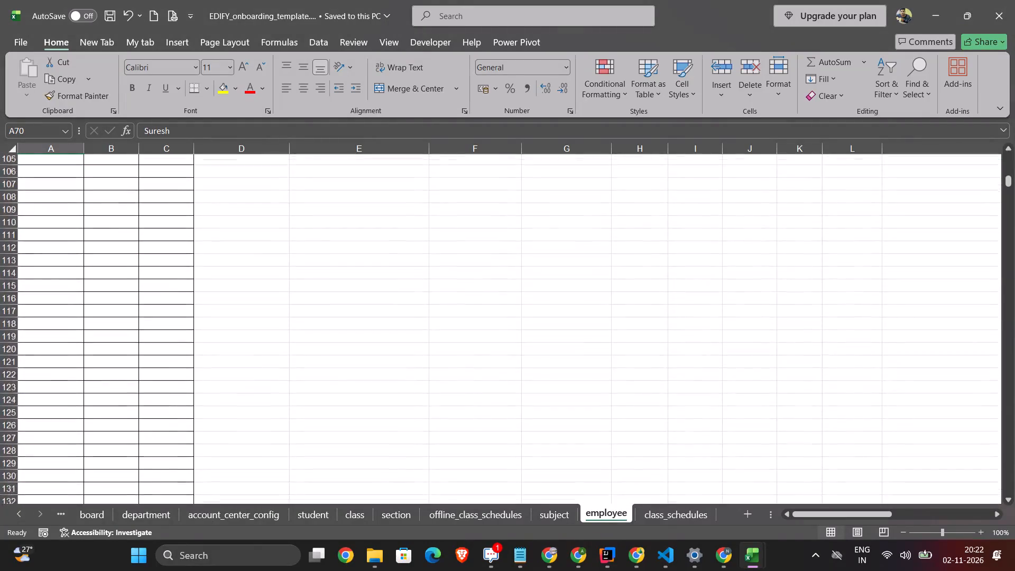
pyautogui.scroll(3, 107, 375)
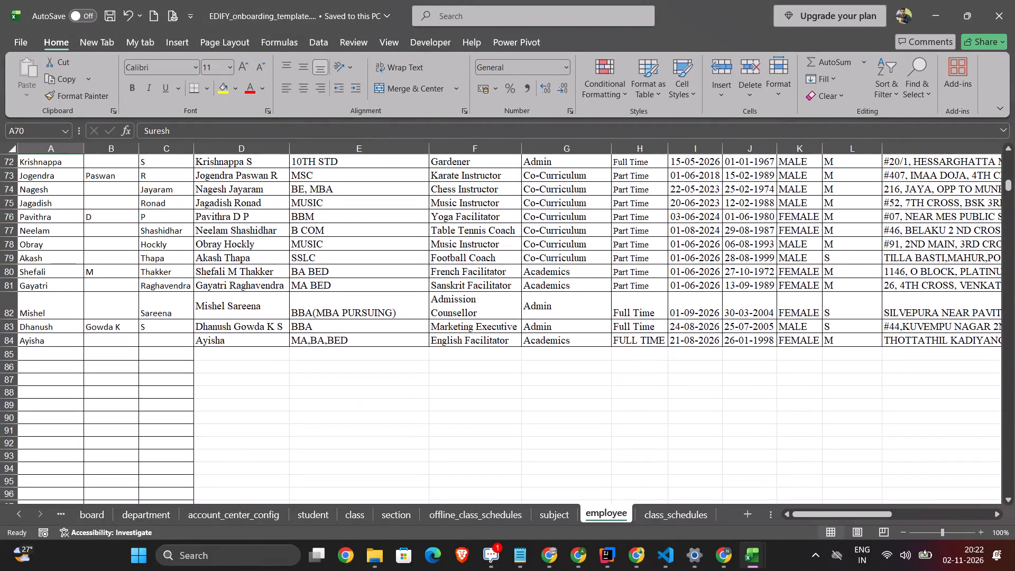
# Copy employee rows 85 and 86 from Edify into rows 85 and 86 of the onboarding template's employee sheet.
pyautogui.rightClick(56, 346)
pyautogui.hotkey('alt', 'Tab')
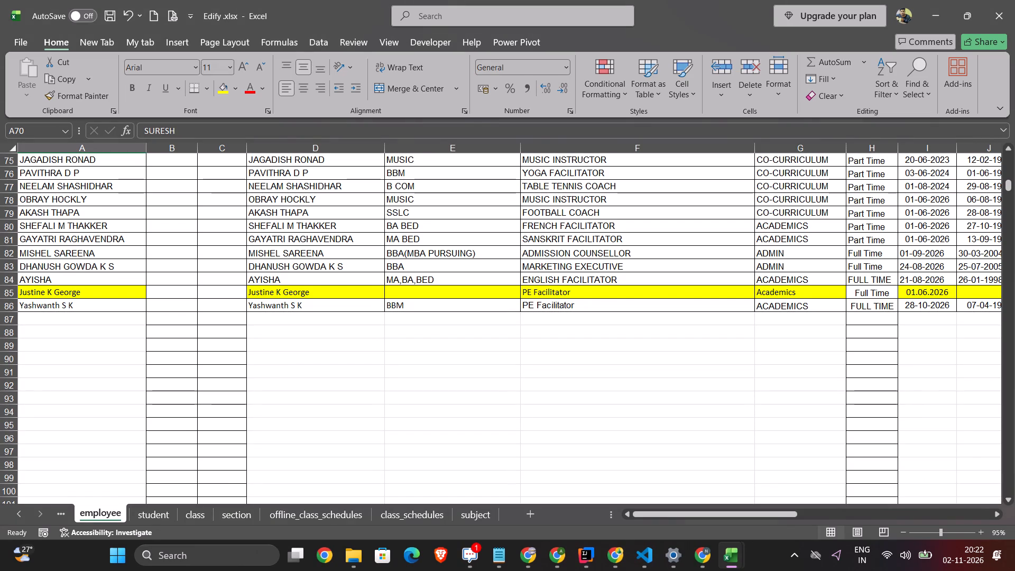
pyautogui.click(4, 293)
pyautogui.moveTo(4, 293); pyautogui.dragTo(12, 305)
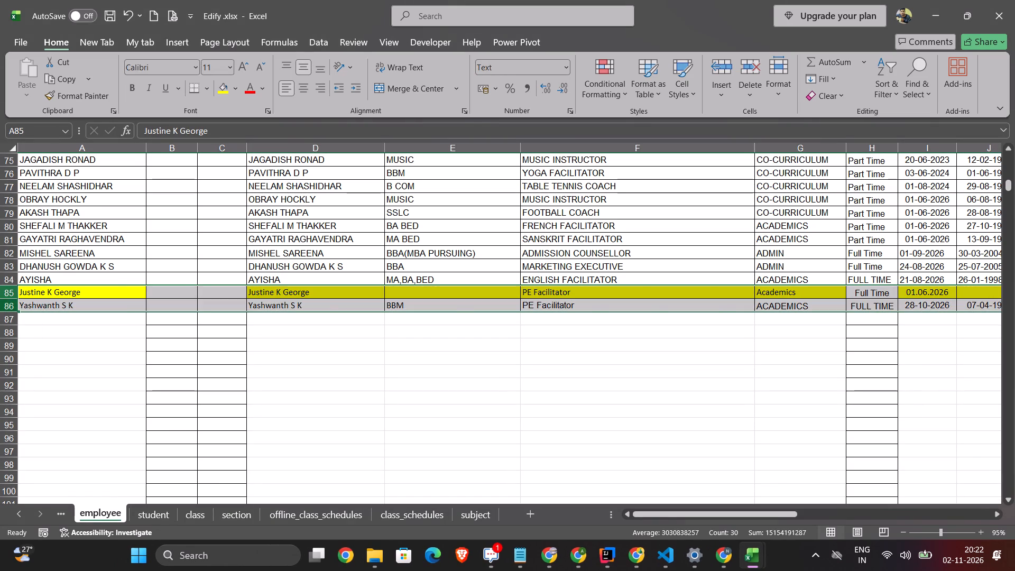
pyautogui.hotkey('ctrl', 'c')
pyautogui.hotkey('alt', 'Tab')
pyautogui.click(6, 351)
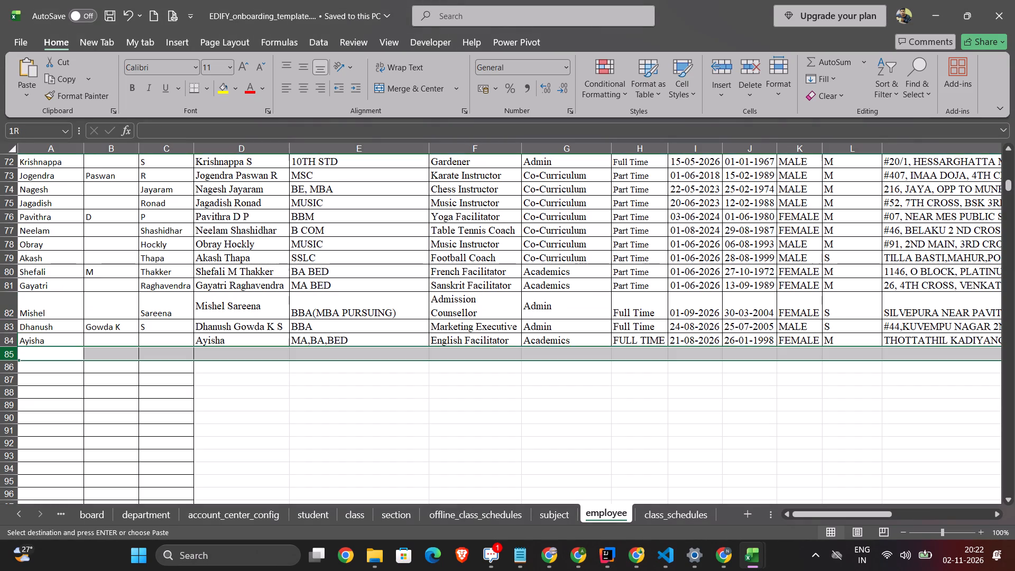
pyautogui.hotkey('ctrl', 'v')
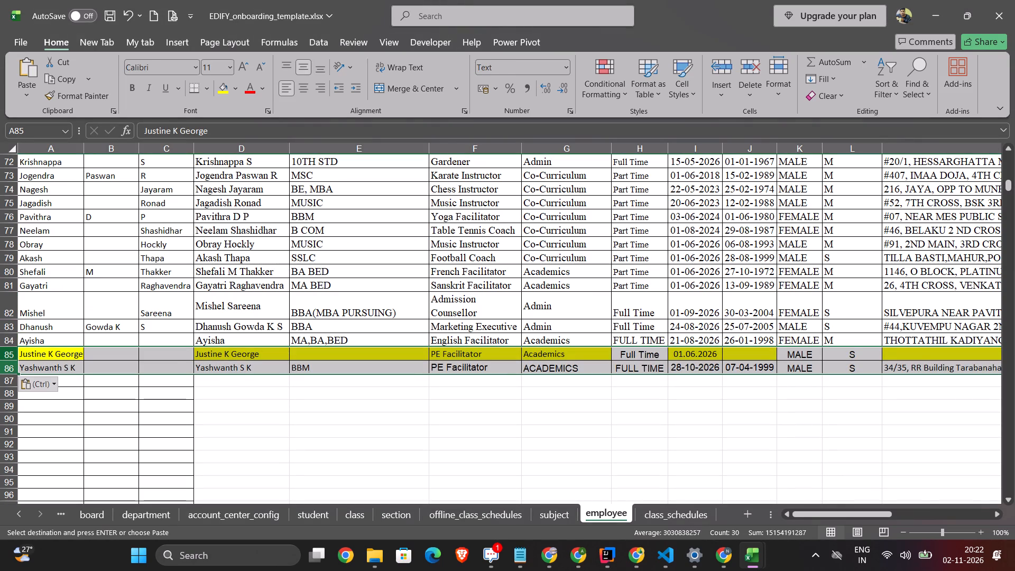
# Remove the yellow highlight from the pasted employee rows 85 and 86.
pyautogui.click(236, 91)
pyautogui.click(226, 148)
pyautogui.click(135, 383)
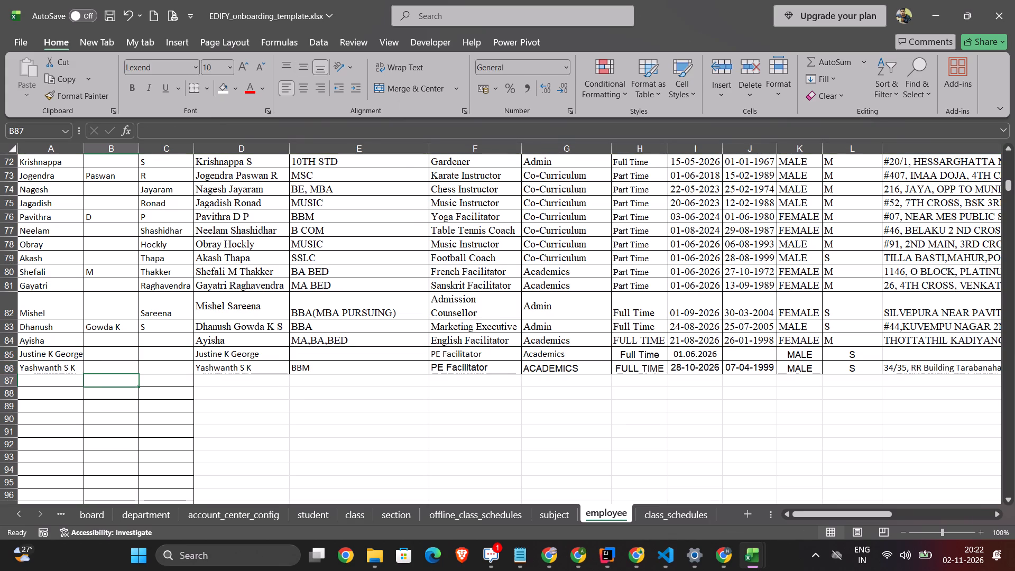
# Split the name in A85 so the first name stays there, the middle initial K is in B85 and the surname in C85.
pyautogui.tripleClick(62, 355)
pyautogui.moveTo(47, 355); pyautogui.dragTo(56, 354)
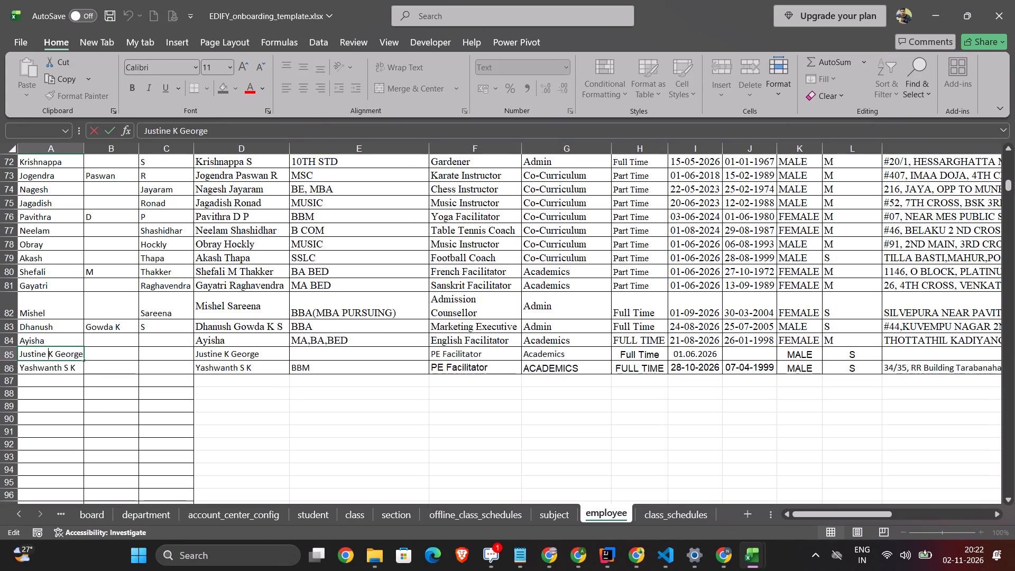
pyautogui.moveTo(56, 354); pyautogui.dragTo(88, 354)
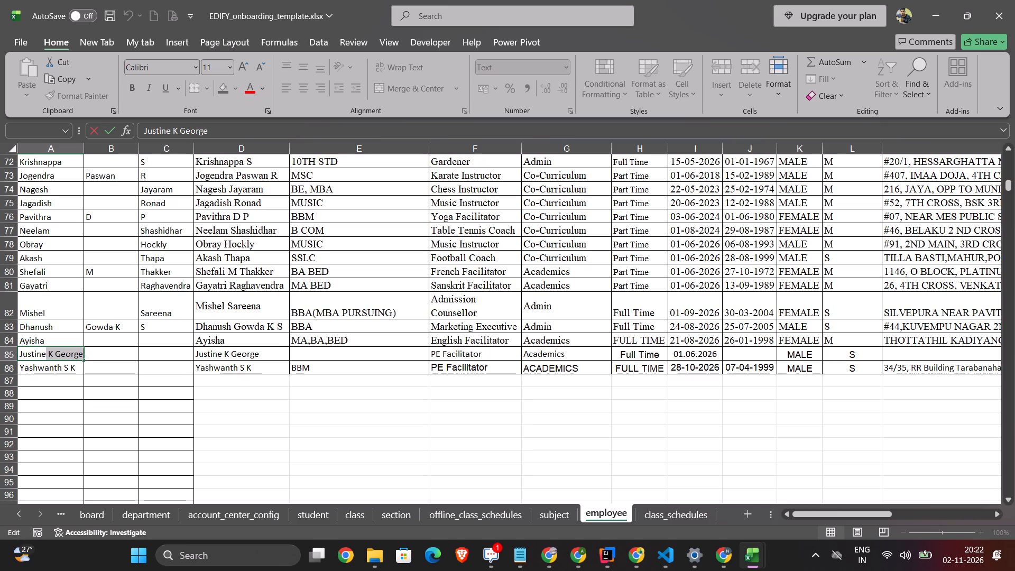
pyautogui.hotkey('ctrl', 'x')
pyautogui.click(97, 354)
pyautogui.hotkey('ctrl', 'v')
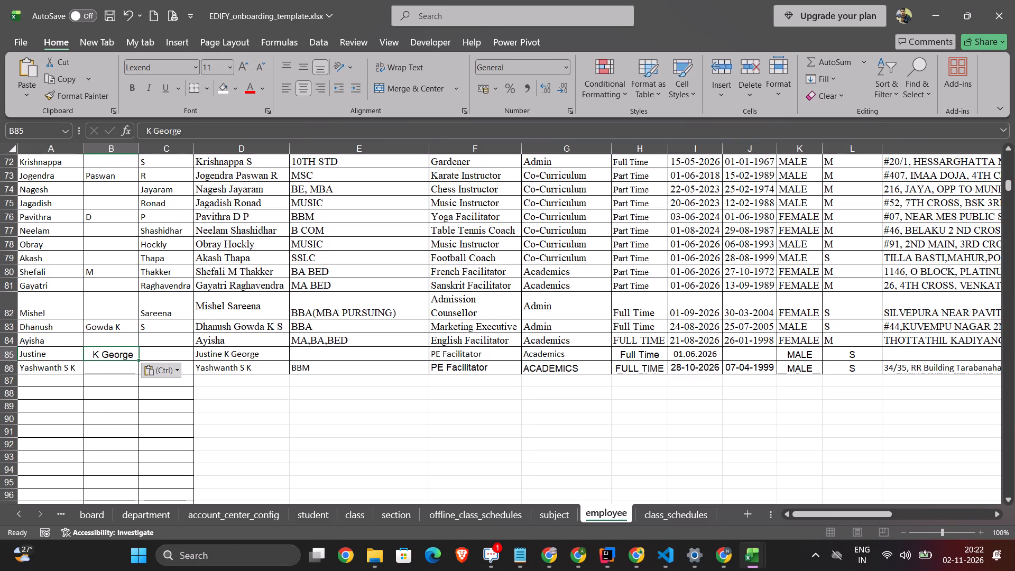
pyautogui.tripleClick(103, 353)
pyautogui.moveTo(103, 353); pyautogui.dragTo(131, 354)
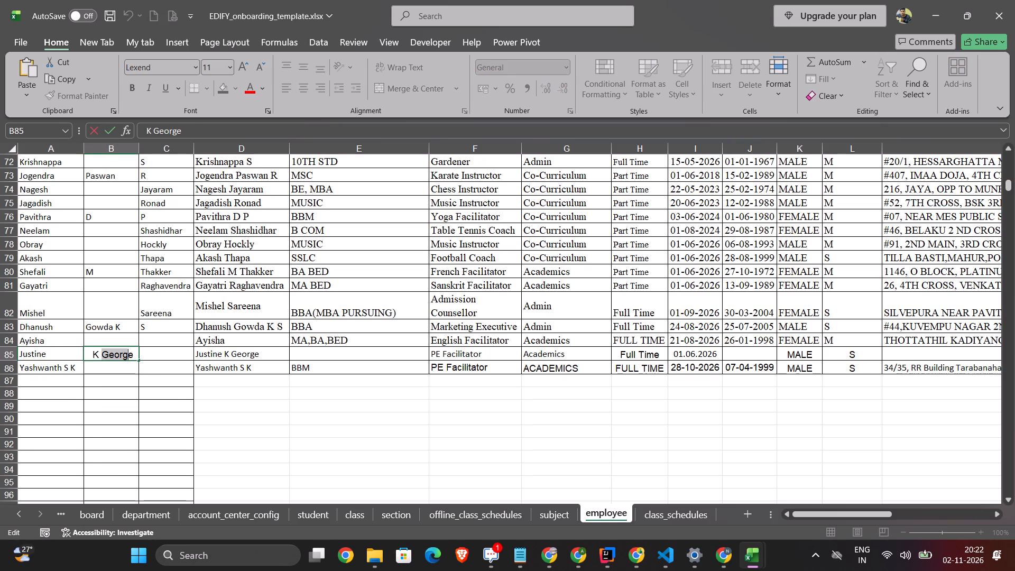
pyautogui.moveTo(131, 354); pyautogui.dragTo(139, 353)
pyautogui.hotkey('ctrl', 'x')
pyautogui.click(155, 353)
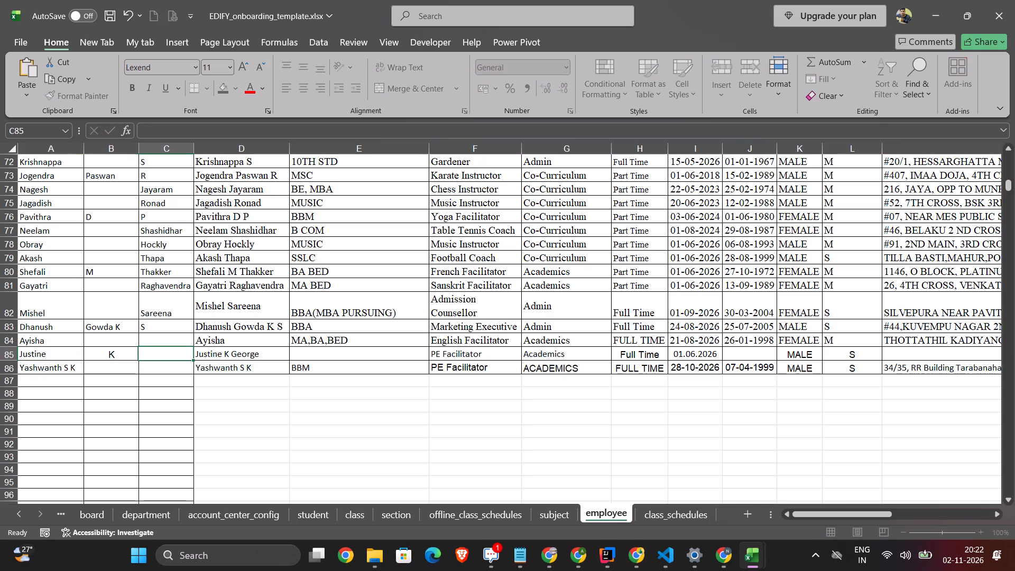
pyautogui.hotkey('ctrl', 'v')
# Split the name in A86 by keeping only the first name there and entering S in B86 and K in C86.
pyautogui.click(127, 370)
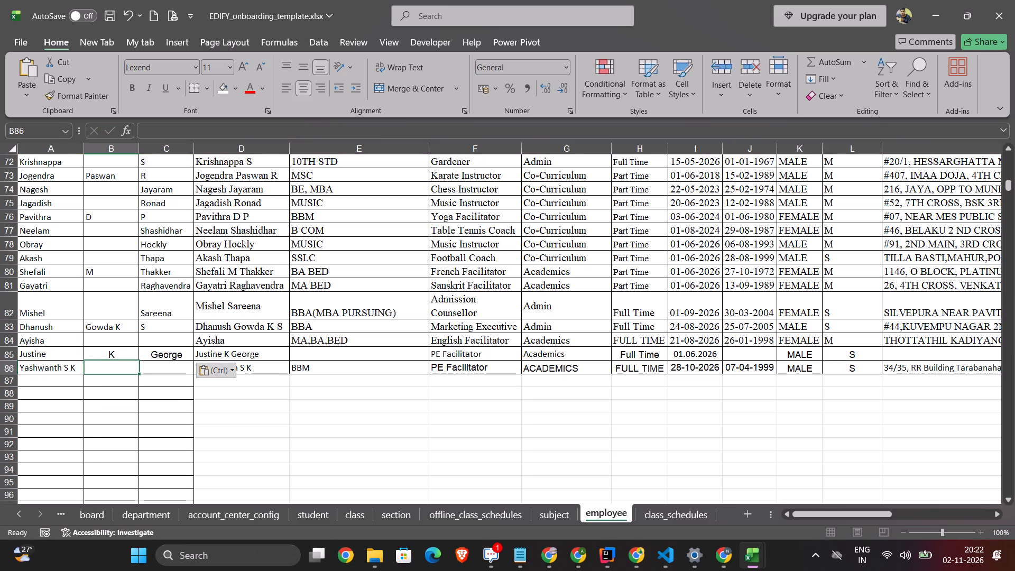
pyautogui.tripleClick(78, 369)
pyautogui.press('BackSpace')
pyautogui.press('BackSpace')
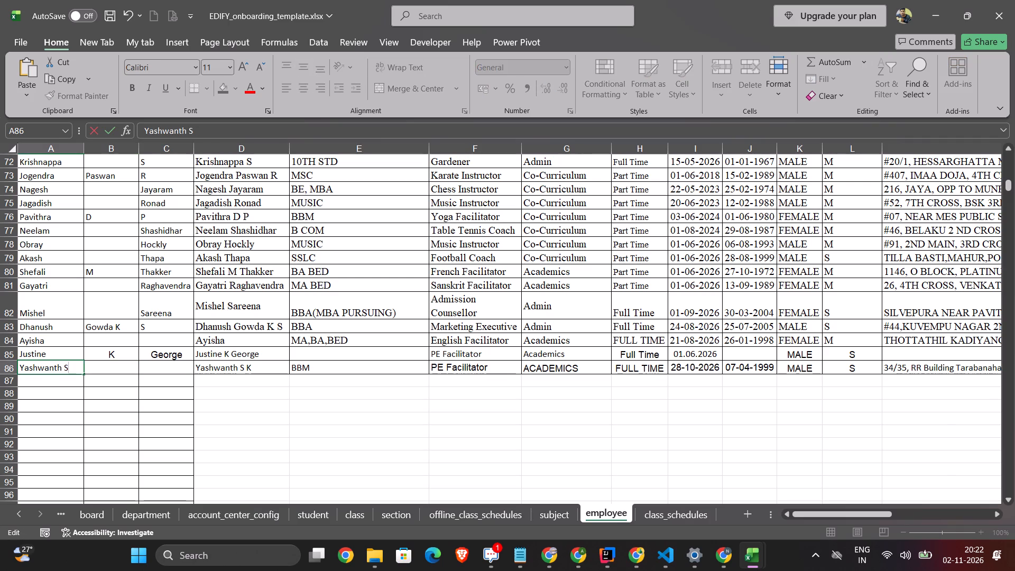
pyautogui.press('BackSpace')
pyautogui.click(95, 367)
pyautogui.hotkey('shift', 's')
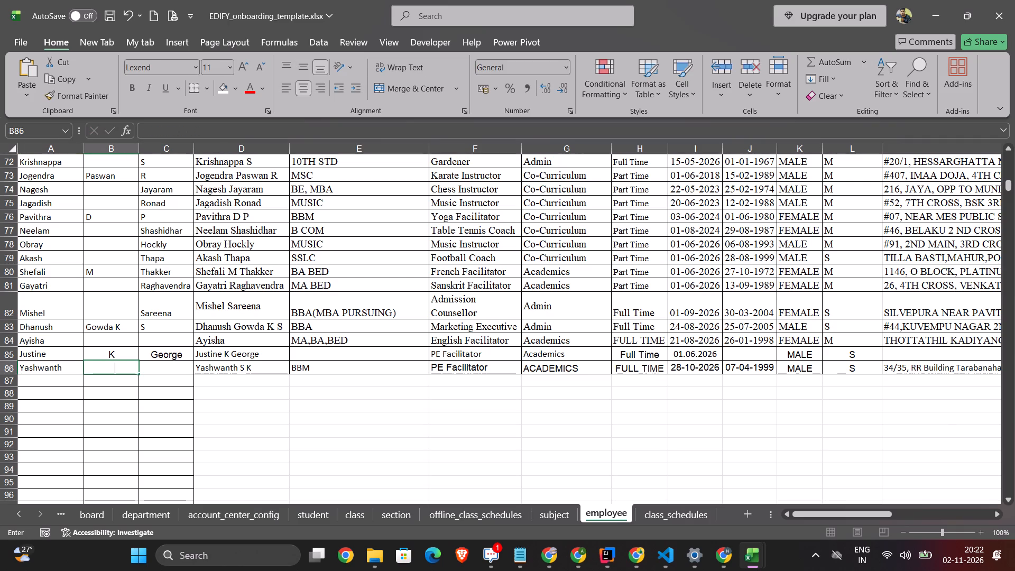
pyautogui.click(164, 370)
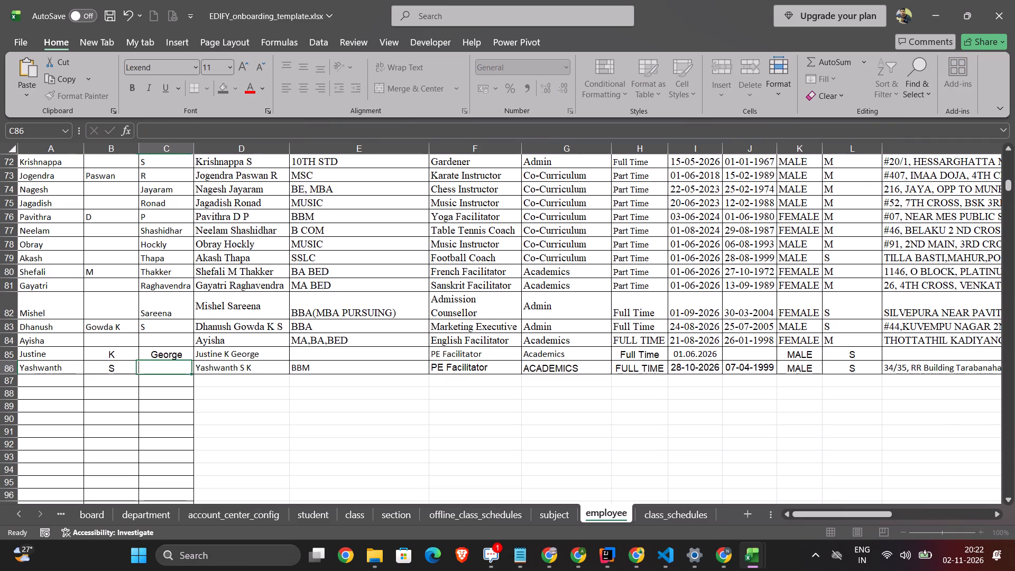
pyautogui.hotkey('shift', 'k')
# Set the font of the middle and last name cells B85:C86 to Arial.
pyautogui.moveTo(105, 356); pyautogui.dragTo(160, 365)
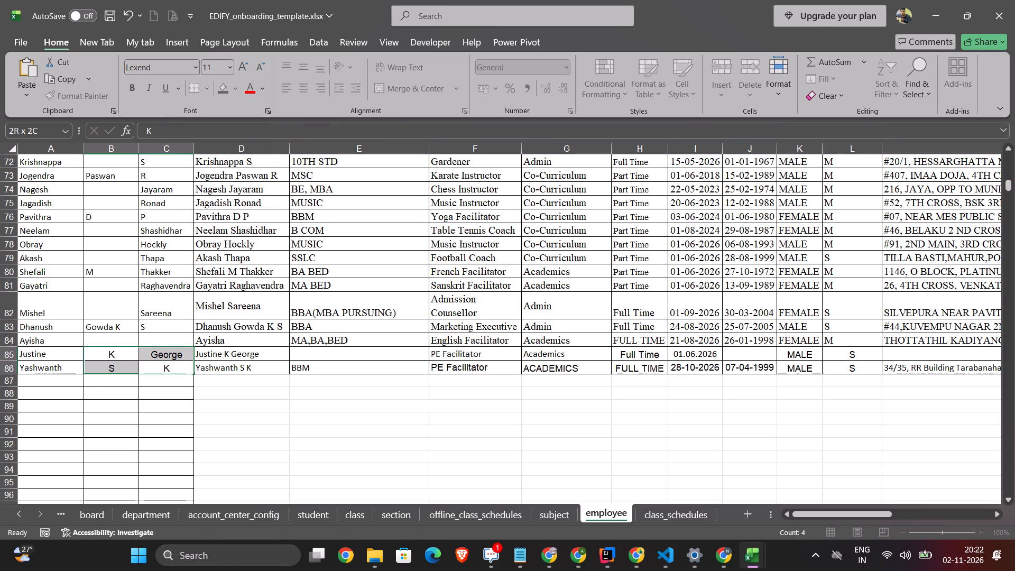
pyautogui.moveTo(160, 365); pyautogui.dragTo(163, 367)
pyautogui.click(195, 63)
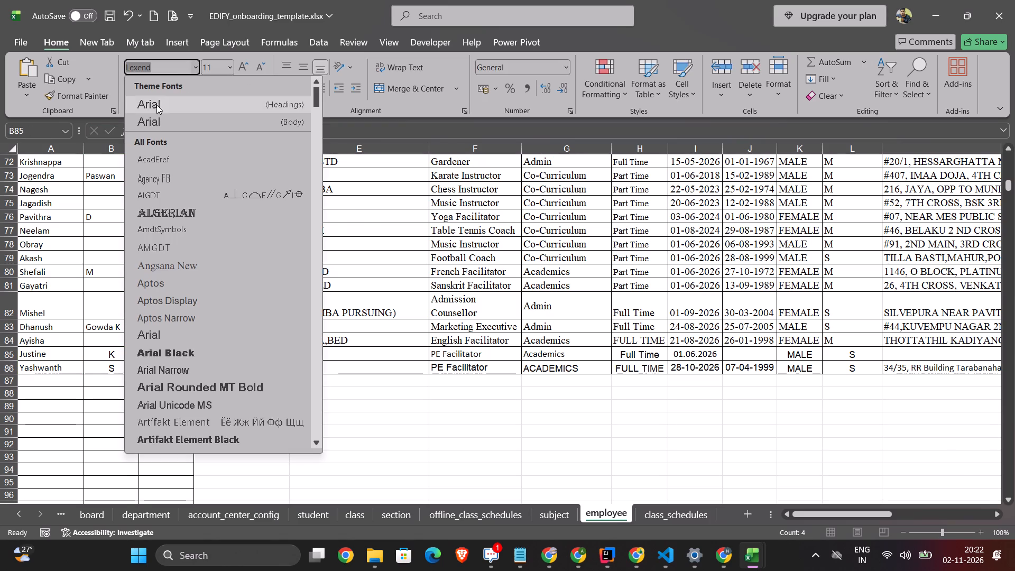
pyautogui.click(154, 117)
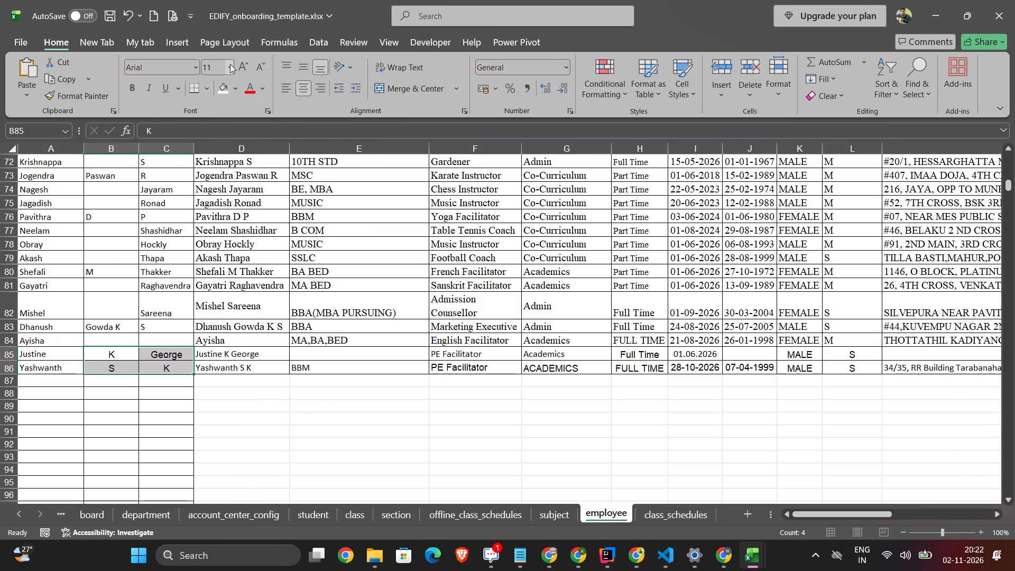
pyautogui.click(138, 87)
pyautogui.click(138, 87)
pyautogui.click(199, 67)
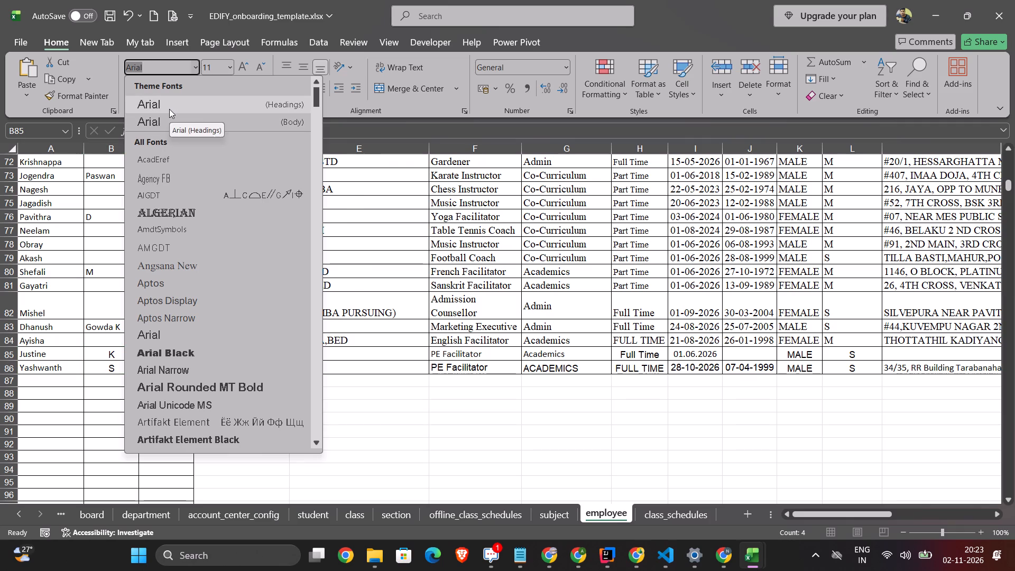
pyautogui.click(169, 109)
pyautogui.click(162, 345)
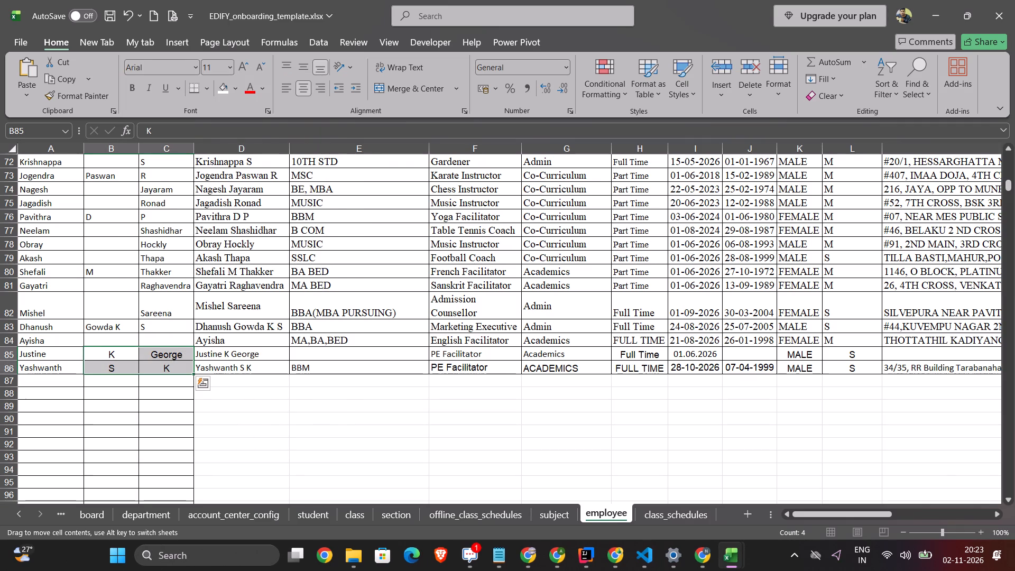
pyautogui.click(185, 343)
# Set the font of the entire employee rows 85 and 86 to Arial.
pyautogui.scroll(1, 269, 354)
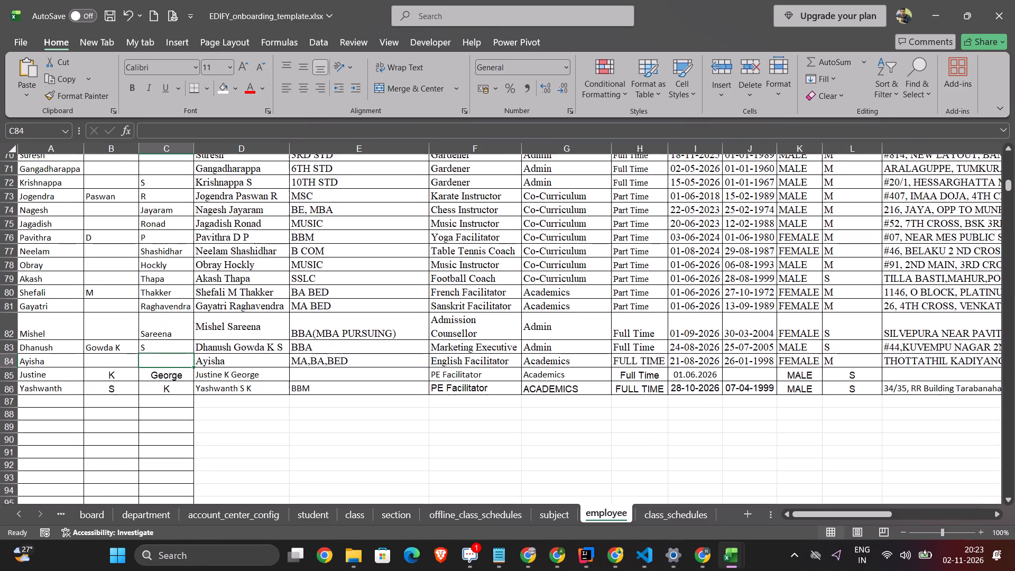
pyautogui.scroll(1, 269, 354)
pyautogui.hscroll(-1, 438, 355)
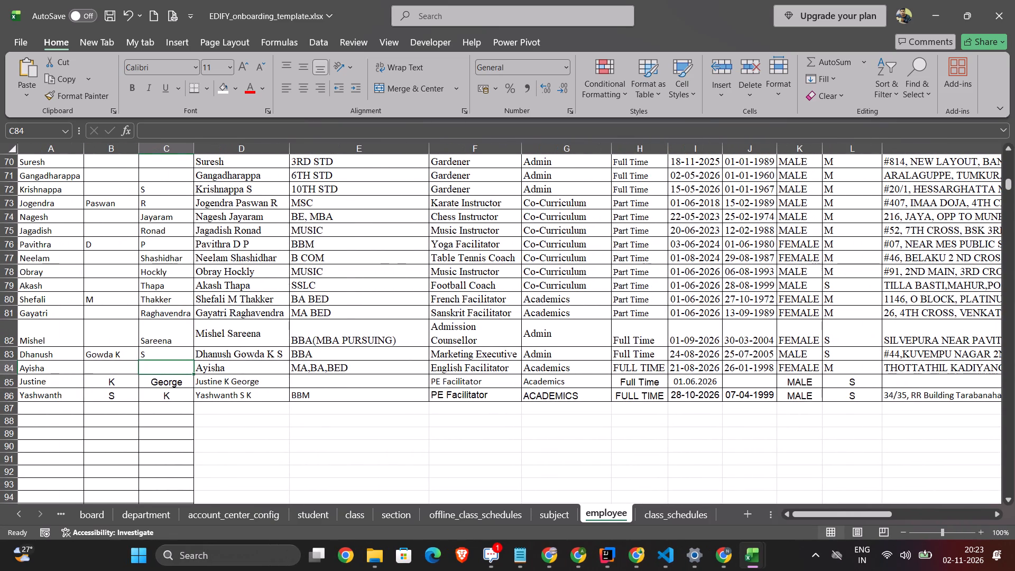
pyautogui.click(463, 399)
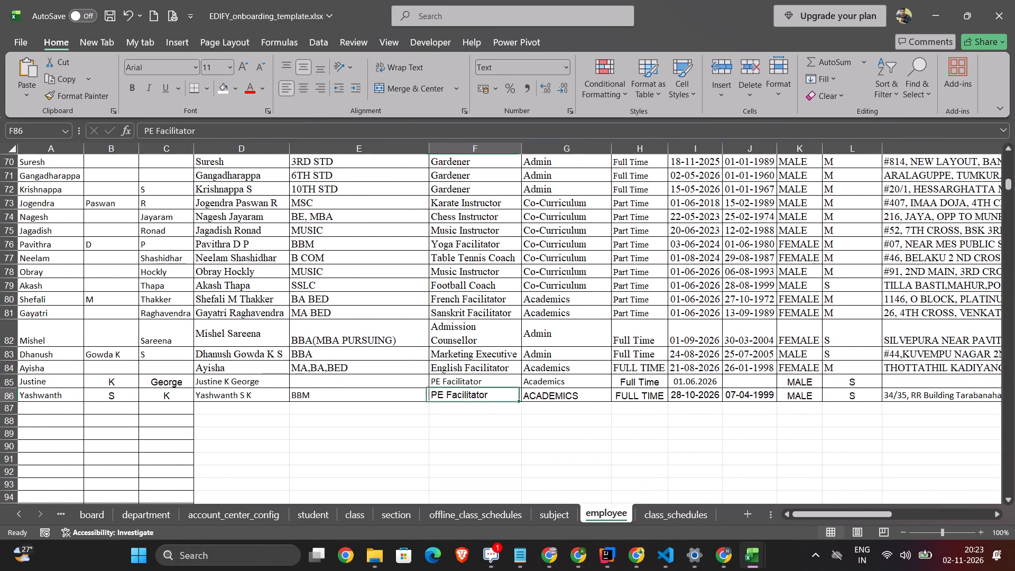
pyautogui.click(543, 400)
pyautogui.click(500, 398)
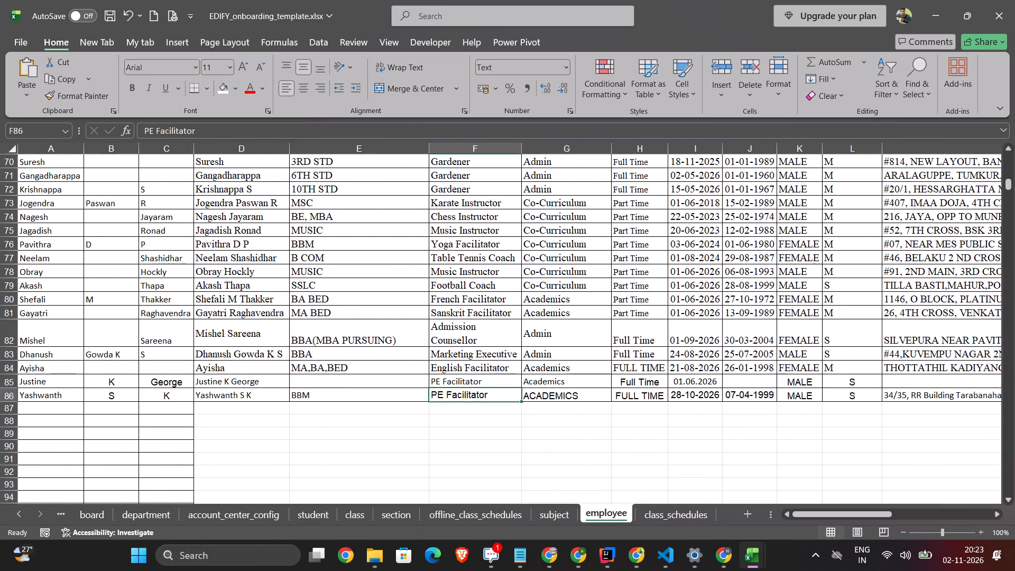
pyautogui.click(9, 381)
pyautogui.moveTo(9, 381); pyautogui.dragTo(13, 387)
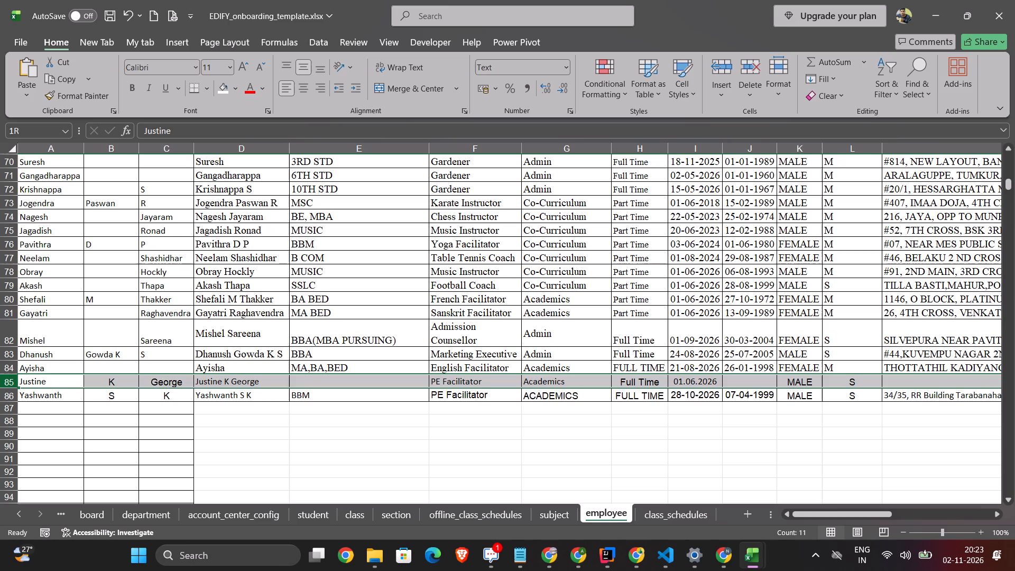
pyautogui.moveTo(13, 387); pyautogui.dragTo(13, 392)
pyautogui.click(197, 65)
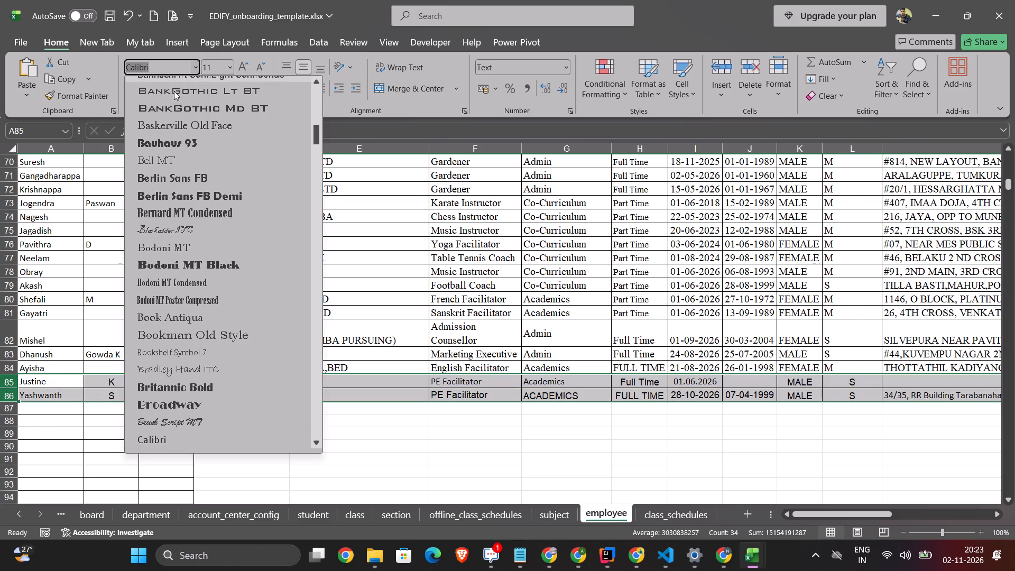
pyautogui.scroll(4, 164, 136)
pyautogui.click(168, 121)
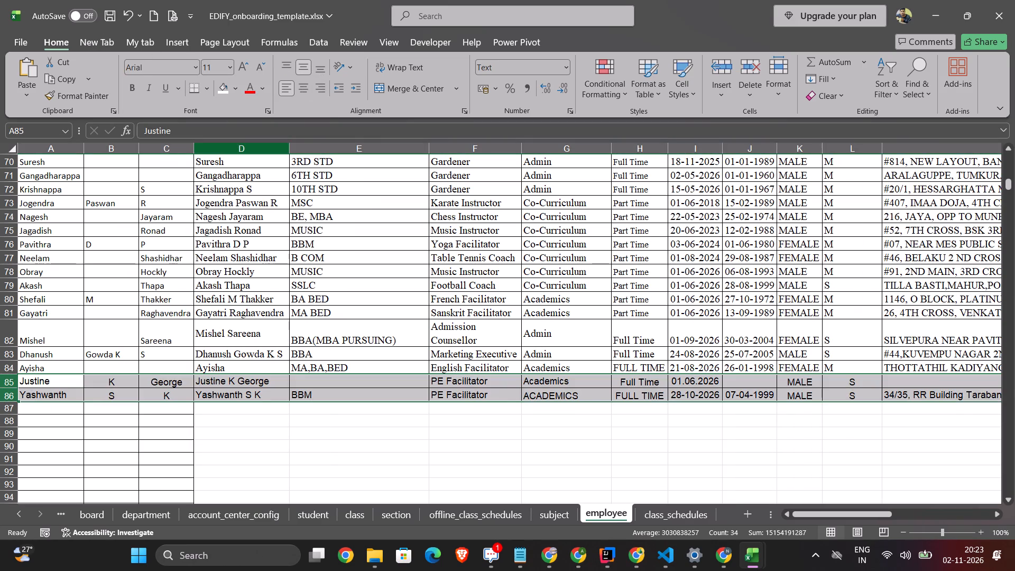
pyautogui.click(181, 419)
# Review the template's employee sheet from the added last rows up to the headers and across to the address column for consistency.
pyautogui.hscroll(-1, 332, 415)
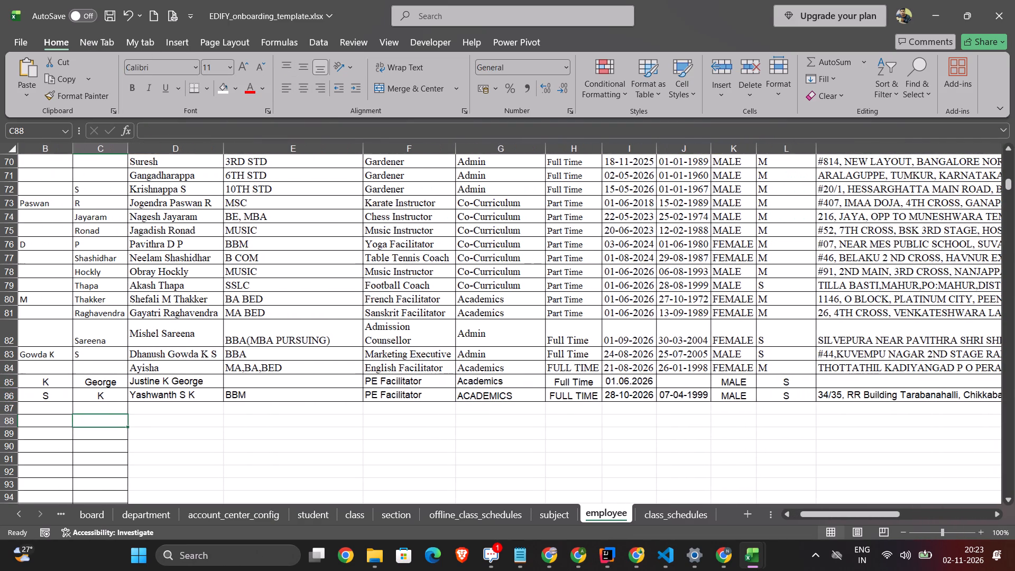
pyautogui.hscroll(-1, 332, 415)
pyautogui.scroll(2, 332, 415)
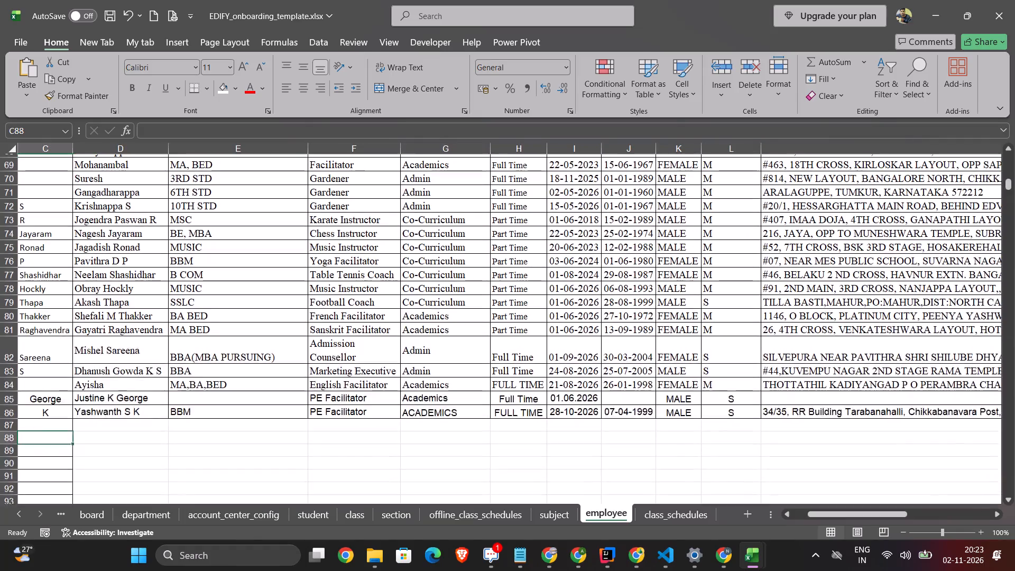
pyautogui.scroll(12, 332, 415)
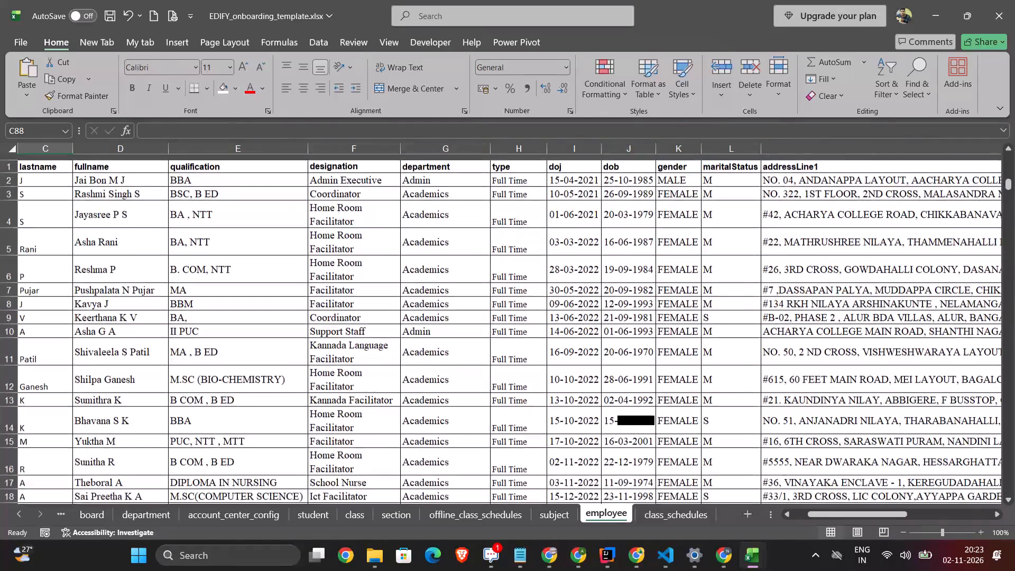
pyautogui.scroll(-8, 394, 421)
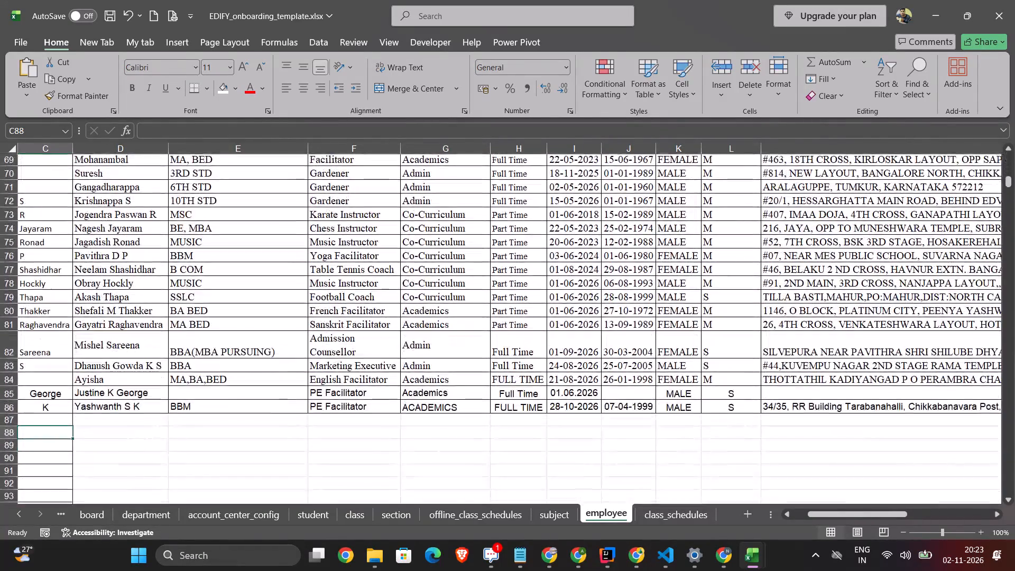
pyautogui.scroll(-1, 394, 421)
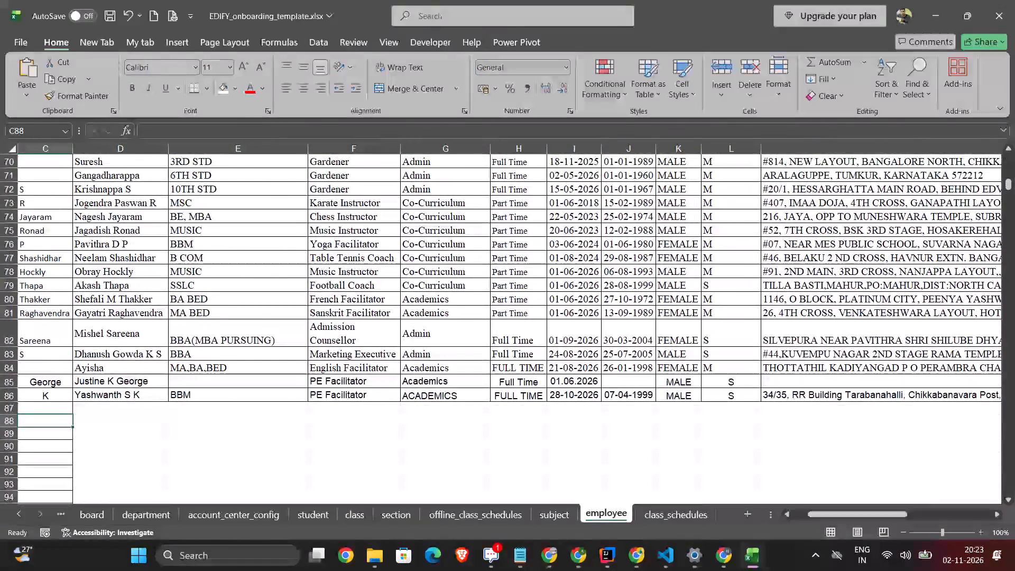
pyautogui.scroll(8, 506, 361)
pyautogui.hscroll(-4, 506, 361)
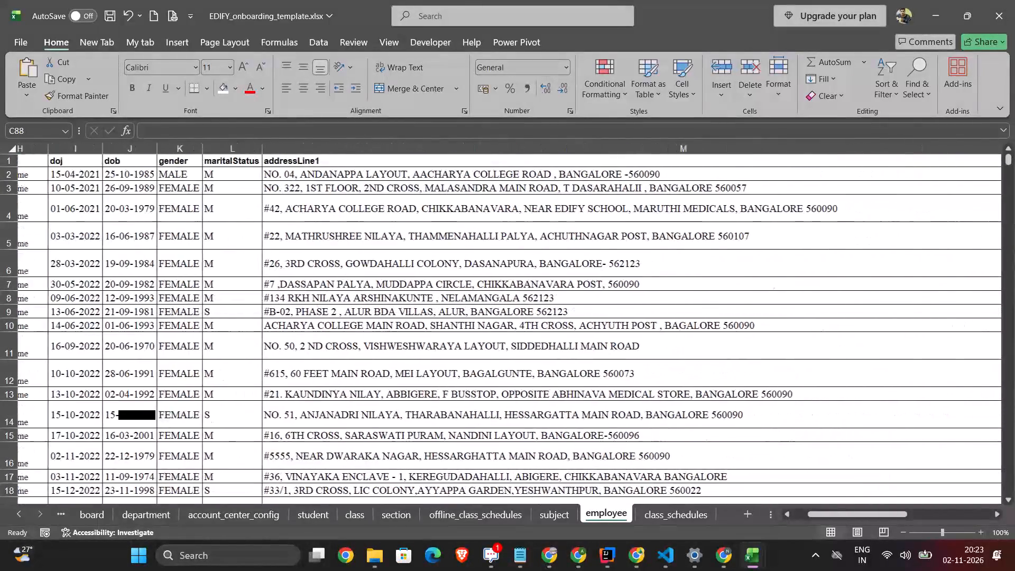
# Compare the columns and row layout of the employee sheets in the onboarding template and Edify .xlsx, starting from the template's address to medicalNotes columns.
pyautogui.hscroll(-4, 506, 361)
pyautogui.hscroll(3, 506, 361)
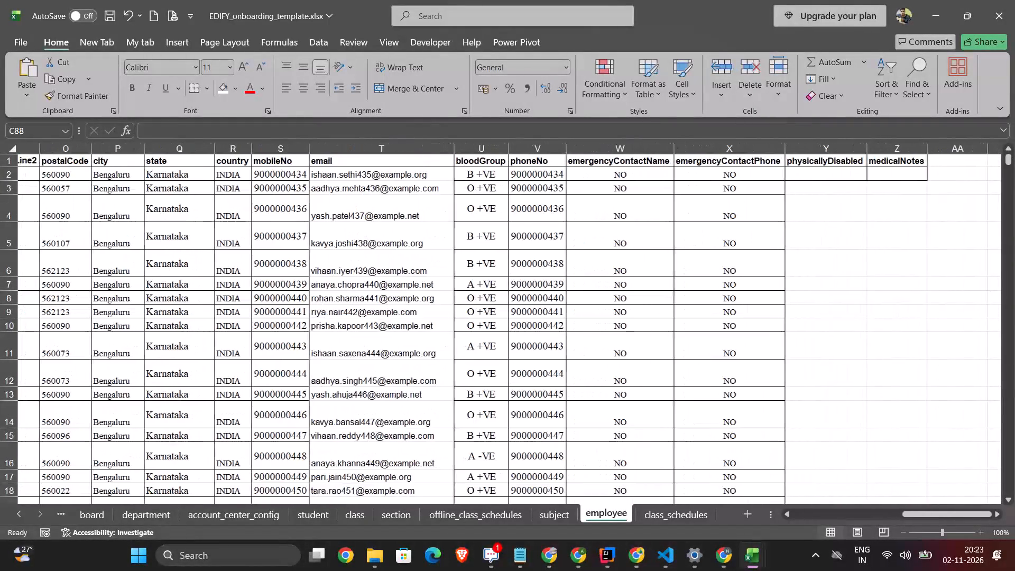
pyautogui.hscroll(11, 506, 361)
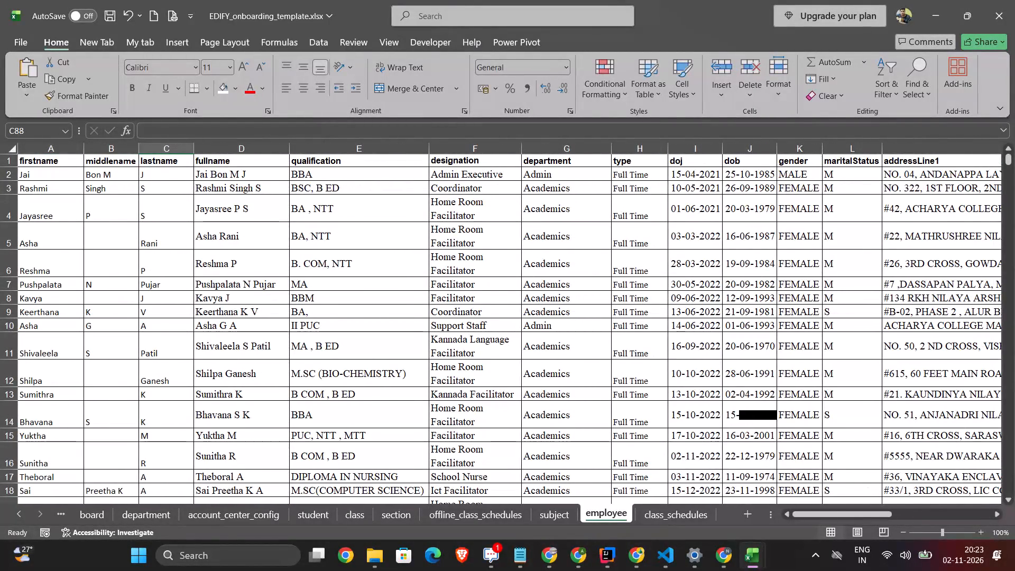
pyautogui.hscroll(-1, 257, 201)
pyautogui.hotkey('alt', 'Tab')
pyautogui.hscroll(-1, 379, 205)
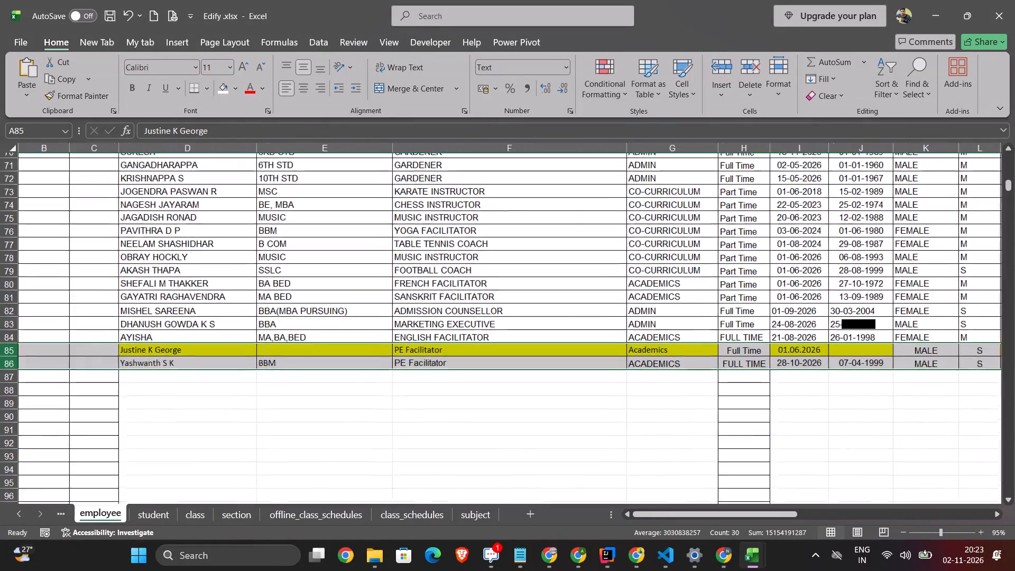
pyautogui.scroll(13, 273, 314)
pyautogui.hscroll(-4, 559, 238)
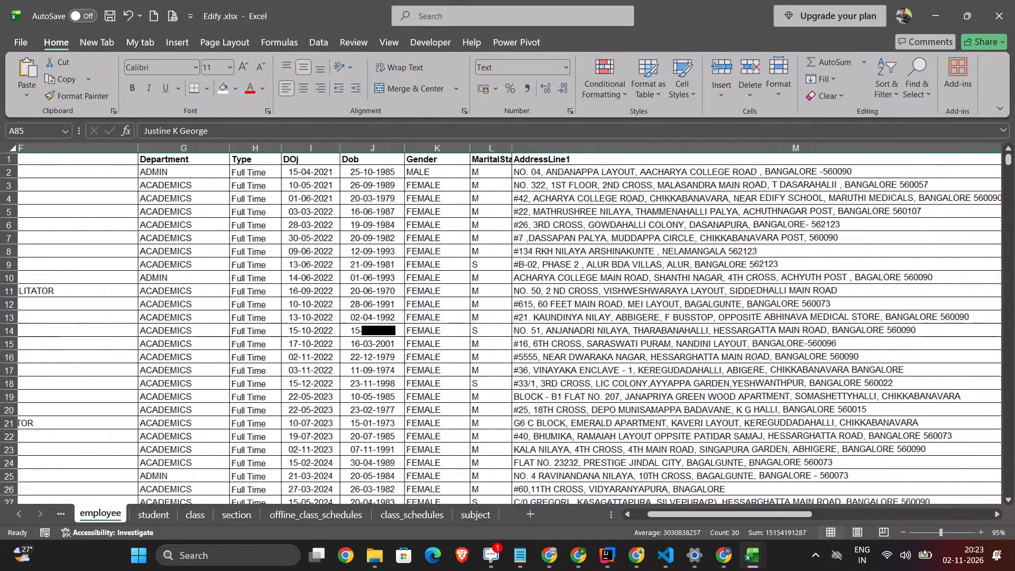
pyautogui.hscroll(2, 559, 238)
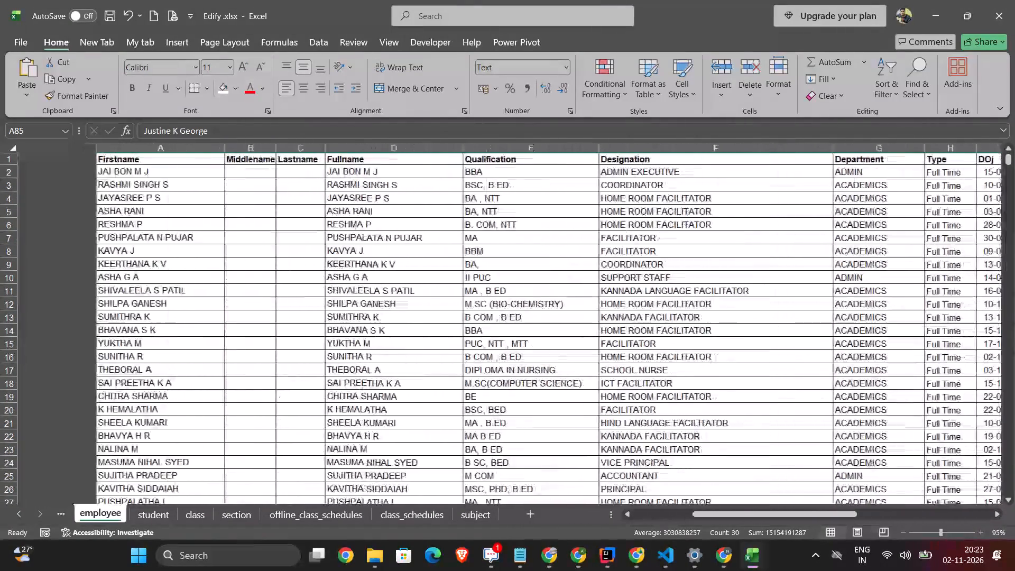
pyautogui.scroll(1, 308, 333)
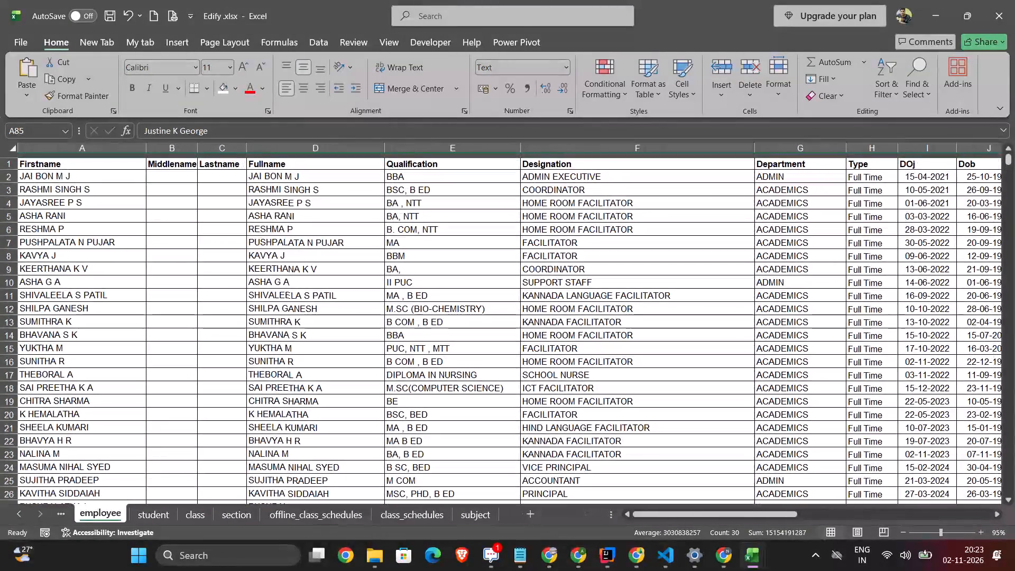
pyautogui.scroll(1, 308, 333)
pyautogui.hotkey('alt', 'Tab')
pyautogui.hscroll(3, 272, 234)
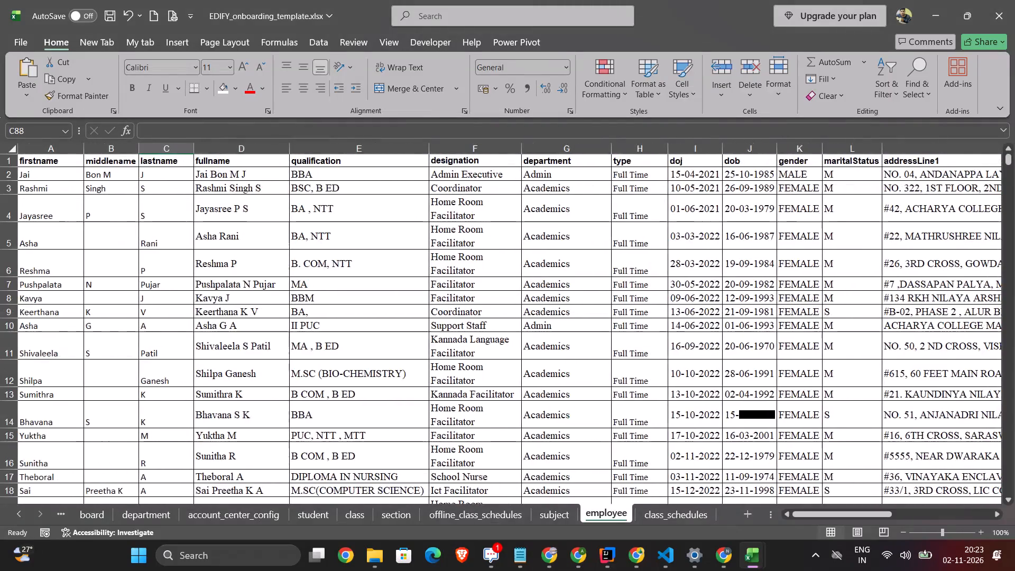
pyautogui.hotkey('alt', 'Tab')
pyautogui.scroll(3, 579, 244)
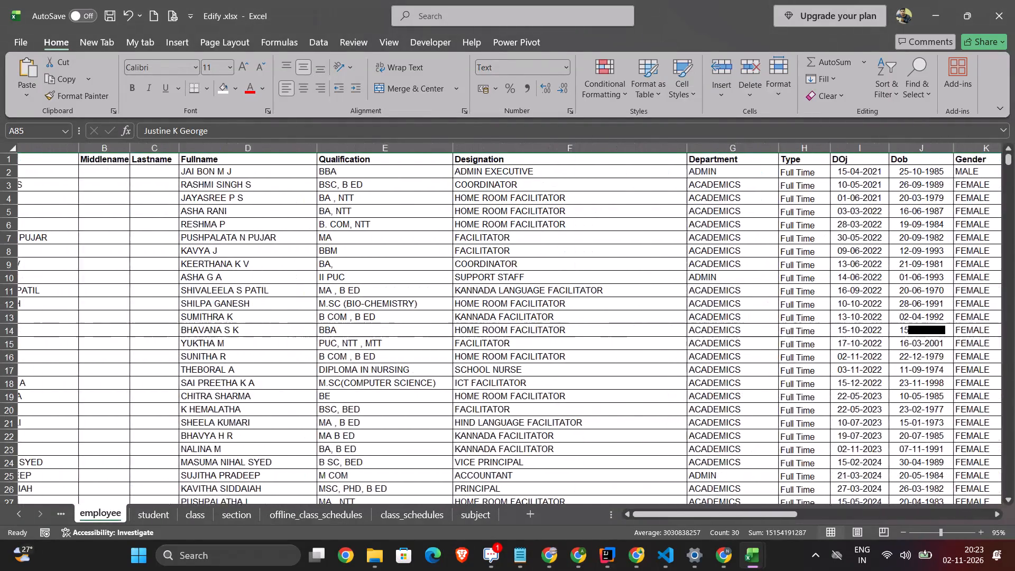
pyautogui.scroll(1, 579, 244)
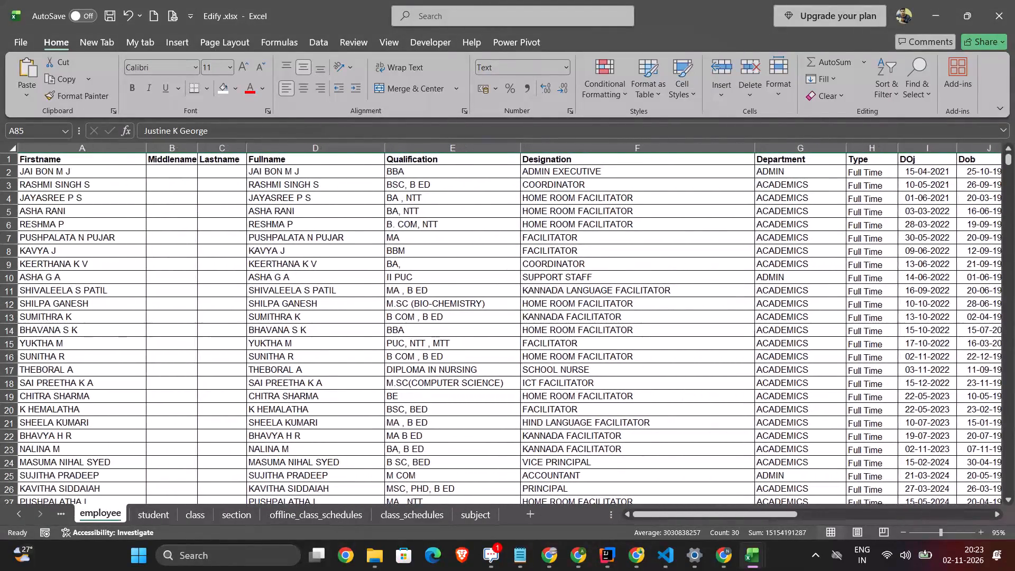
pyautogui.hscroll(-3, 506, 231)
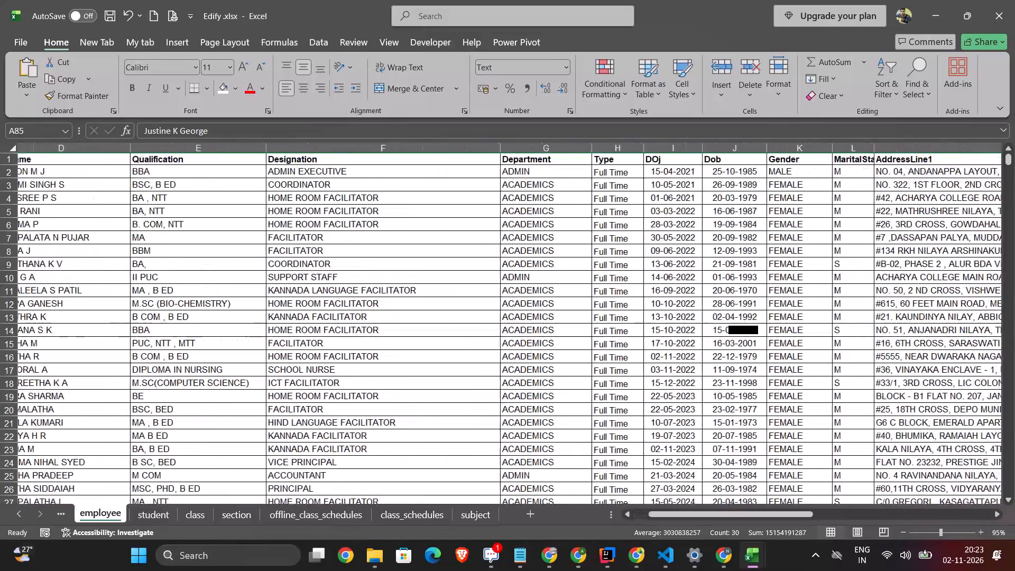
pyautogui.hscroll(-3, 506, 231)
pyautogui.hscroll(4, 506, 231)
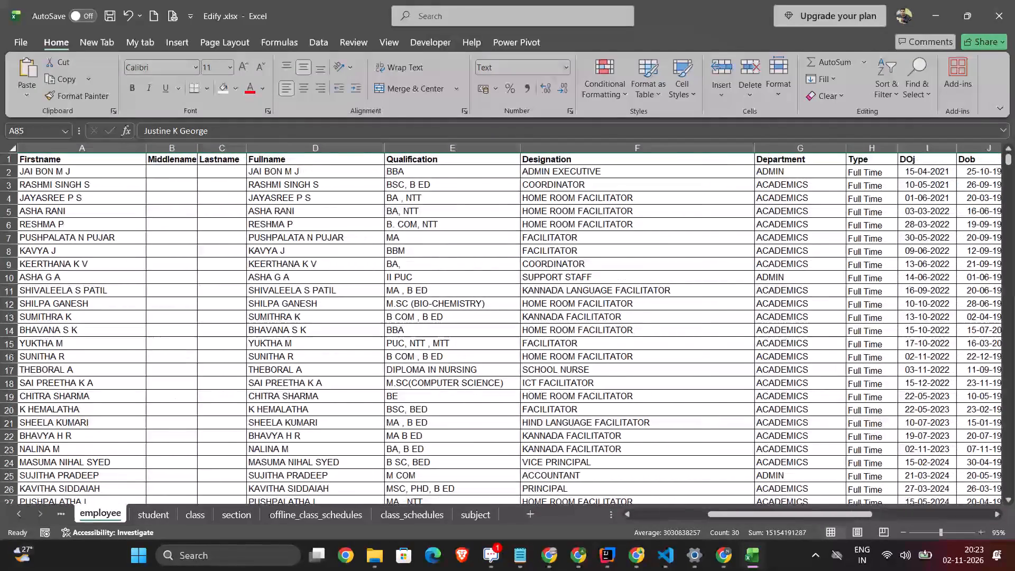
pyautogui.hotkey('alt', 'Tab')
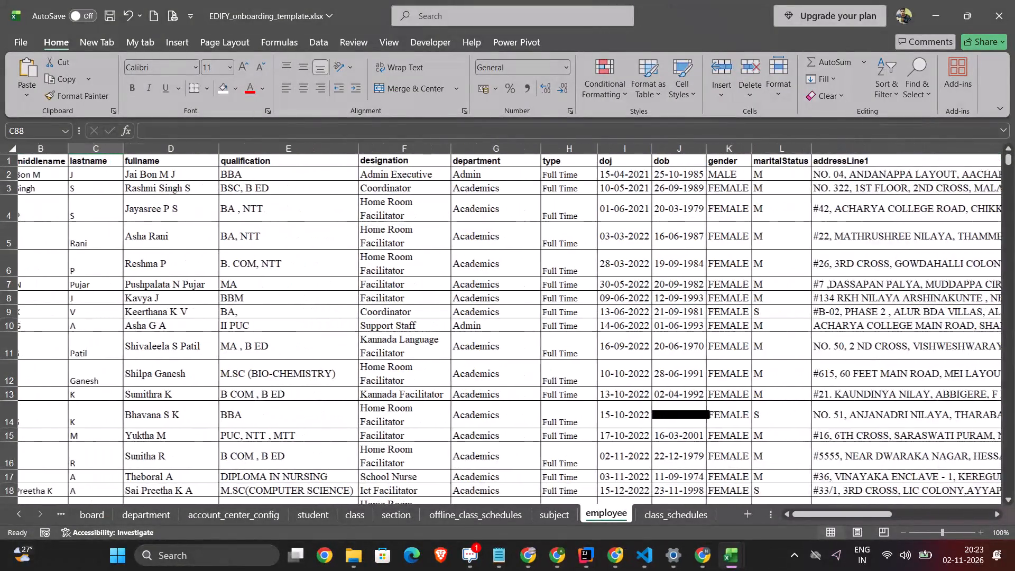
pyautogui.hotkey('alt', 'Tab')
pyautogui.hscroll(1, 378, 214)
pyautogui.hscroll(-1, 378, 214)
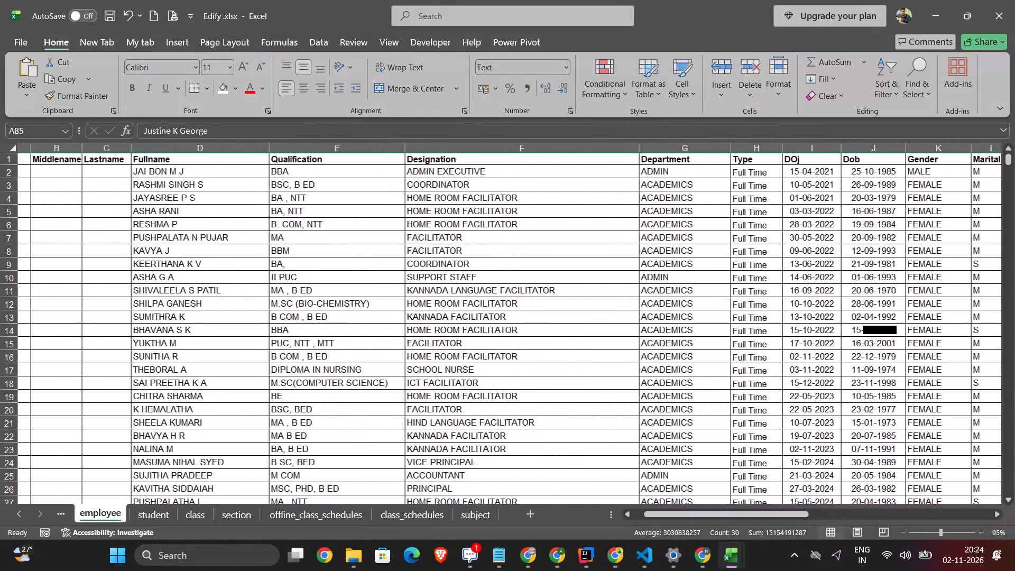
pyautogui.hotkey('alt', 'Tab')
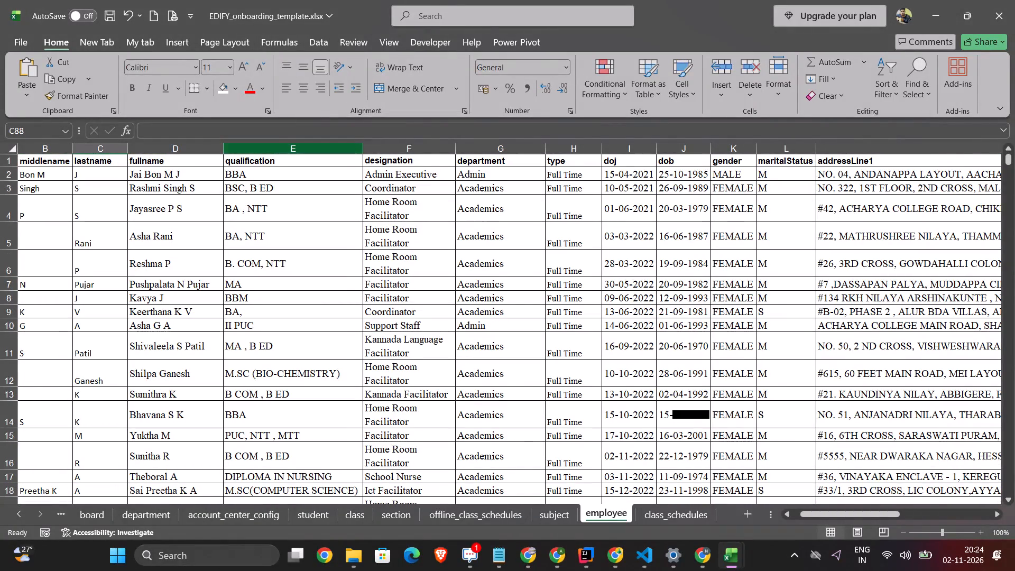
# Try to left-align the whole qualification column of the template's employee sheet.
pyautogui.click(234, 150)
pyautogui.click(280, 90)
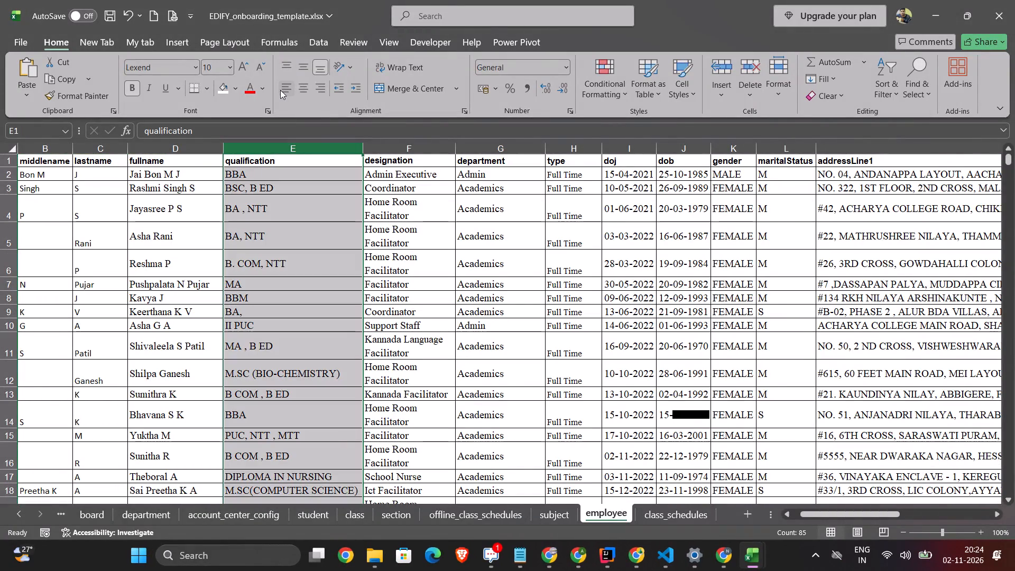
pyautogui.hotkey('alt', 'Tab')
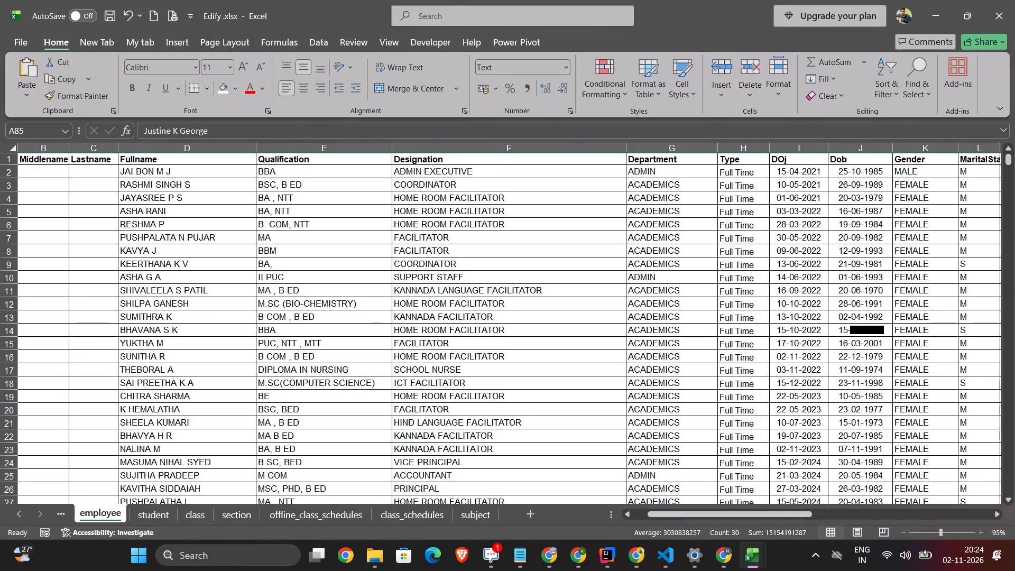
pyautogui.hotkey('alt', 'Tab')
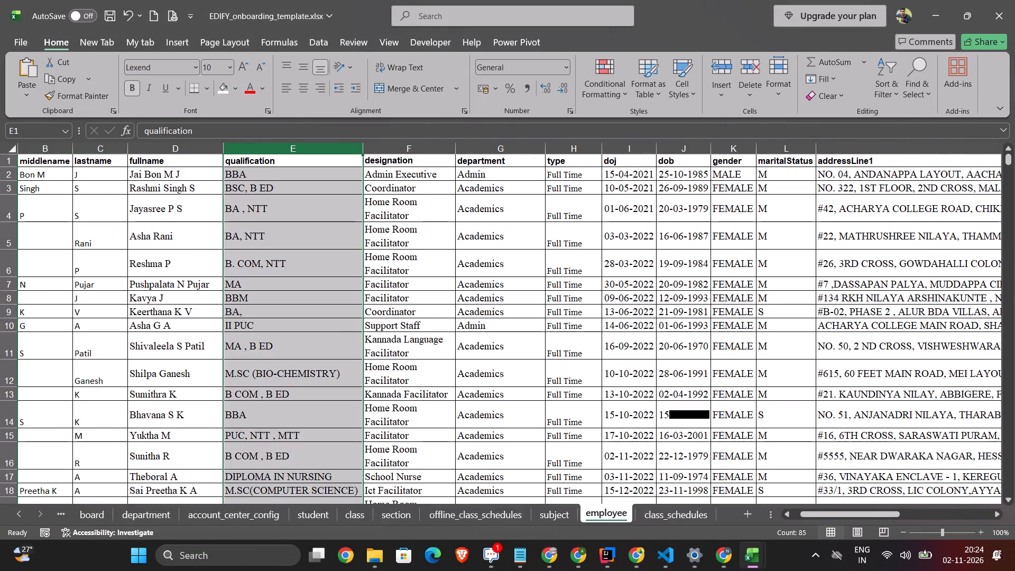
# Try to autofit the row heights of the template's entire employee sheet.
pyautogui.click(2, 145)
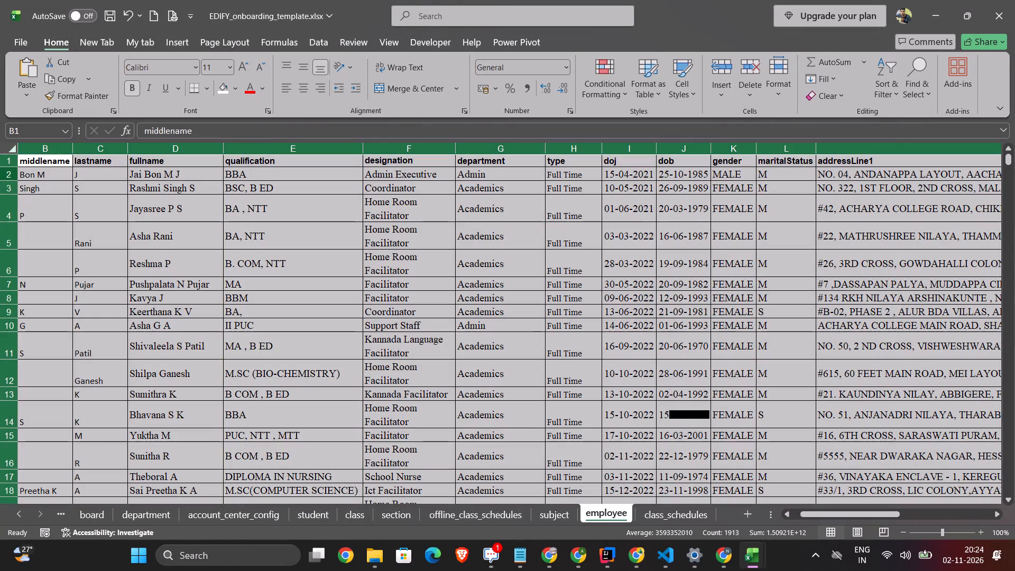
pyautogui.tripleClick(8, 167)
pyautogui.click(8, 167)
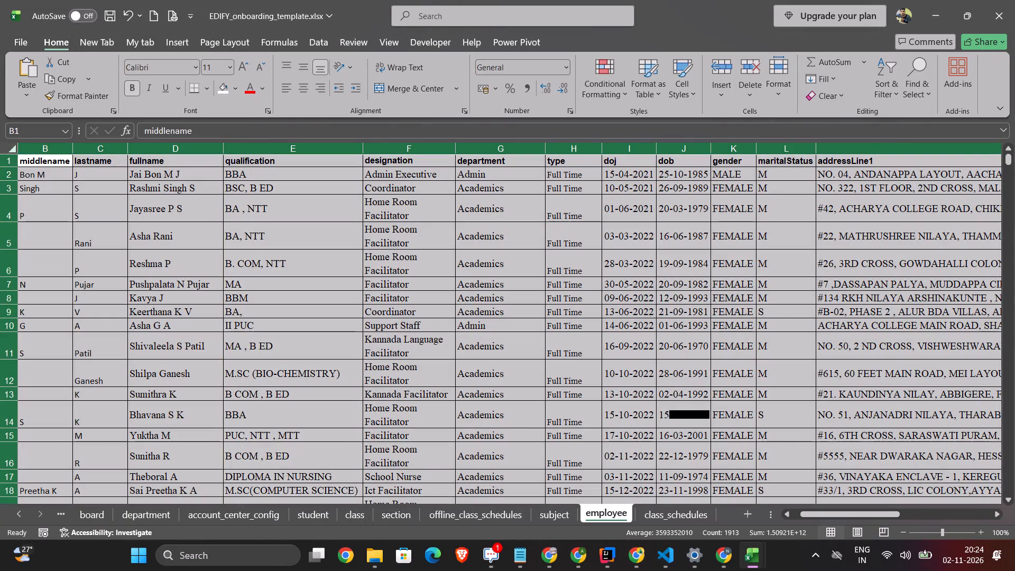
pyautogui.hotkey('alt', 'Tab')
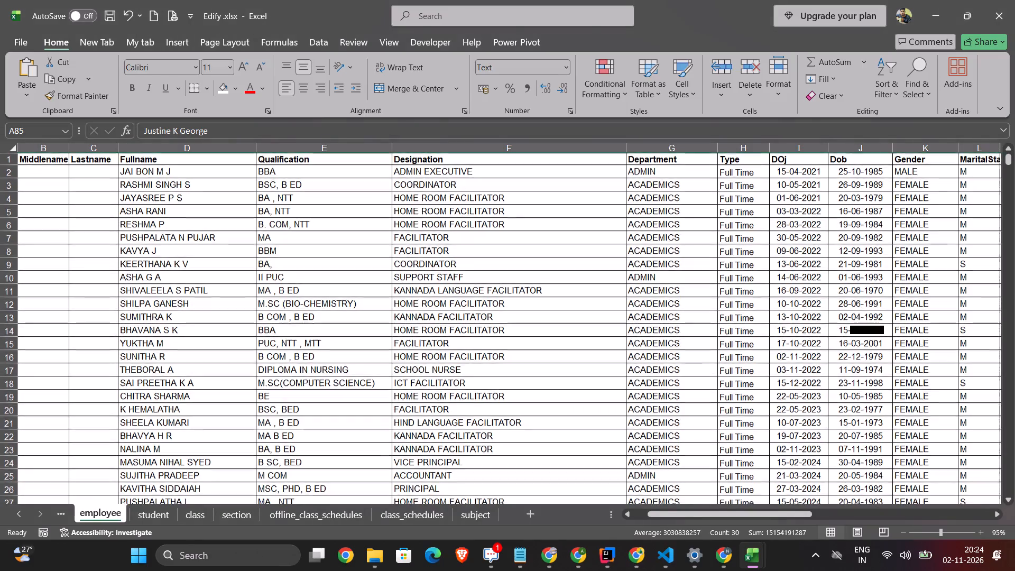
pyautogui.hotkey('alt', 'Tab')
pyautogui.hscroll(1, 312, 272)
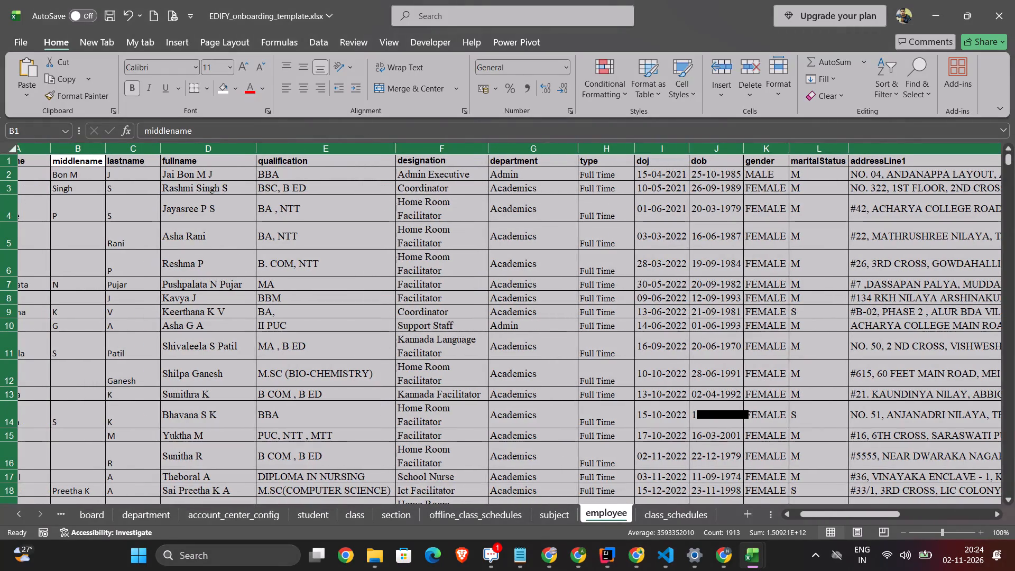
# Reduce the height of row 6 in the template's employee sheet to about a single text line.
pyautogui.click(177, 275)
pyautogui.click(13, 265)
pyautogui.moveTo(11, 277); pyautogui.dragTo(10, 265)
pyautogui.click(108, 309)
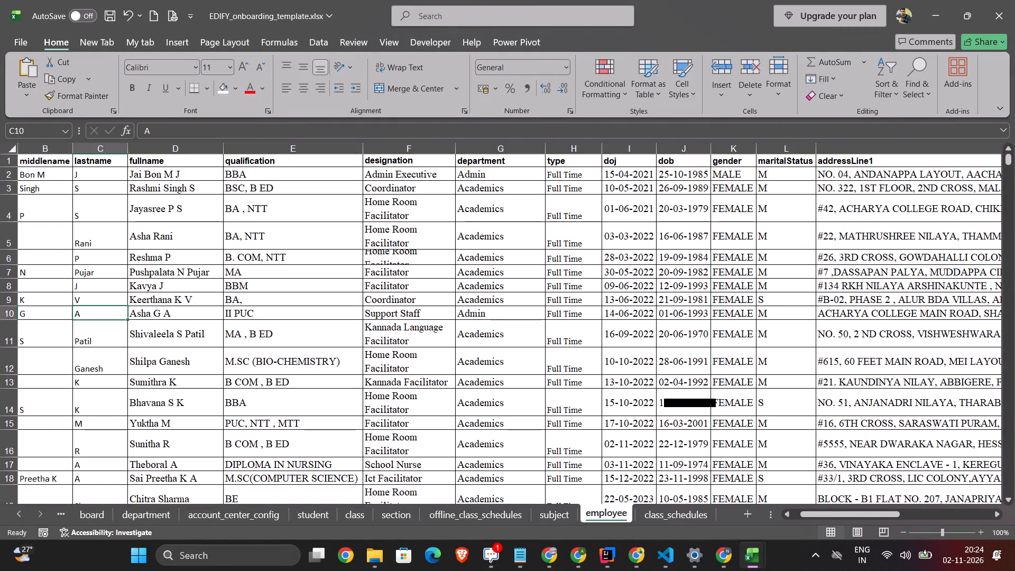
# Autofit all column widths and row heights across the template's entire employee sheet.
pyautogui.click(5, 151)
pyautogui.tripleClick(76, 148)
pyautogui.click(76, 148)
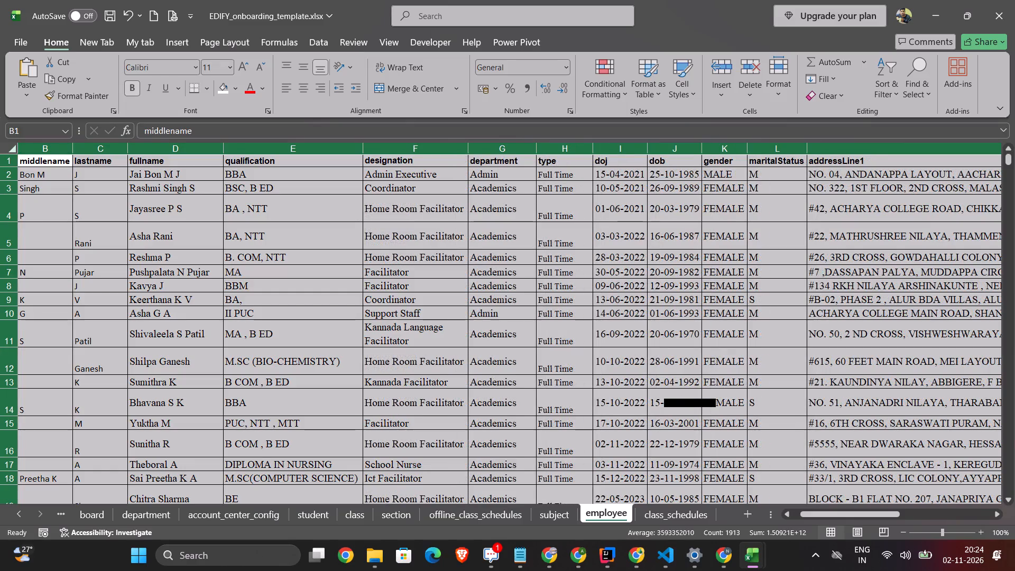
pyautogui.tripleClick(3, 179)
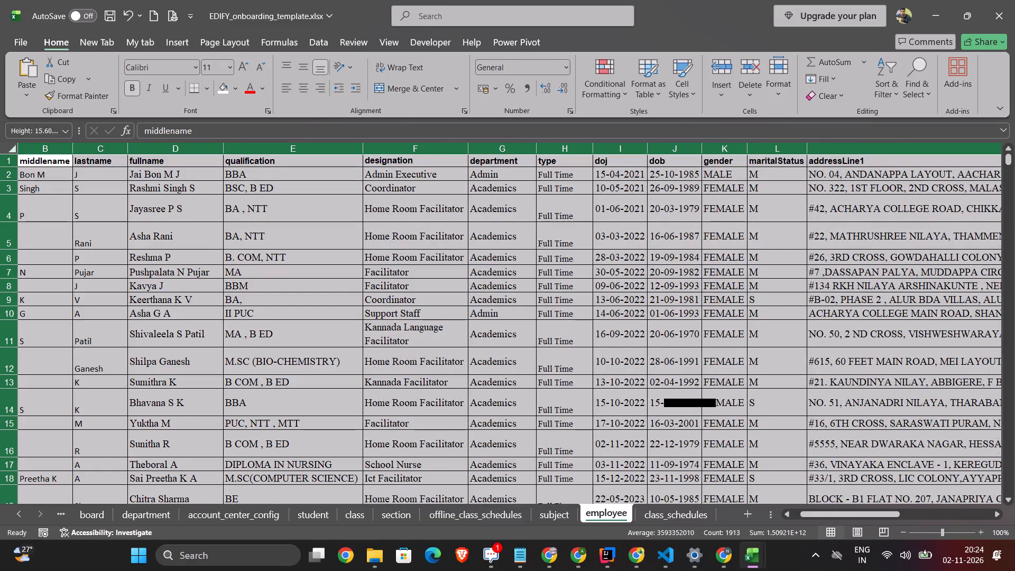
pyautogui.click(3, 179)
pyautogui.click(144, 252)
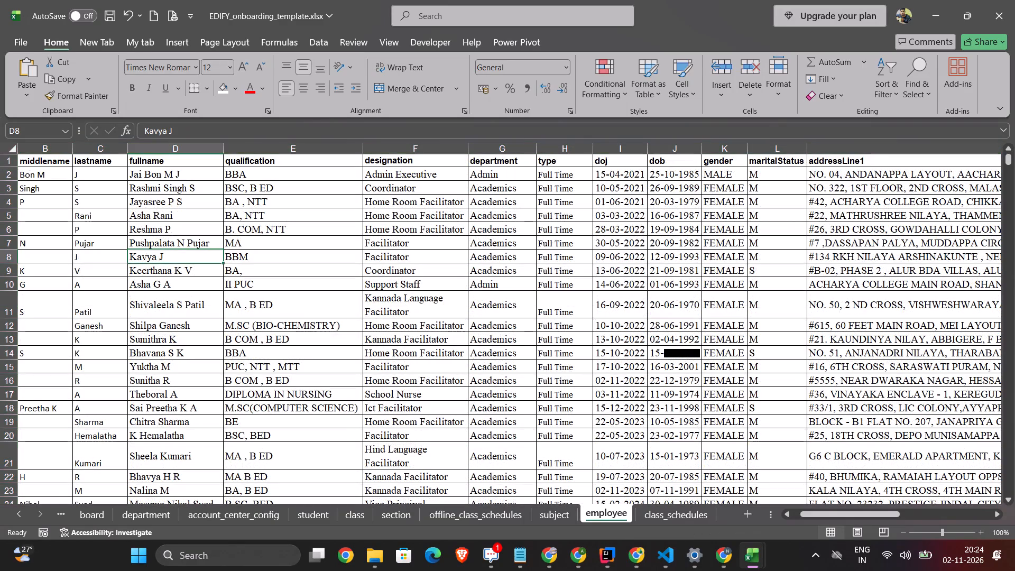
# Check the layout against Edify .xlsx and widen the template's designation column so Kannada Language Facilitator fits on one line.
pyautogui.hotkey('alt', 'Tab')
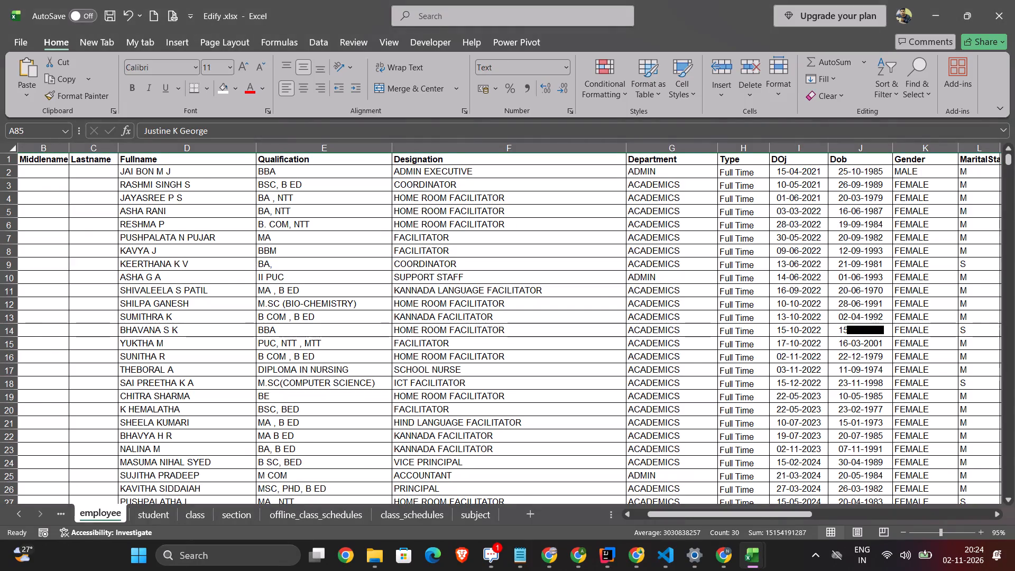
pyautogui.hscroll(1, 136, 299)
pyautogui.hotkey('alt', 'Tab')
pyautogui.hotkey('alt', 'Tab')
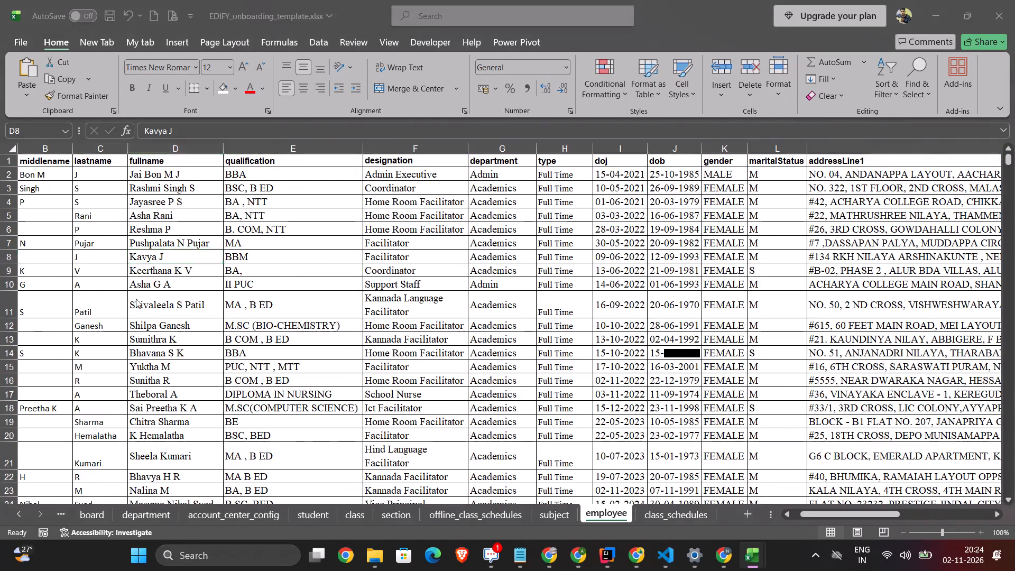
pyautogui.hscroll(1, 136, 299)
pyautogui.hotkey('alt', 'Tab')
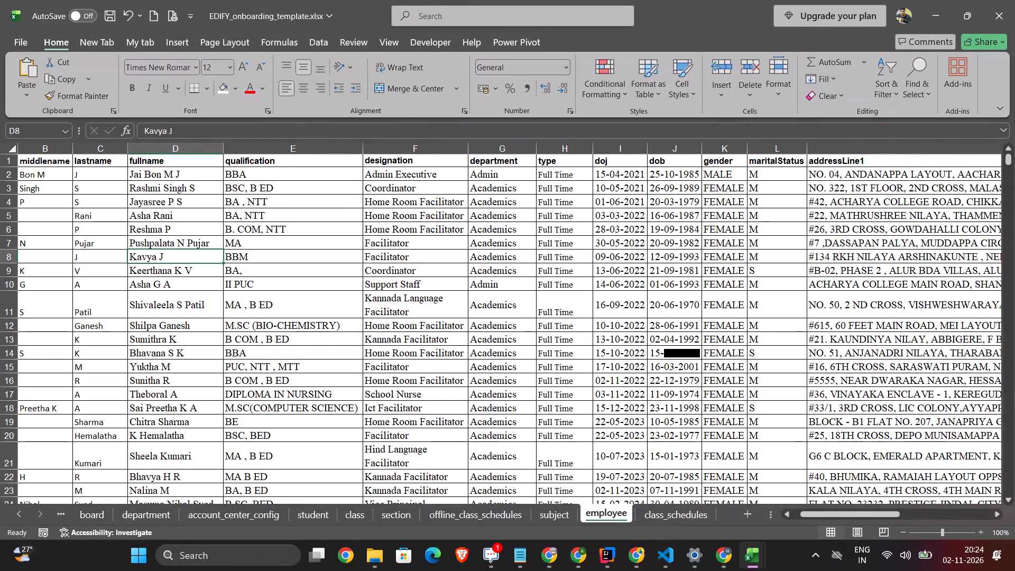
pyautogui.moveTo(466, 144); pyautogui.dragTo(512, 156)
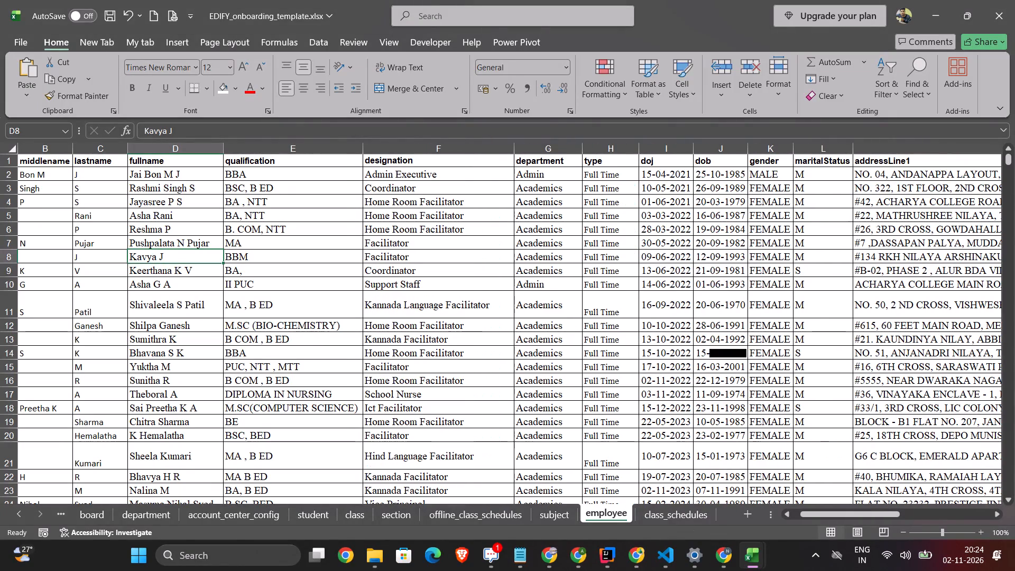
# Autofit the row heights of the template's entire employee sheet to the widened designation column.
pyautogui.click(4, 147)
pyautogui.tripleClick(5, 167)
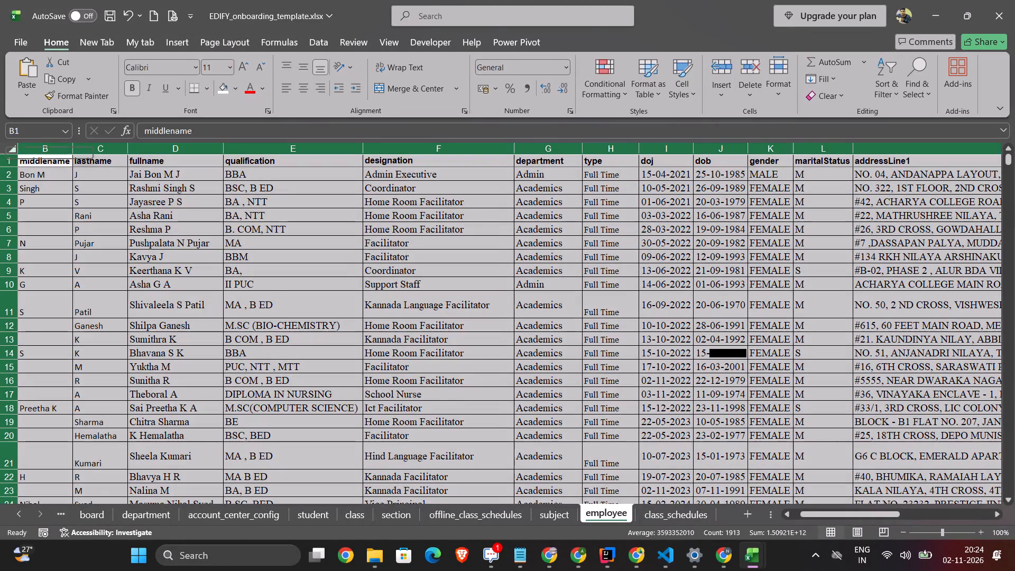
pyautogui.click(5, 167)
pyautogui.click(290, 287)
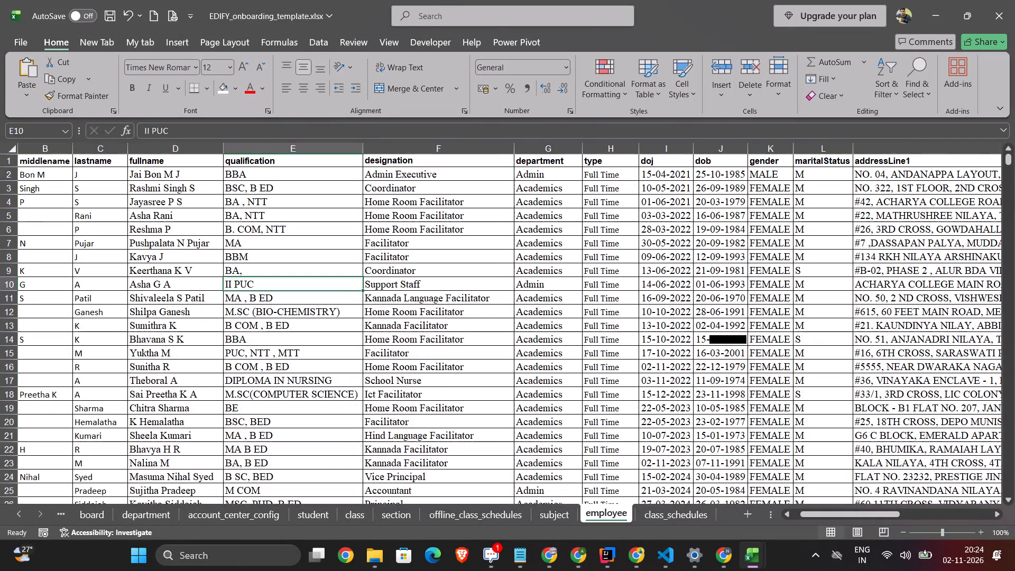
# Review the template's employee sheet from the headers to the last rows 85 and 86 for consistent row heights and fonts.
pyautogui.hscroll(3, 136, 260)
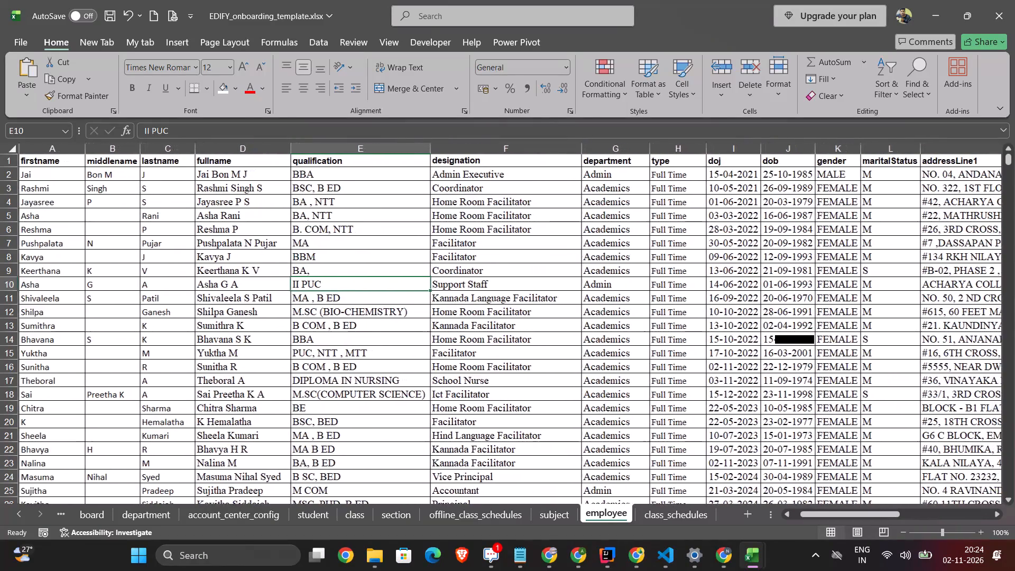
pyautogui.scroll(2, 278, 289)
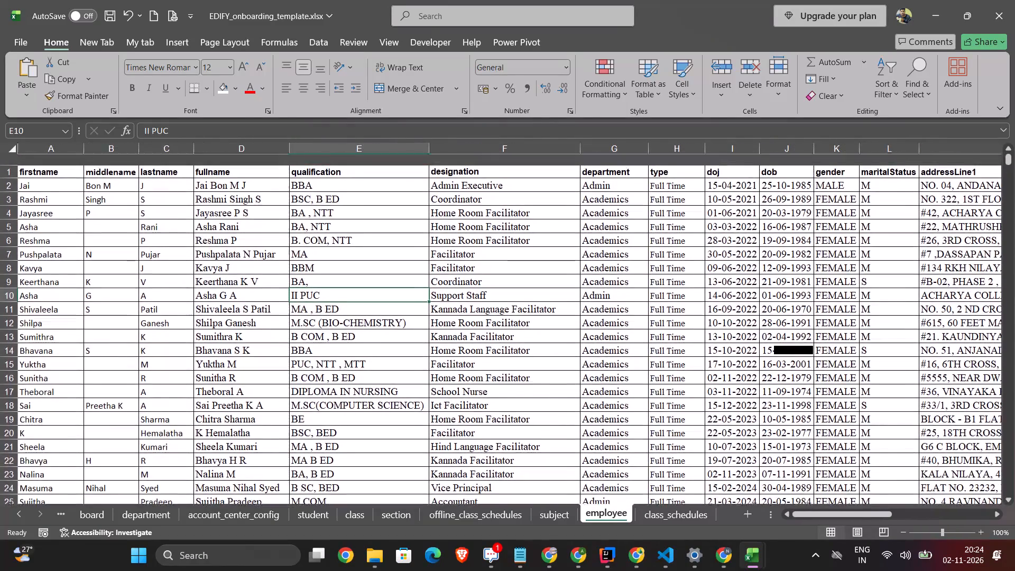
pyautogui.scroll(1, 278, 289)
pyautogui.scroll(-10, 278, 289)
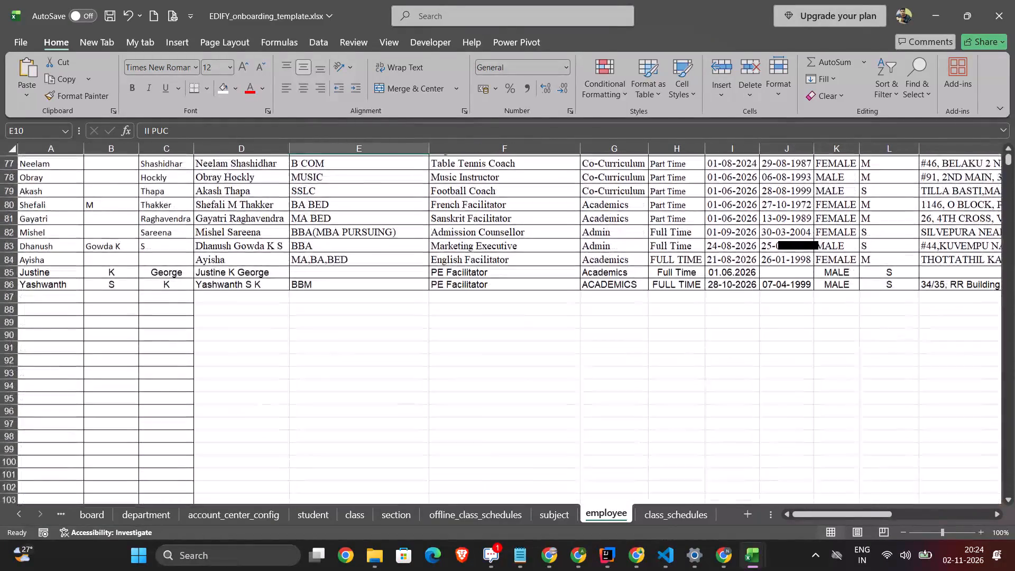
pyautogui.scroll(10, 278, 289)
pyautogui.hscroll(-1, 471, 288)
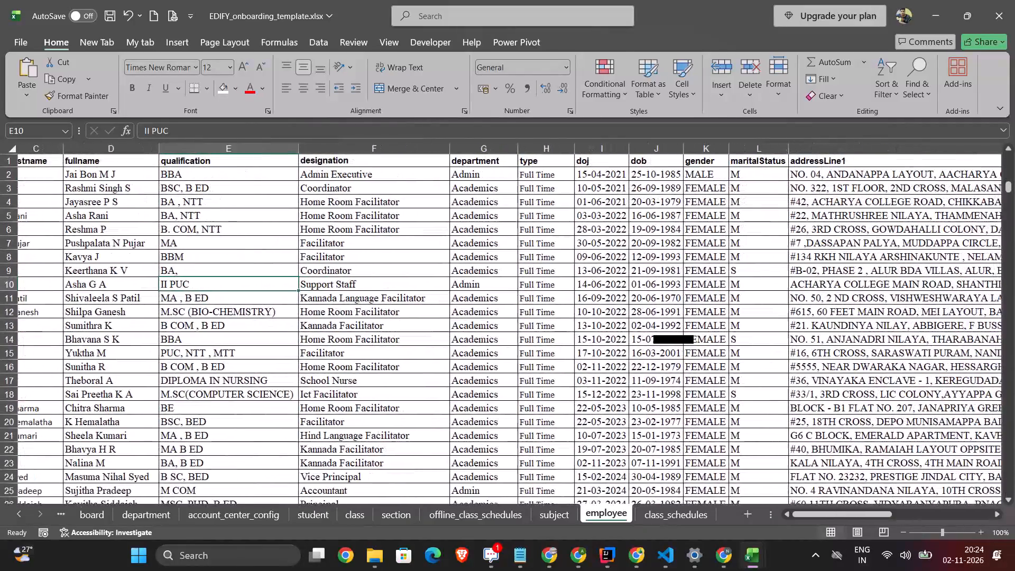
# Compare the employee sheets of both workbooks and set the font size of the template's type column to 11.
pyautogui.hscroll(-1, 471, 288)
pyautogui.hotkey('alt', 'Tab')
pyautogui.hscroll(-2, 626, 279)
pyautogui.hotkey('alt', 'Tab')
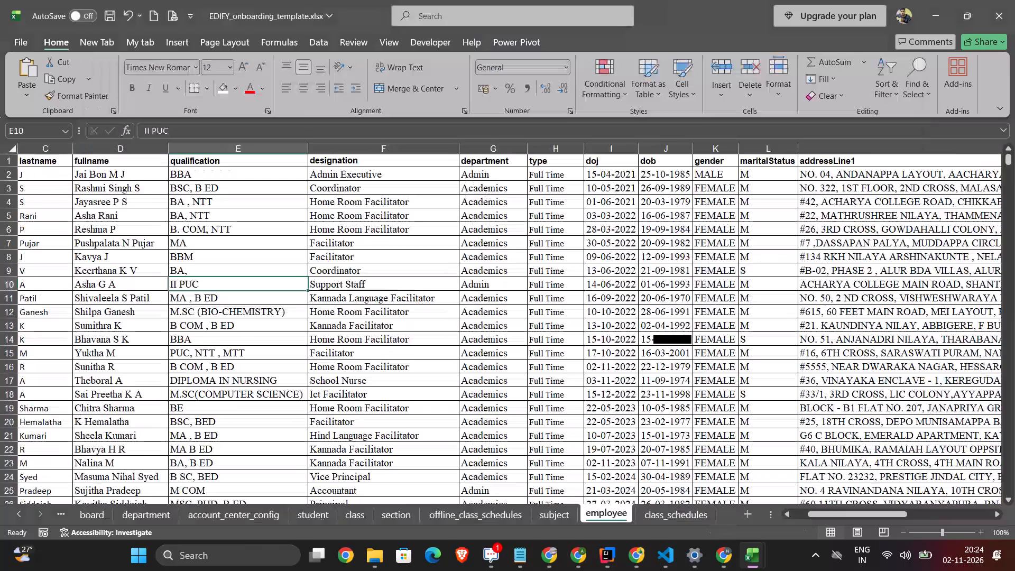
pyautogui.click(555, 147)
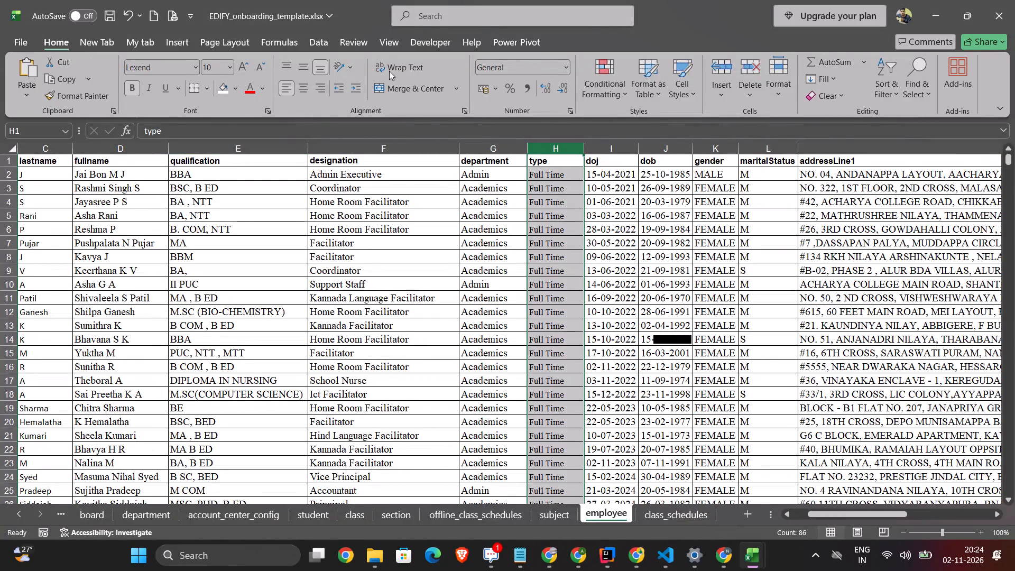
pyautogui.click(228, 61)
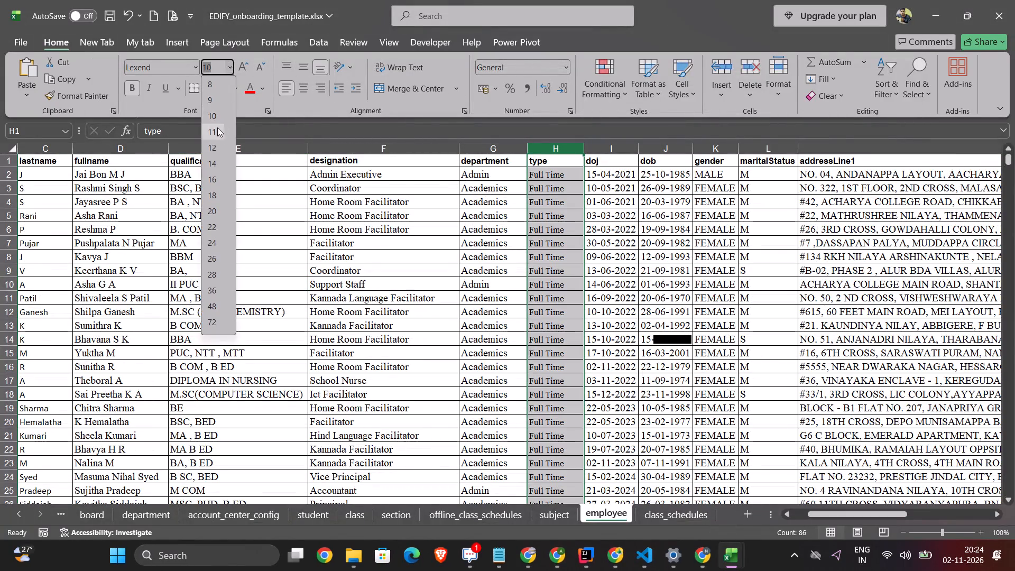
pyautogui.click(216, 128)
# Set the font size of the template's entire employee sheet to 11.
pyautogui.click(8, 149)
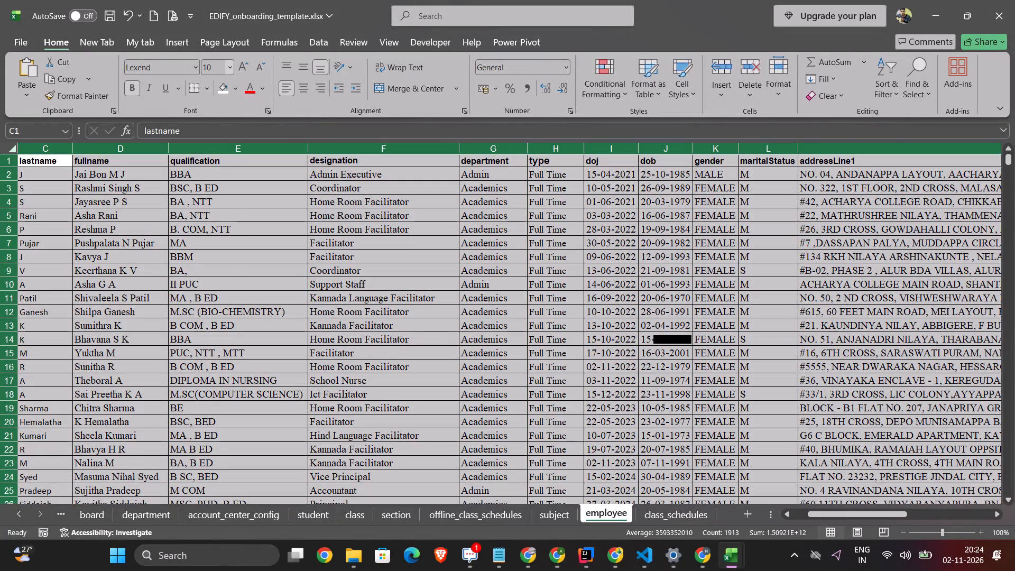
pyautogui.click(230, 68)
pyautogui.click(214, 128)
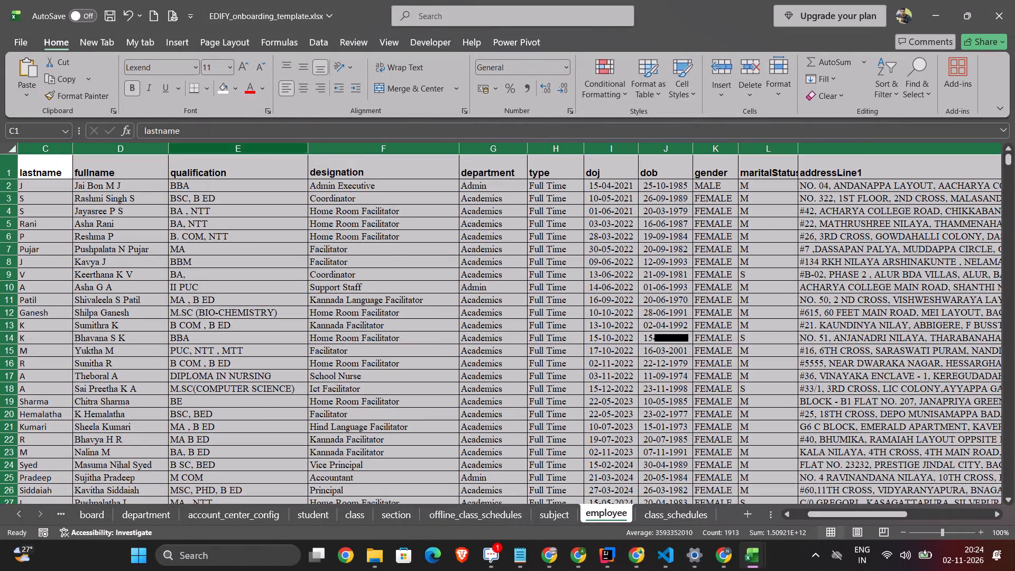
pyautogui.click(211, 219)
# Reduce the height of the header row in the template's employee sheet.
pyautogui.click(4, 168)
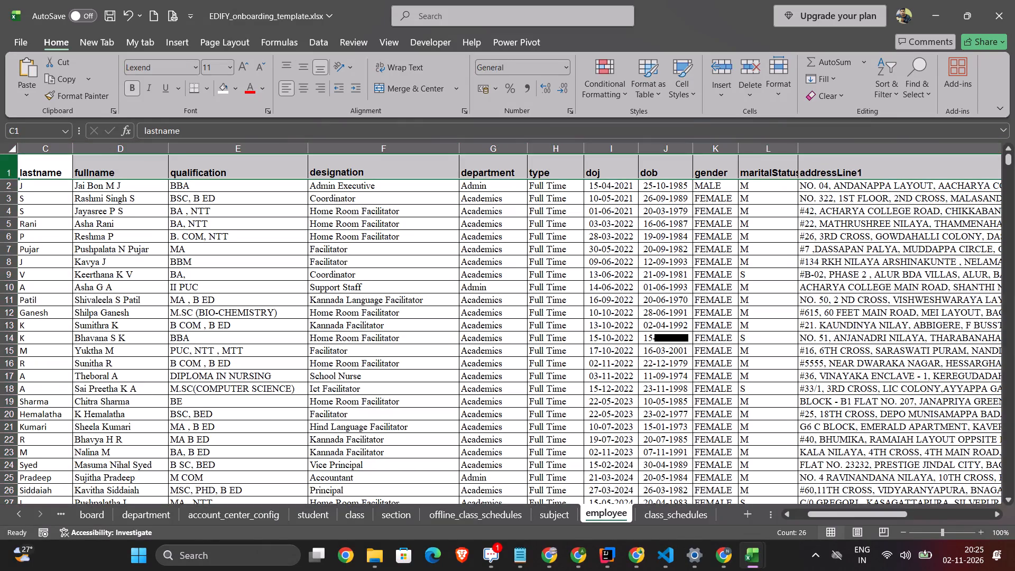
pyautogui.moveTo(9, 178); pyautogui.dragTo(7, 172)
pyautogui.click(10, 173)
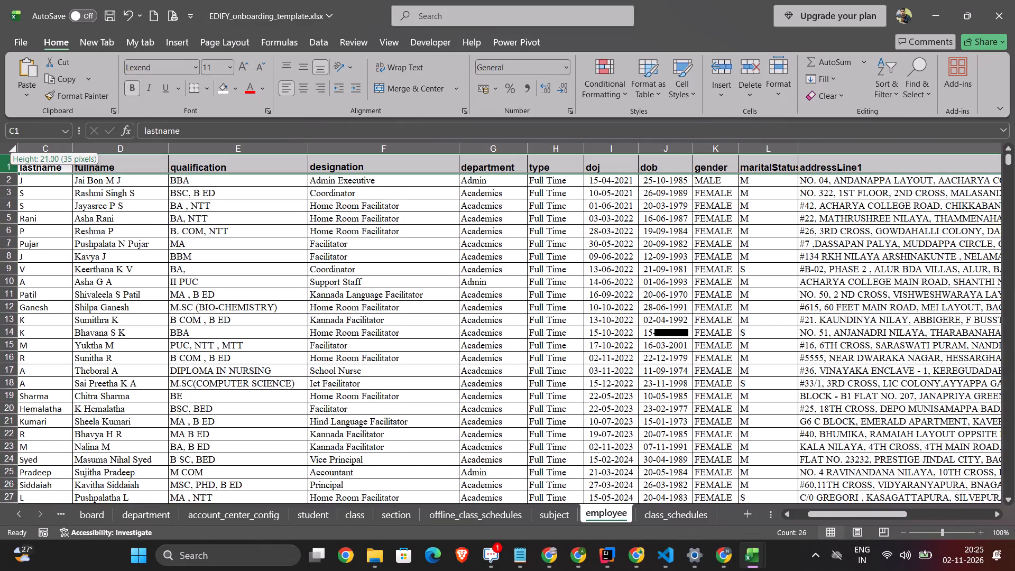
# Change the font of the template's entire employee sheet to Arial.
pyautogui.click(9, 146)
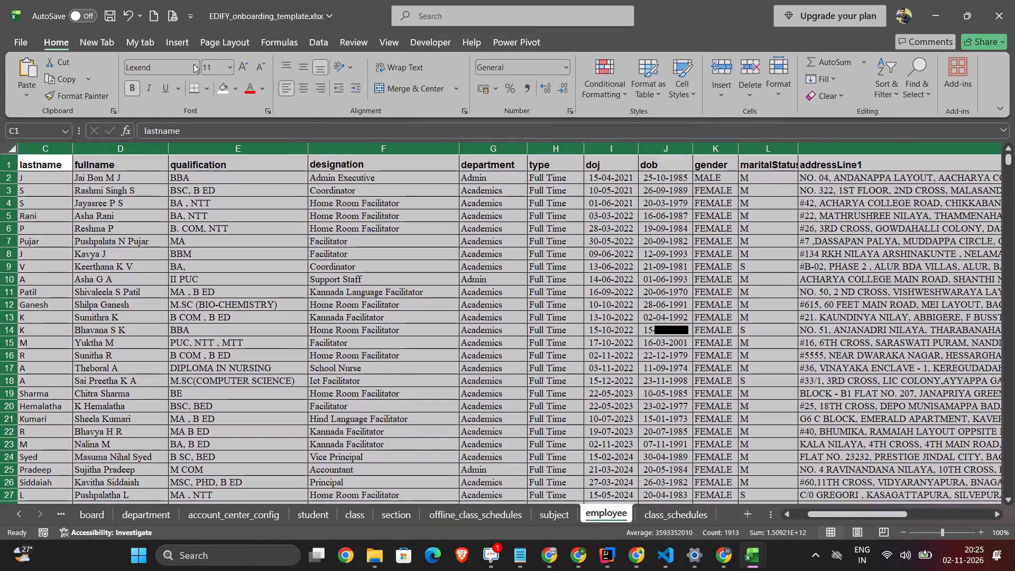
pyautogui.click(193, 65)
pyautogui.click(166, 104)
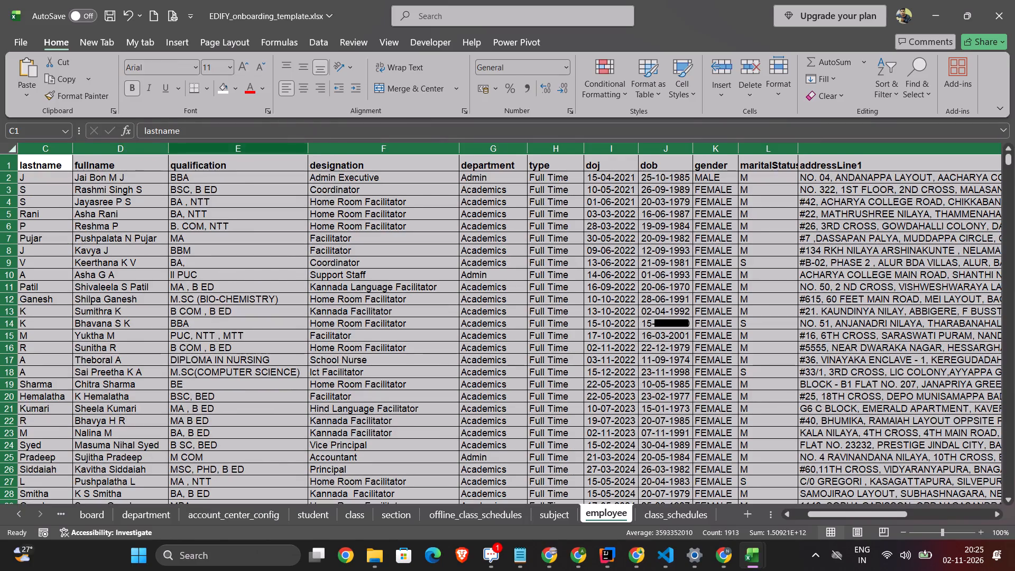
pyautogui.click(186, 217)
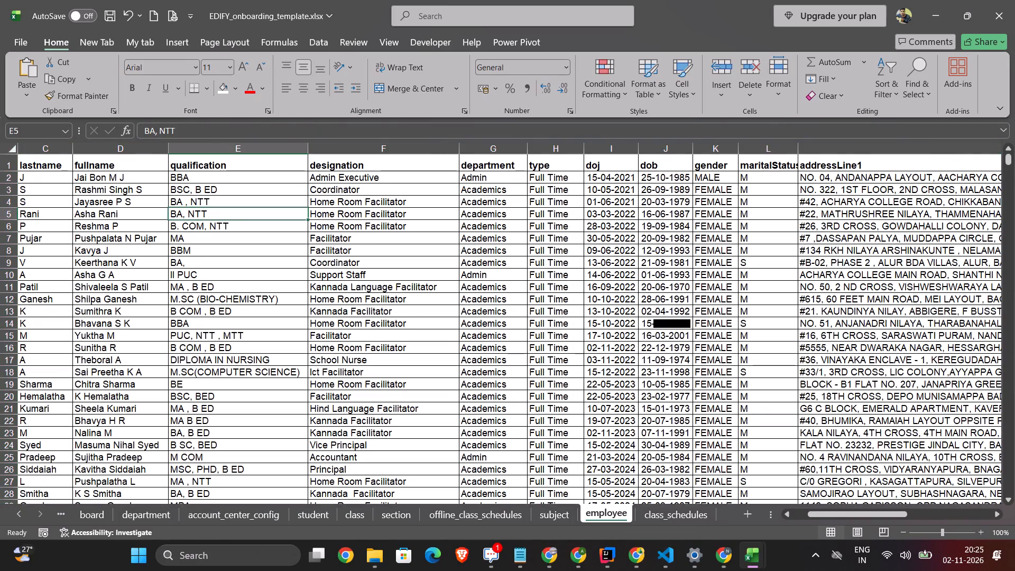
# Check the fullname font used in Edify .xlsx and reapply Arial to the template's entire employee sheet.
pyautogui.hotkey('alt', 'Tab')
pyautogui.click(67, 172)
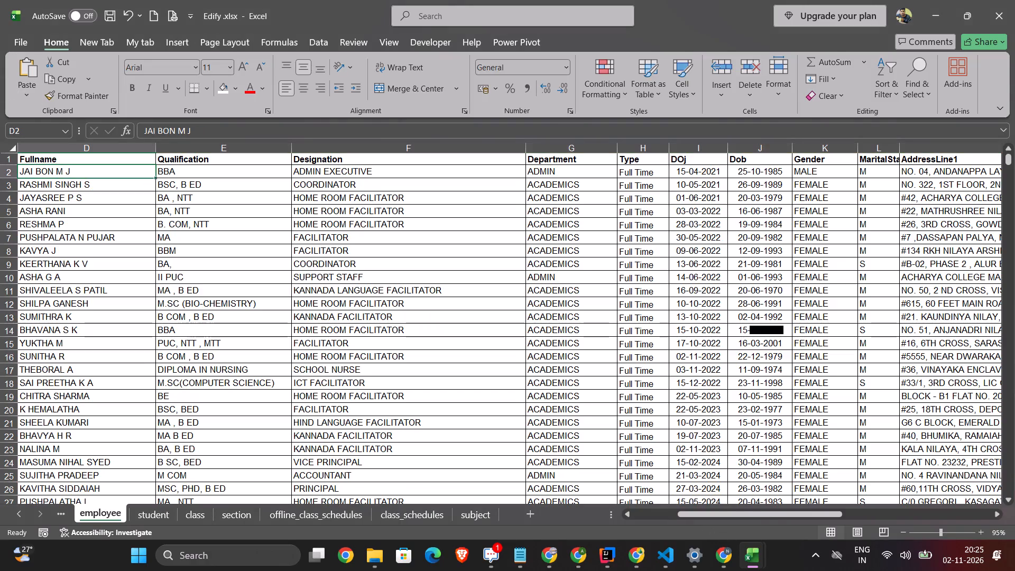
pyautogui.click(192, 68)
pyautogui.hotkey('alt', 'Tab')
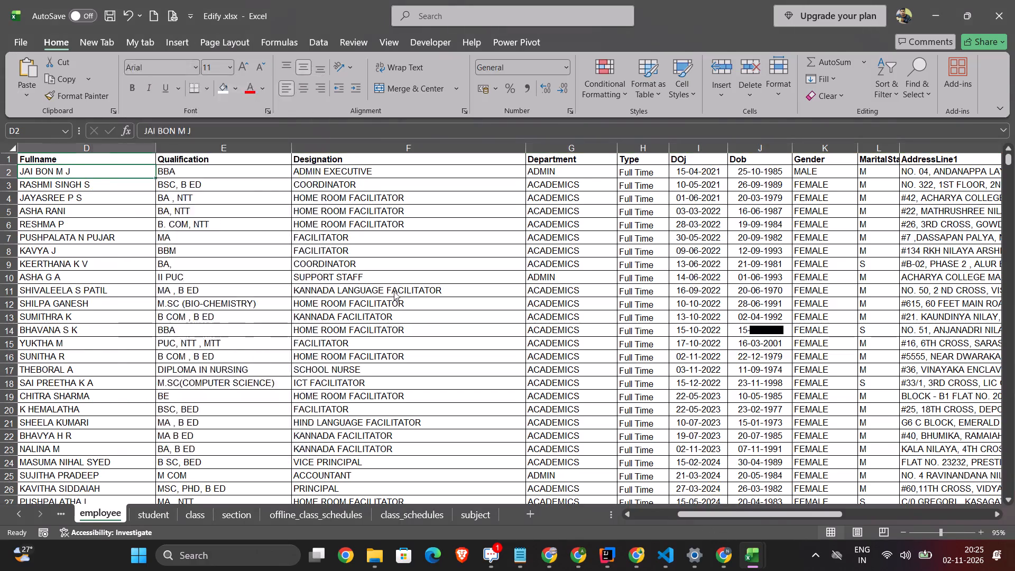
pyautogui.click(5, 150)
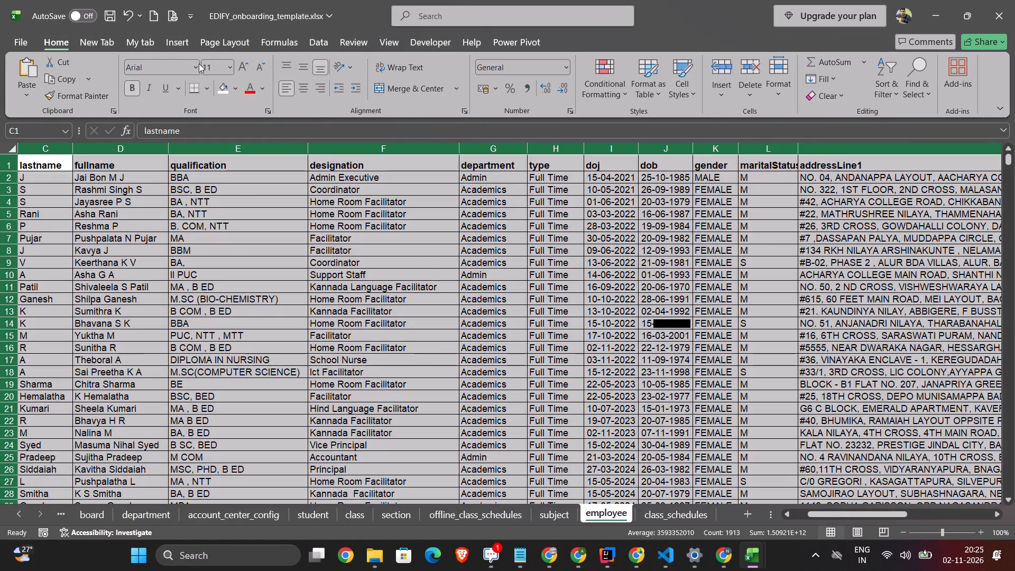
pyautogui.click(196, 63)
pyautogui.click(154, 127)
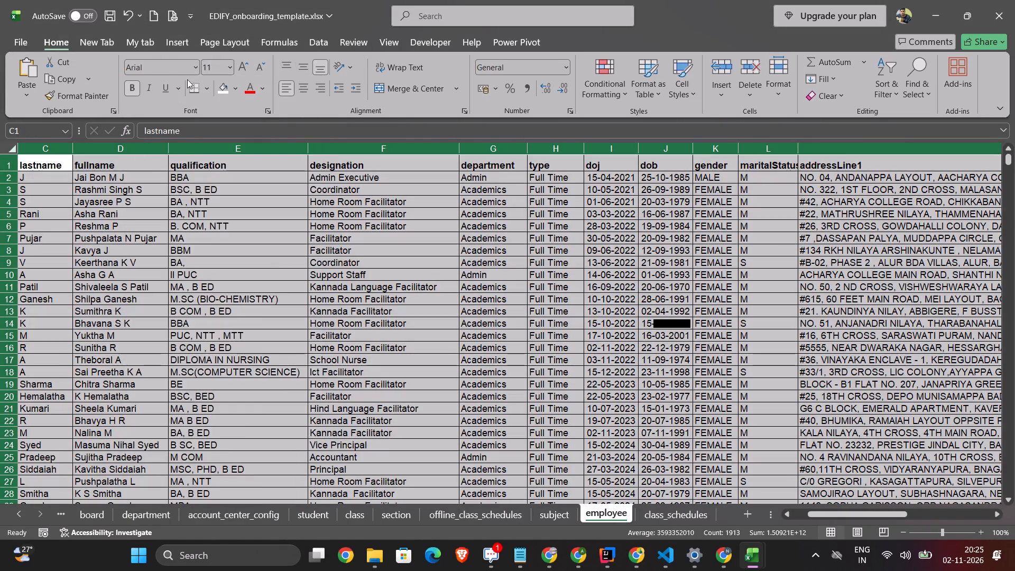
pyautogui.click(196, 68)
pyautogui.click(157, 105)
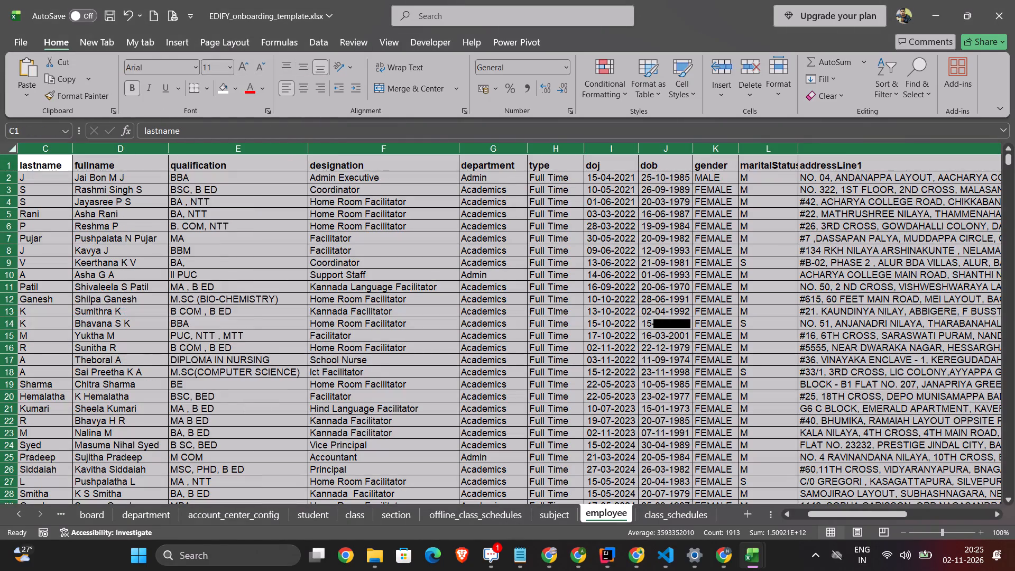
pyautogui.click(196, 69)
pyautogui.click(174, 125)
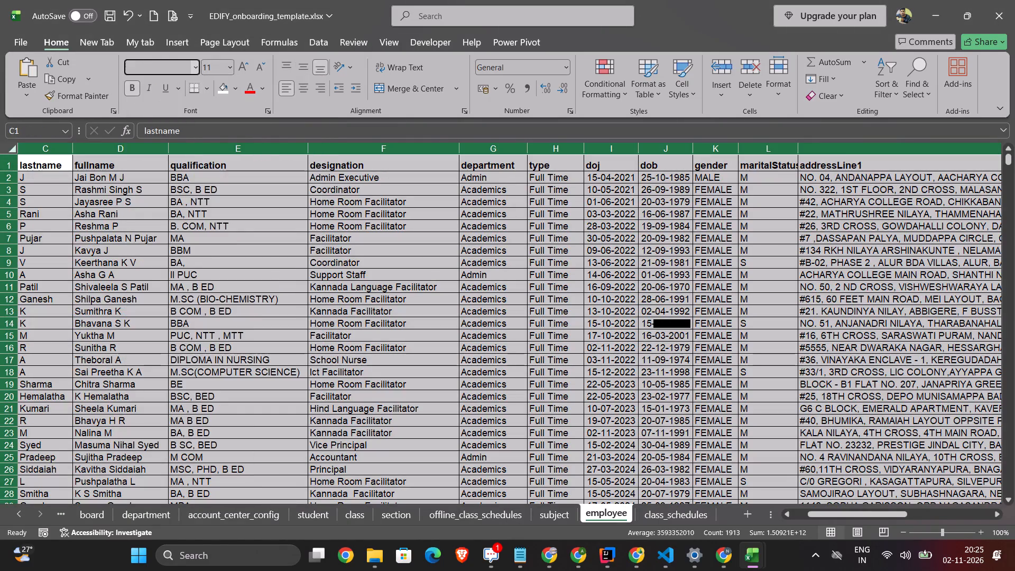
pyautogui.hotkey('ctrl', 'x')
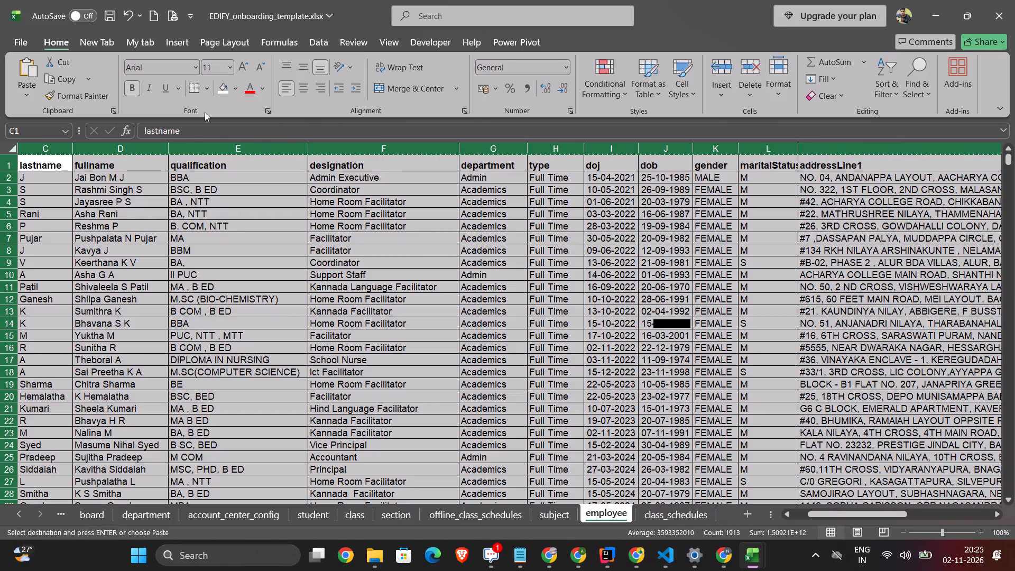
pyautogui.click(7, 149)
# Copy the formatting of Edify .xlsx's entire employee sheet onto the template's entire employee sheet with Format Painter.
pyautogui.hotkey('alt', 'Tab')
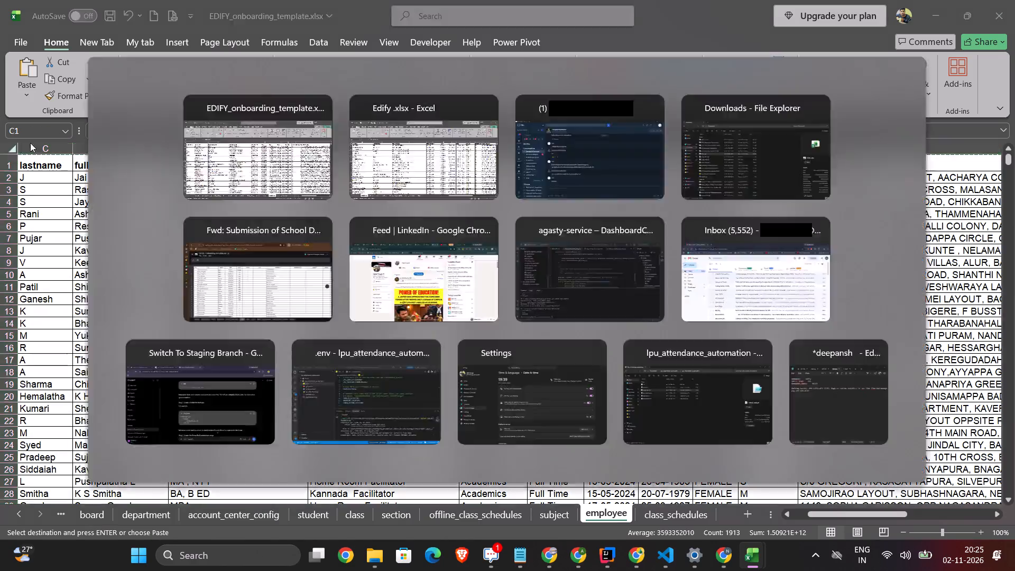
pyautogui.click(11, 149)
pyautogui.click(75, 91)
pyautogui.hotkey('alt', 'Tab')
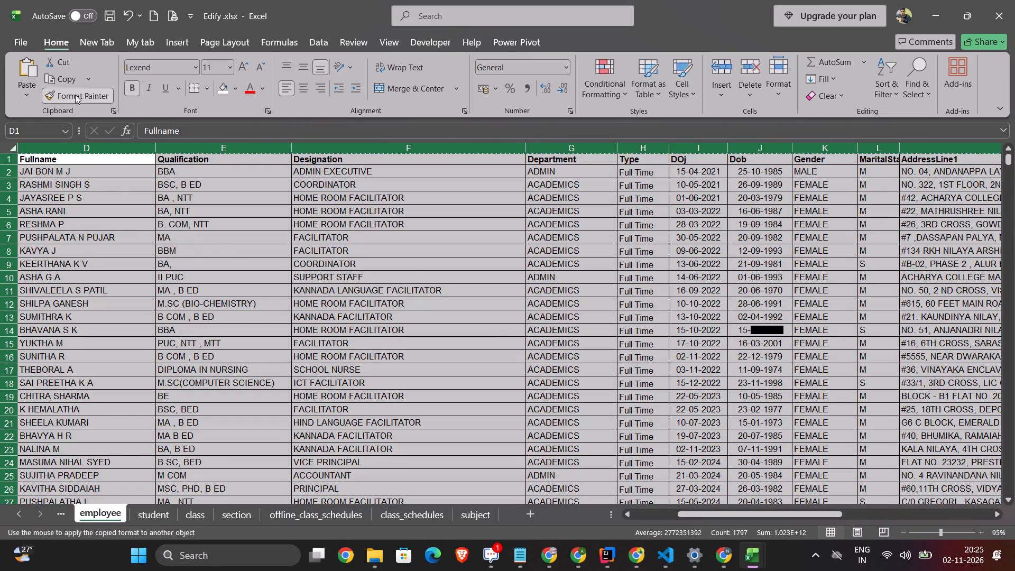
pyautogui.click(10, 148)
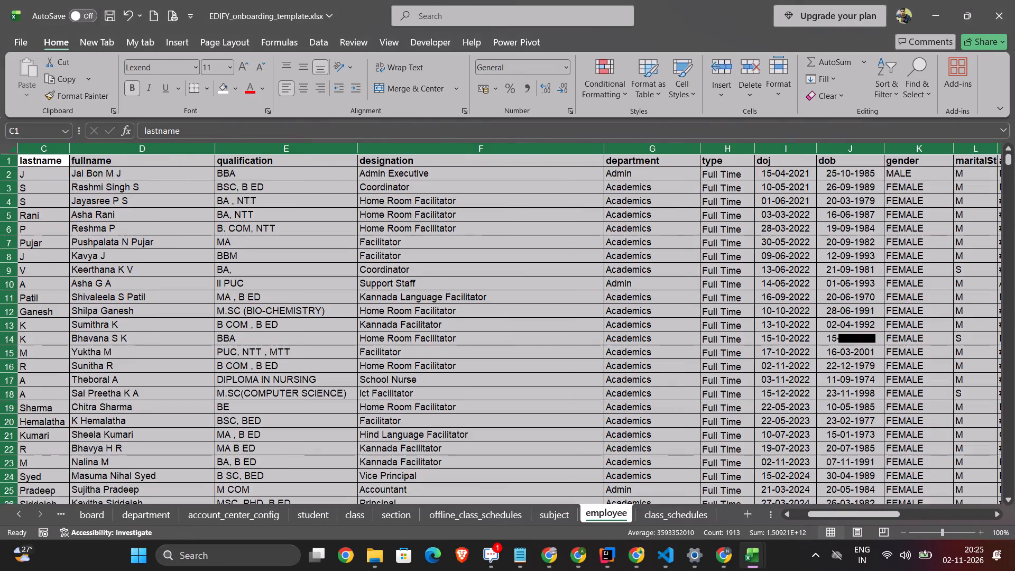
# Examine the template's employee sheet against Edify .xlsx for matching fonts, column widths and row heights.
pyautogui.click(201, 231)
pyautogui.scroll(1, 314, 240)
pyautogui.hotkey('alt', 'Tab')
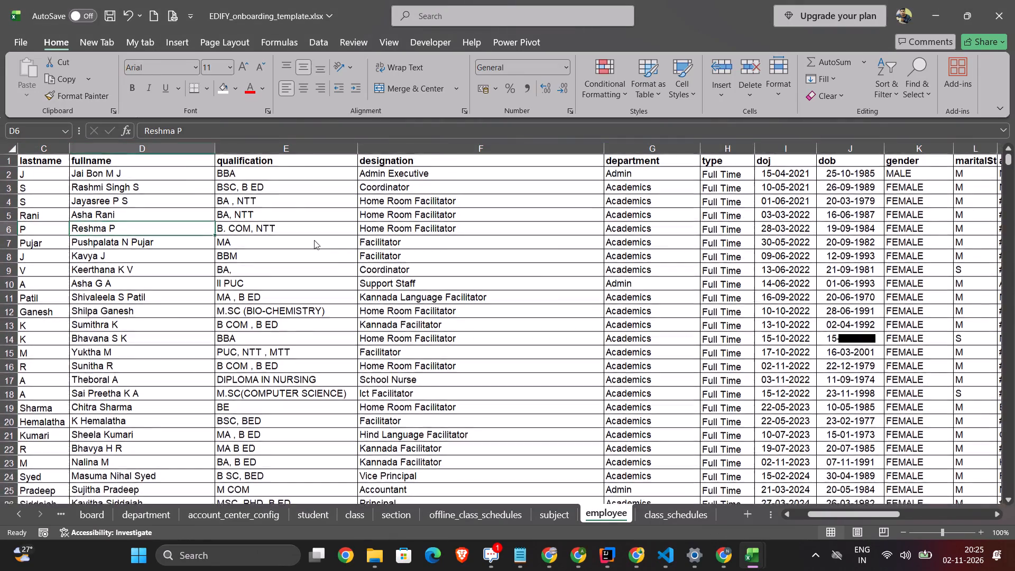
pyautogui.click(293, 252)
pyautogui.hotkey('alt', 'Tab')
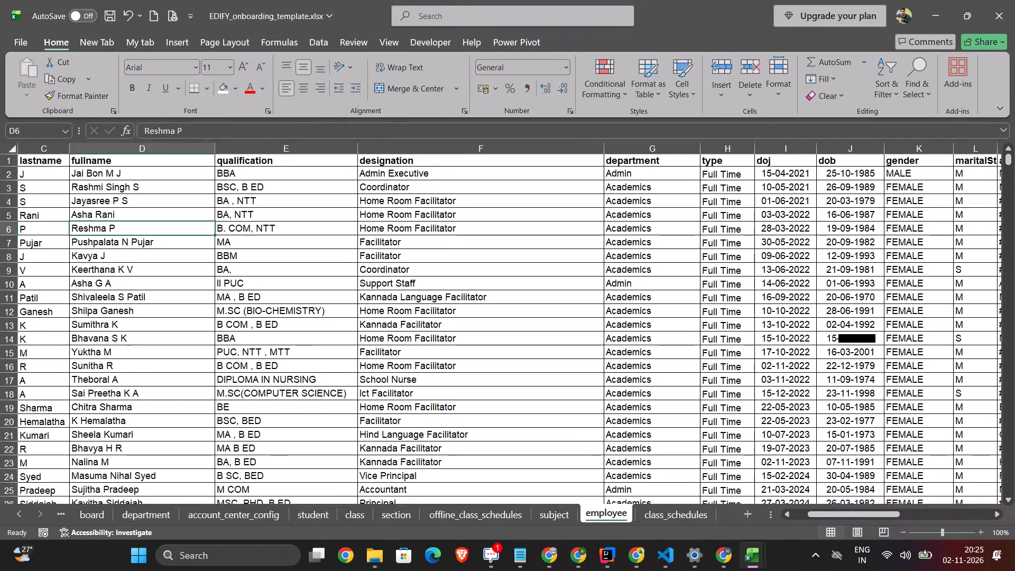
pyautogui.click(43, 176)
pyautogui.hotkey('alt', 'Tab')
pyautogui.hotkey('alt', 'Tab')
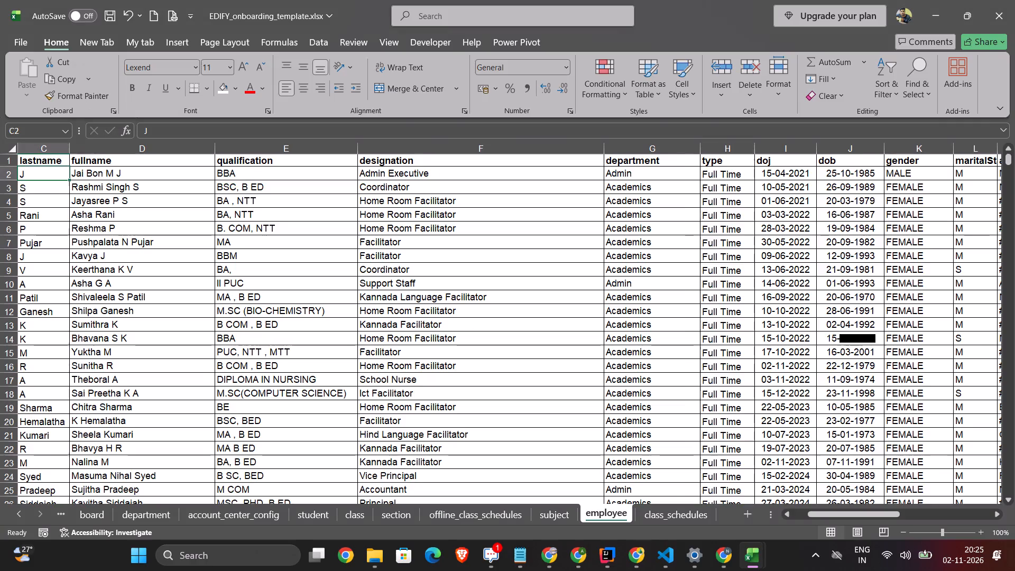
pyautogui.click(35, 177)
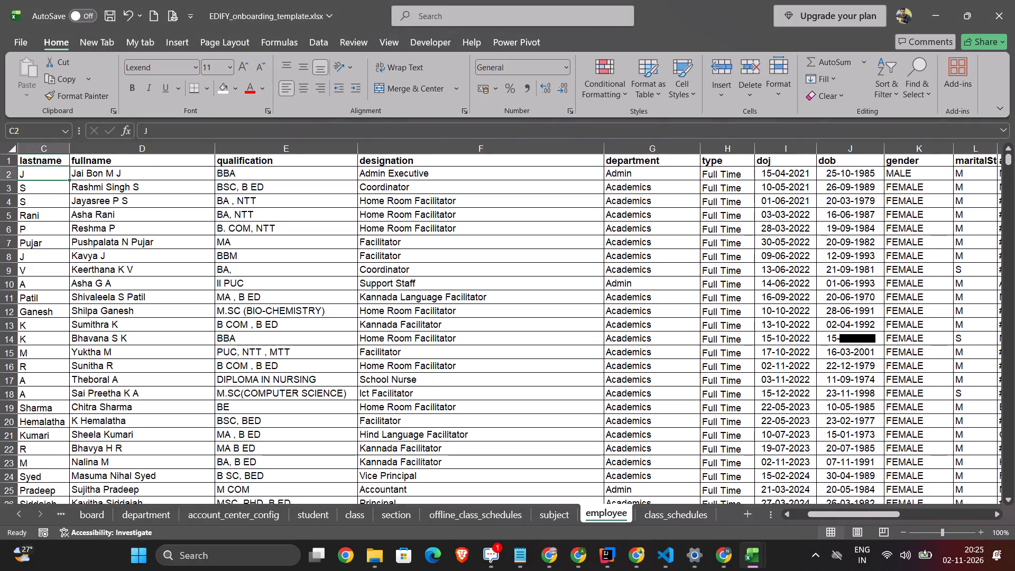
pyautogui.click(12, 148)
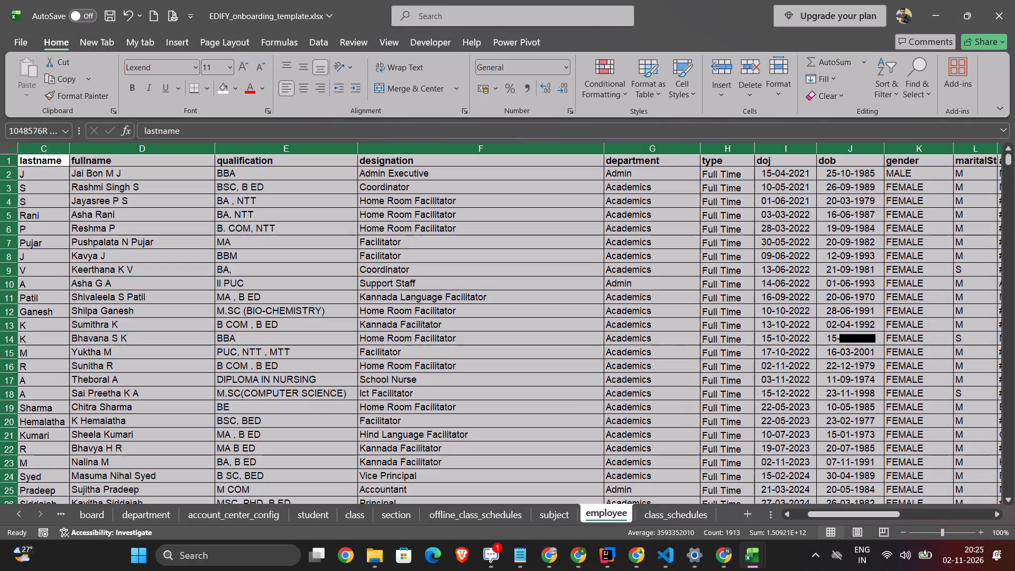
pyautogui.click(140, 232)
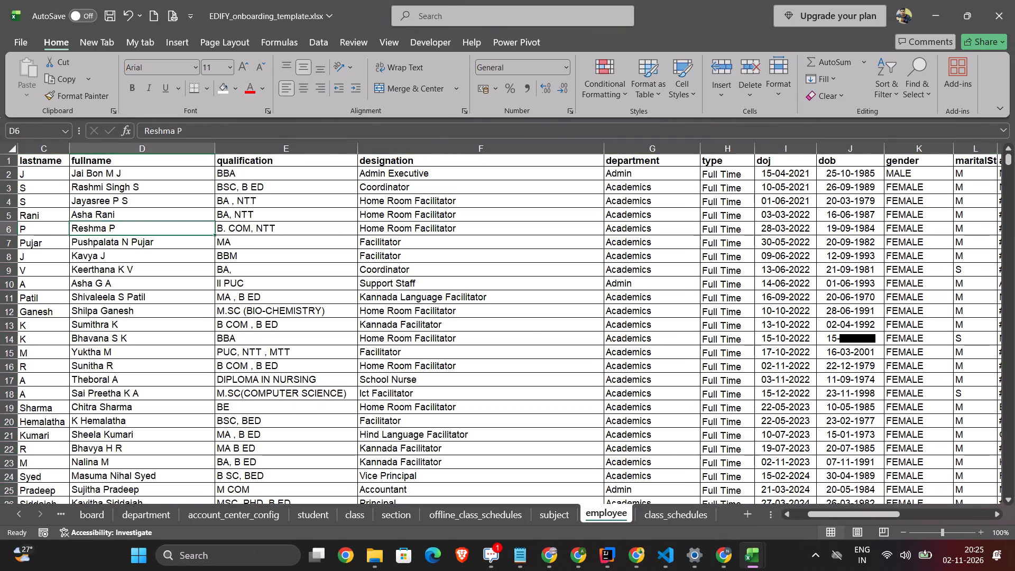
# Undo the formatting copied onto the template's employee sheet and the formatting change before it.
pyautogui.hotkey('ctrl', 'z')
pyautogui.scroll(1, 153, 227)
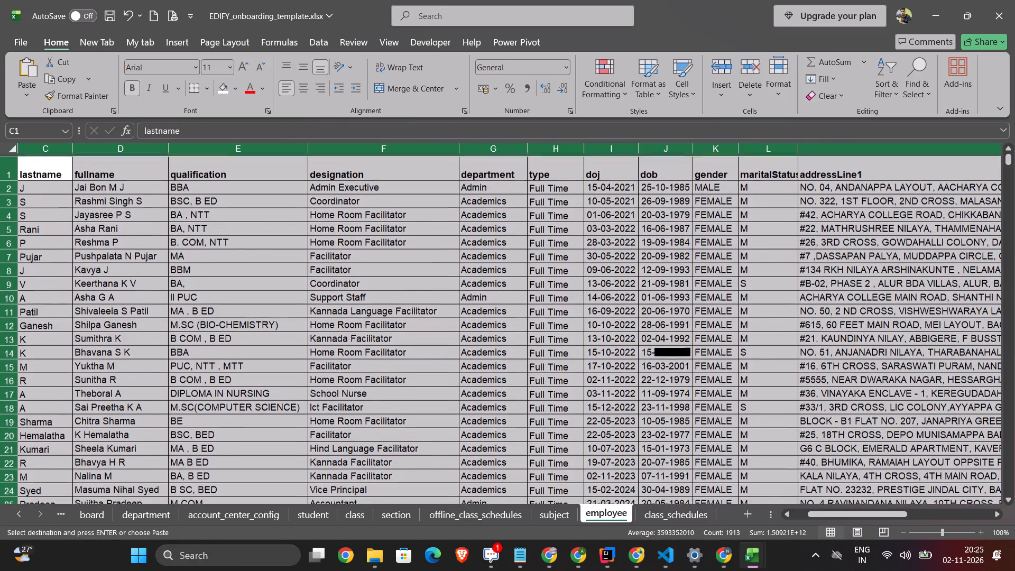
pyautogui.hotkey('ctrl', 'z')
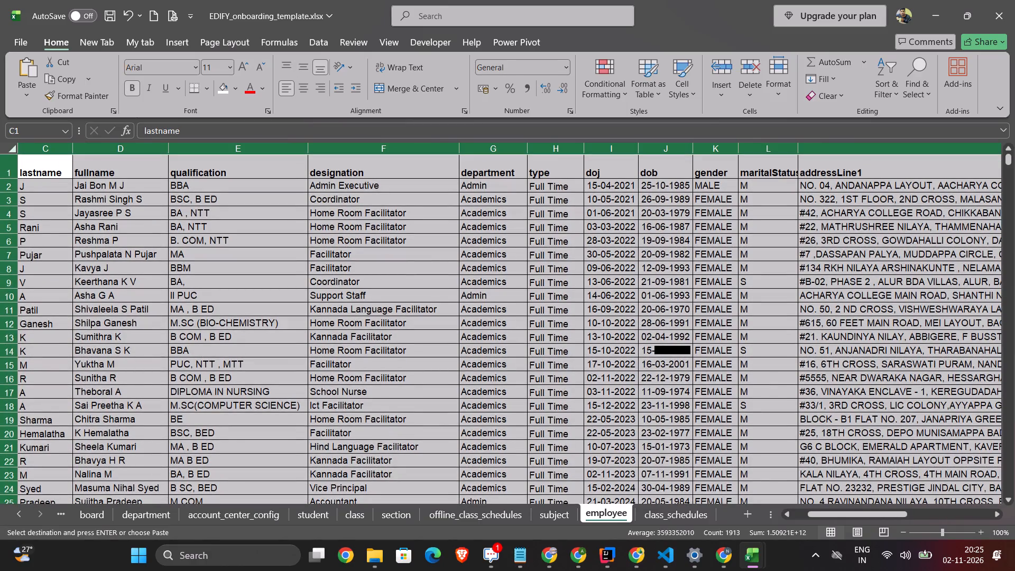
# Reapply the formatting of Edify .xlsx's entire employee sheet to the template's entire employee sheet with Format Painter.
pyautogui.scroll(1, 153, 227)
pyautogui.click(236, 201)
pyautogui.hotkey('alt', 'Tab')
pyautogui.scroll(1, 112, 226)
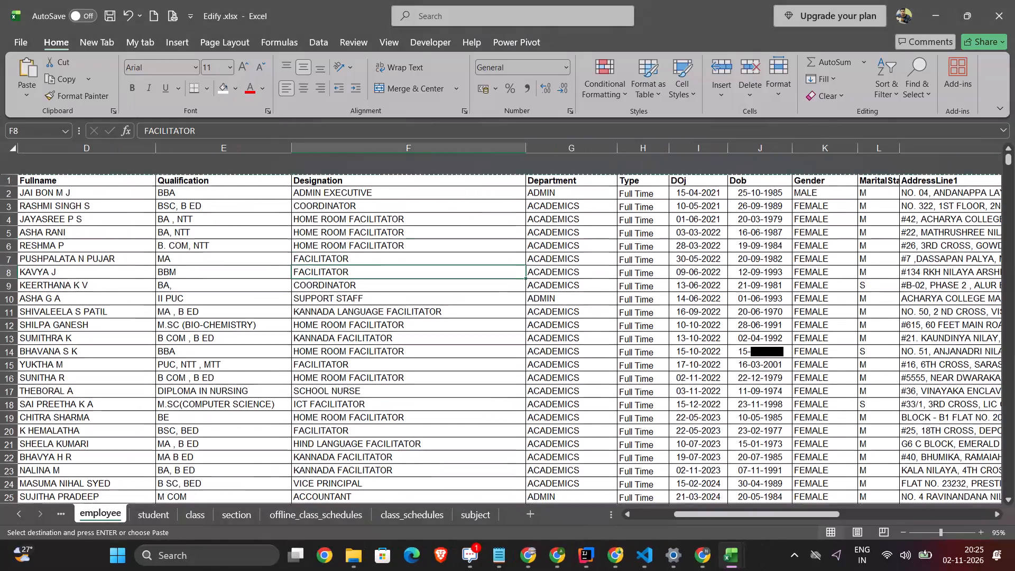
pyautogui.scroll(1, 112, 226)
pyautogui.click(5, 149)
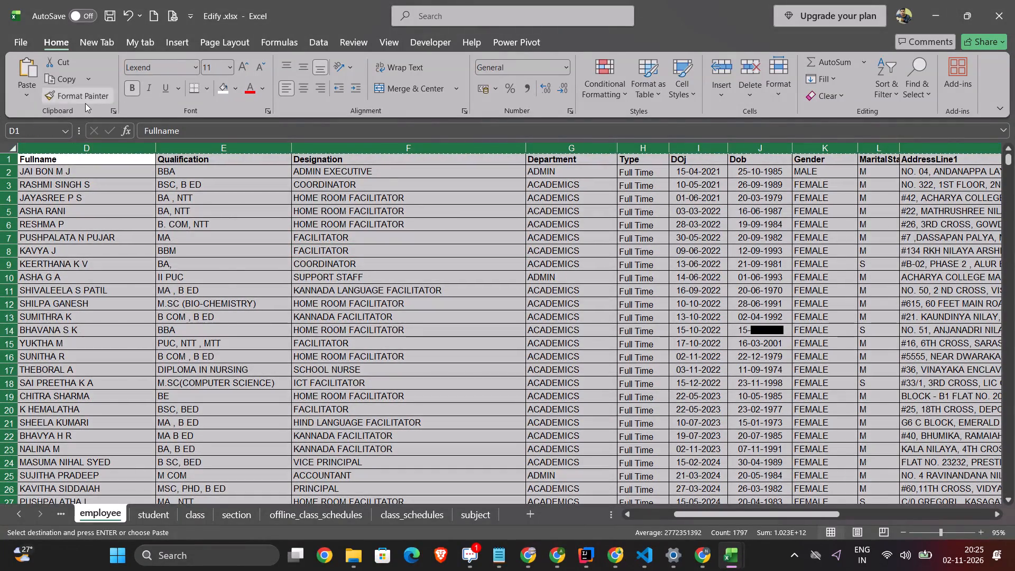
pyautogui.click(79, 100)
pyautogui.hotkey('alt', 'Tab')
pyautogui.click(10, 149)
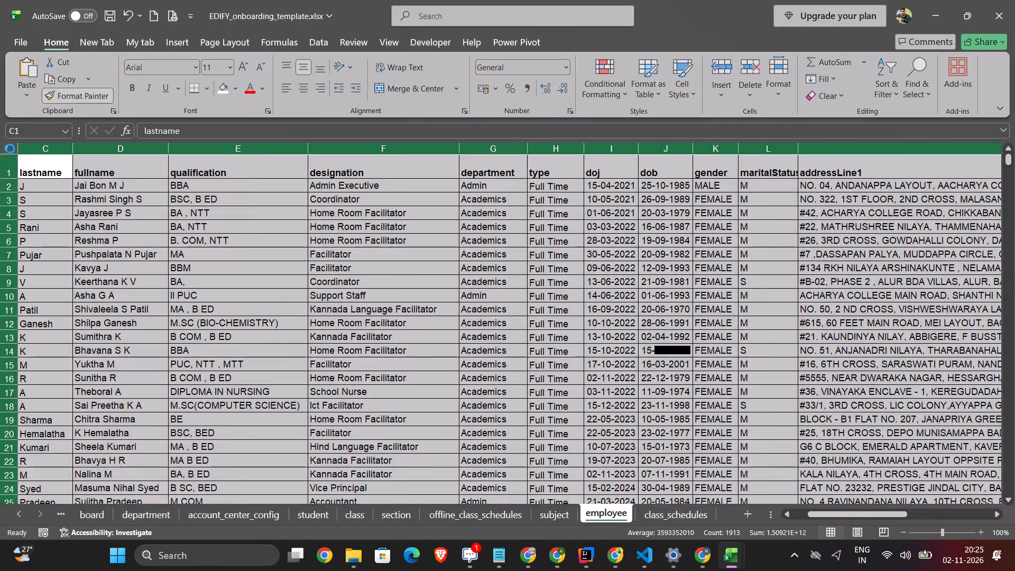
# Inspect the fonts of the fullname and lastname cells in the template's employee sheet.
pyautogui.click(162, 260)
pyautogui.scroll(3, 268, 269)
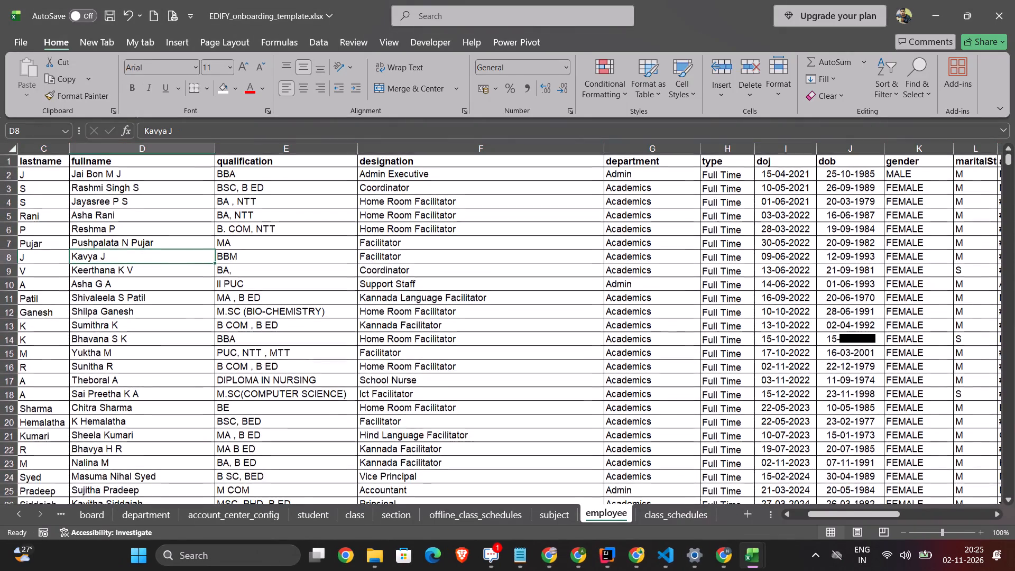
pyautogui.click(149, 196)
pyautogui.click(87, 171)
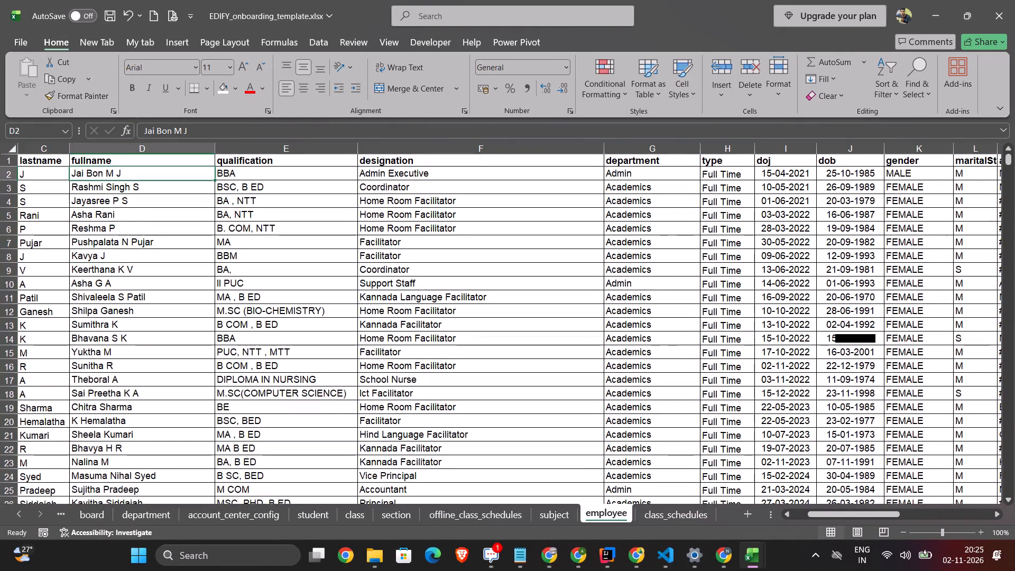
pyautogui.click(43, 177)
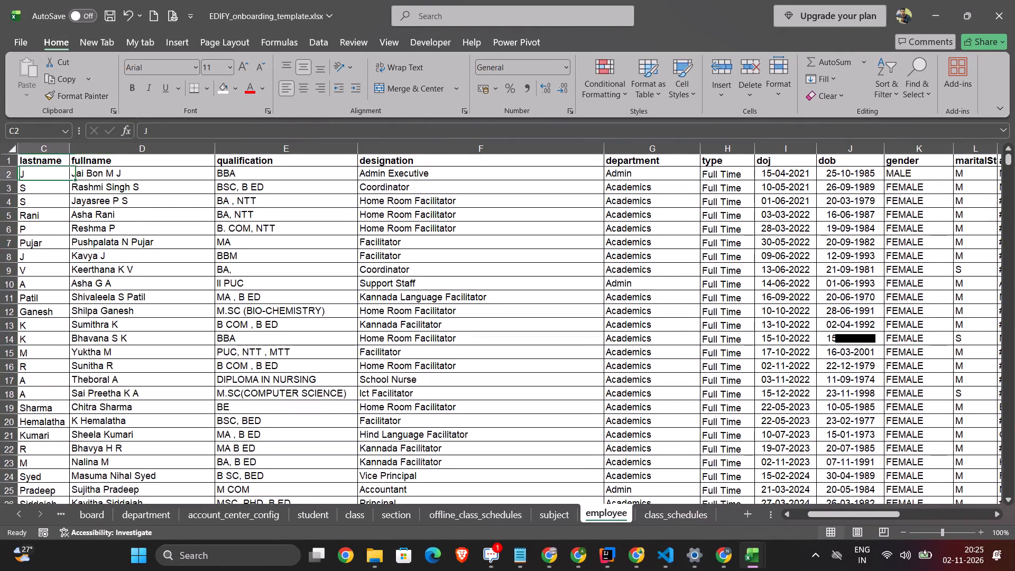
pyautogui.click(124, 172)
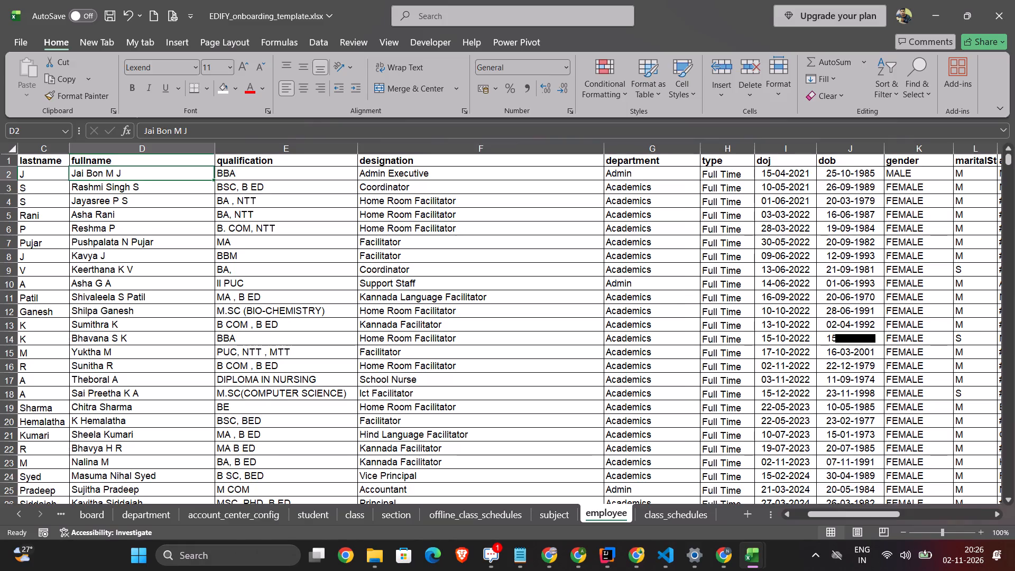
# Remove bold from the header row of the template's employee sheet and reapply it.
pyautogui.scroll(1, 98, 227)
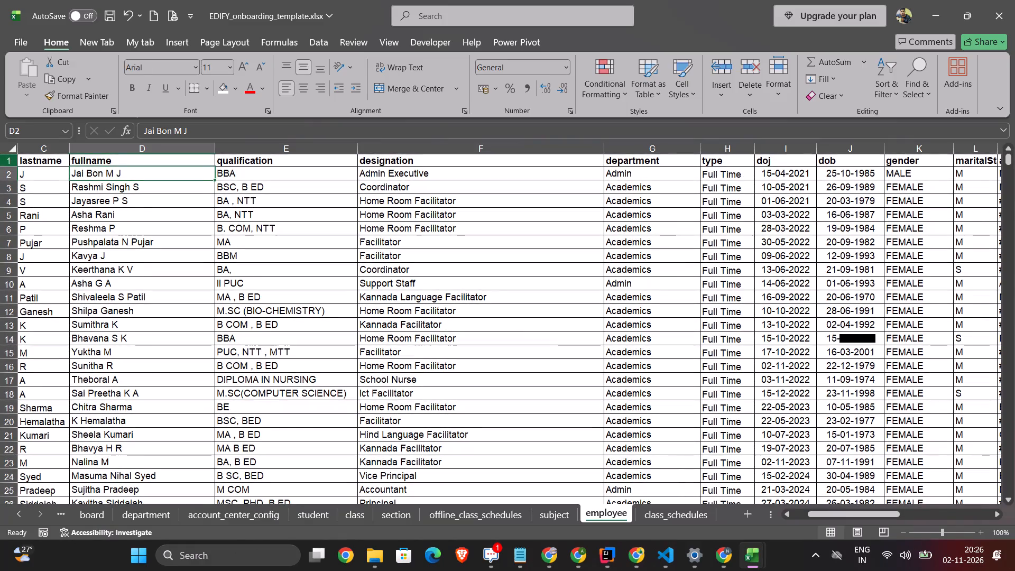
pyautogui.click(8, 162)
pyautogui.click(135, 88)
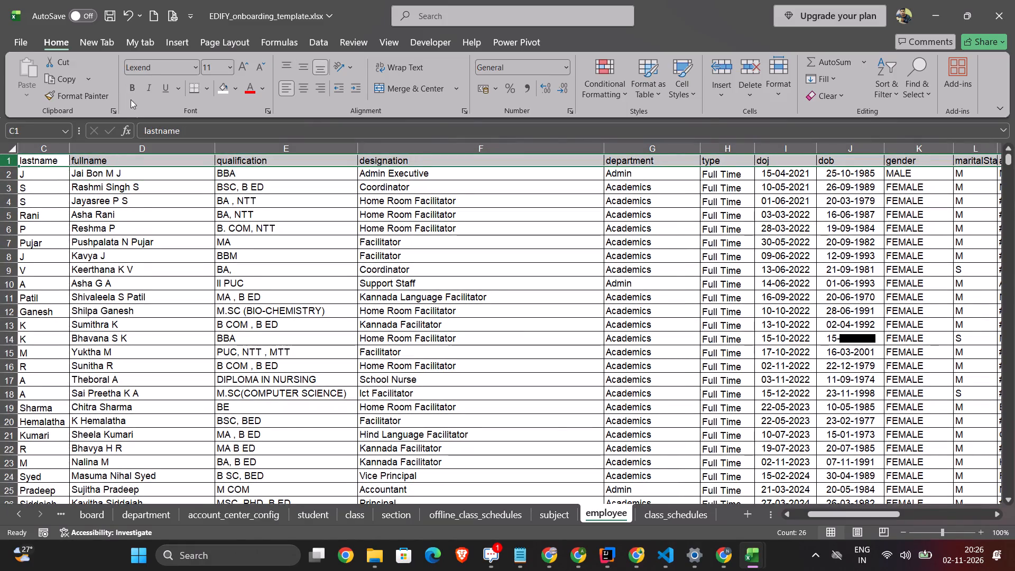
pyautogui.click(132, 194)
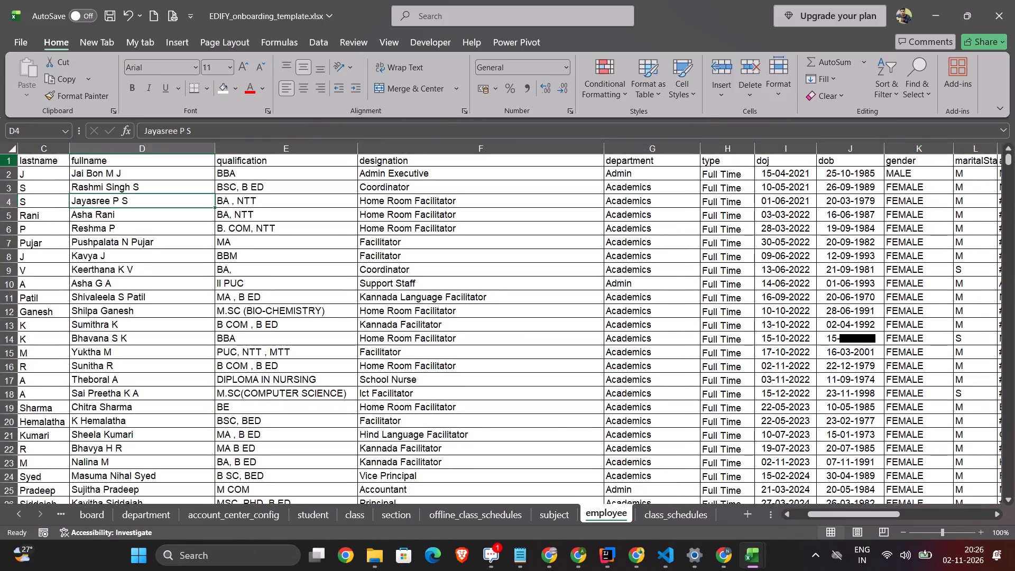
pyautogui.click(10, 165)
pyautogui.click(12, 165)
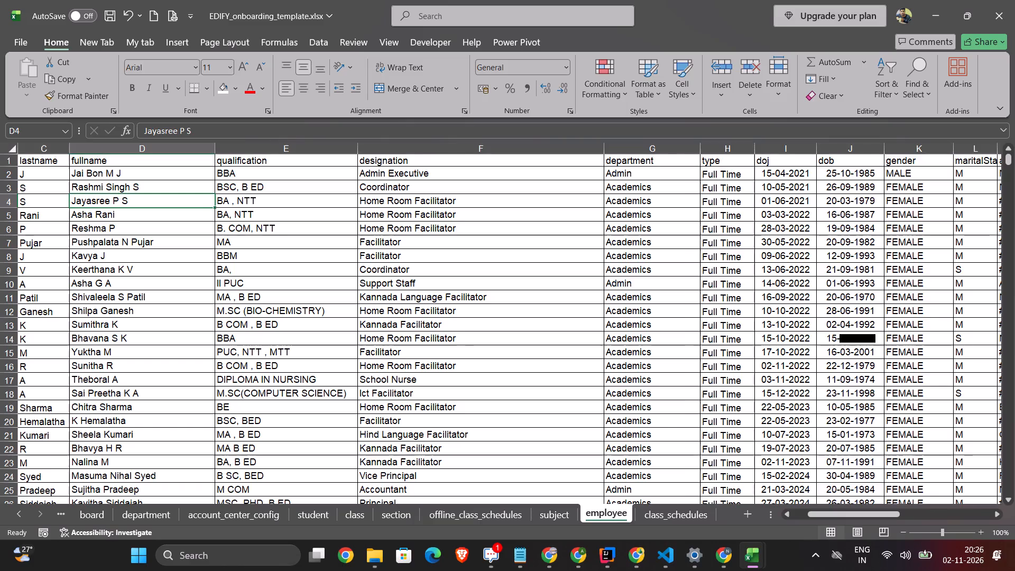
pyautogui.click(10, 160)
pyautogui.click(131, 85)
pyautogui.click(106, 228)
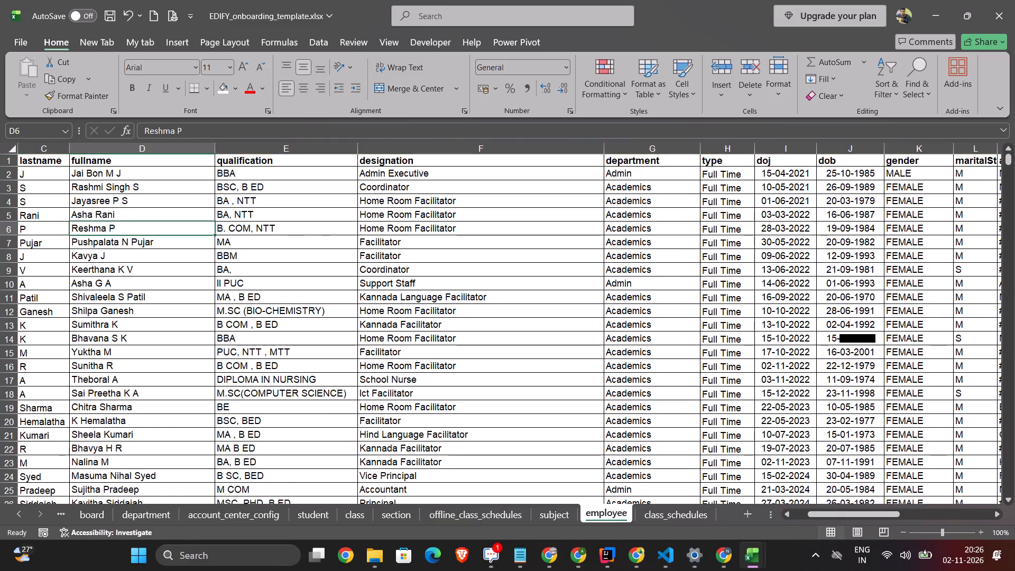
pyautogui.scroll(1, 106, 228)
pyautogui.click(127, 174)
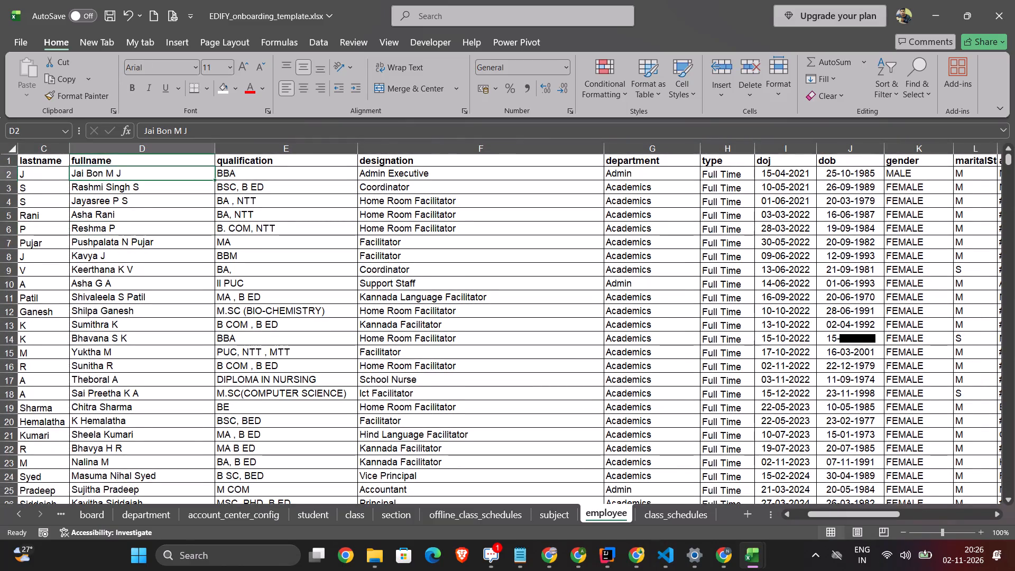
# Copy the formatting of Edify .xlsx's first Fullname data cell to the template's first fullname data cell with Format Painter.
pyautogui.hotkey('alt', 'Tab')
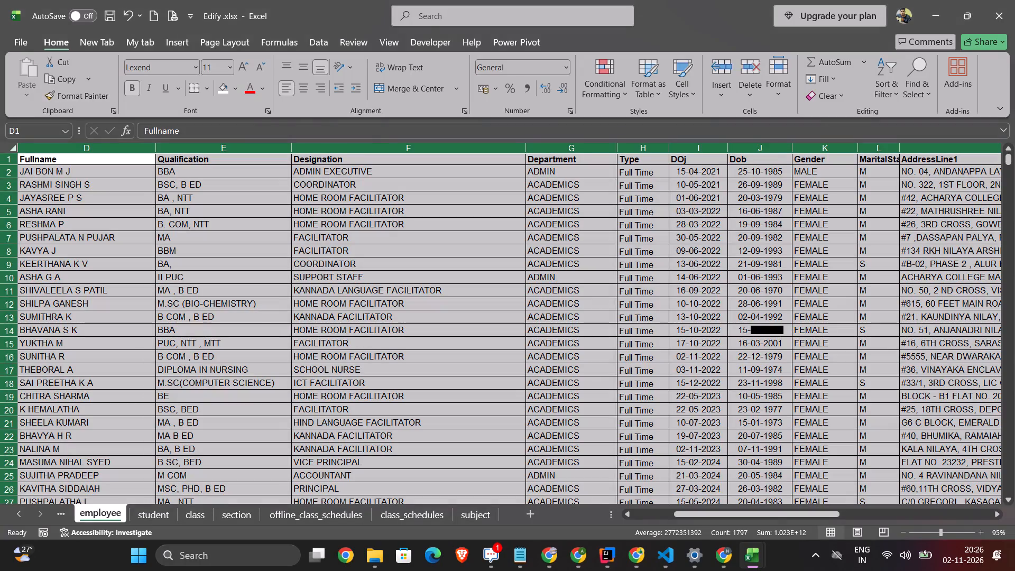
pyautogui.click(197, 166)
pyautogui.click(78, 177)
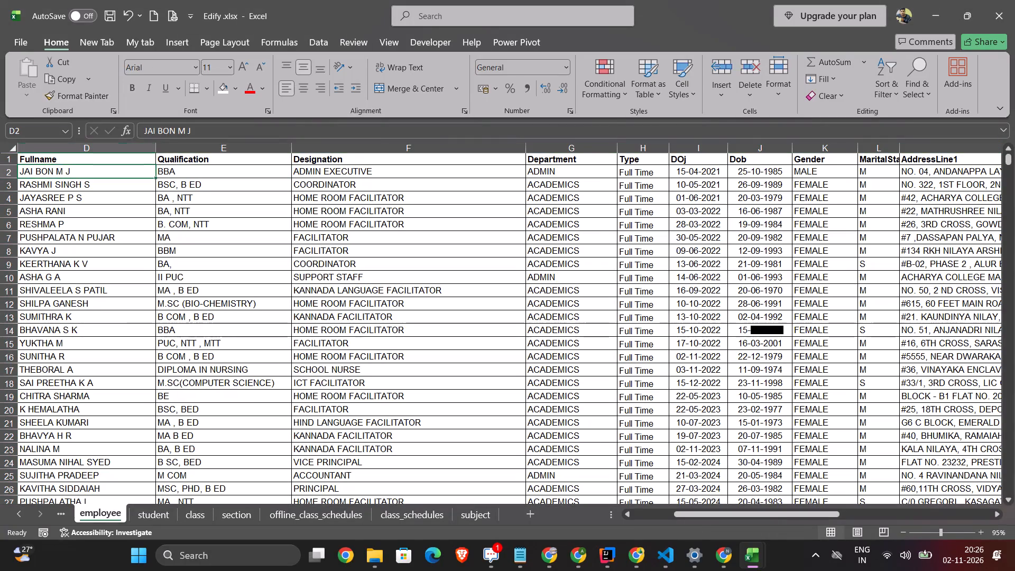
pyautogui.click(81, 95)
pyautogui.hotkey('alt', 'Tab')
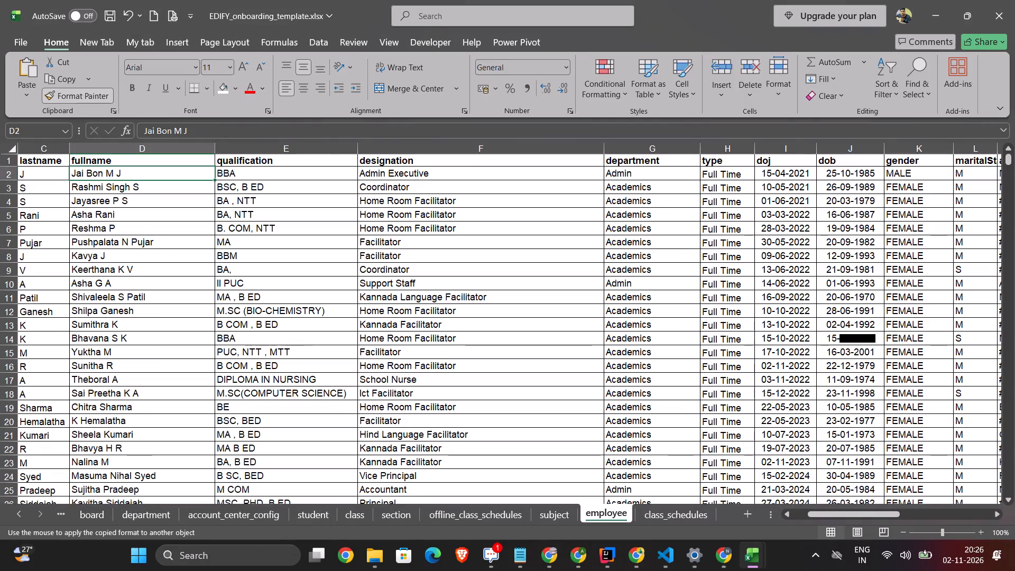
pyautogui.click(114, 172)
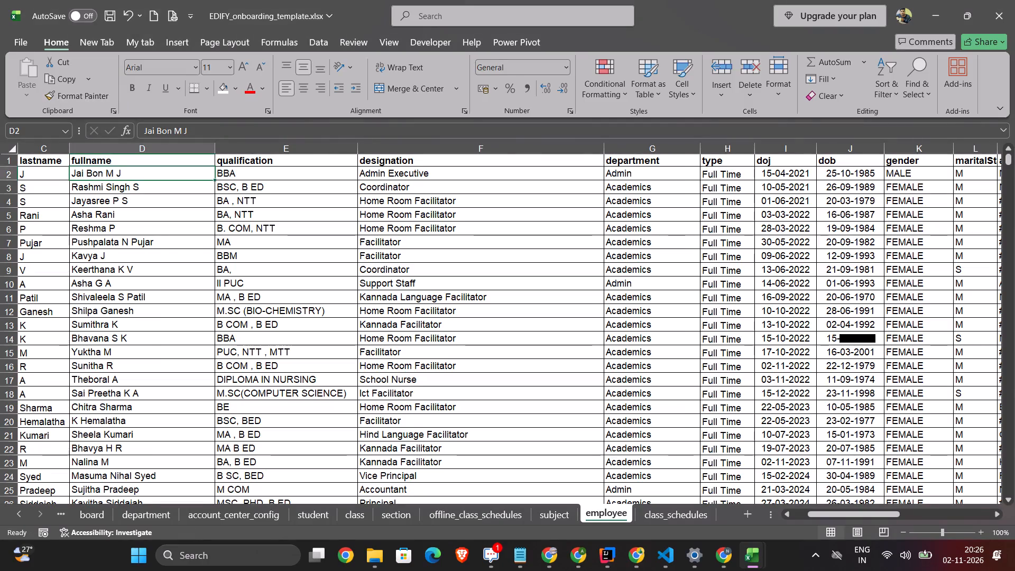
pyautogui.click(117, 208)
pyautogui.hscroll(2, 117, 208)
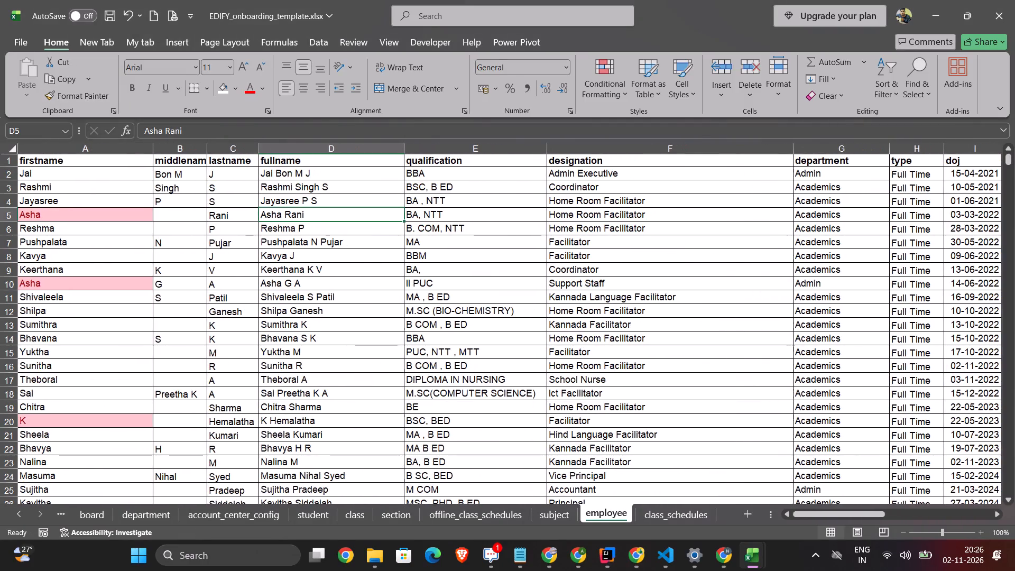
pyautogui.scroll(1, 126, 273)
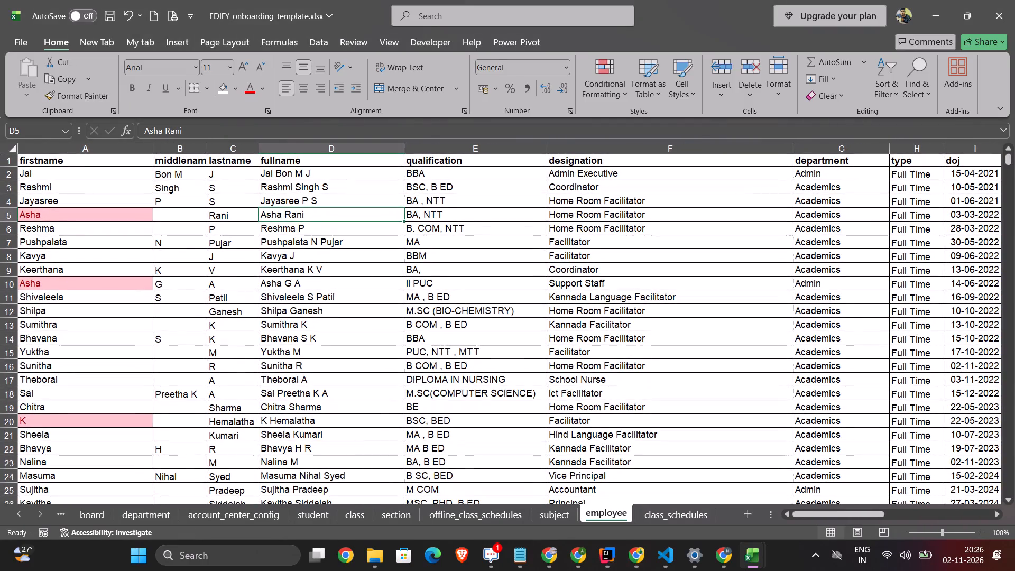
# Undo the fullname cell formatting, the header bold changes and the whole-sheet formatting in the template's employee sheet.
pyautogui.hotkey('ctrl', 'z')
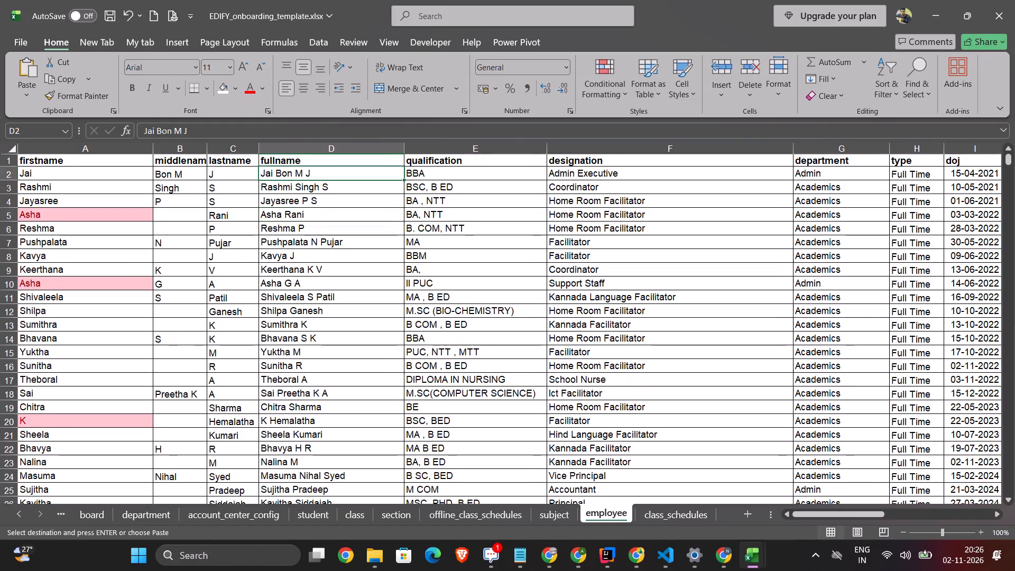
pyautogui.hotkey('ctrl', 'z')
pyautogui.hotkey('ctrl', 'z')
pyautogui.hotkey('ctrl', 'z')
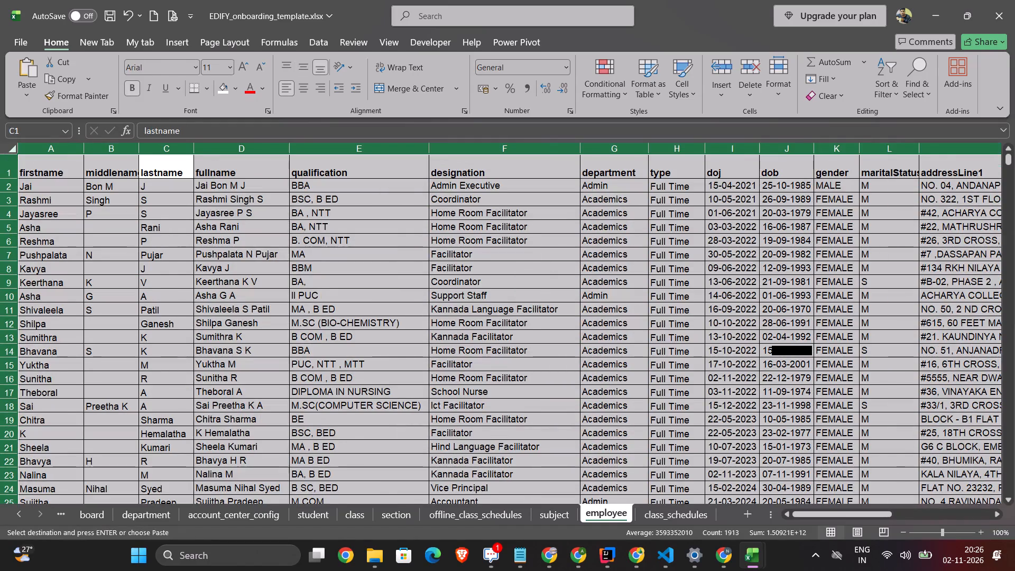
pyautogui.click(132, 303)
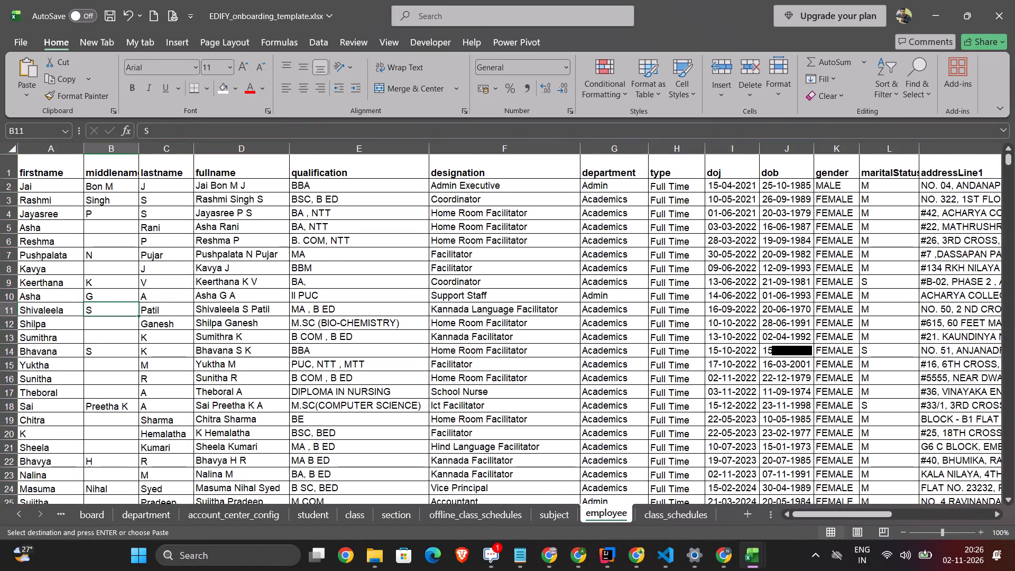
pyautogui.scroll(-6, 235, 294)
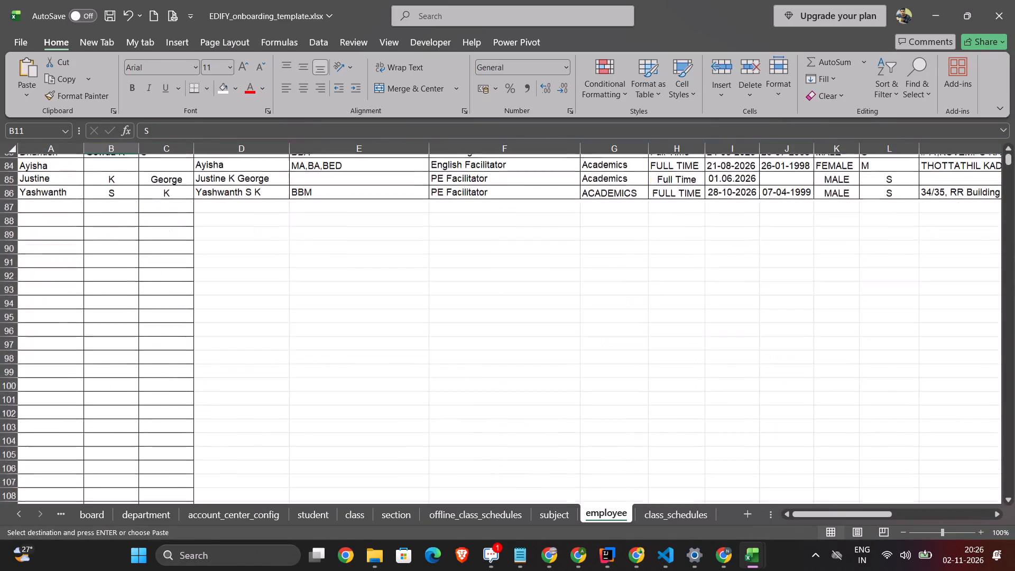
pyautogui.scroll(-2, 235, 294)
pyautogui.scroll(10, 235, 294)
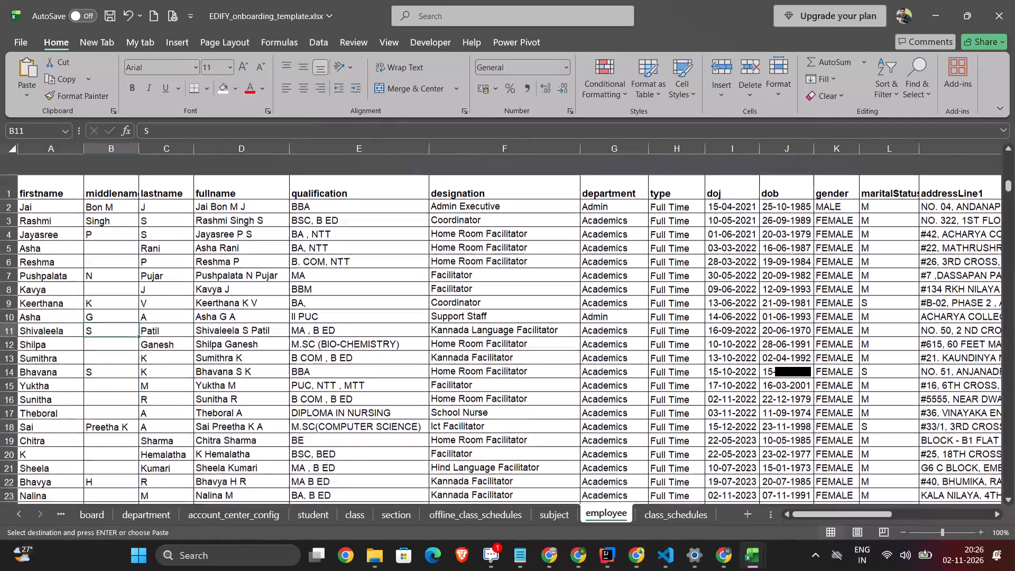
# Examine the columns of Edify .xlsx's employee sheet from Firstname through MedicalNotes.
pyautogui.hotkey('alt', 'Tab')
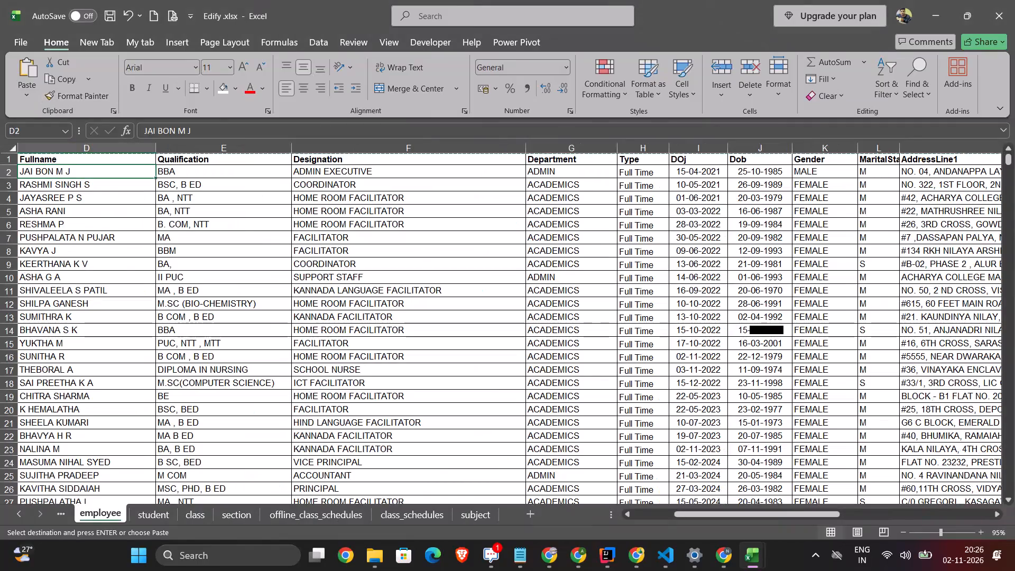
pyautogui.hscroll(-2, 386, 280)
pyautogui.hscroll(2, 386, 280)
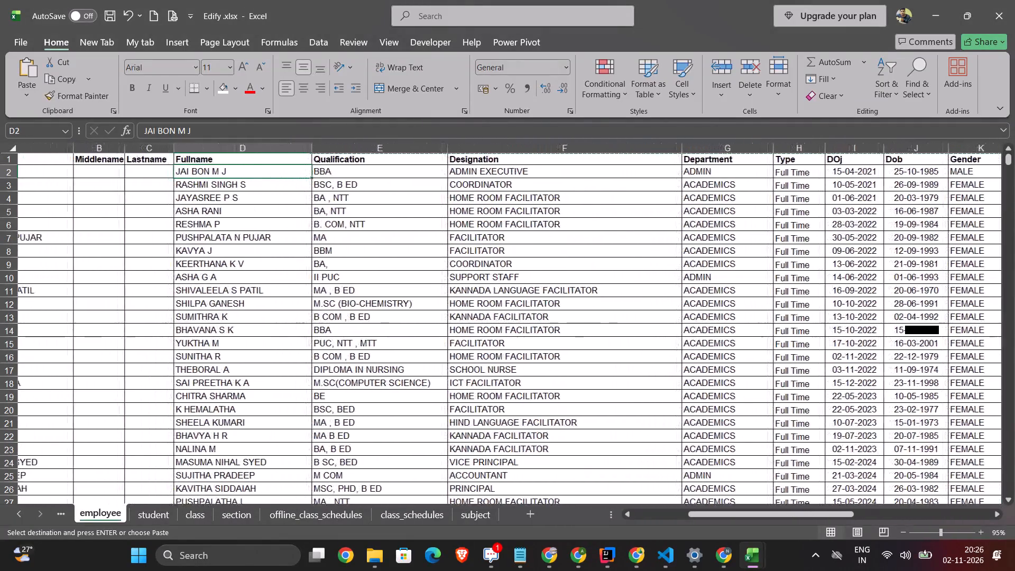
pyautogui.hscroll(3, 386, 280)
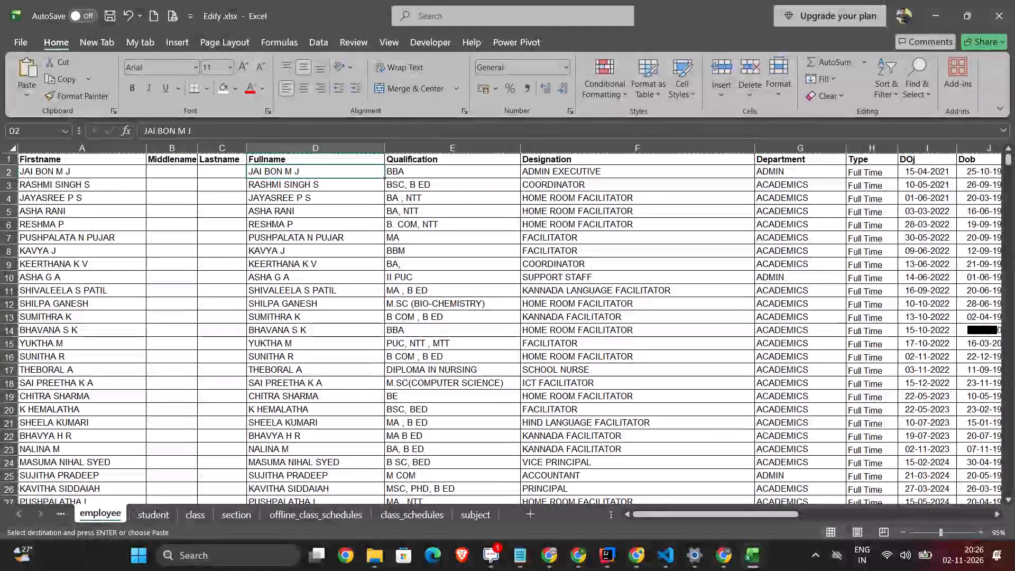
pyautogui.click(306, 217)
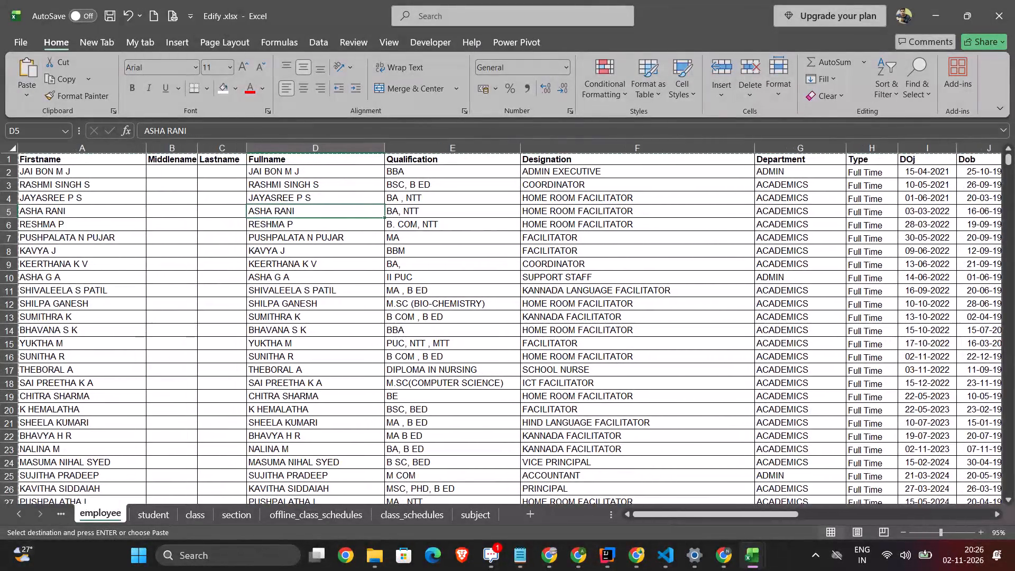
pyautogui.hscroll(-4, 335, 226)
pyautogui.hotkey('alt', 'Tab')
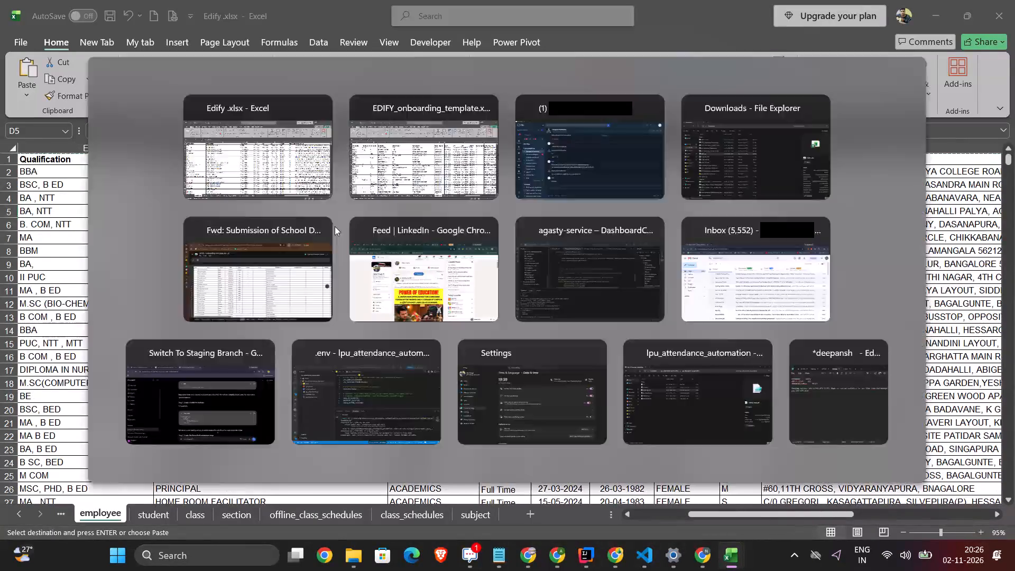
pyautogui.hscroll(-3, 506, 252)
pyautogui.hotkey('alt', 'Tab')
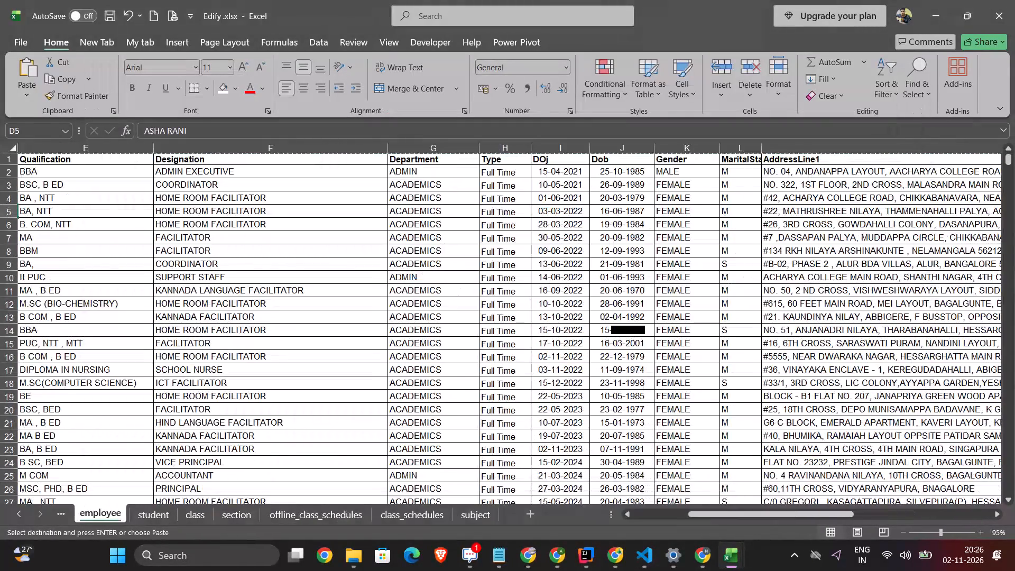
pyautogui.hscroll(-1, 626, 296)
pyautogui.hscroll(1, 402, 252)
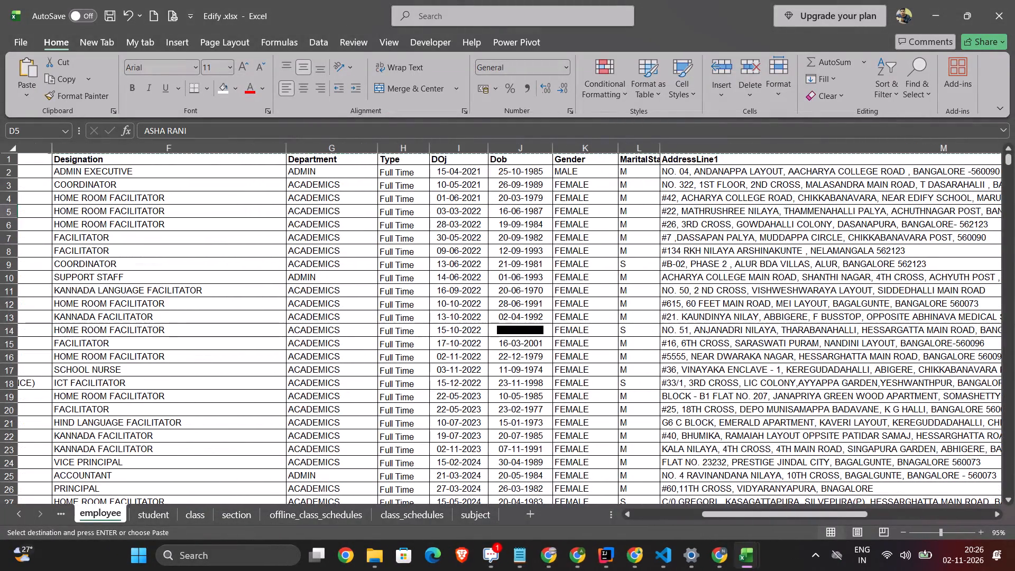
pyautogui.hscroll(1, 402, 252)
pyautogui.hscroll(-1, 402, 252)
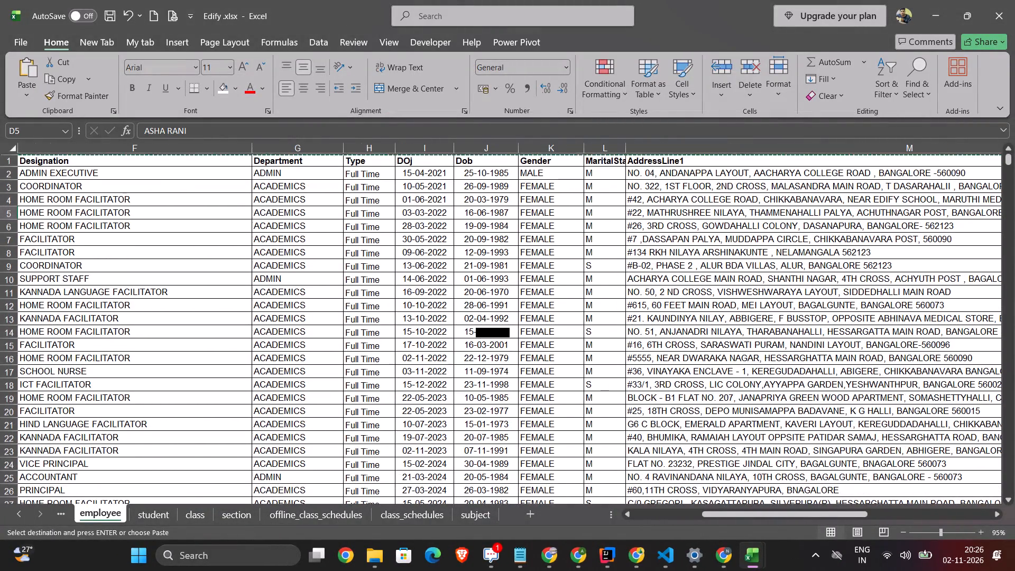
pyautogui.hscroll(-1, 402, 252)
pyautogui.hscroll(-8, 585, 261)
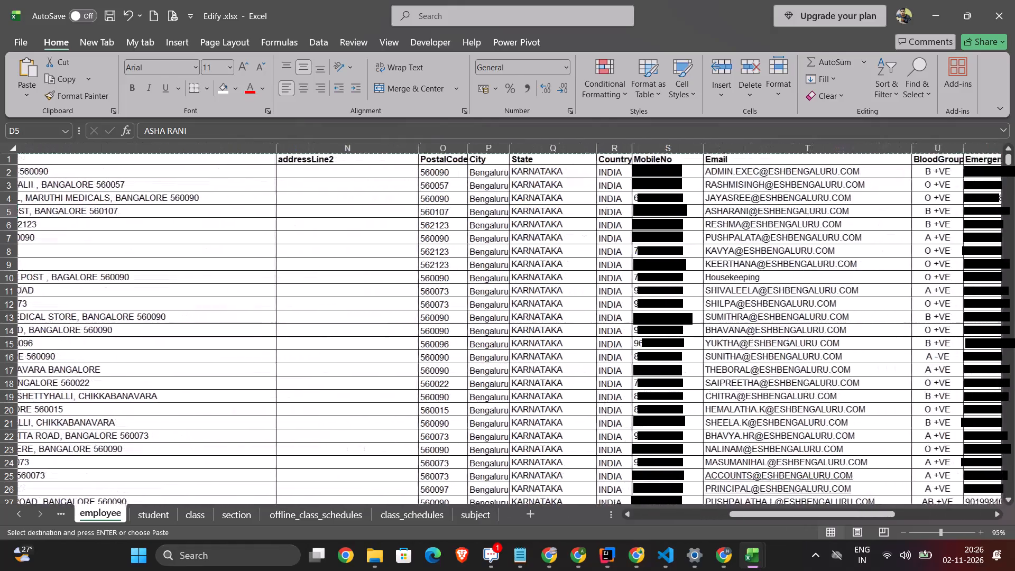
pyautogui.hscroll(-2, 585, 261)
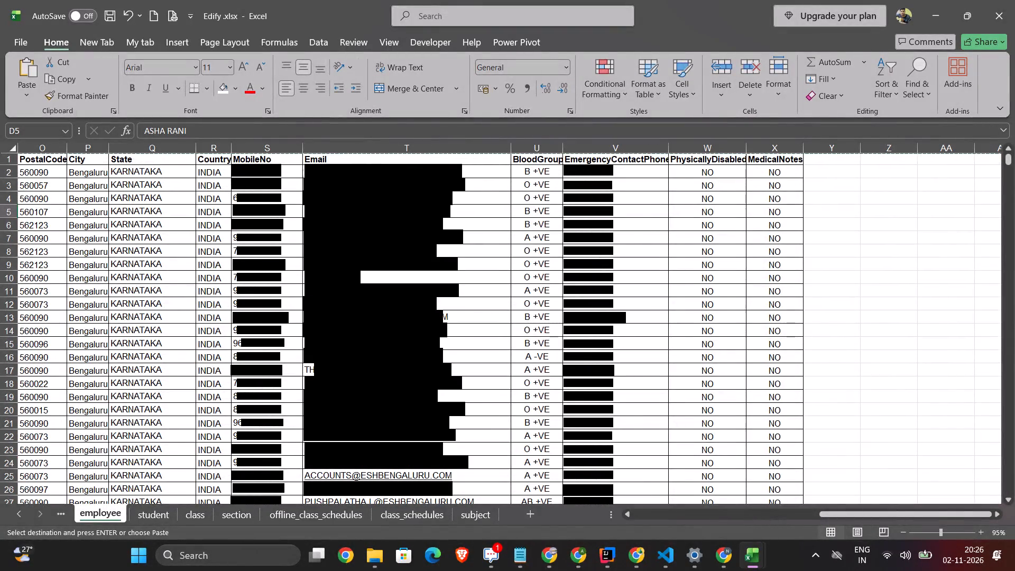
pyautogui.hscroll(1, 438, 272)
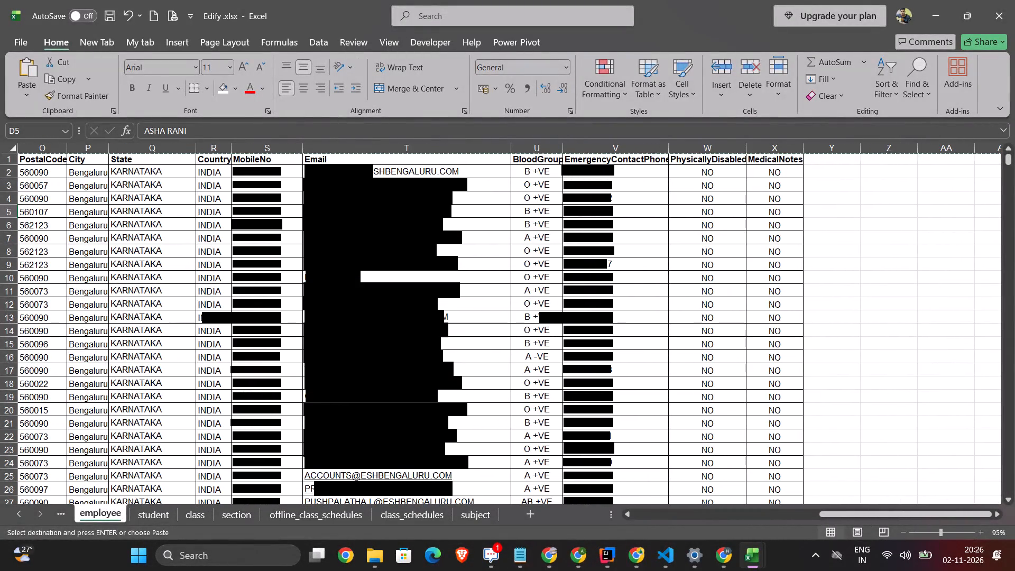
pyautogui.click(334, 178)
pyautogui.hscroll(6, 334, 178)
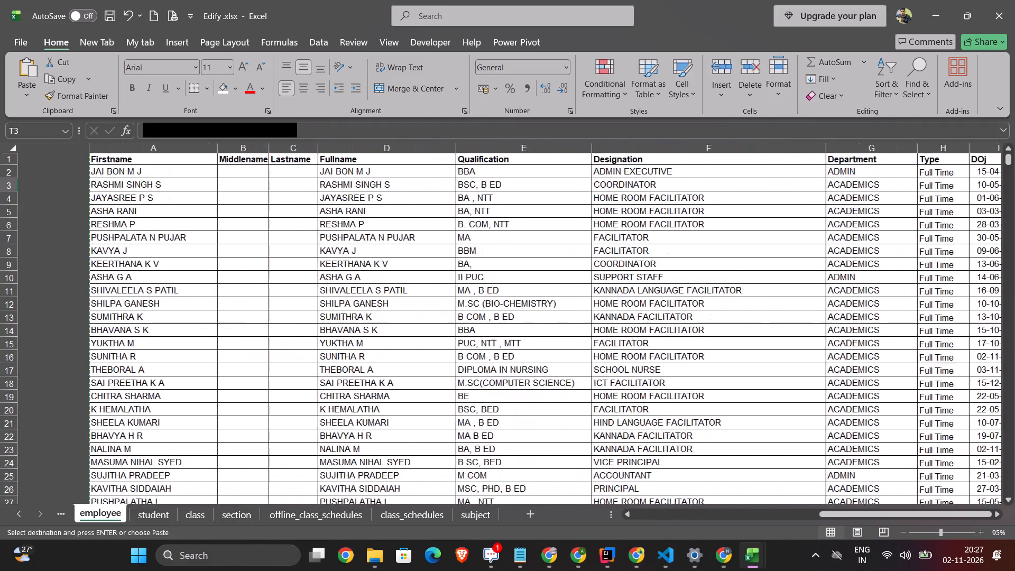
pyautogui.scroll(1, 128, 280)
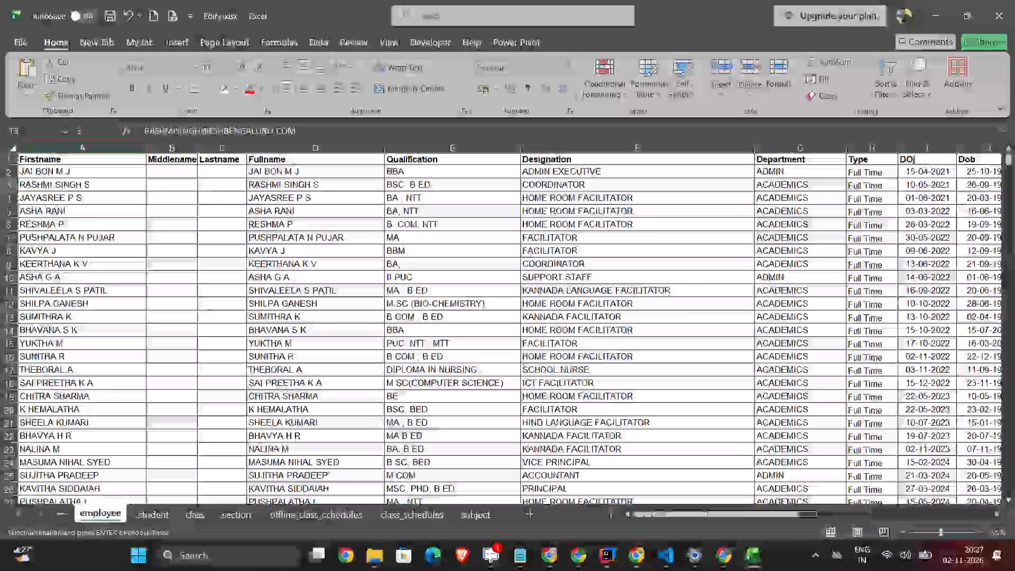
pyautogui.hotkey('alt', 'Tab')
pyautogui.hotkey('alt', 'Tab')
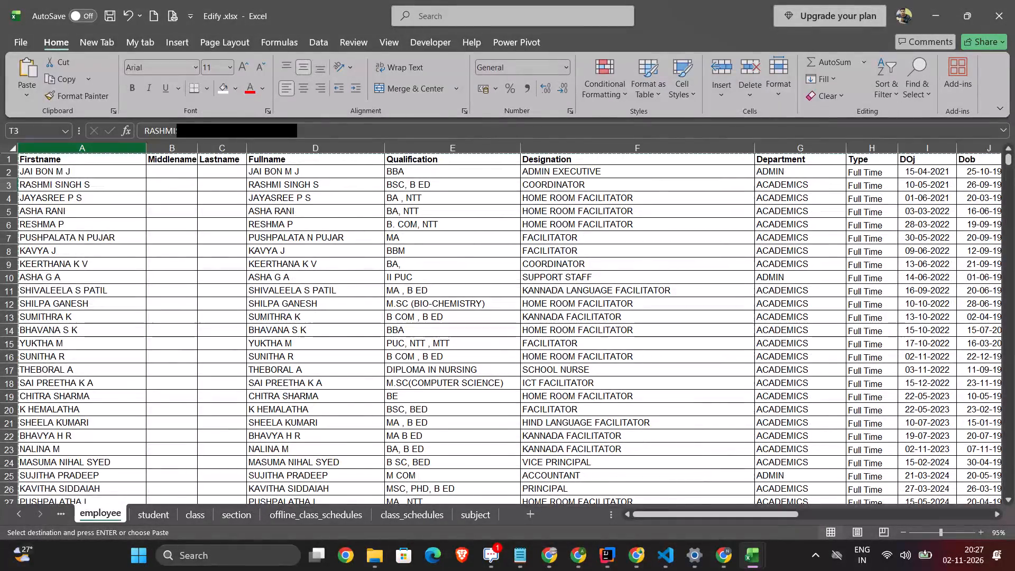
# Insert a blank column before the Firstname column in Edify .xlsx's employee sheet.
pyautogui.click(36, 152)
pyautogui.rightClick(36, 152)
pyautogui.click(100, 149)
pyautogui.click(64, 186)
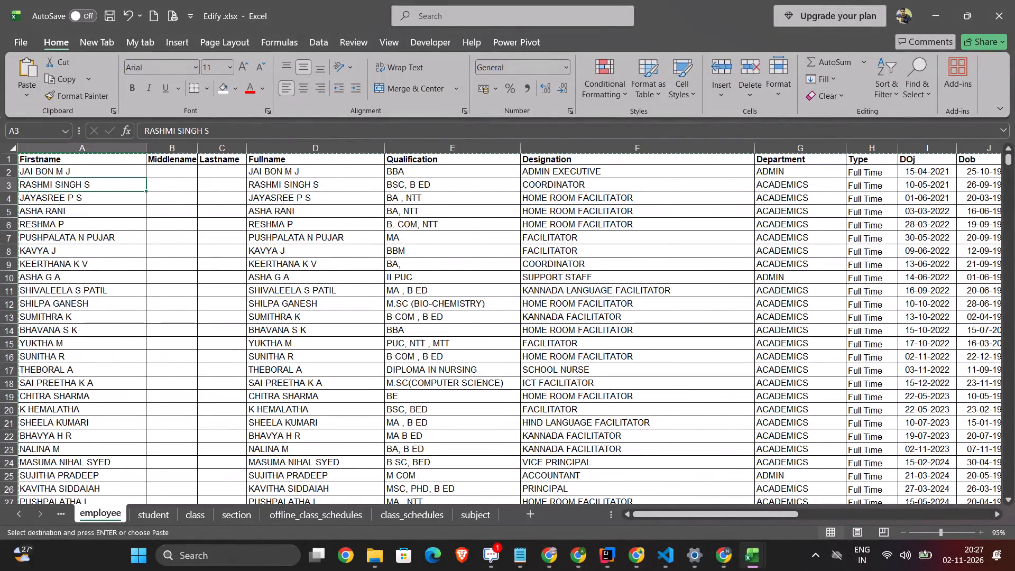
pyautogui.click(62, 151)
pyautogui.rightClick(68, 148)
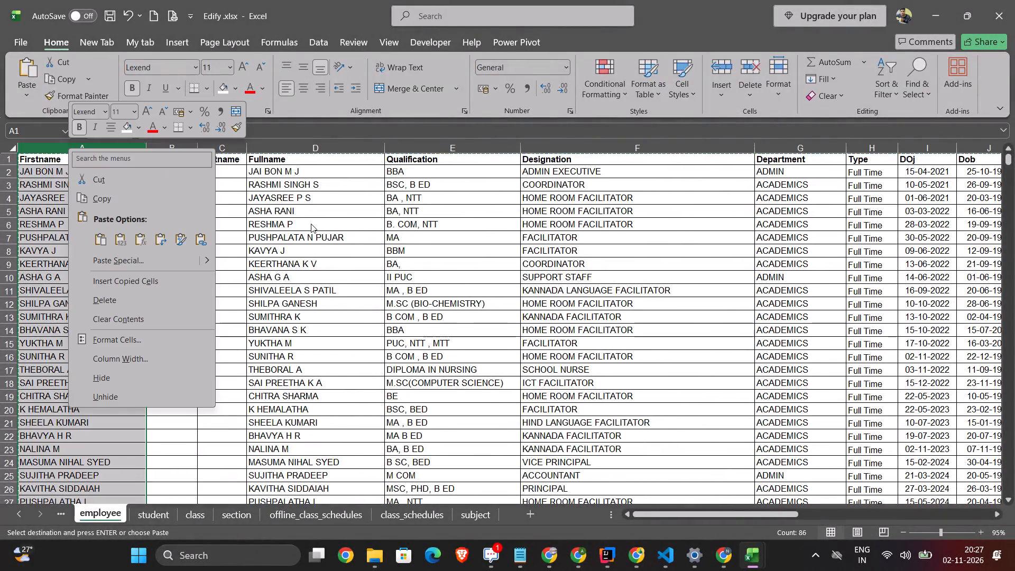
pyautogui.tripleClick(311, 224)
pyautogui.click(83, 146)
pyautogui.rightClick(83, 146)
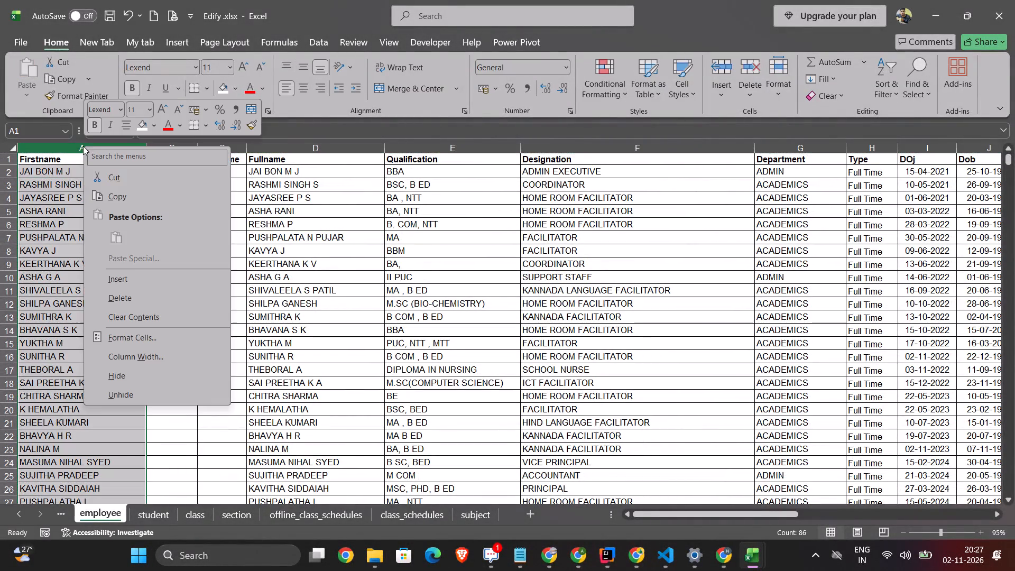
pyautogui.click(122, 278)
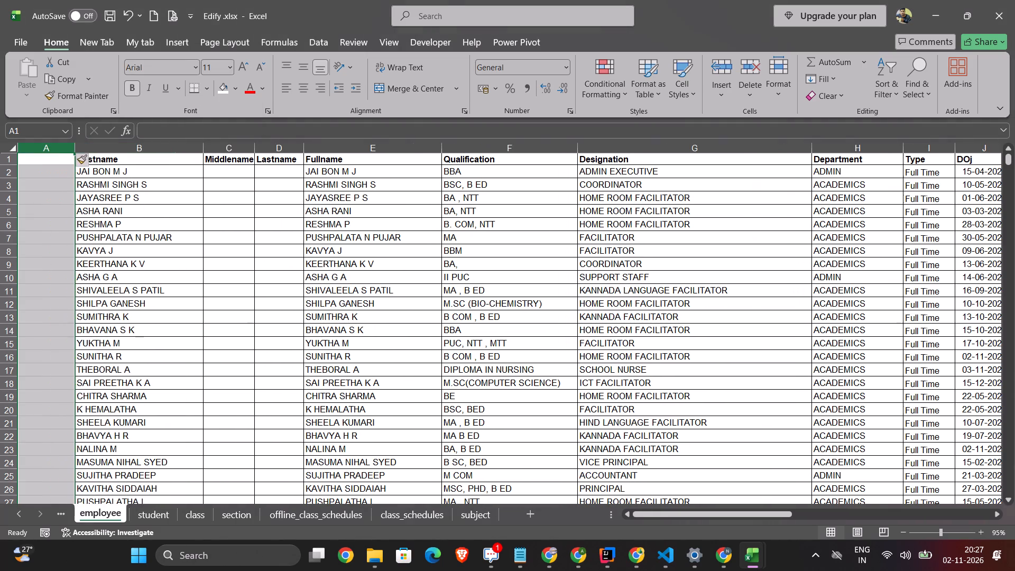
# Insert a second blank column before the Firstname column in Edify .xlsx's employee sheet.
pyautogui.rightClick(142, 150)
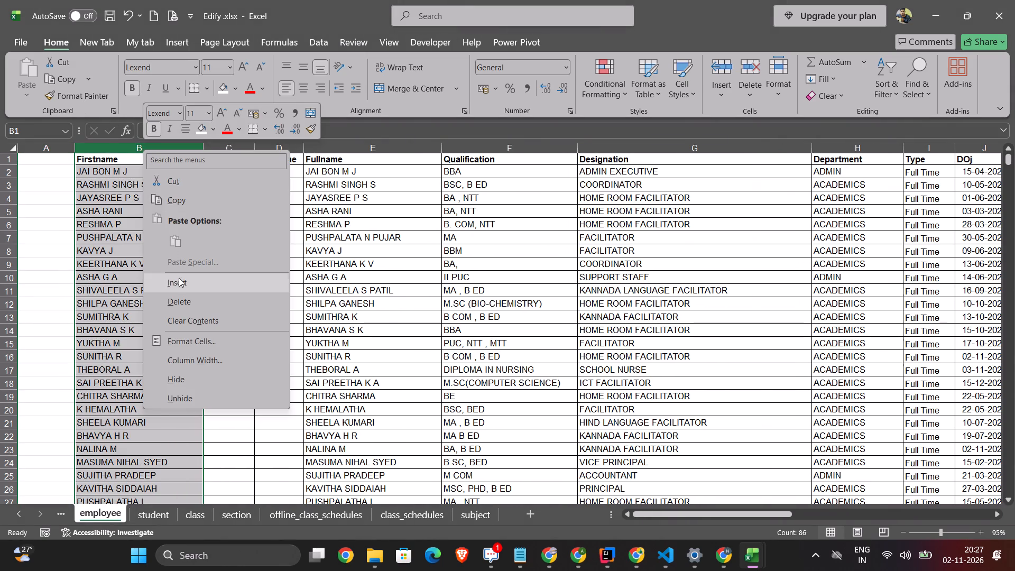
pyautogui.click(179, 281)
# Examine the student sheet's records in Edify .xlsx from the first row to the last.
pyautogui.click(164, 516)
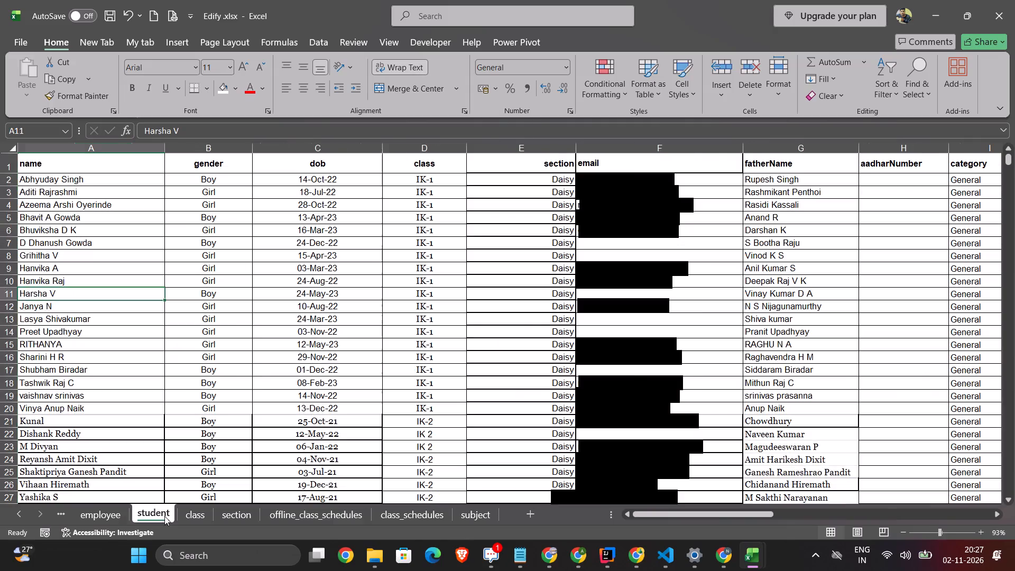
pyautogui.scroll(-7, 127, 369)
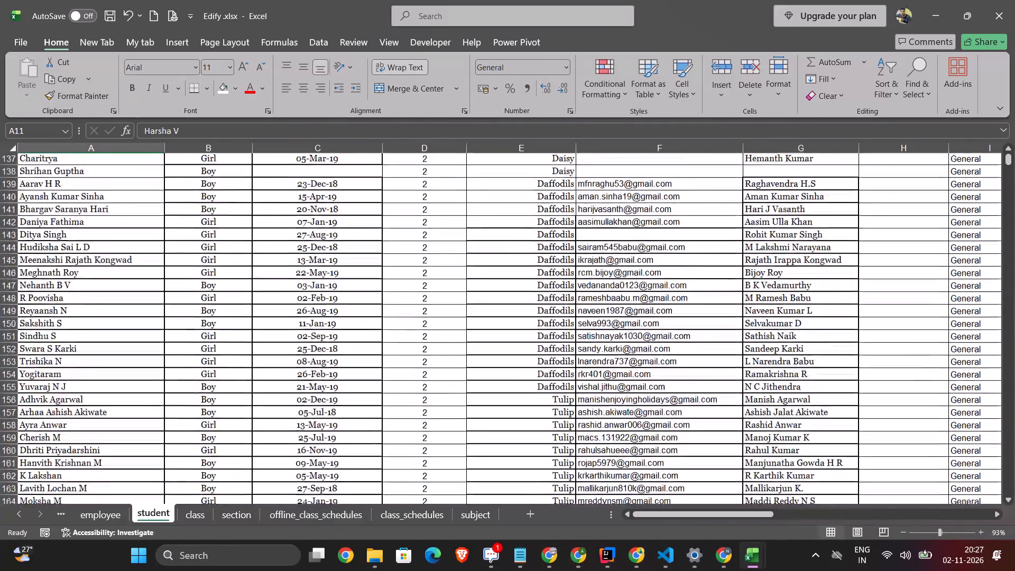
pyautogui.scroll(-7, 127, 369)
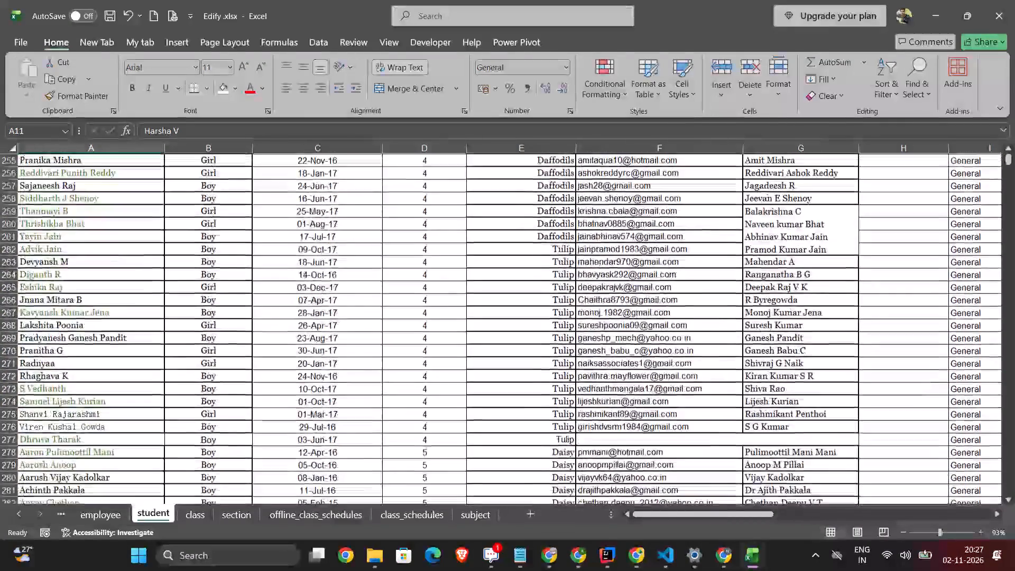
pyautogui.scroll(-10, 129, 451)
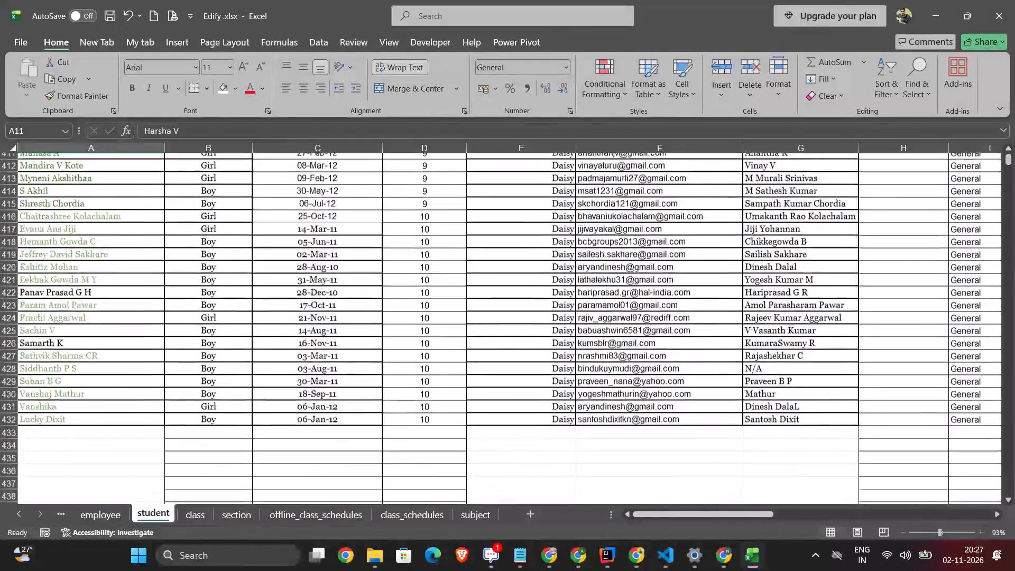
pyautogui.scroll(1, 129, 451)
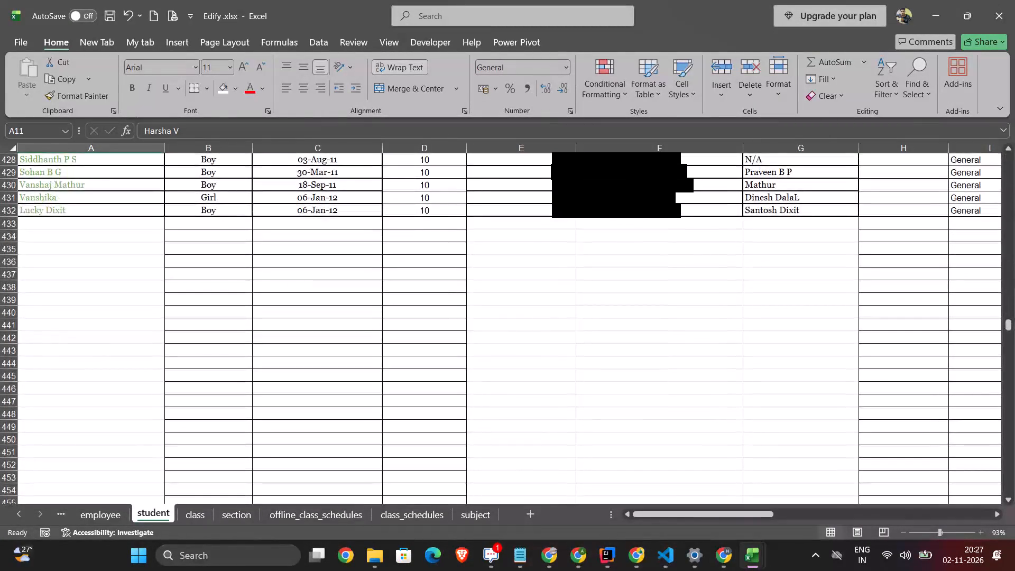
pyautogui.scroll(7, 129, 451)
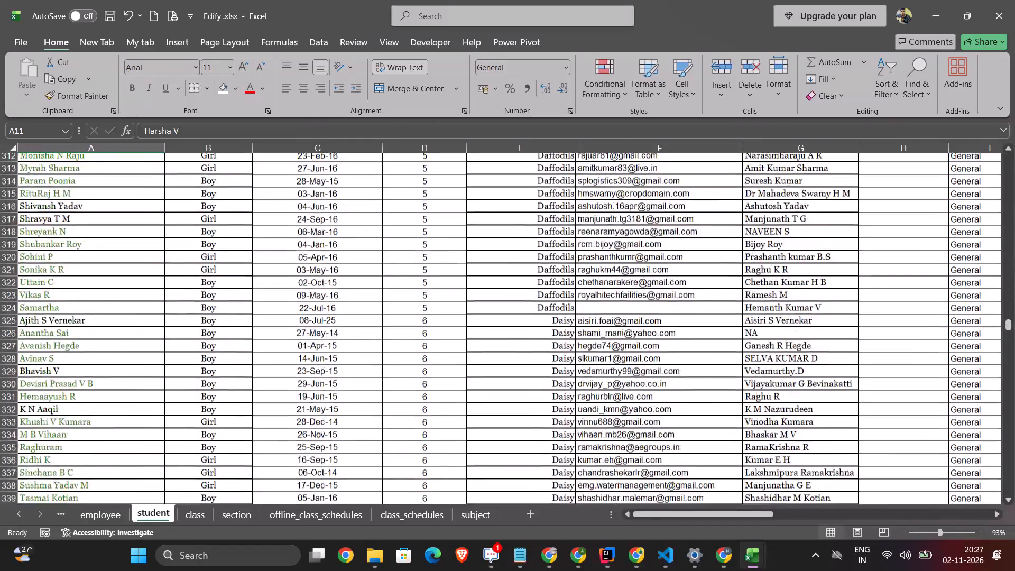
pyautogui.scroll(8, 129, 451)
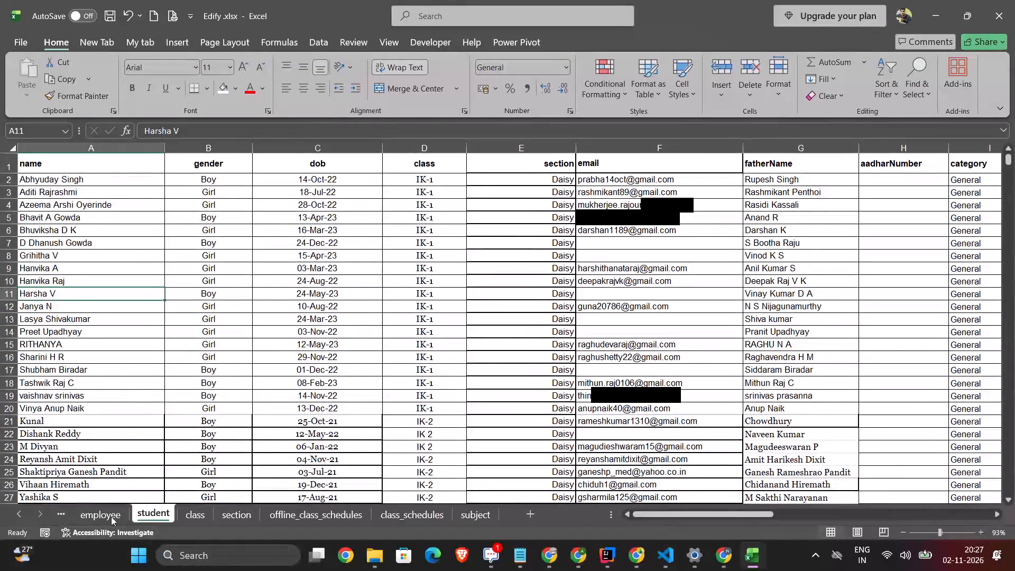
# Insert a third blank column at the start of Edify .xlsx's employee sheet.
pyautogui.click(106, 517)
pyautogui.scroll(1, 140, 329)
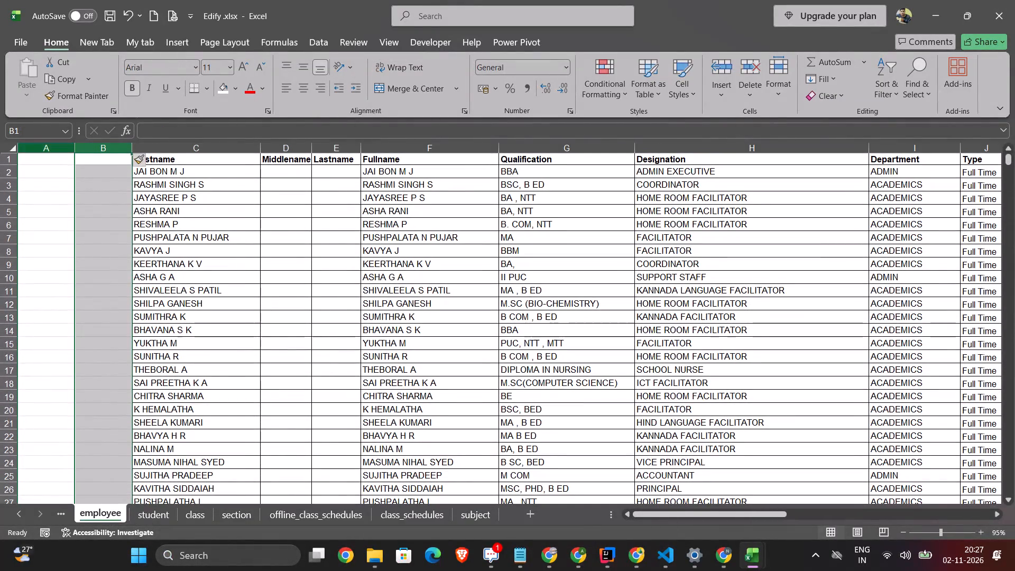
pyautogui.click(67, 150)
pyautogui.rightClick(67, 150)
pyautogui.click(103, 284)
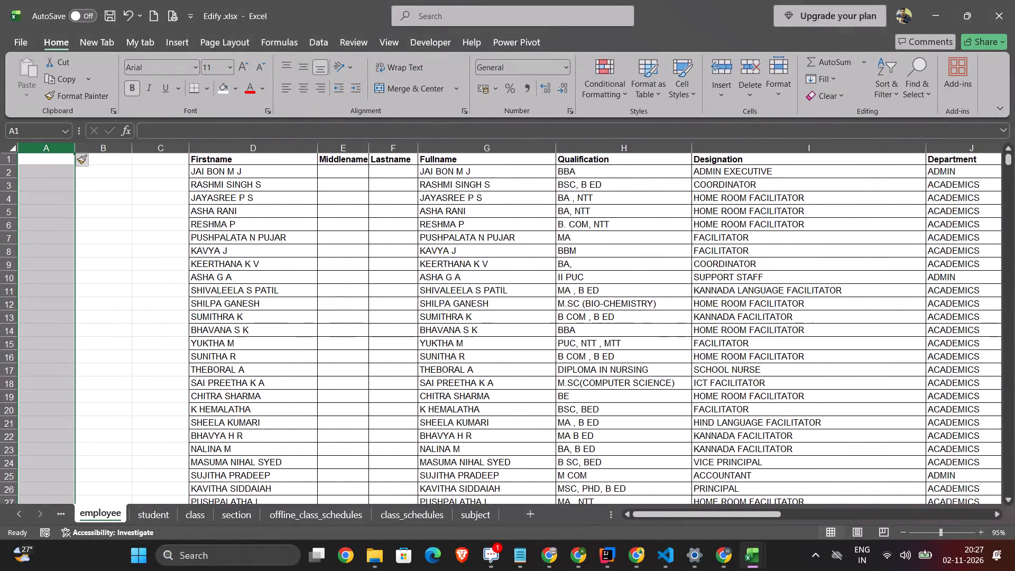
# Copy the template's firstname, middlename and lastname employee columns into the three blank columns of Edify .xlsx's employee sheet.
pyautogui.hotkey('alt', 'Tab')
pyautogui.hscroll(2, 72, 149)
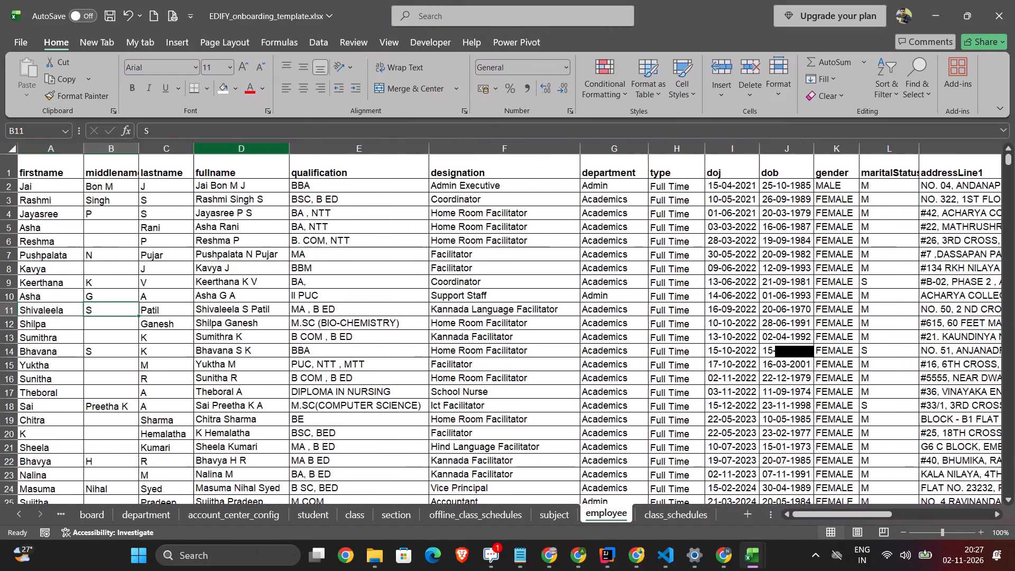
pyautogui.click(41, 152)
pyautogui.keyDown('ctrl'); pyautogui.click(100, 146); pyautogui.keyUp('ctrl')
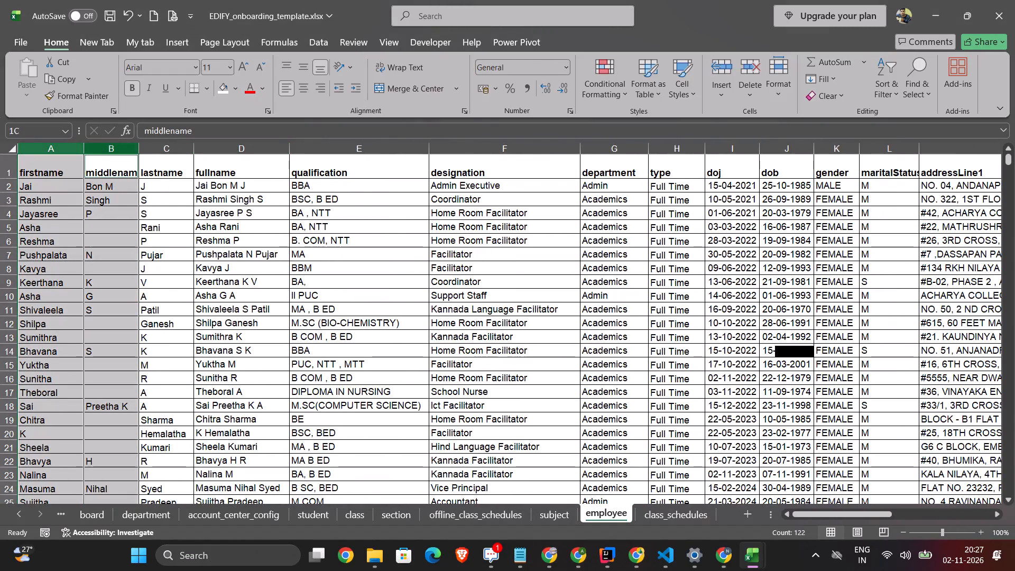
pyautogui.keyDown('ctrl'); pyautogui.click(146, 150); pyautogui.keyUp('ctrl')
pyautogui.hotkey('ctrl', 'c')
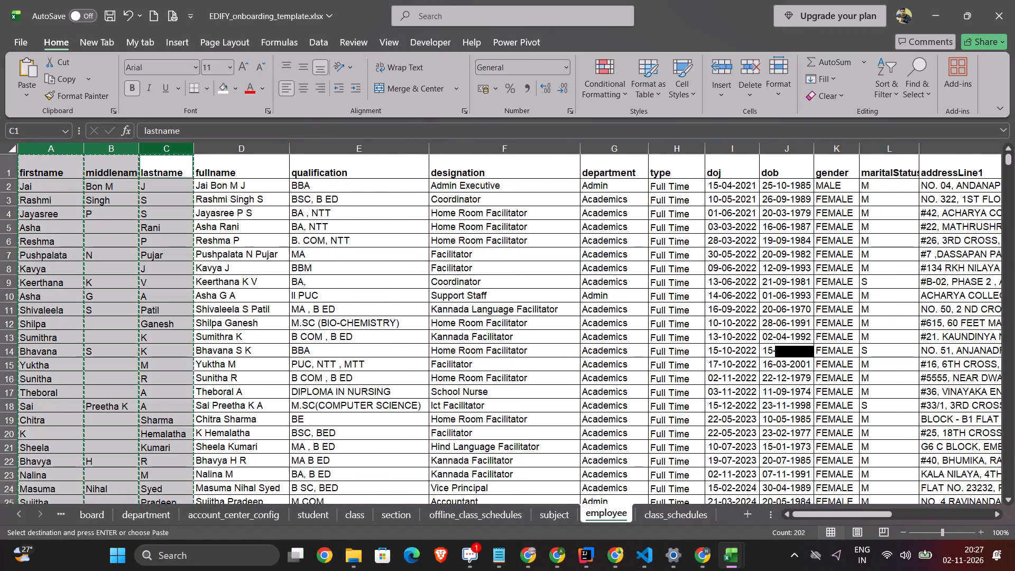
pyautogui.hotkey('alt', 'Tab')
pyautogui.click(56, 149)
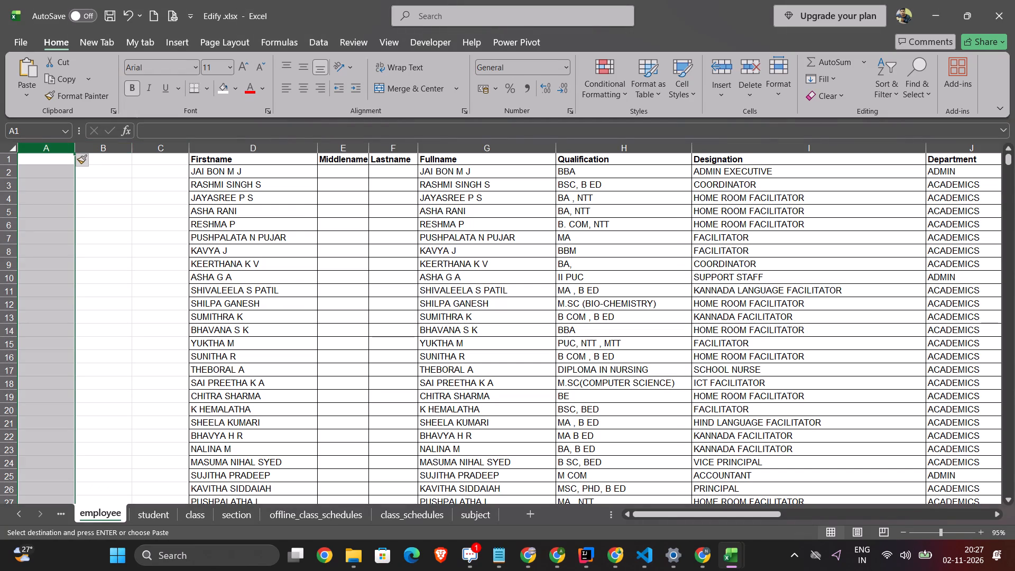
pyautogui.hotkey('ctrl', 'v')
pyautogui.click(134, 213)
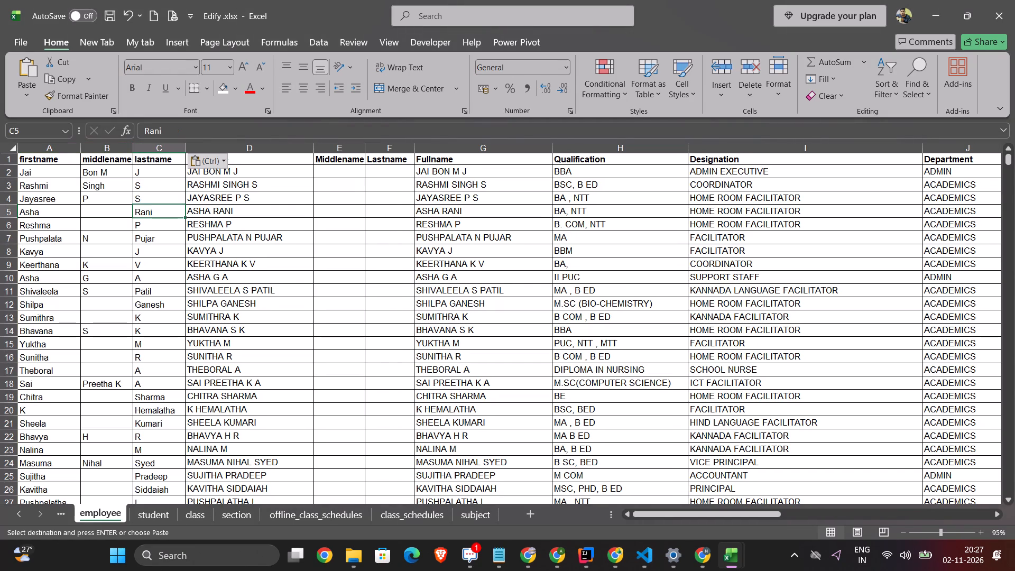
pyautogui.click(224, 271)
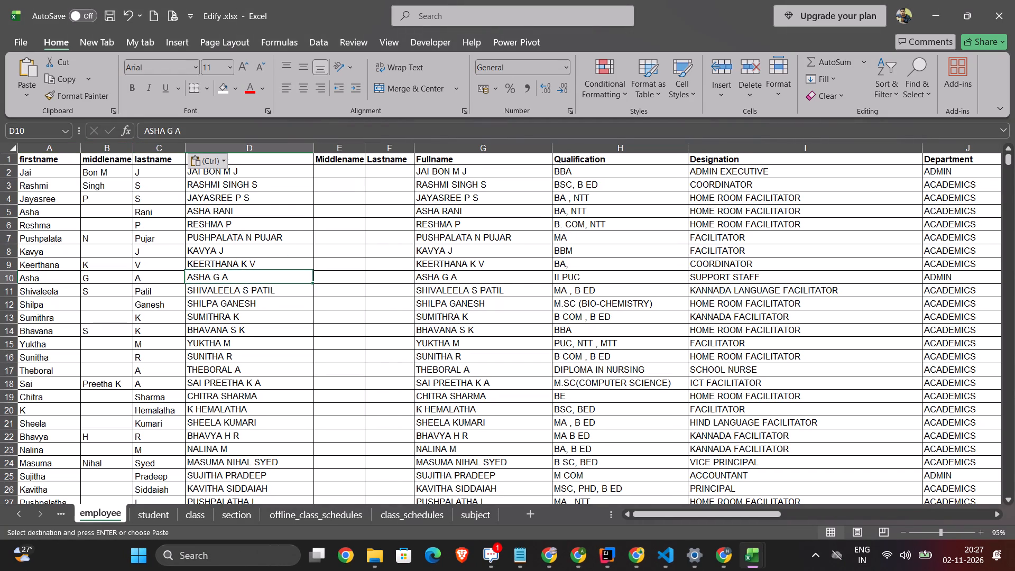
pyautogui.click(247, 186)
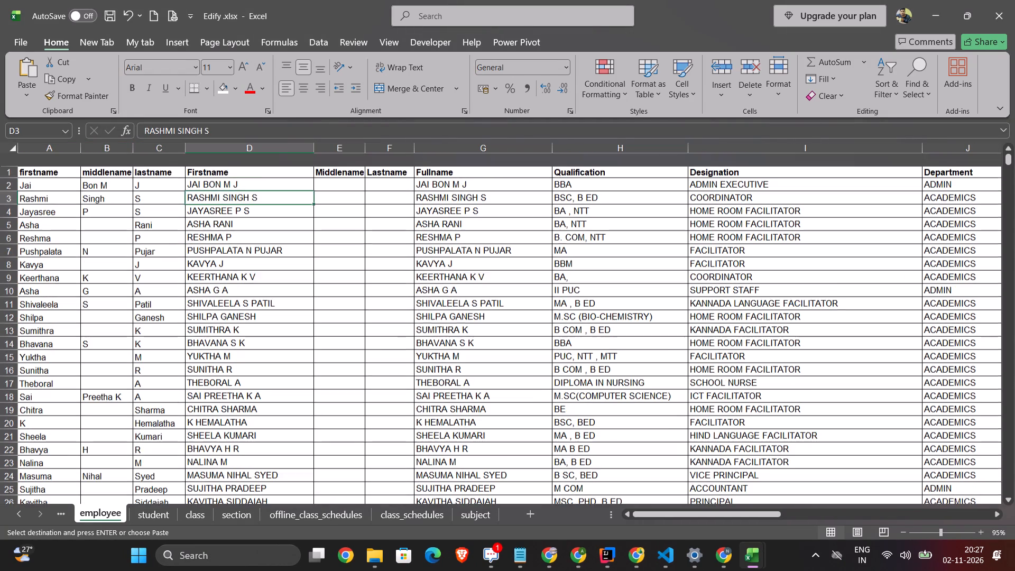
# Replace the old Firstname column in Edify .xlsx's employee sheet with the template's fullname column and check its rows.
pyautogui.hotkey('alt', 'Tab')
pyautogui.click(249, 152)
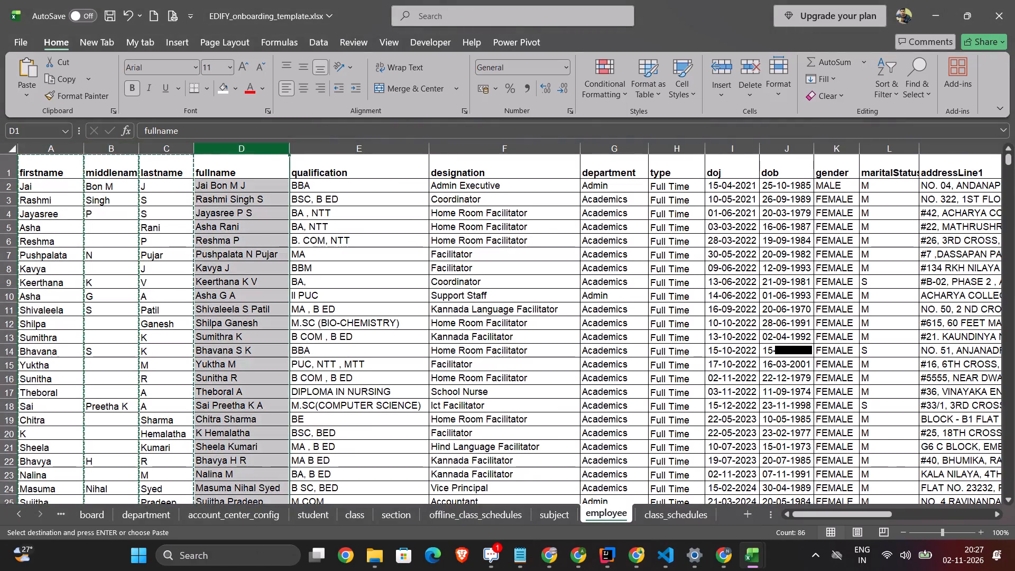
pyautogui.hotkey('ctrl', 'c')
pyautogui.hotkey('alt', 'Tab')
pyautogui.click(211, 147)
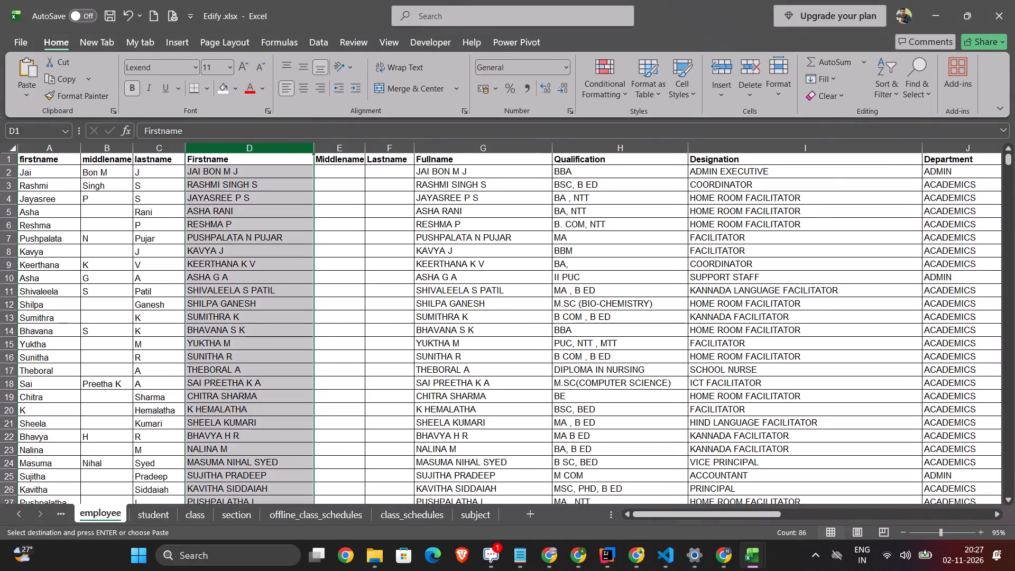
pyautogui.hotkey('ctrl', 'v')
pyautogui.scroll(-10, 262, 282)
pyautogui.scroll(2, 262, 282)
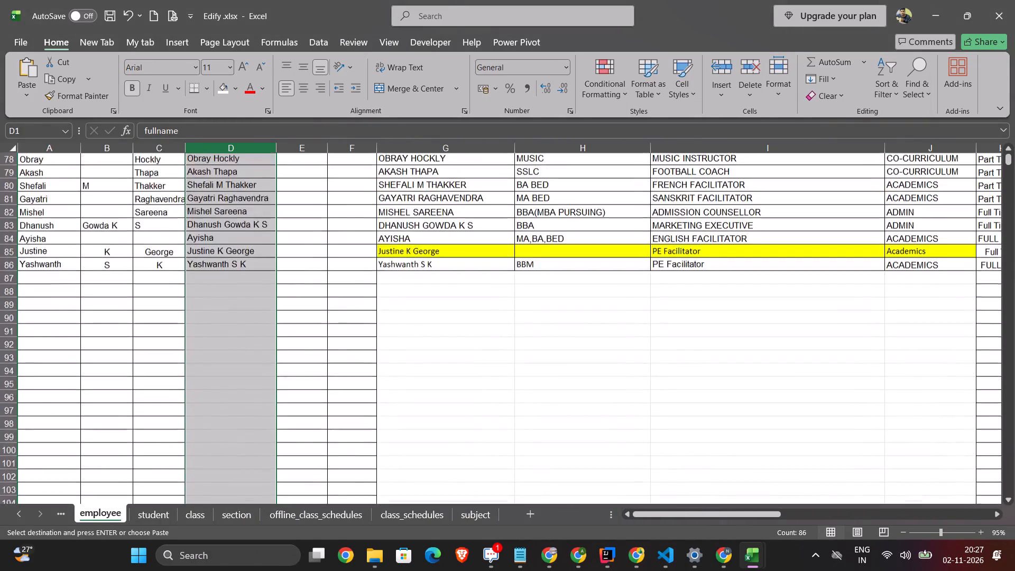
pyautogui.scroll(2, 262, 282)
pyautogui.click(198, 309)
pyautogui.scroll(5, 198, 309)
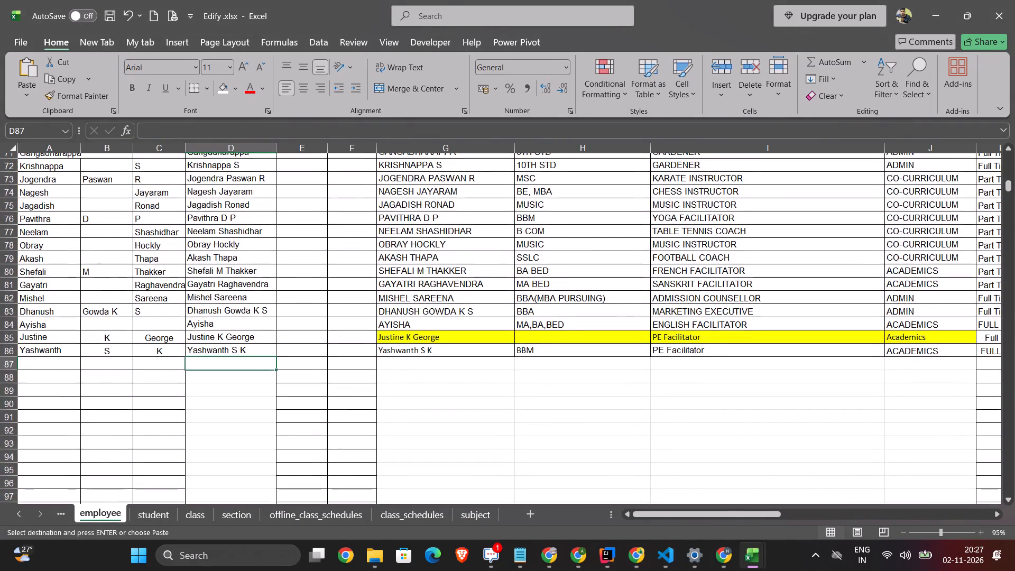
pyautogui.scroll(10, 198, 309)
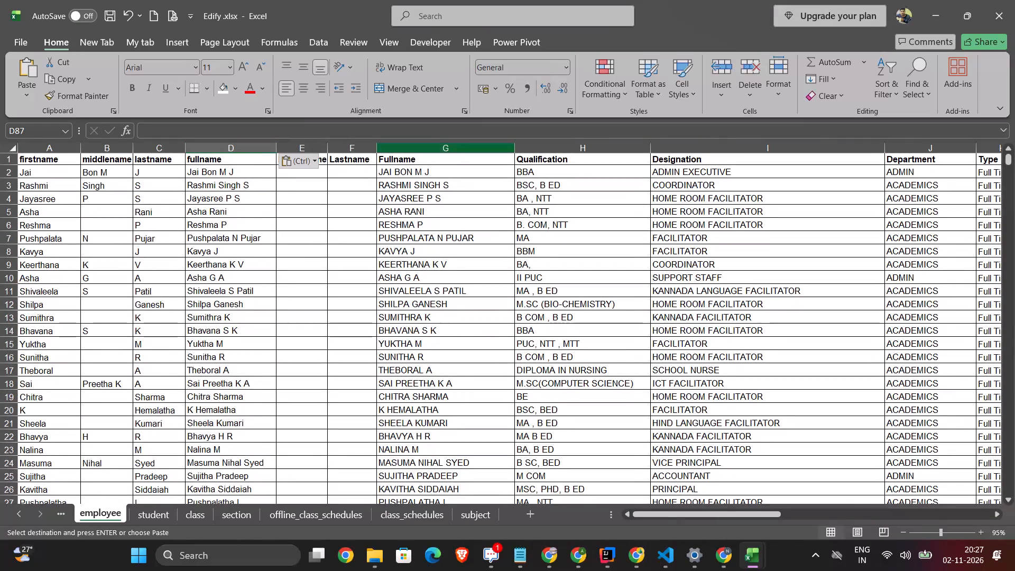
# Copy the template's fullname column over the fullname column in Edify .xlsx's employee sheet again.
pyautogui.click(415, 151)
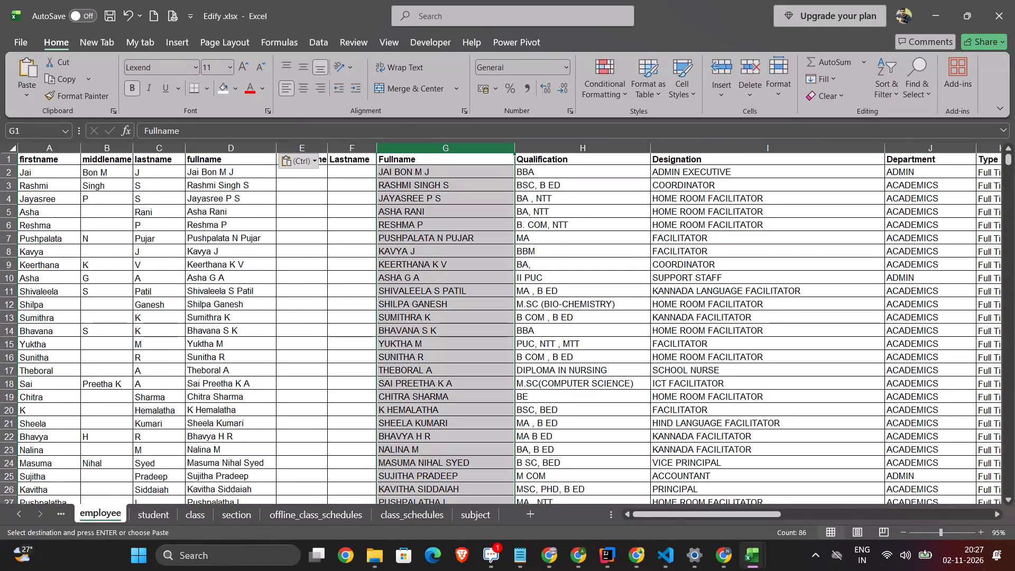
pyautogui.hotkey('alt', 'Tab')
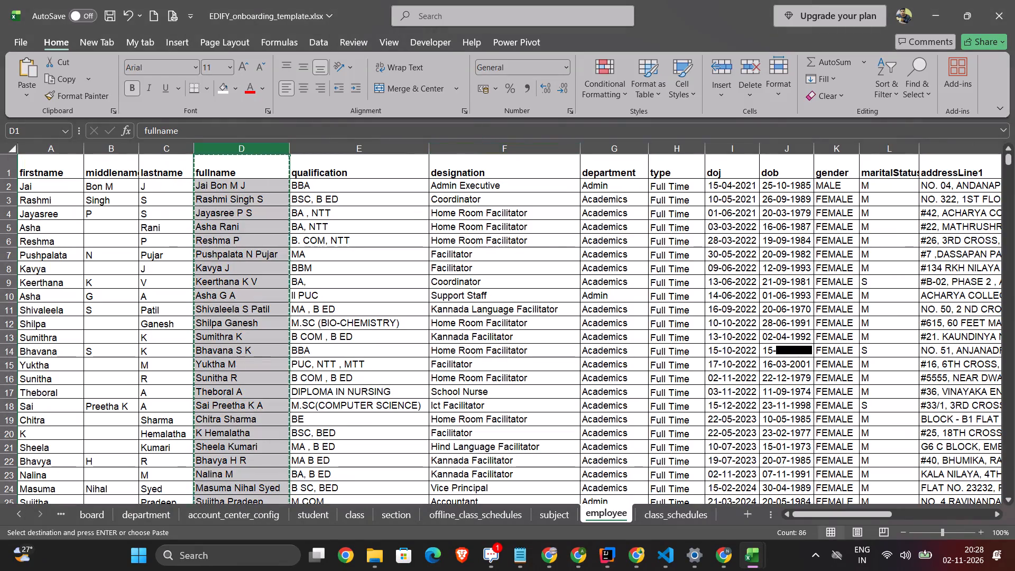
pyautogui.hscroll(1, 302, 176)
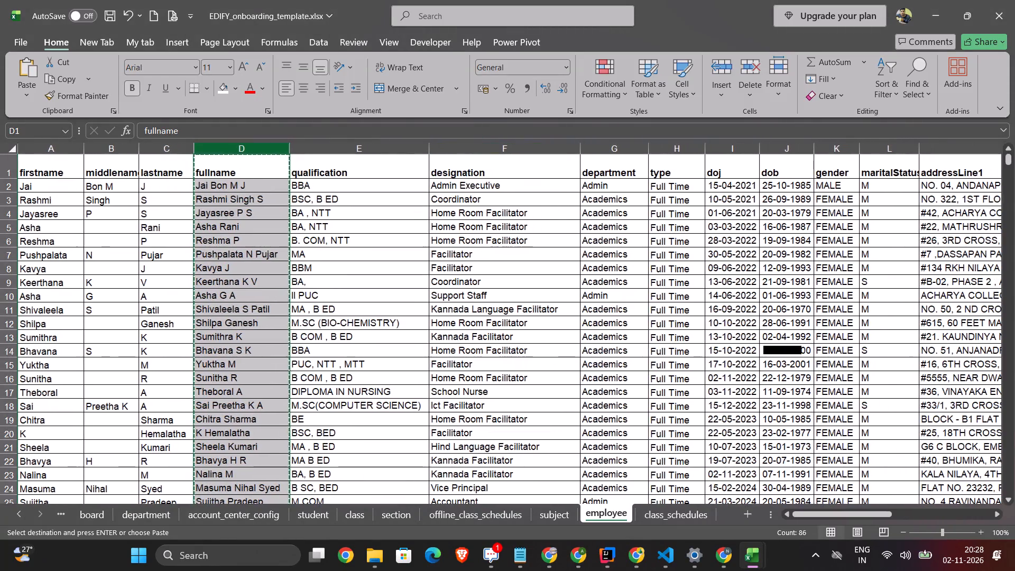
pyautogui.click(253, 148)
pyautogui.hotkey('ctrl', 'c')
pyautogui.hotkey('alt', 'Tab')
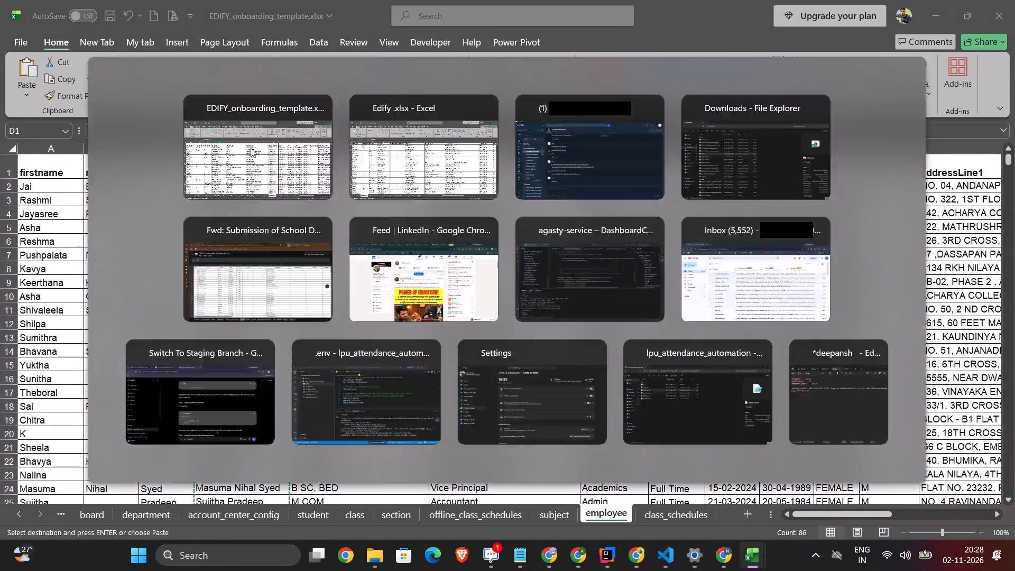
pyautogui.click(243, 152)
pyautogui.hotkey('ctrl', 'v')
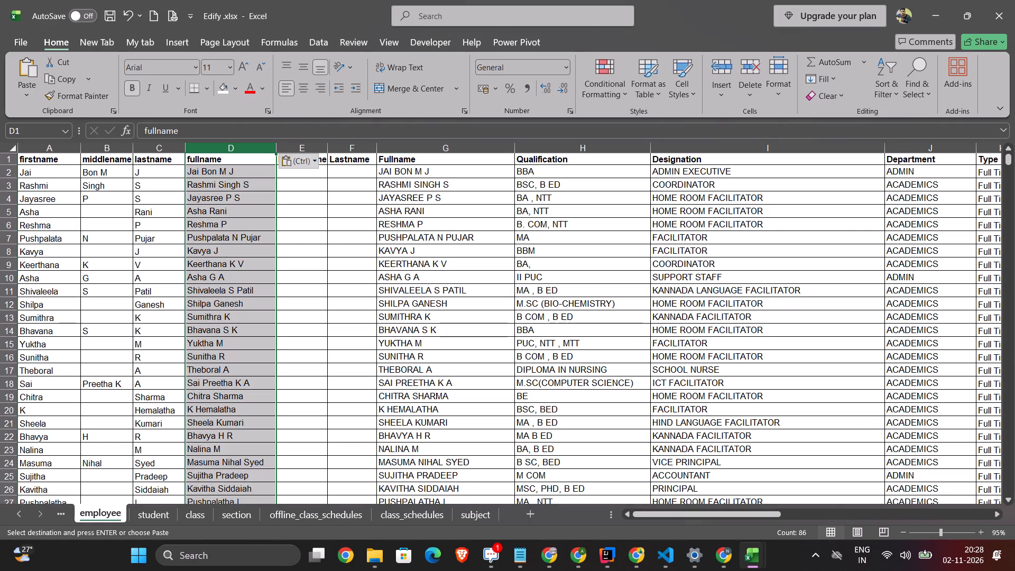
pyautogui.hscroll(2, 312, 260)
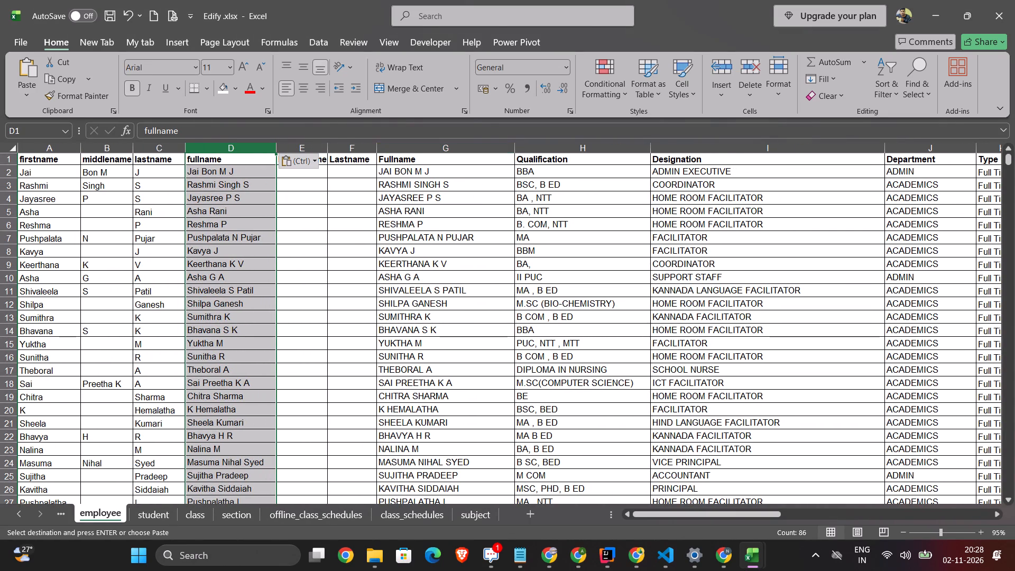
# Delete the old Middlename, Lastname and Fullname columns after the fullname column in Edify .xlsx's employee sheet.
pyautogui.click(347, 213)
pyautogui.click(421, 152)
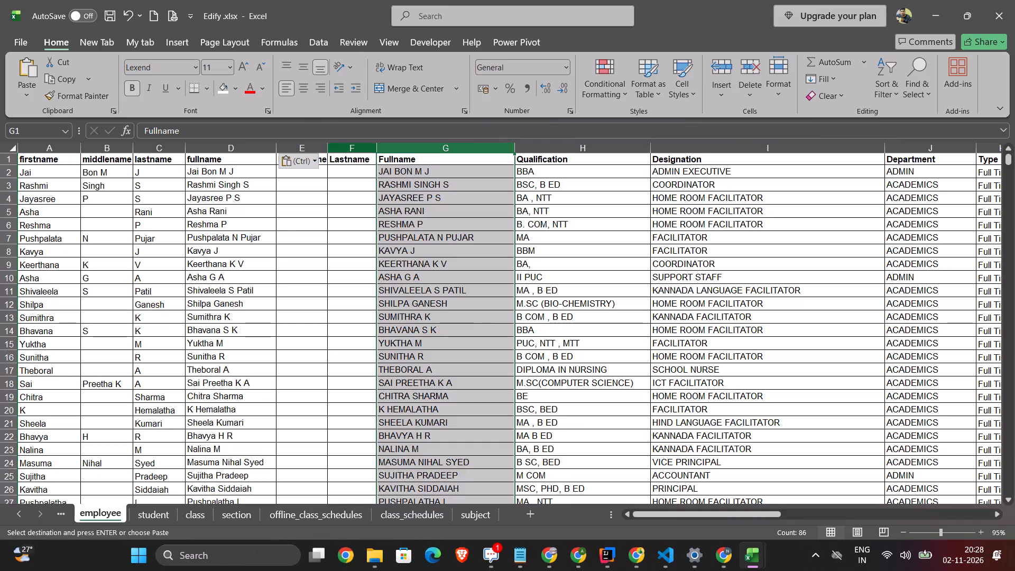
pyautogui.keyDown('ctrl'); pyautogui.click(360, 145); pyautogui.keyUp('ctrl')
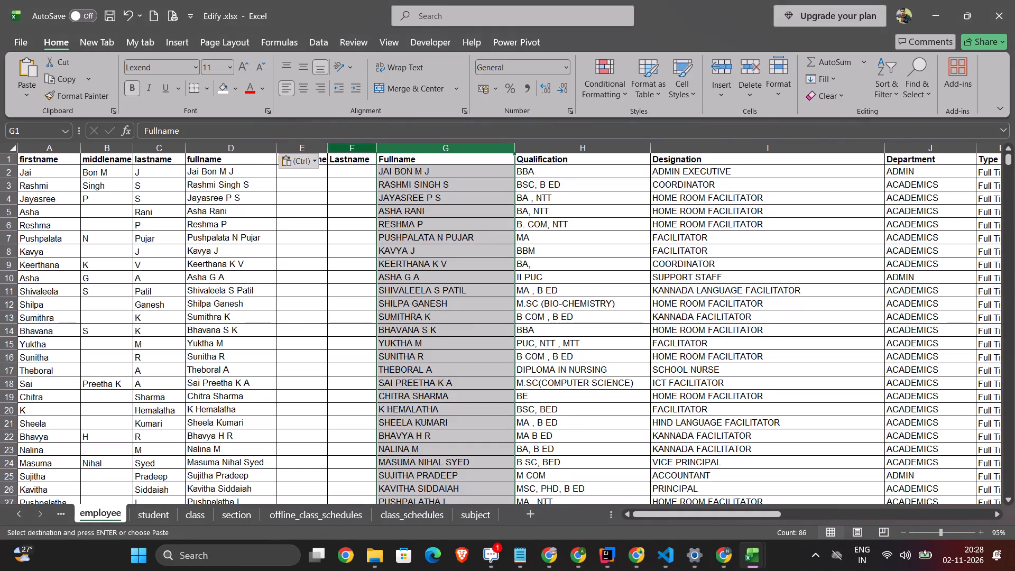
pyautogui.keyDown('ctrl'); pyautogui.click(309, 145); pyautogui.keyUp('ctrl')
pyautogui.keyDown('ctrl'); pyautogui.click(346, 149); pyautogui.keyUp('ctrl')
pyautogui.rightClick(346, 149)
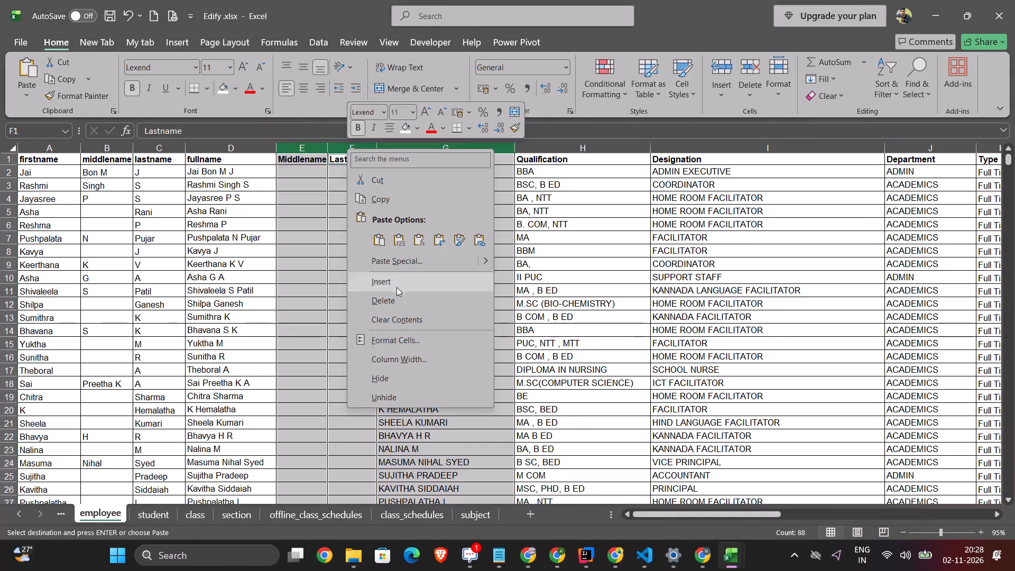
pyautogui.click(389, 301)
pyautogui.click(361, 282)
# Replace the Qualification header in Edify .xlsx's employee sheet with the template's qualification header.
pyautogui.hotkey('alt', 'Tab')
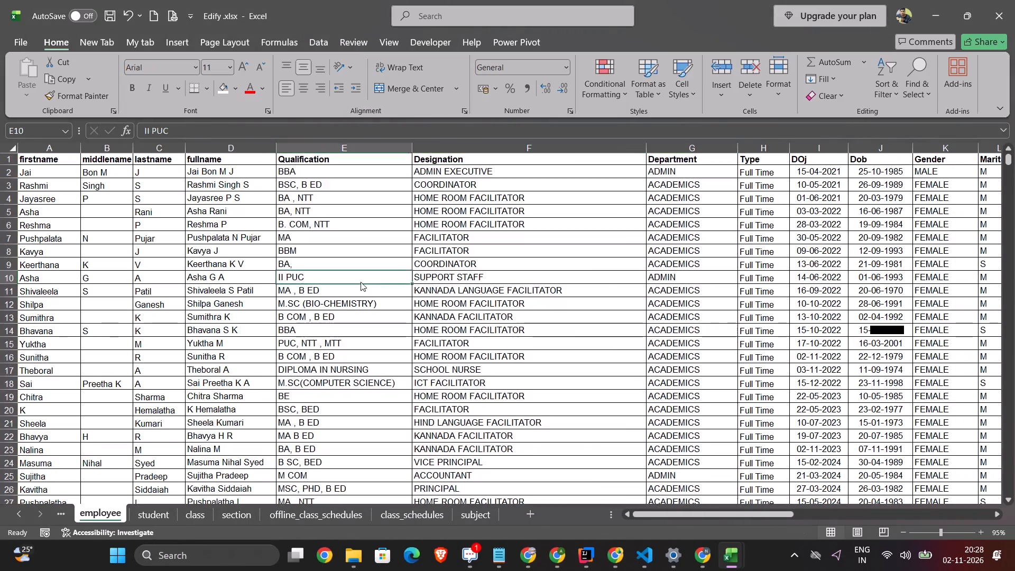
pyautogui.hscroll(-1, 422, 269)
pyautogui.hotkey('alt', 'Tab')
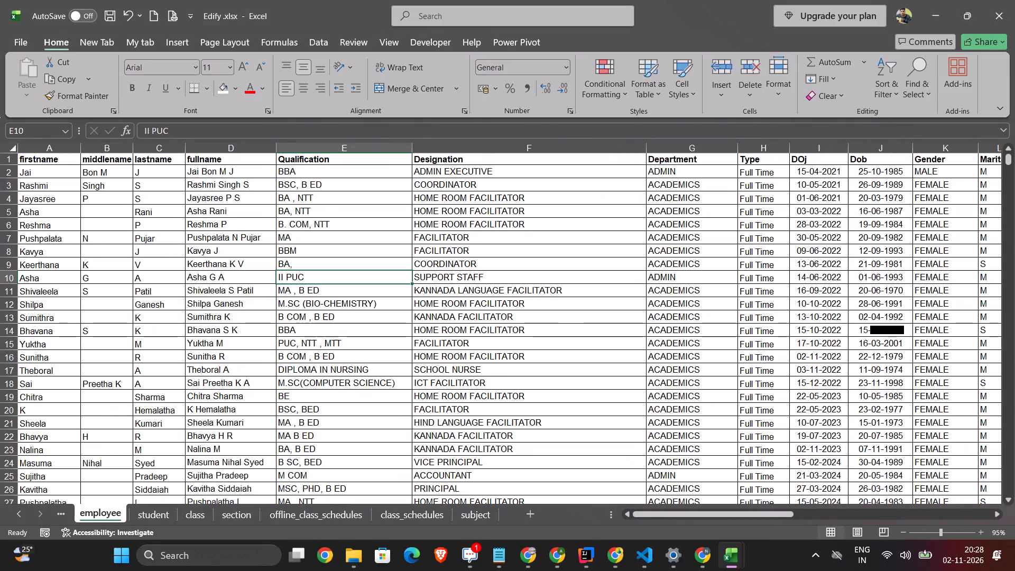
pyautogui.click(300, 162)
pyautogui.hotkey('alt', 'Tab')
pyautogui.click(333, 167)
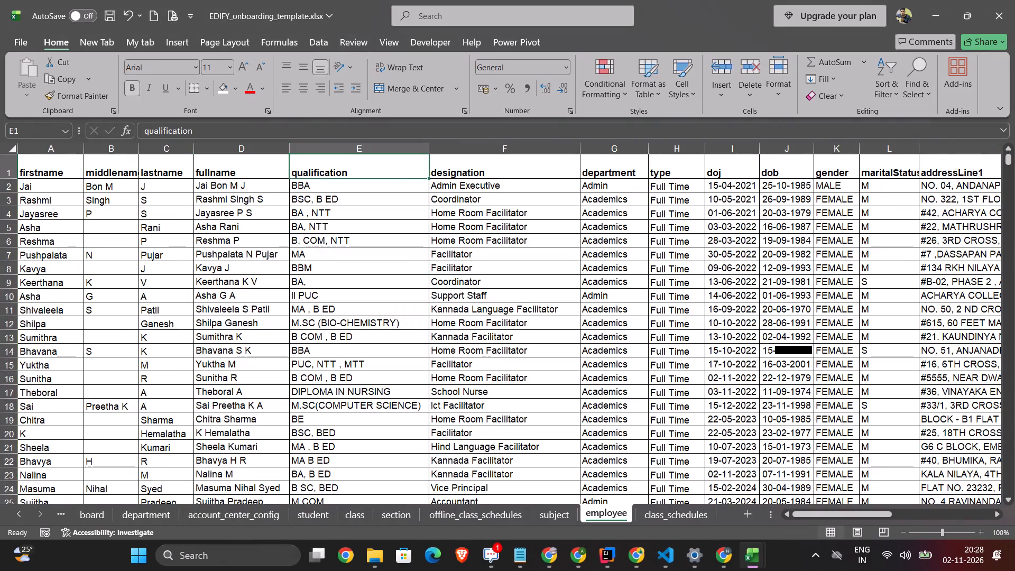
pyautogui.hotkey('ctrl', 'c')
pyautogui.hotkey('alt', 'Tab')
pyautogui.click(313, 159)
pyautogui.hotkey('ctrl', 'v')
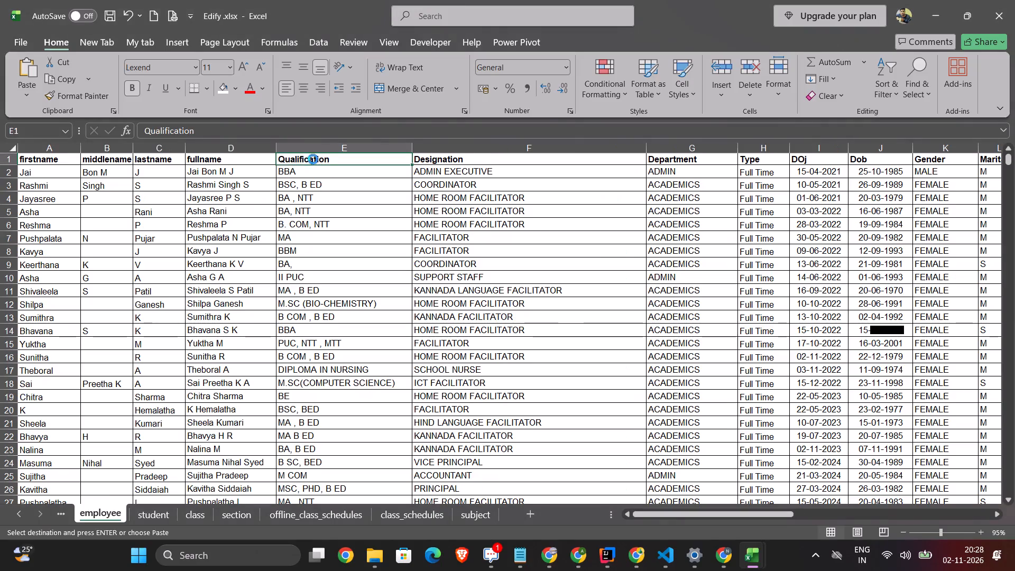
# Replace the Designation column in Edify .xlsx's employee sheet with the template's designation column and check the last rows in both workbooks.
pyautogui.click(436, 157)
pyautogui.hotkey('alt', 'Tab')
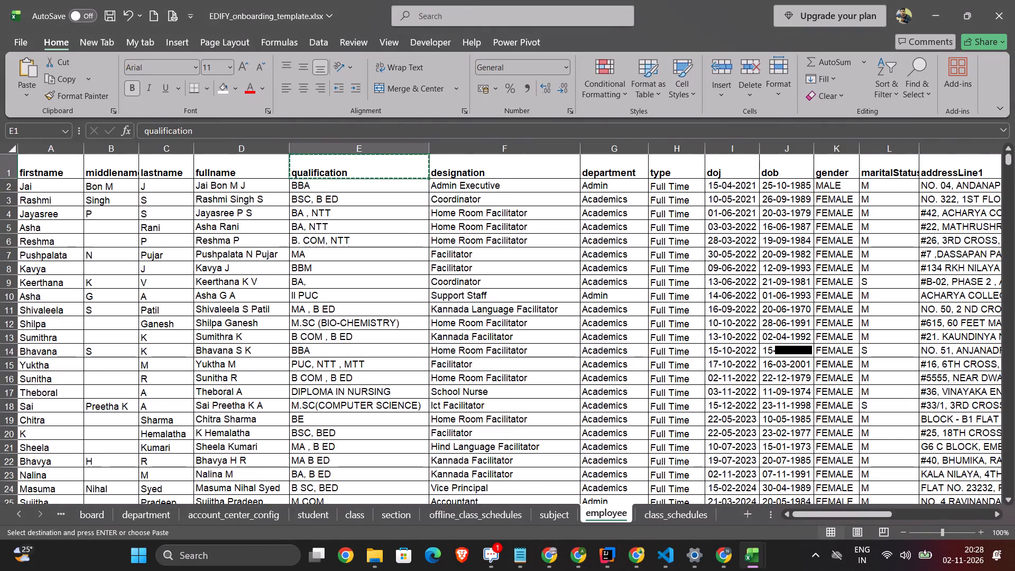
pyautogui.click(464, 151)
pyautogui.hotkey('ctrl', 'c')
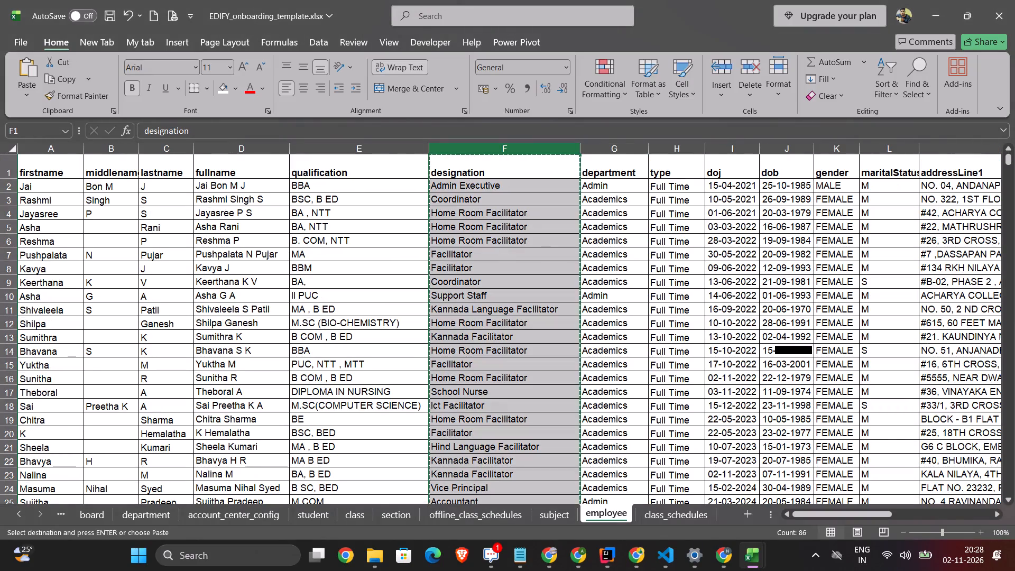
pyautogui.hotkey('alt', 'Tab')
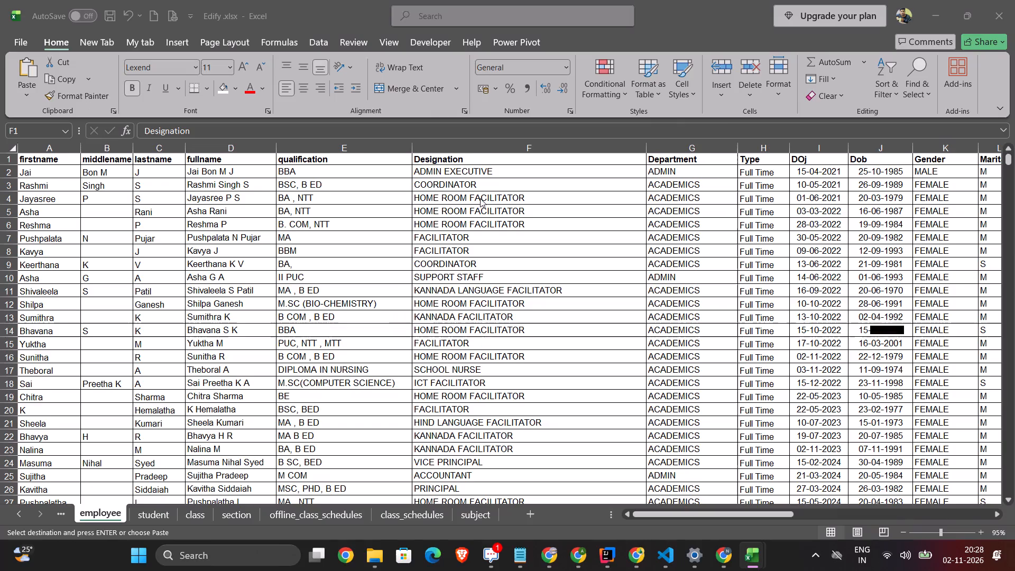
pyautogui.click(440, 146)
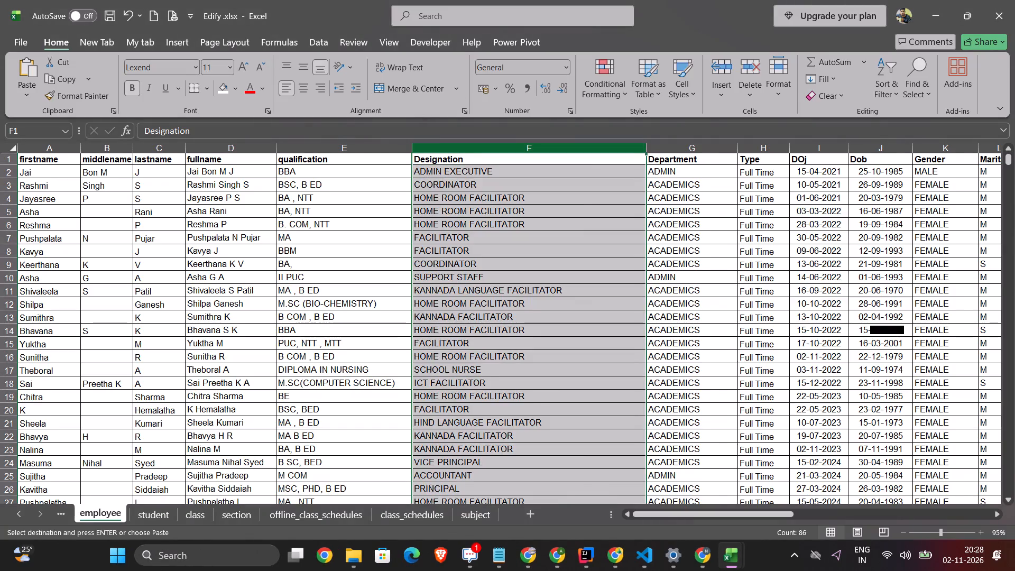
pyautogui.hotkey('ctrl', 'v')
pyautogui.click(486, 233)
pyautogui.scroll(-4, 486, 233)
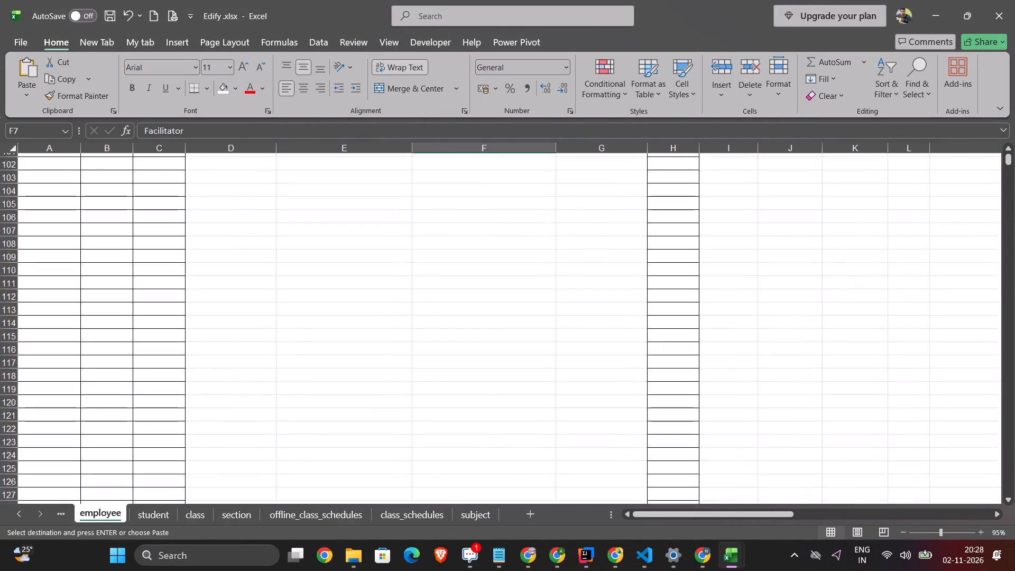
pyautogui.scroll(-3, 486, 233)
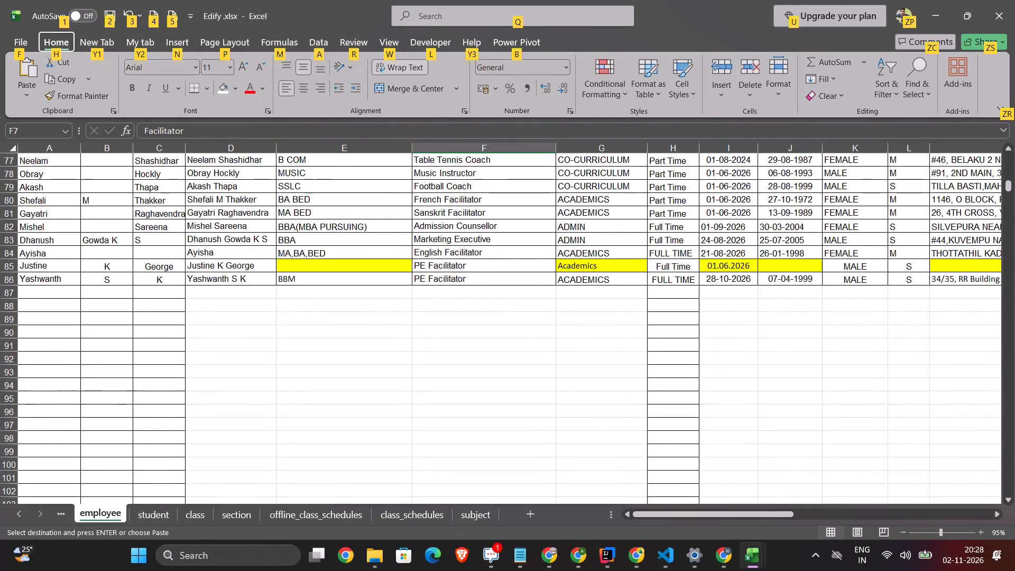
pyautogui.click(346, 268)
pyautogui.hotkey('alt', 'Tab')
pyautogui.scroll(-7, 346, 268)
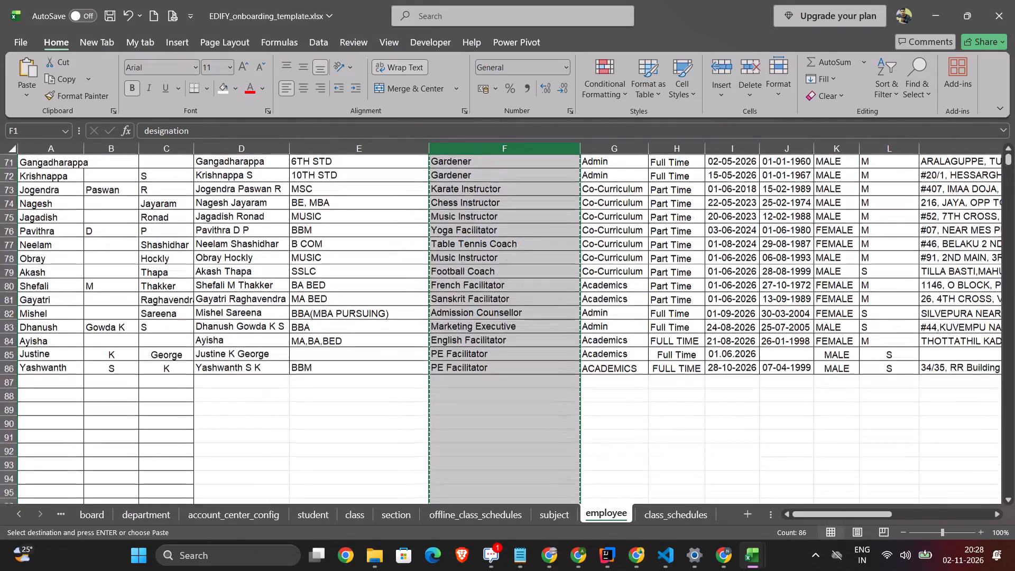
# Replace the Department column in Edify .xlsx's employee sheet with the template's department column.
pyautogui.scroll(11, 346, 268)
pyautogui.click(603, 152)
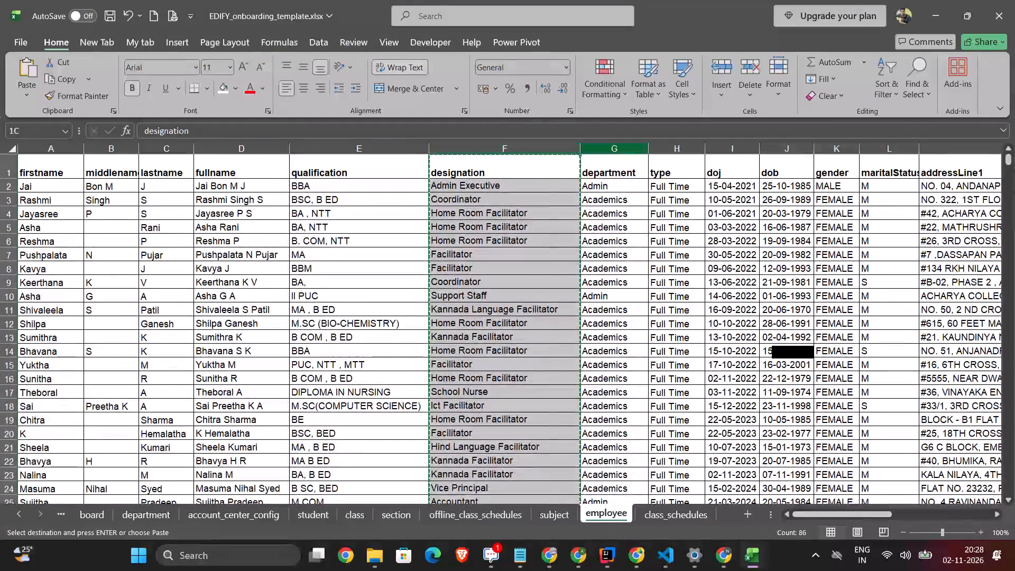
pyautogui.hotkey('alt', 'Tab')
pyautogui.hscroll(-4, 500, 271)
pyautogui.hscroll(5, 500, 271)
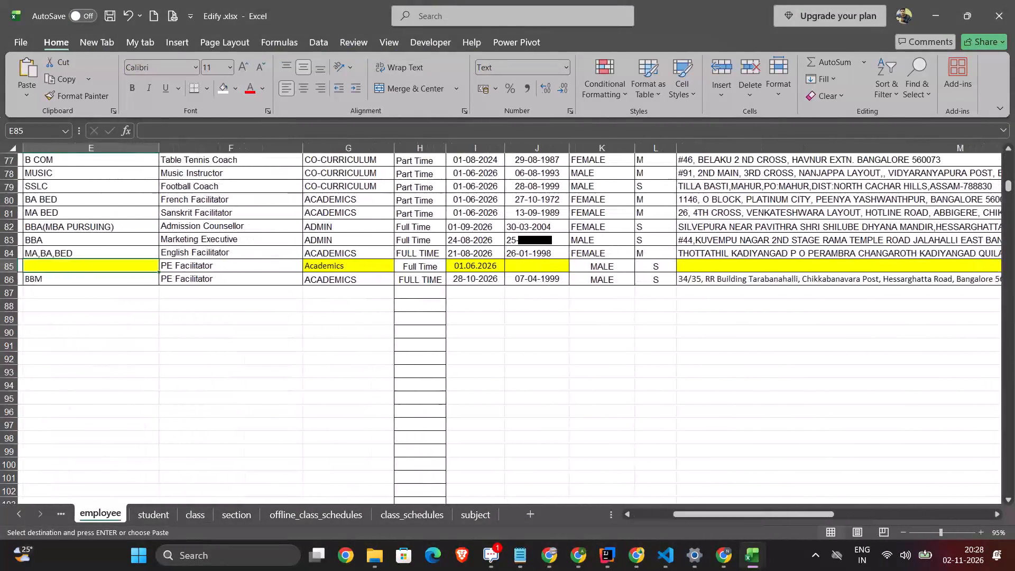
pyautogui.scroll(13, 500, 271)
pyautogui.hscroll(1, 500, 271)
pyautogui.hotkey('alt', 'Tab')
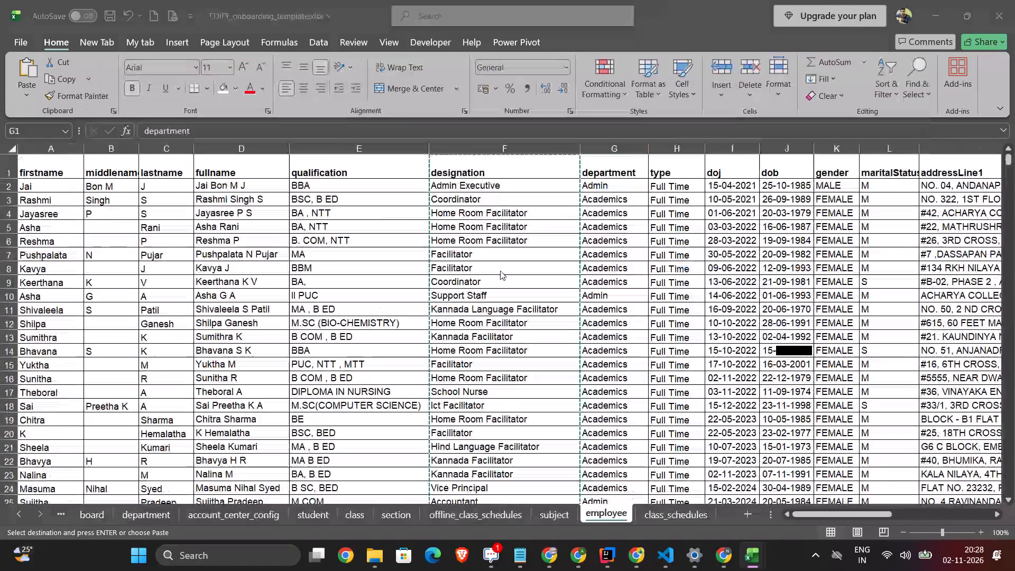
pyautogui.click(494, 151)
pyautogui.click(617, 157)
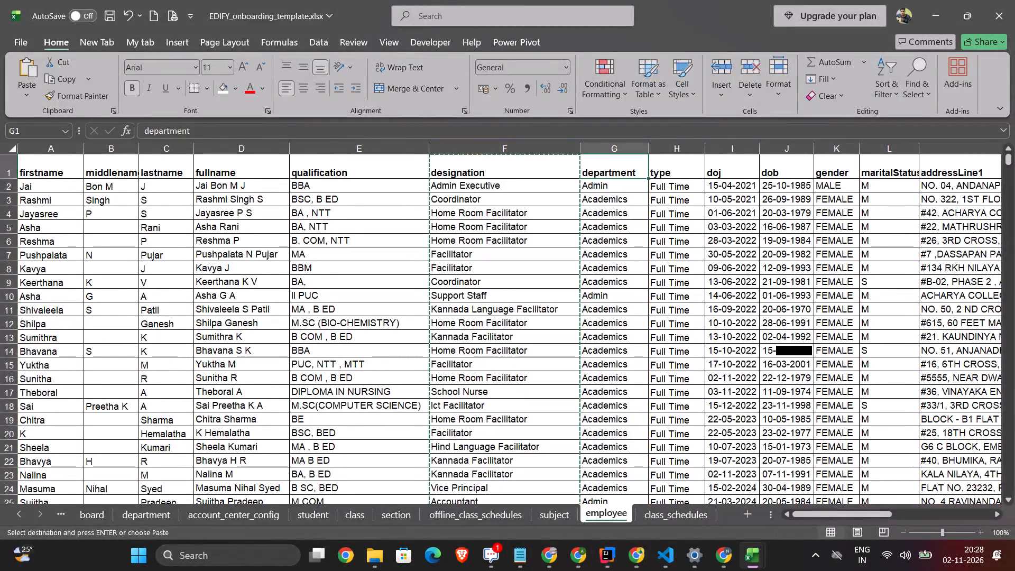
pyautogui.click(621, 152)
pyautogui.hotkey('ctrl', 'c')
pyautogui.hotkey('alt', 'Tab')
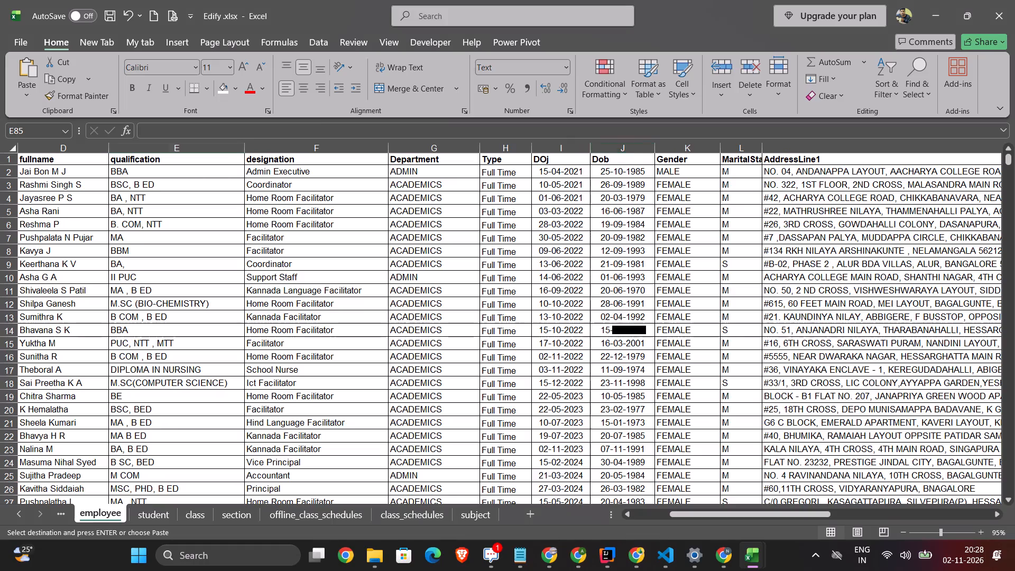
pyautogui.click(452, 149)
pyautogui.hotkey('ctrl', 'v')
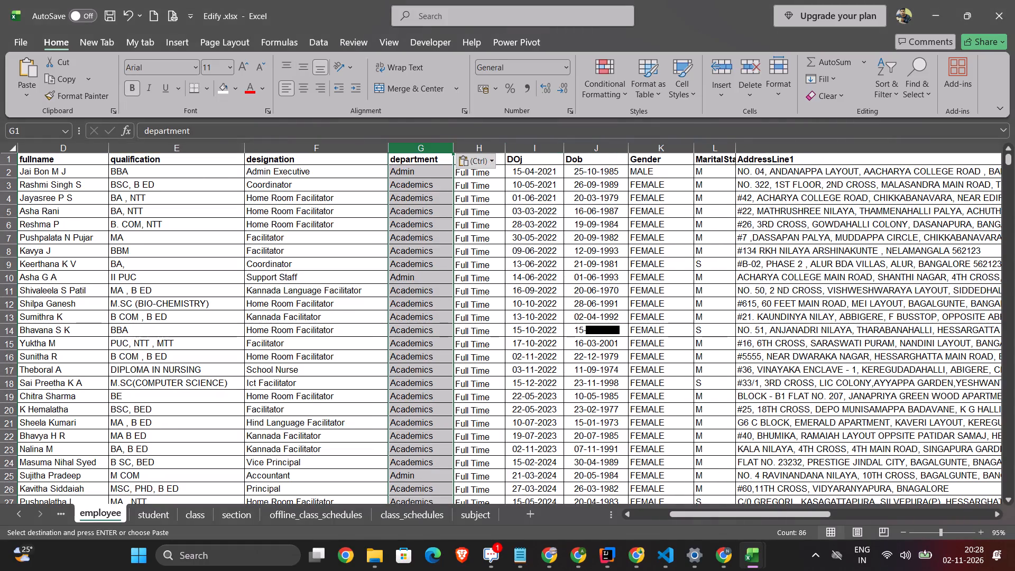
pyautogui.click(485, 244)
# Compare the remaining employee columns, from type through medicalNotes, between the template and Edify .xlsx.
pyautogui.hotkey('alt', 'Tab')
pyautogui.hscroll(-1, 601, 216)
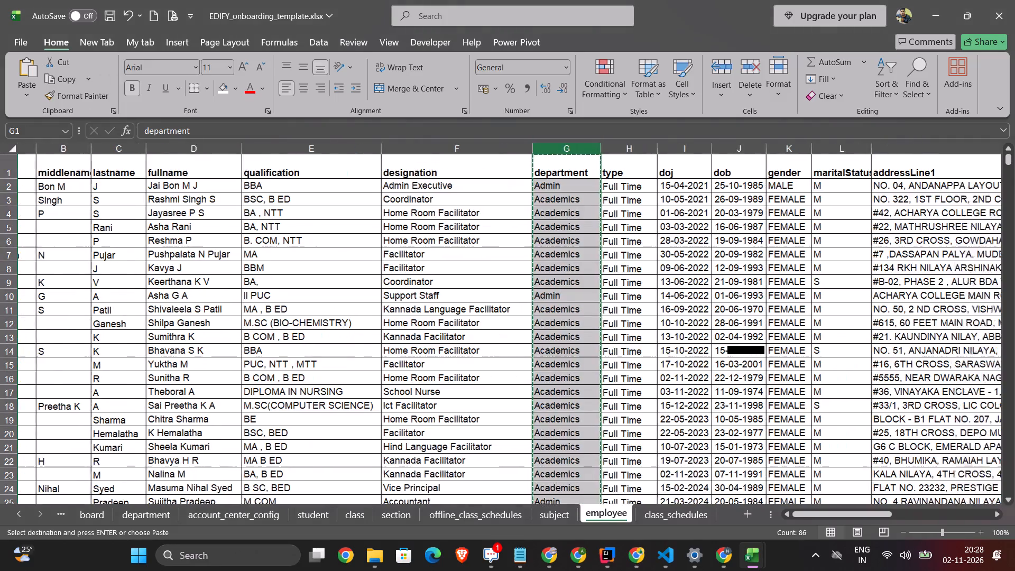
pyautogui.hscroll(-1, 601, 216)
pyautogui.hotkey('alt', 'Tab')
pyautogui.hscroll(-2, 601, 216)
pyautogui.hotkey('alt', 'Tab')
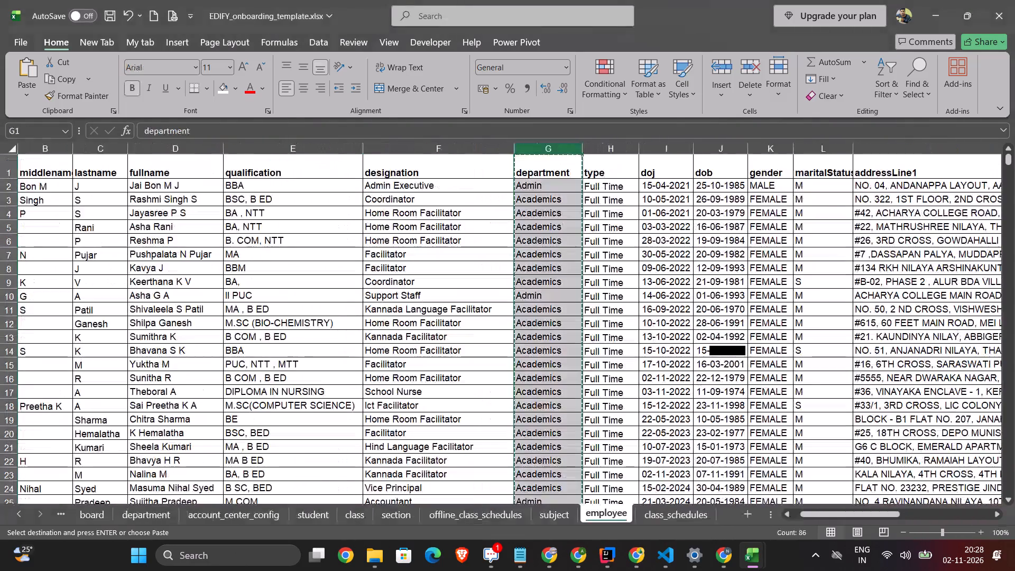
pyautogui.hscroll(-11, 601, 216)
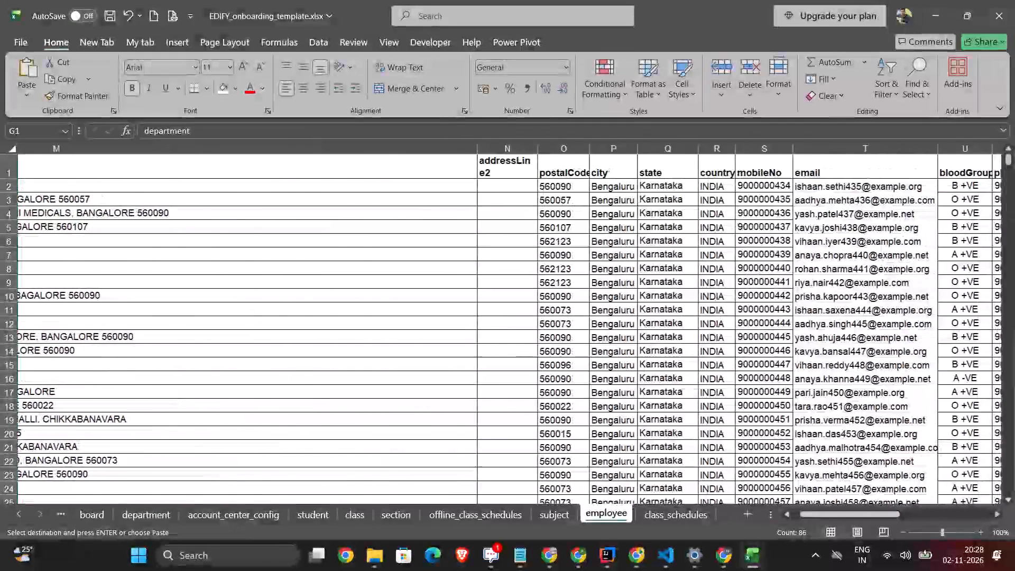
pyautogui.hscroll(-7, 601, 216)
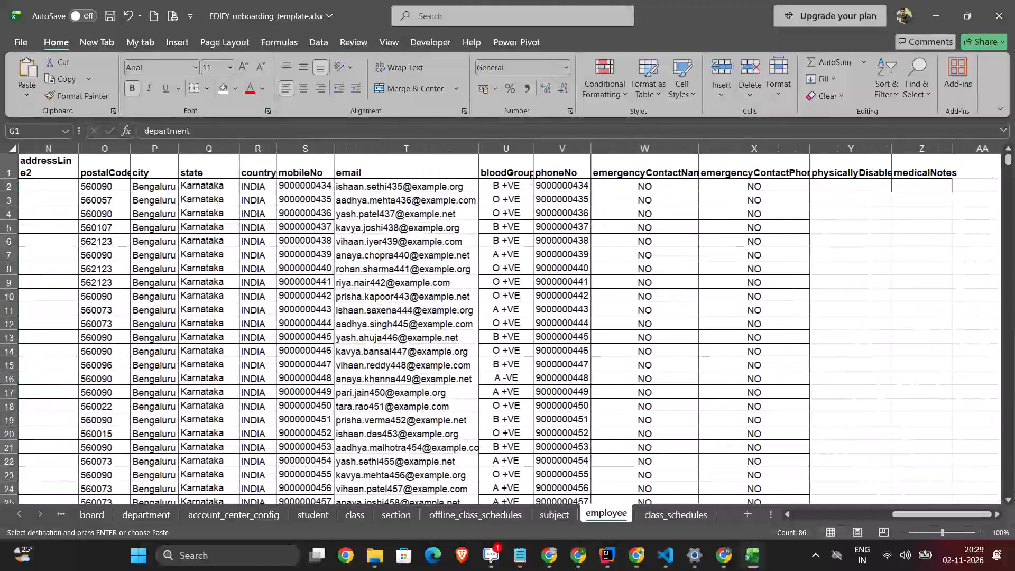
pyautogui.hotkey('alt', 'Tab')
pyautogui.hscroll(-7, 601, 216)
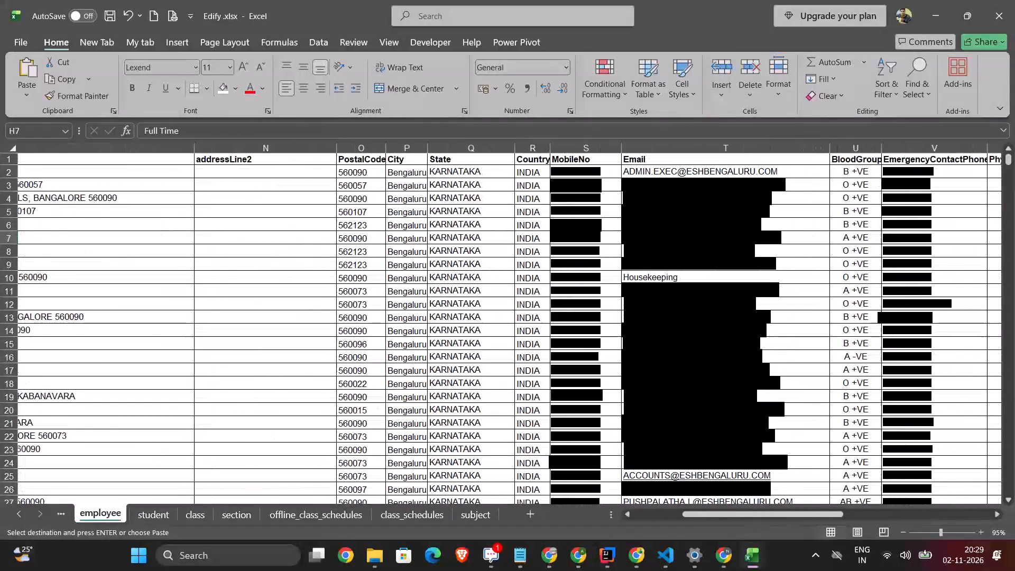
pyautogui.hscroll(-2, 601, 216)
pyautogui.hotkey('alt', 'Tab')
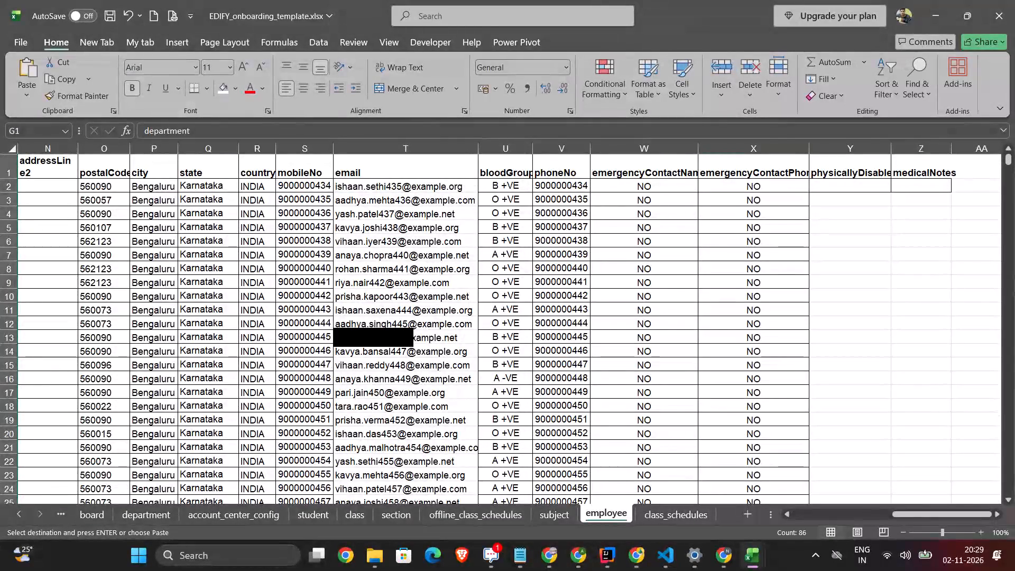
# Replace the State column in Edify .xlsx's employee sheet with the template's state column.
pyautogui.click(214, 150)
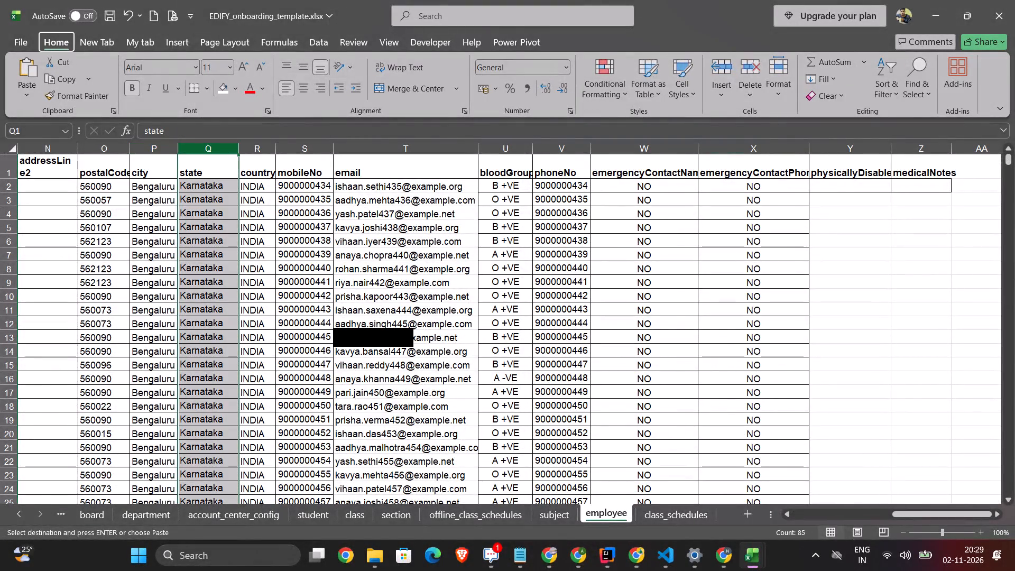
pyautogui.click(214, 150)
pyautogui.hotkey('ctrl', 'c')
pyautogui.hotkey('alt', 'Tab')
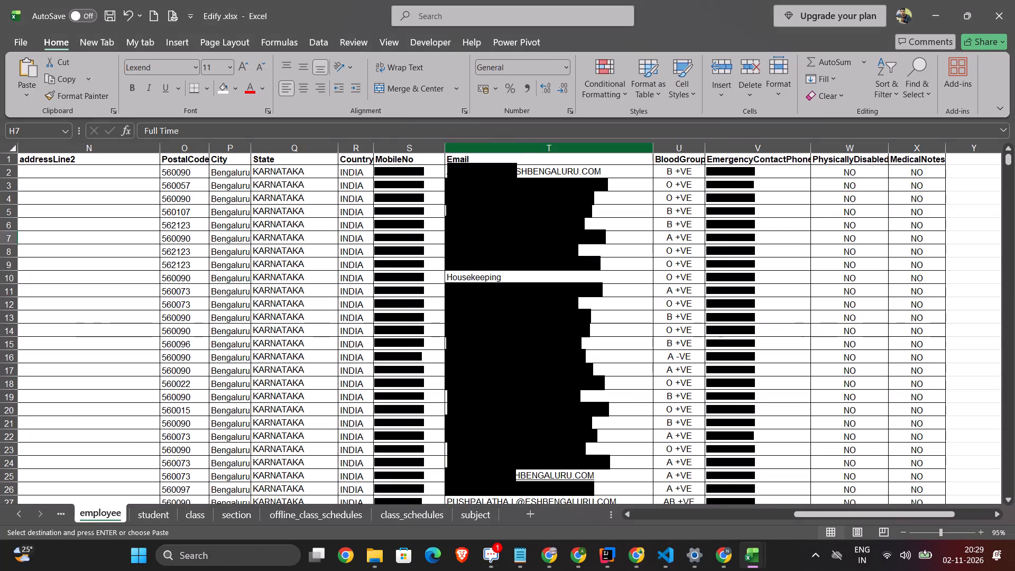
pyautogui.click(301, 147)
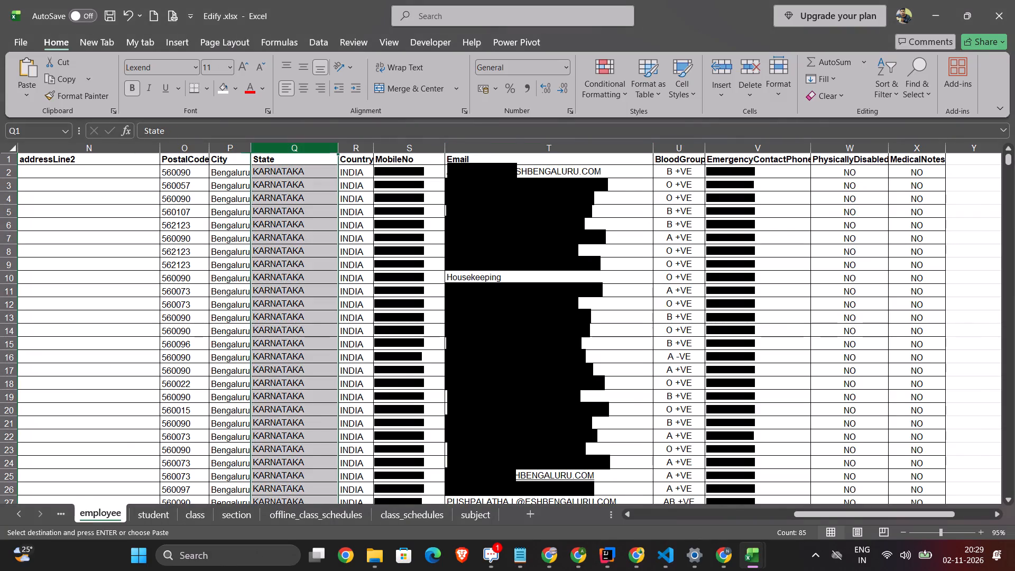
pyautogui.hotkey('ctrl', 'v')
pyautogui.click(339, 225)
# Remove the yellow fill from row 85 of Edify .xlsx's employee sheet.
pyautogui.hotkey('alt', 'Tab')
pyautogui.hscroll(-1, 339, 225)
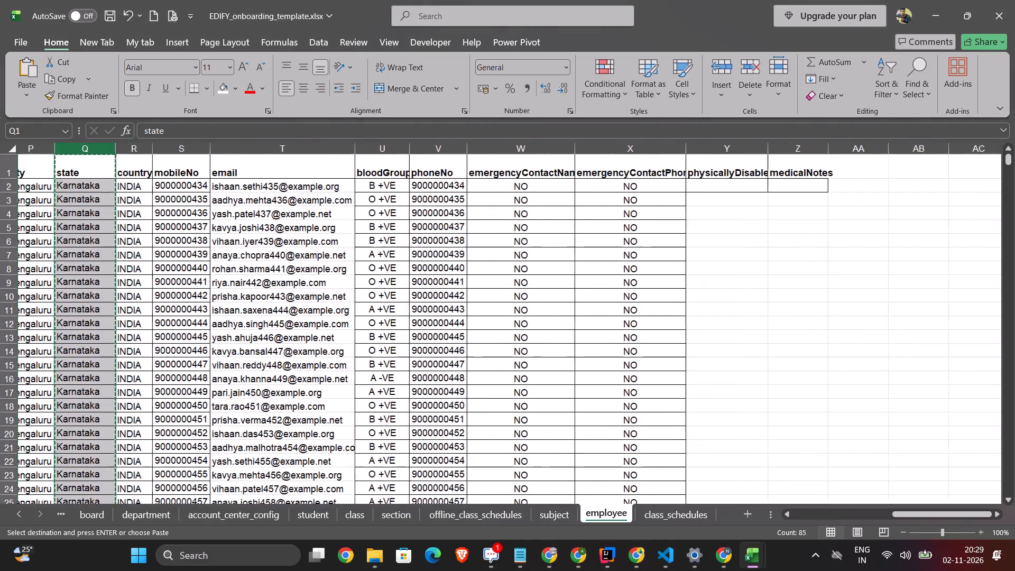
pyautogui.hscroll(-2, 339, 225)
pyautogui.hotkey('alt', 'Tab')
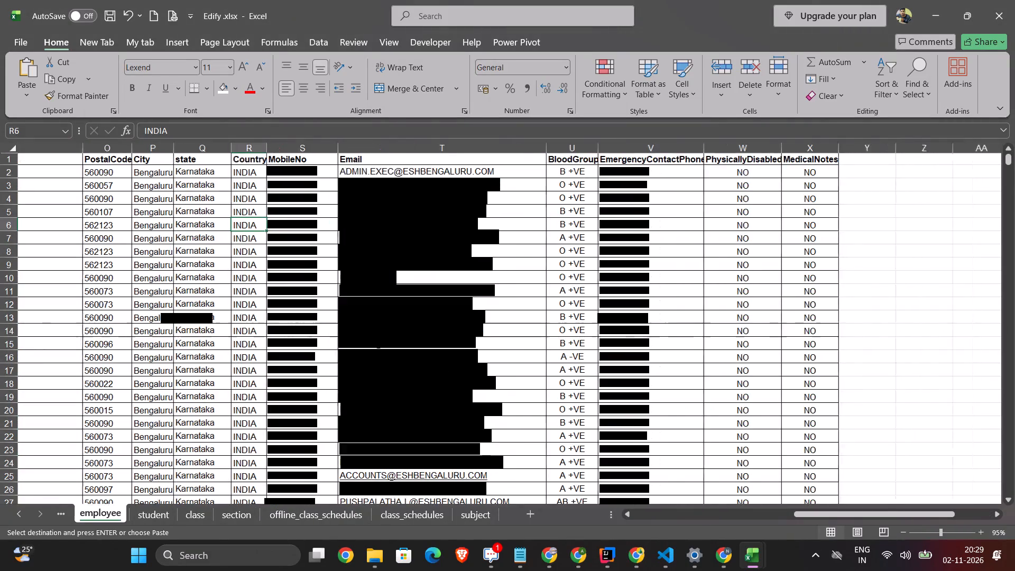
pyautogui.scroll(-7, 571, 235)
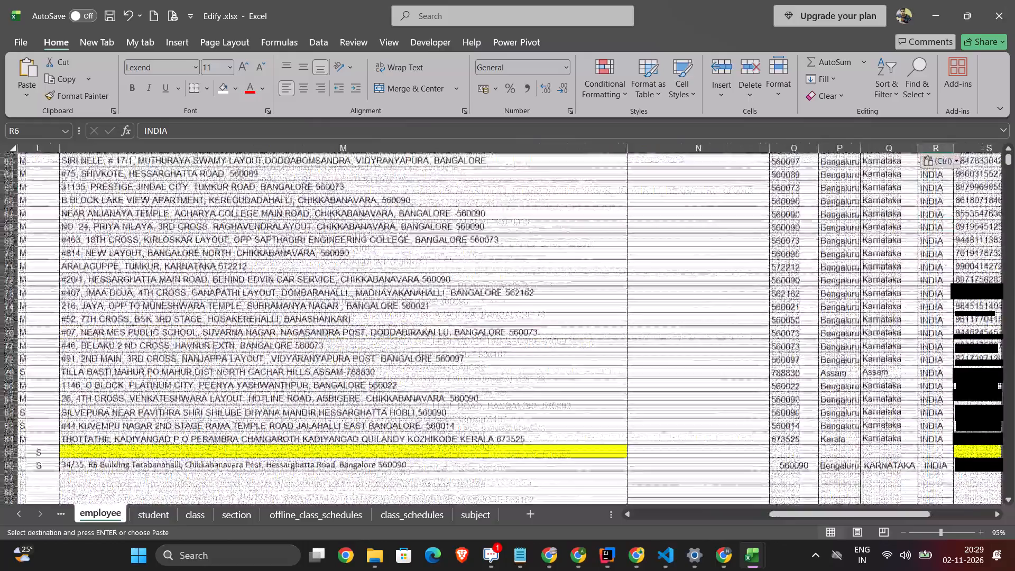
pyautogui.scroll(-1, 571, 235)
pyautogui.scroll(1, 571, 235)
pyautogui.hscroll(14, 571, 235)
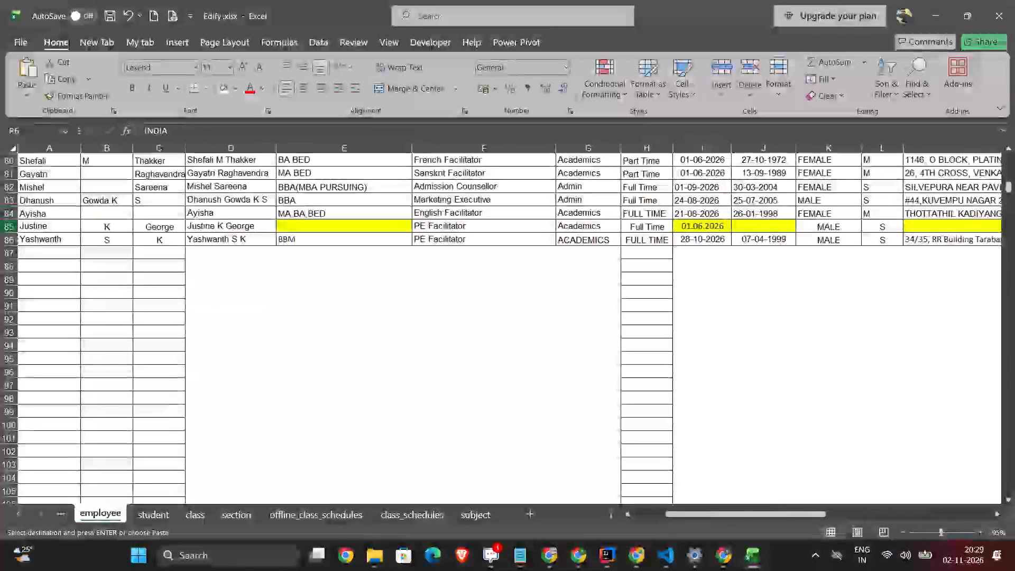
pyautogui.click(4, 229)
pyautogui.click(8, 226)
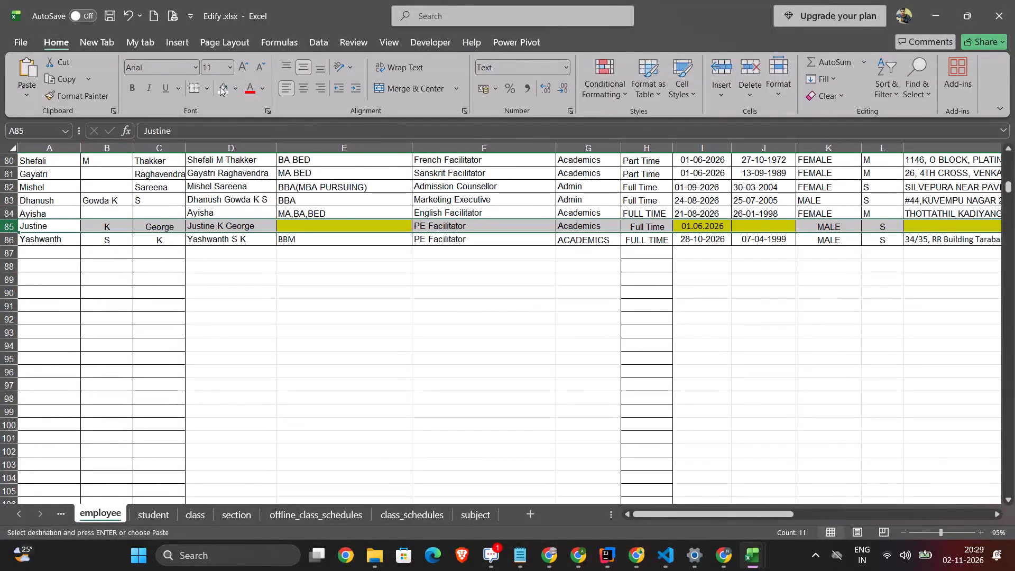
pyautogui.click(220, 87)
pyautogui.click(304, 320)
# Compare the email column and the other employee columns of Edify .xlsx with those in the template.
pyautogui.hscroll(-3, 435, 315)
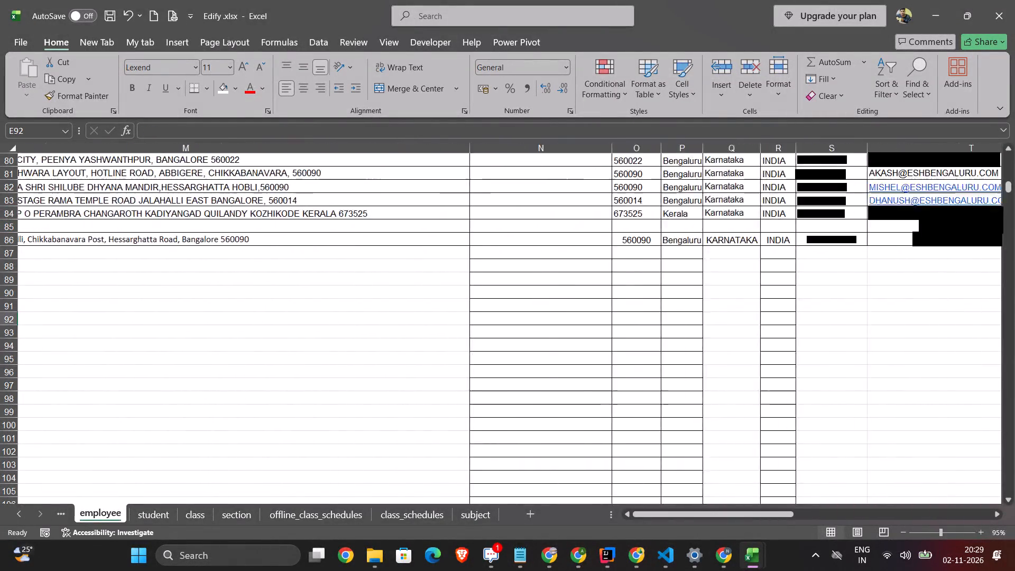
pyautogui.hscroll(-4, 435, 315)
pyautogui.scroll(5, 478, 264)
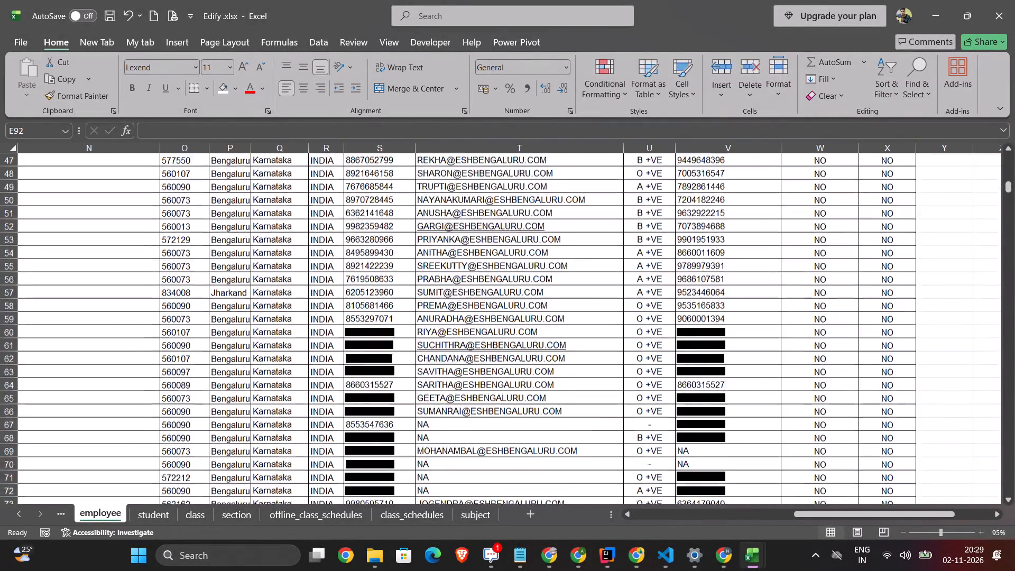
pyautogui.scroll(9, 478, 264)
pyautogui.click(497, 152)
pyautogui.hotkey('alt', 'Tab')
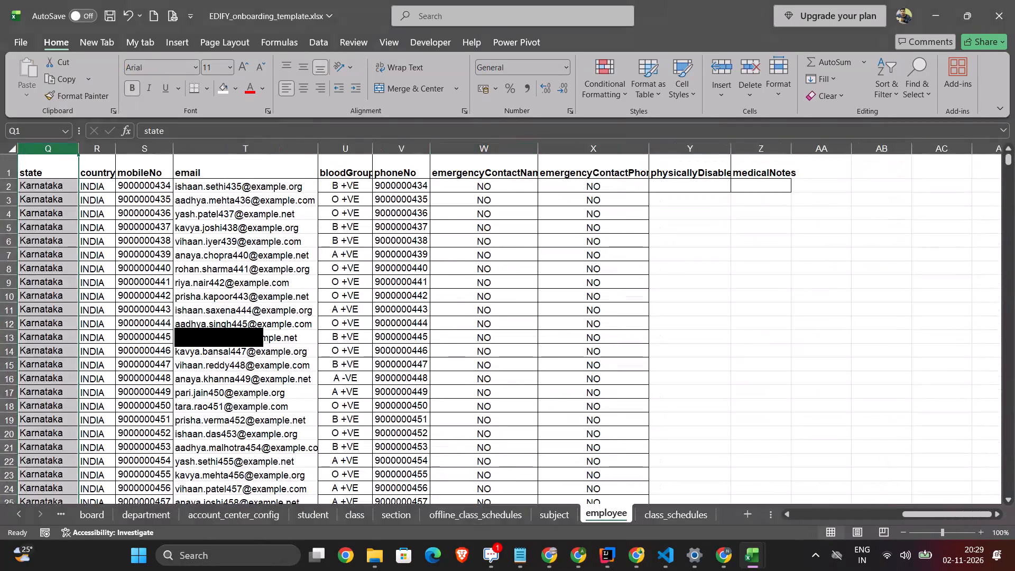
pyautogui.hscroll(1, 337, 175)
pyautogui.click(294, 152)
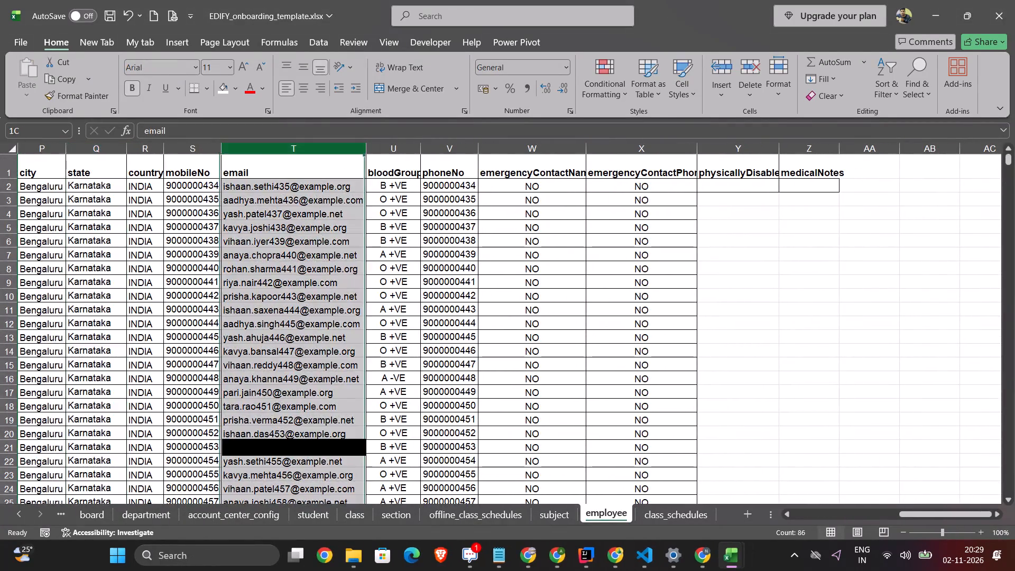
pyautogui.hotkey('alt', 'Tab')
pyautogui.hotkey('alt', 'Tab')
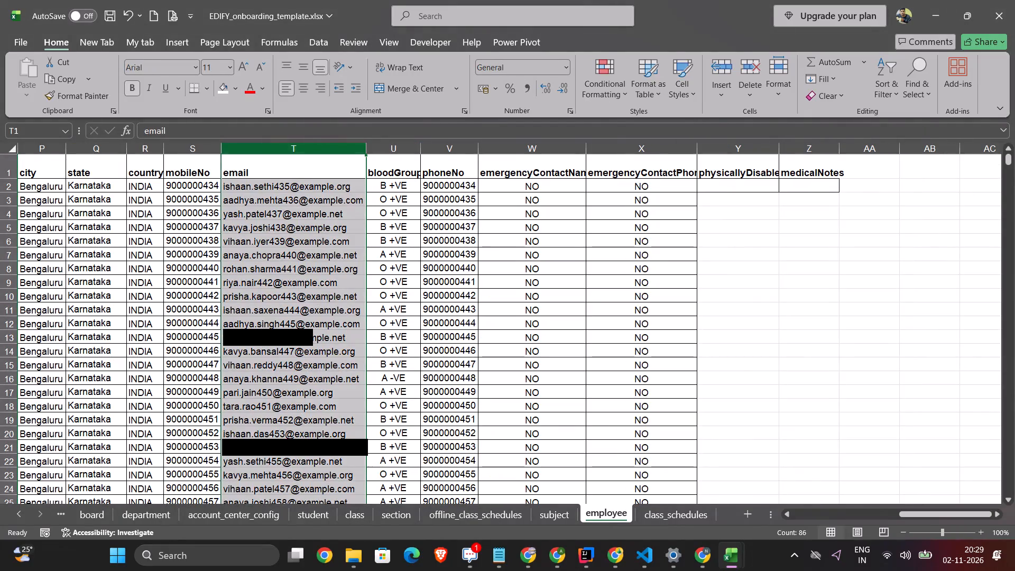
pyautogui.scroll(3, 266, 207)
pyautogui.hscroll(10, 266, 207)
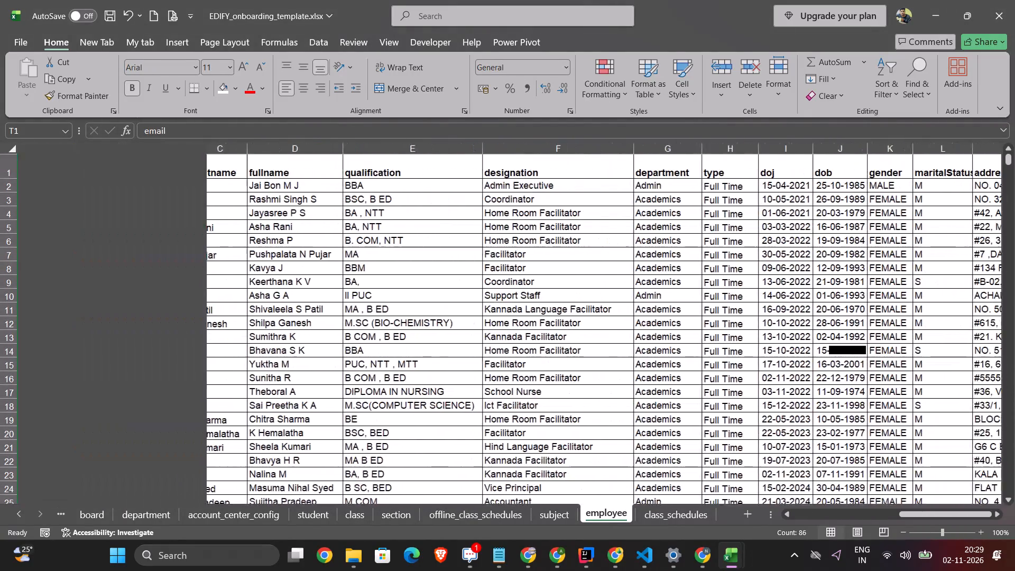
pyautogui.hotkey('alt', 'Tab')
pyautogui.scroll(2, 367, 257)
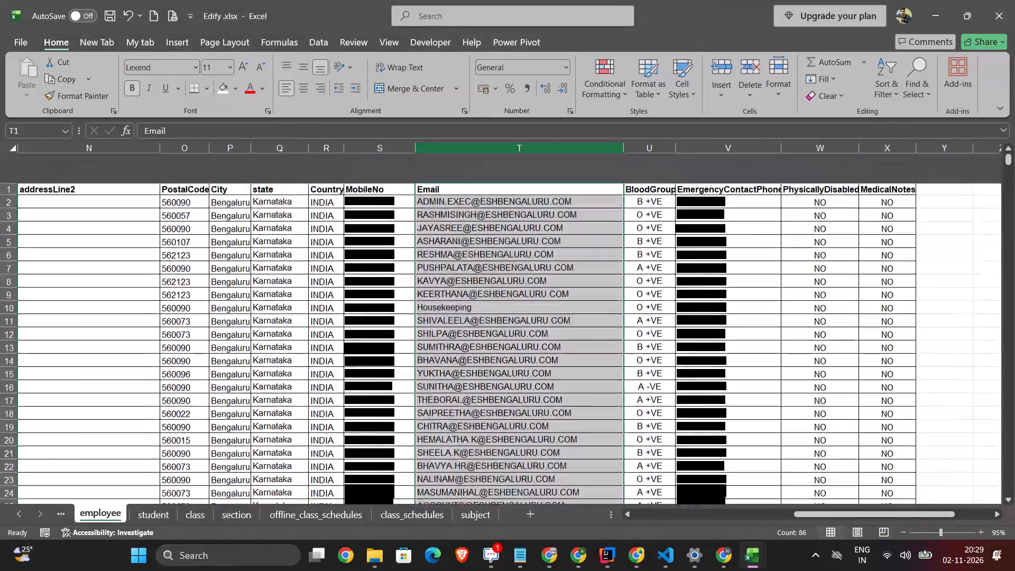
pyautogui.hscroll(10, 367, 257)
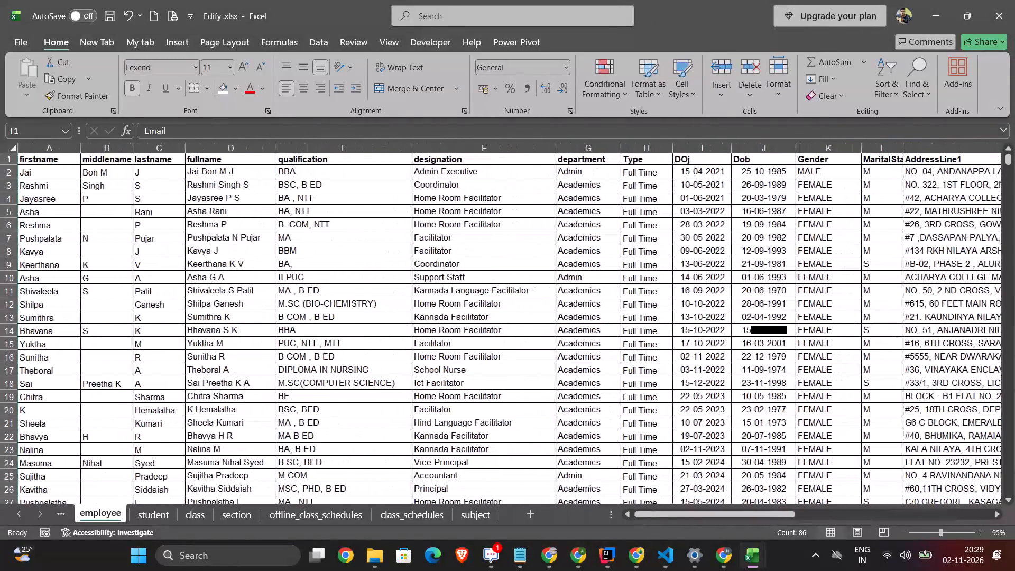
# Compare the employee columns from addressLine2 through medicalNotes, including email and emergency contact, between Edify .xlsx and the onboarding template.
pyautogui.hscroll(-8, 367, 257)
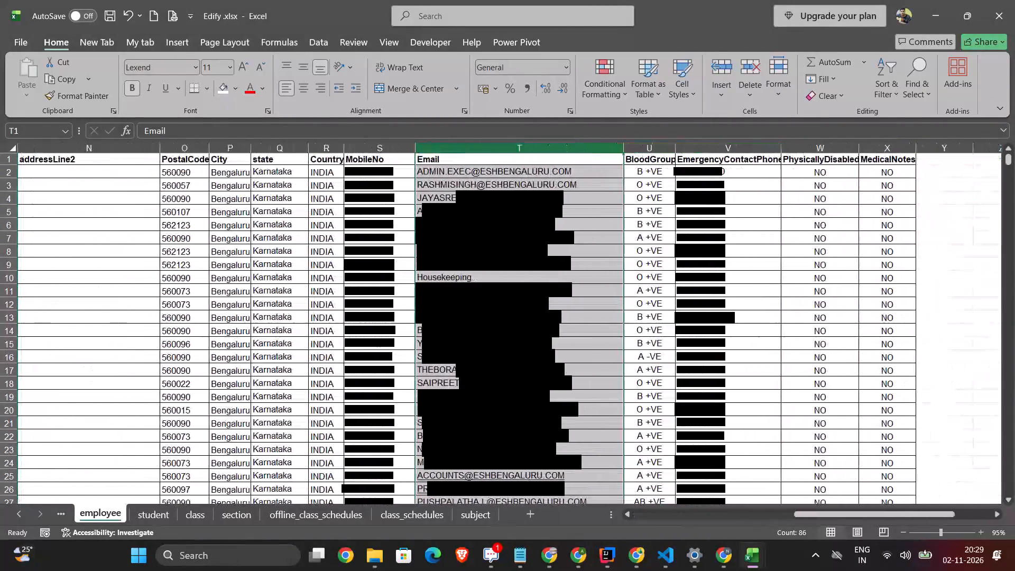
pyautogui.hotkey('alt', 'Tab')
pyautogui.hscroll(-7, 630, 262)
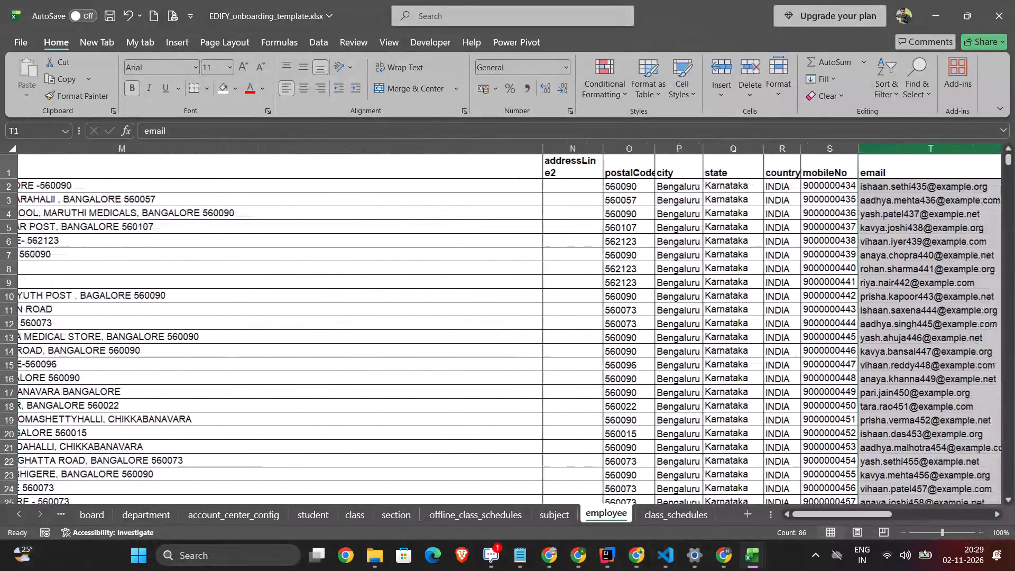
pyautogui.hscroll(-3, 630, 262)
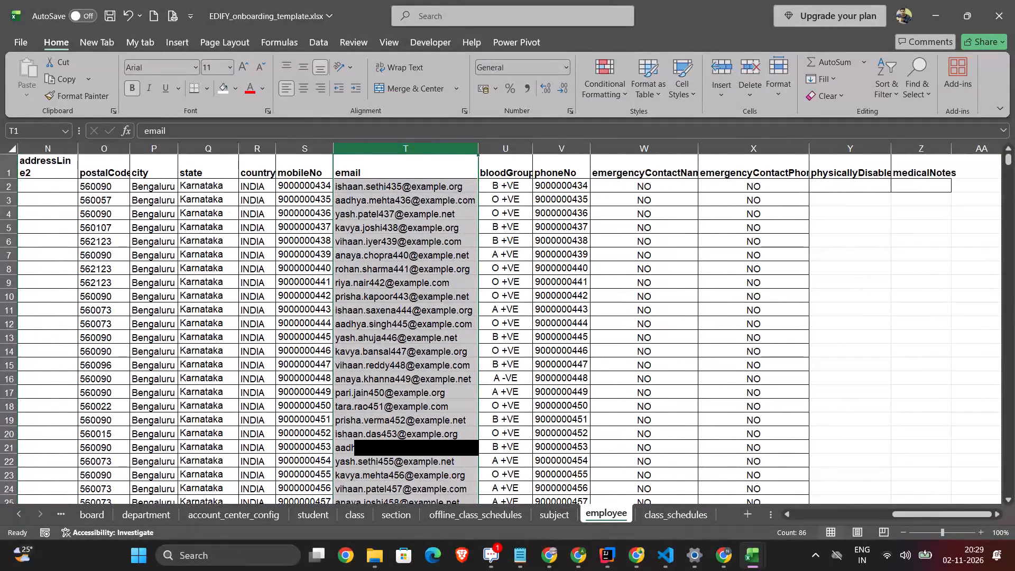
pyautogui.scroll(1, 423, 215)
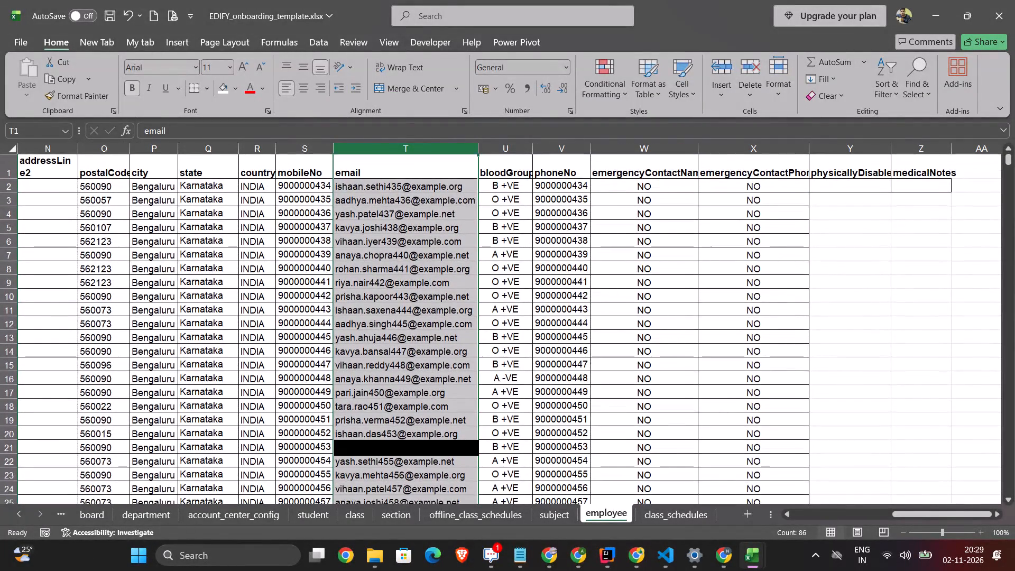
pyautogui.hotkey('alt', 'Tab')
pyautogui.click(498, 153)
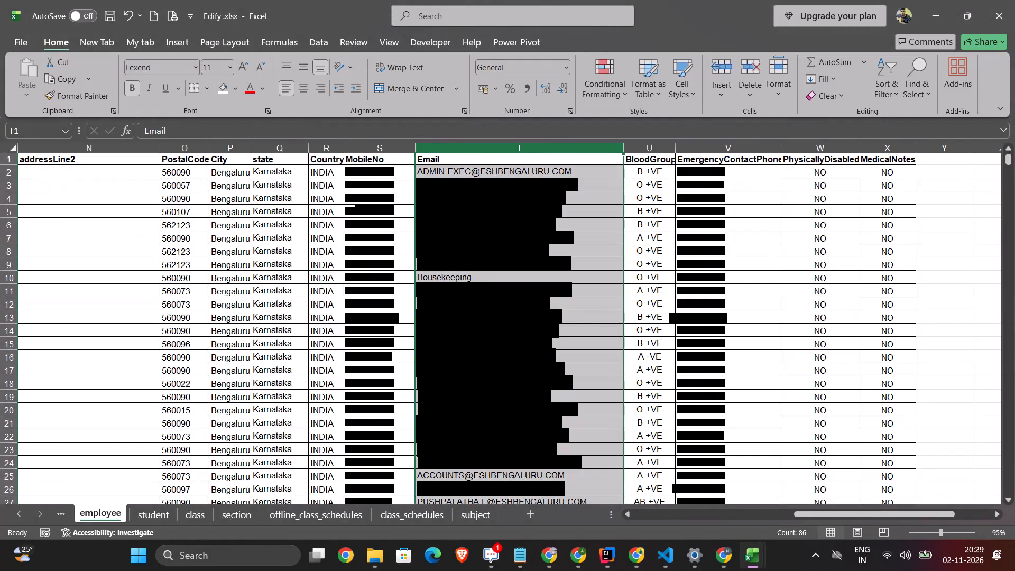
pyautogui.click(501, 153)
pyautogui.click(508, 148)
pyautogui.click(501, 240)
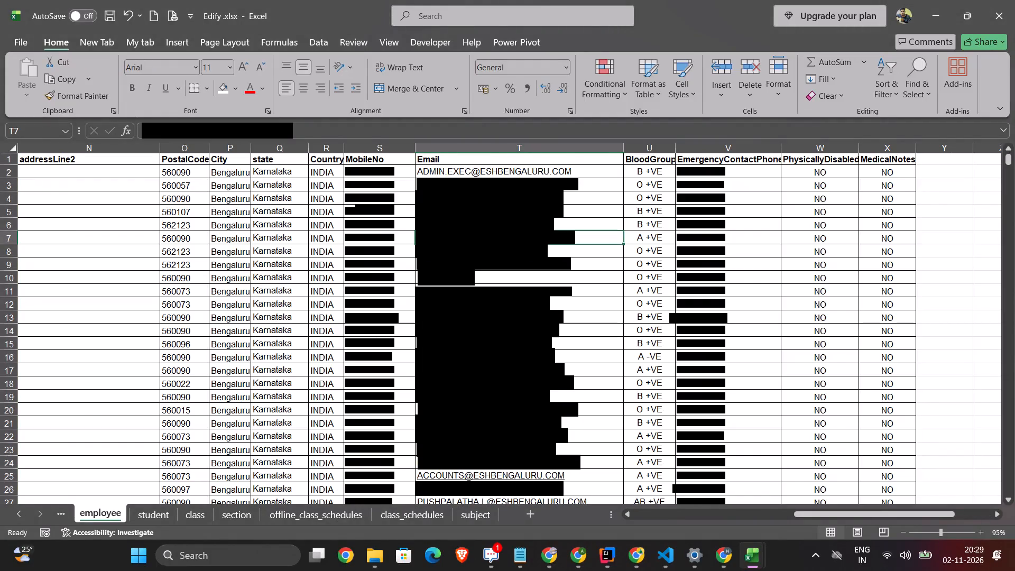
pyautogui.hotkey('alt', 'Tab')
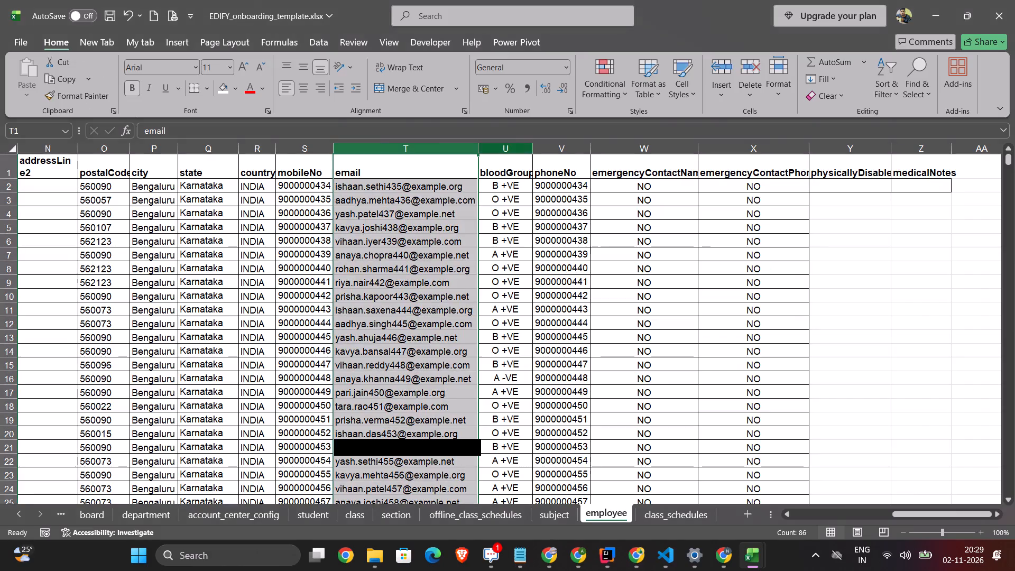
pyautogui.hotkey('alt', 'Tab')
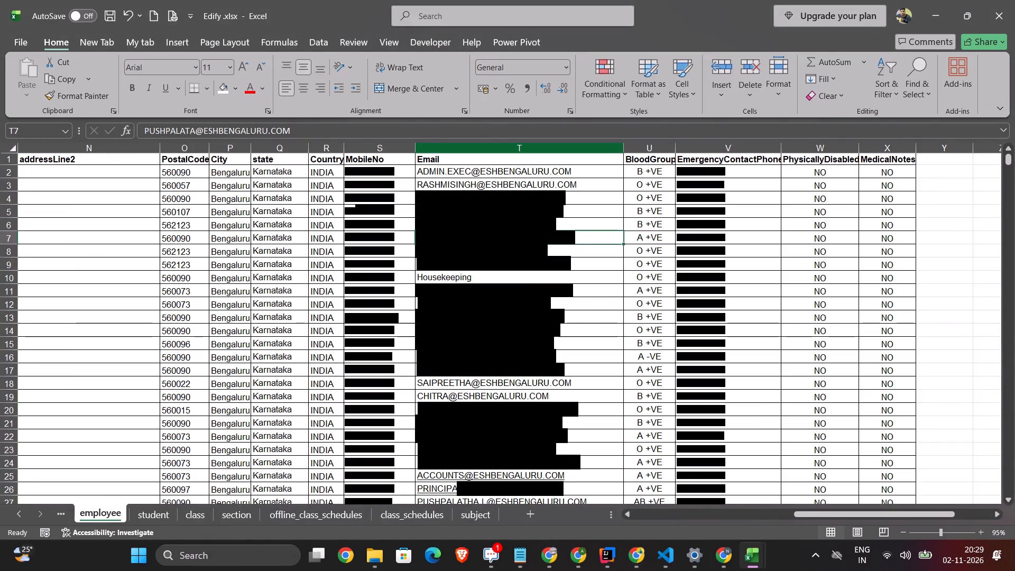
# Select the whole Email column in Edify .xlsx's employee sheet and open its column editing options.
pyautogui.rightClick(486, 150)
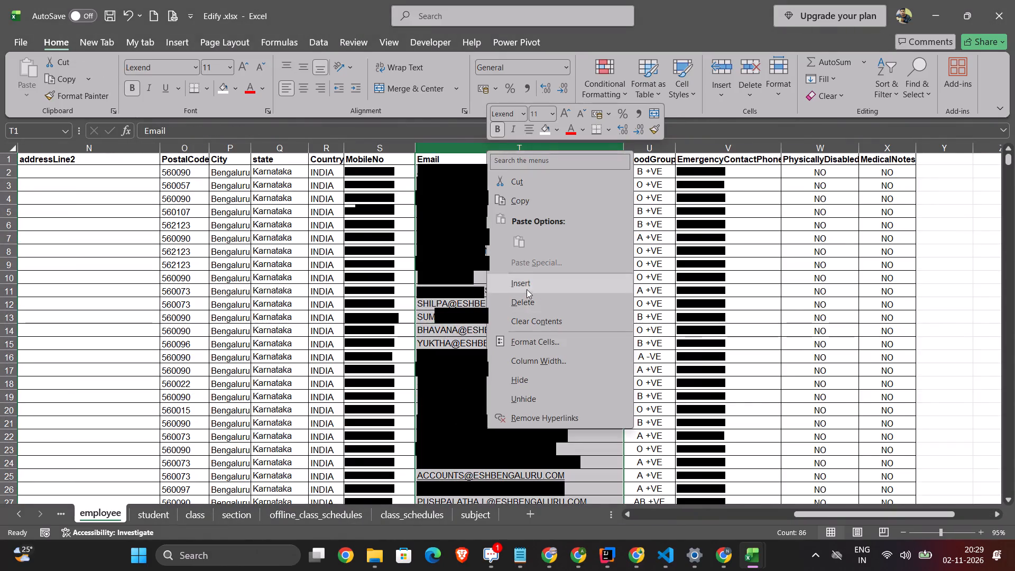
# Insert a column before the Email column in the employee sheet and copy the whole Email column into it.
pyautogui.click(527, 286)
pyautogui.click(562, 149)
pyautogui.hotkey('ctrl', 'c')
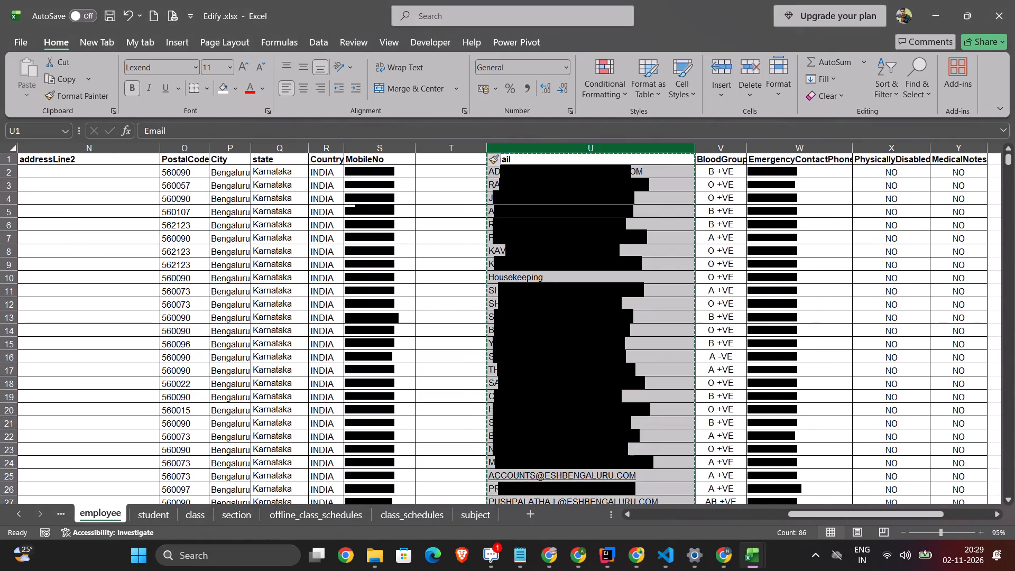
pyautogui.click(453, 147)
pyautogui.hotkey('ctrl', 'v')
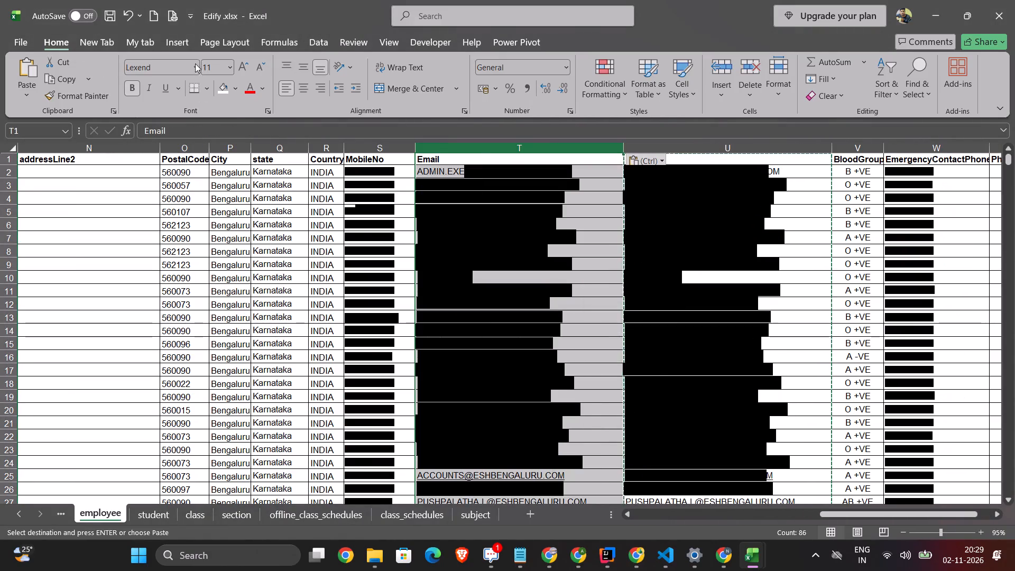
# Enter the LOWER function in T2 of the new Email column, using U2 as its text.
pyautogui.click(264, 42)
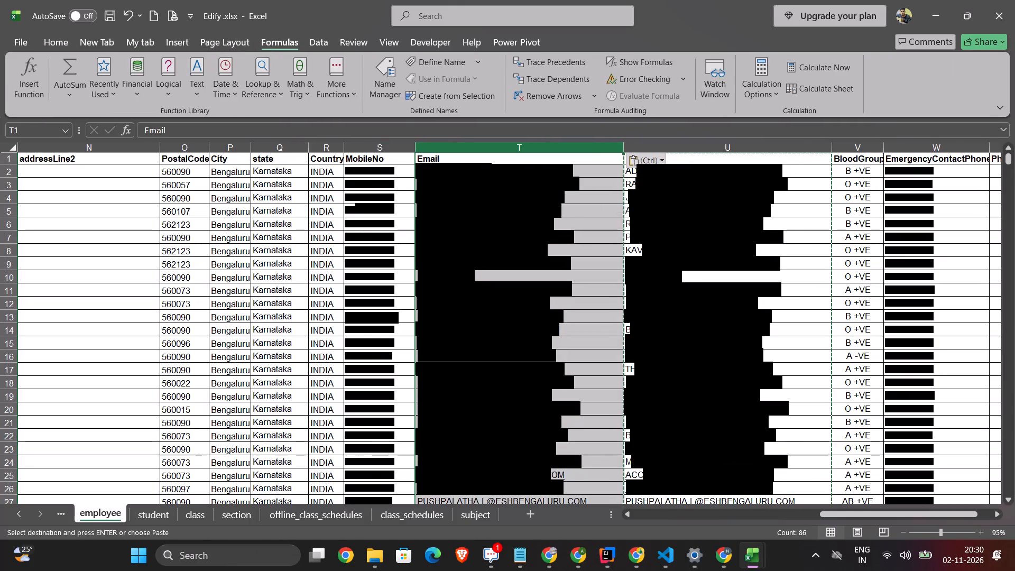
pyautogui.click(446, 170)
pyautogui.click(199, 90)
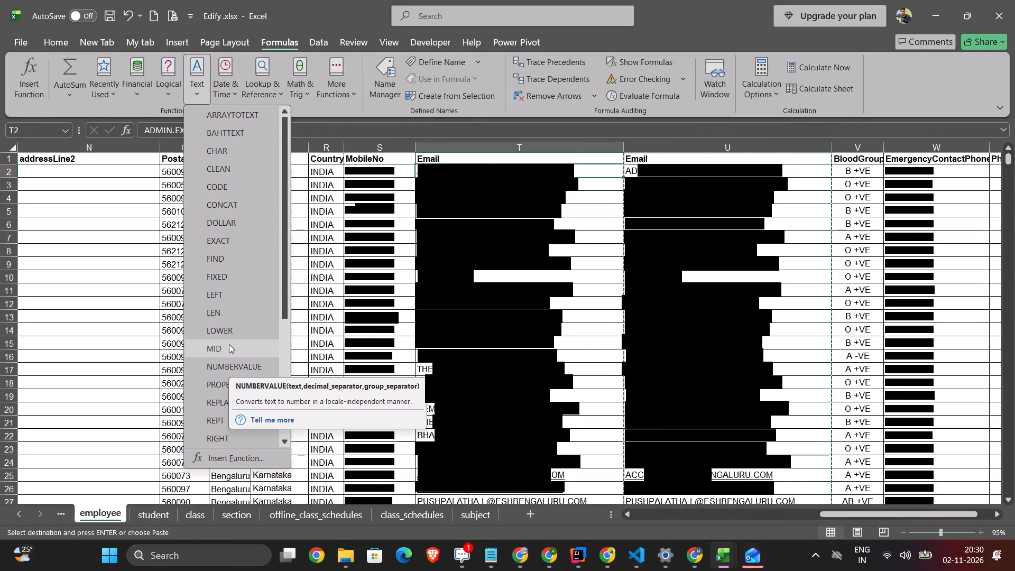
pyautogui.click(230, 330)
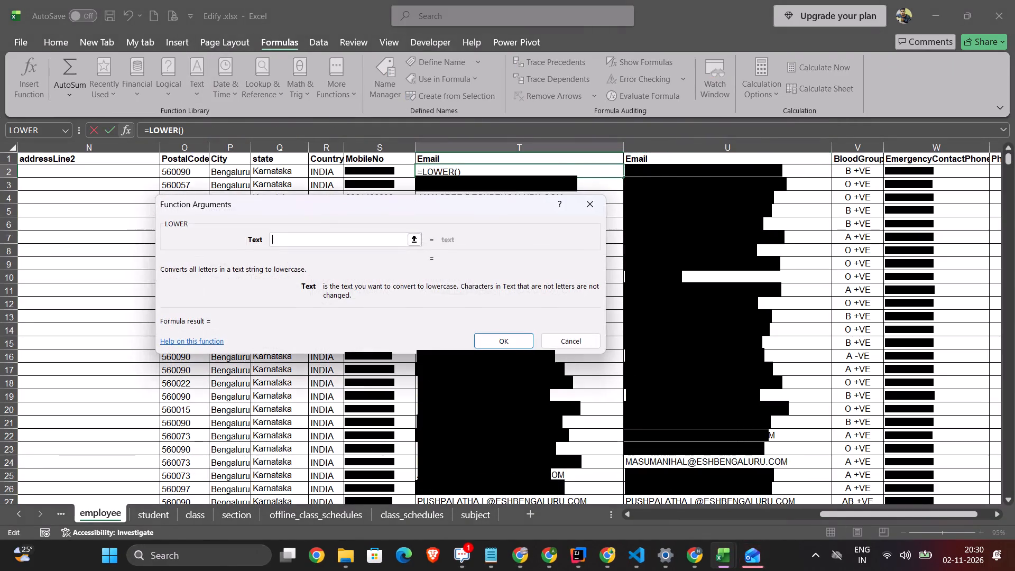
pyautogui.click(662, 170)
pyautogui.click(506, 335)
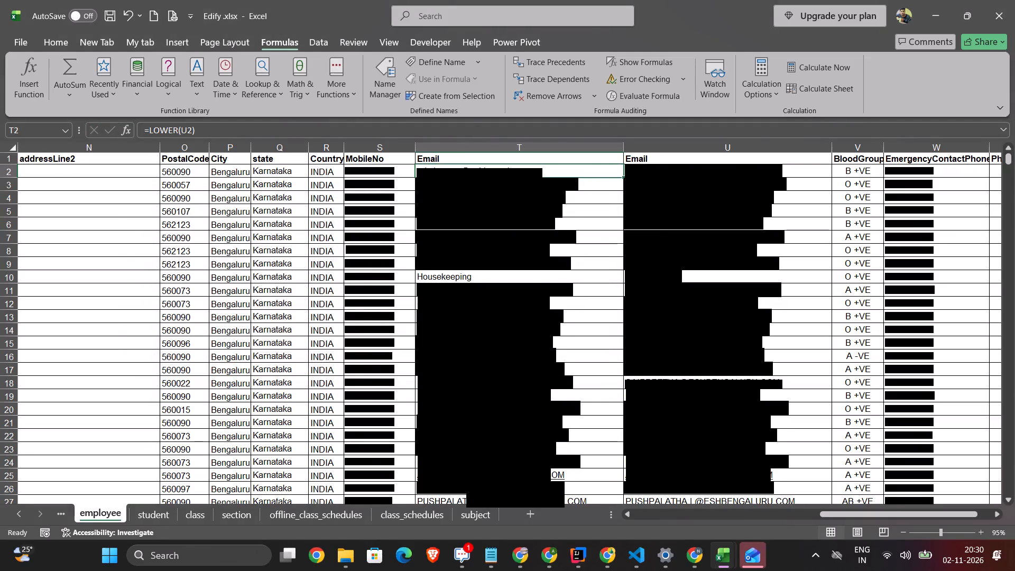
# Fill the T2 lowercase formula down column T through row 86, closing the stray new mail window along the way.
pyautogui.moveTo(622, 176); pyautogui.dragTo(620, 495)
pyautogui.click(622, 109)
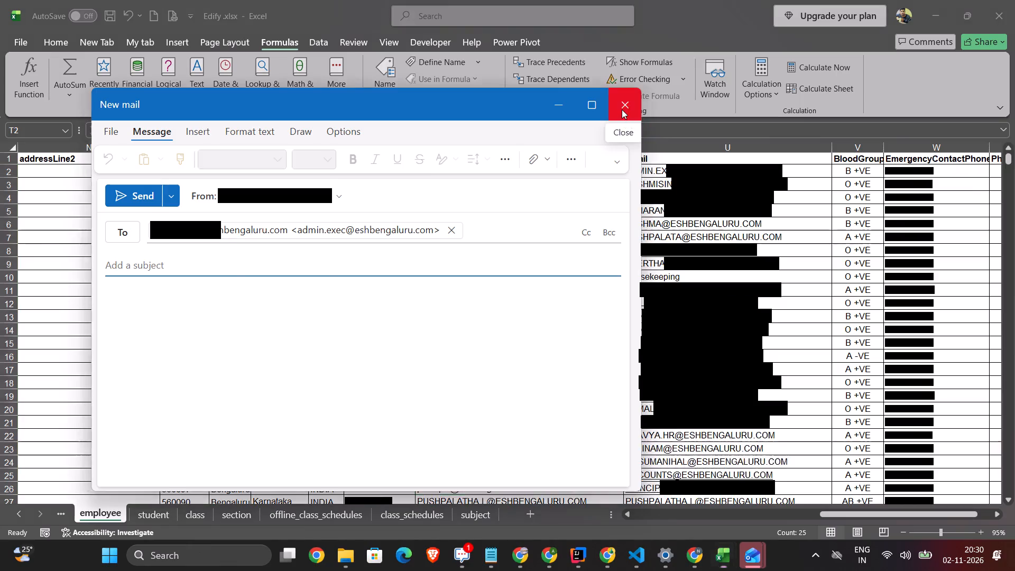
pyautogui.scroll(-2, 618, 336)
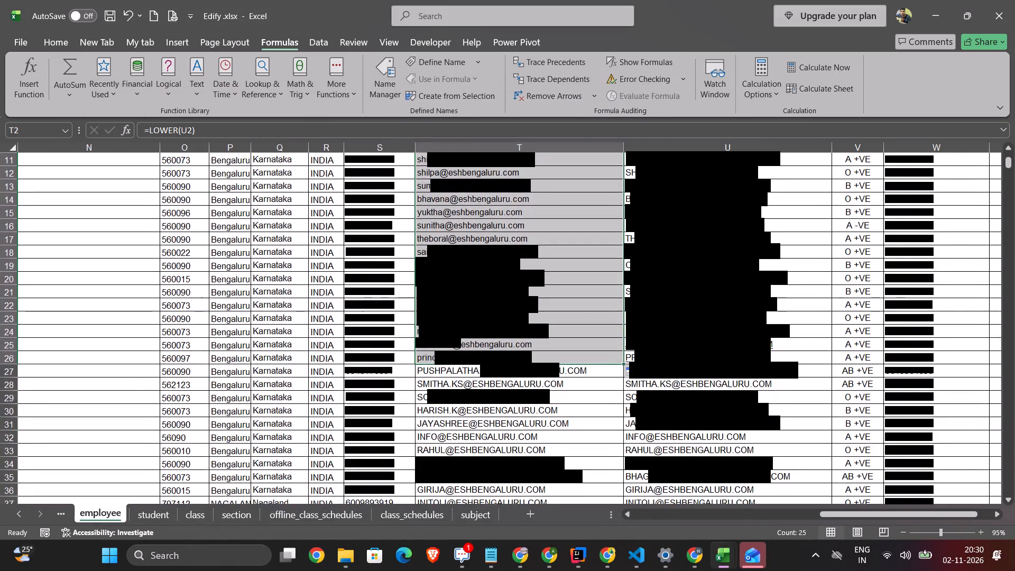
pyautogui.moveTo(621, 364); pyautogui.dragTo(589, 570)
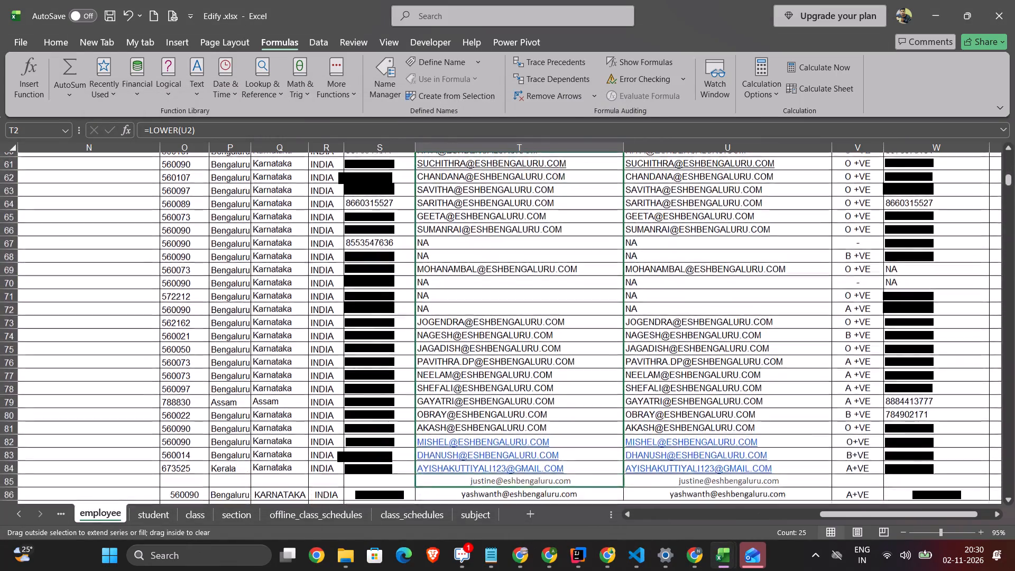
pyautogui.moveTo(589, 570); pyautogui.dragTo(604, 489)
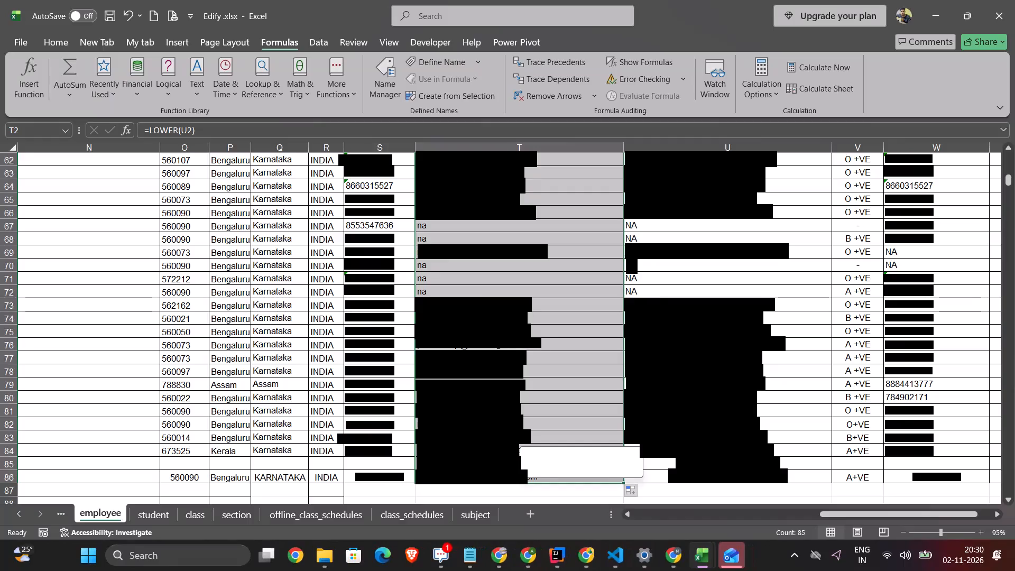
# Replace the state in Q86 with a copy of the Karnataka entry from Q84.
pyautogui.click(275, 429)
pyautogui.click(299, 445)
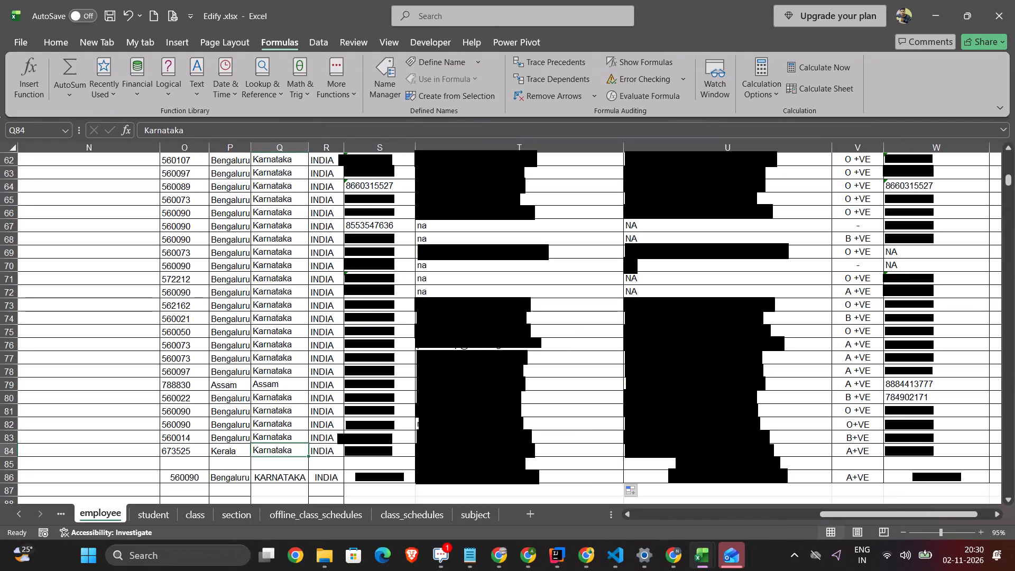
pyautogui.hotkey('ctrl', 'c')
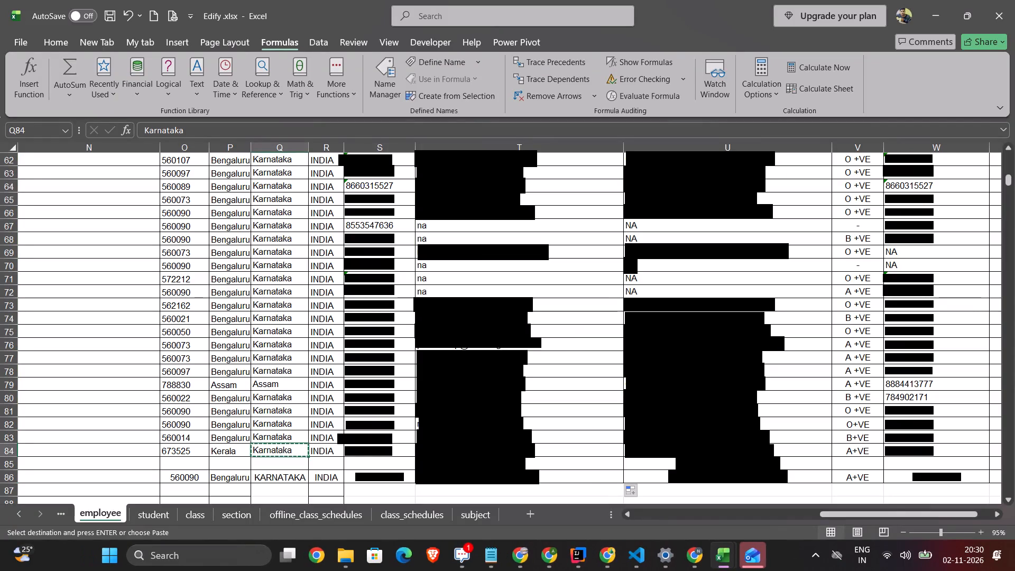
pyautogui.click(272, 481)
pyautogui.hotkey('ctrl', 'v')
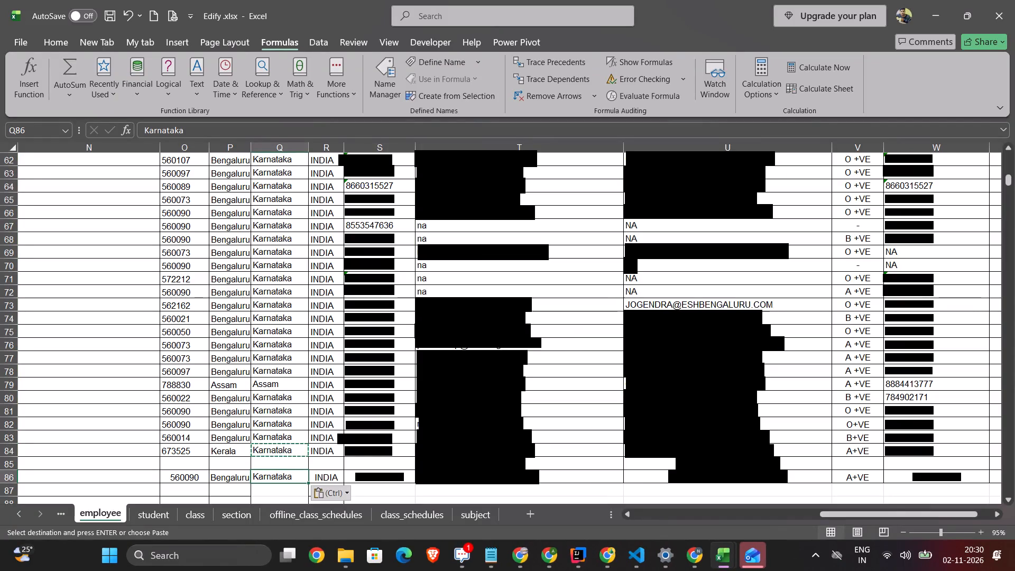
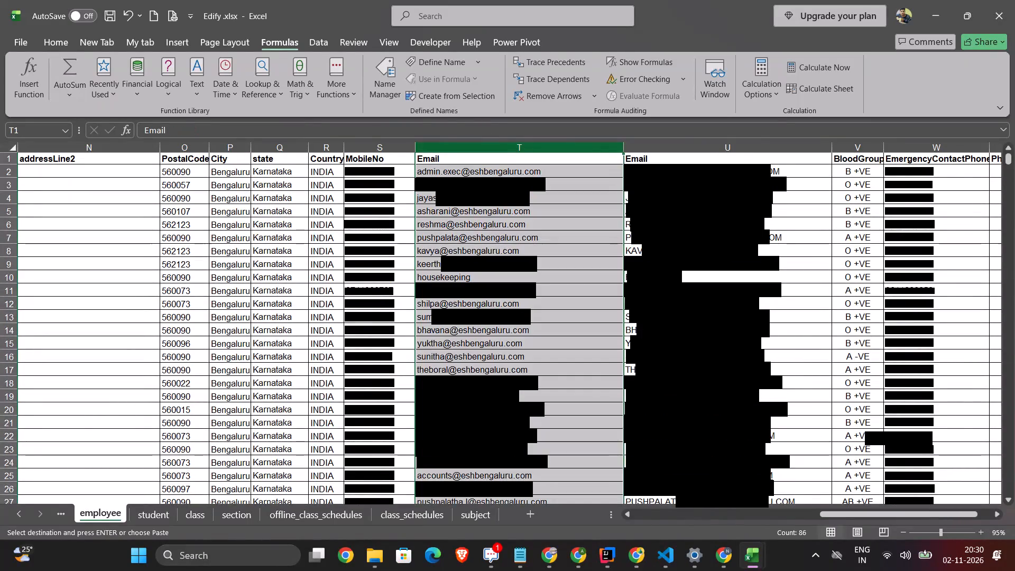
# Replace the lowercase Email column T with its own values, pasting values only over the same column.
pyautogui.hotkey('ctrl', 'c')
pyautogui.rightClick(465, 186)
pyautogui.click(520, 298)
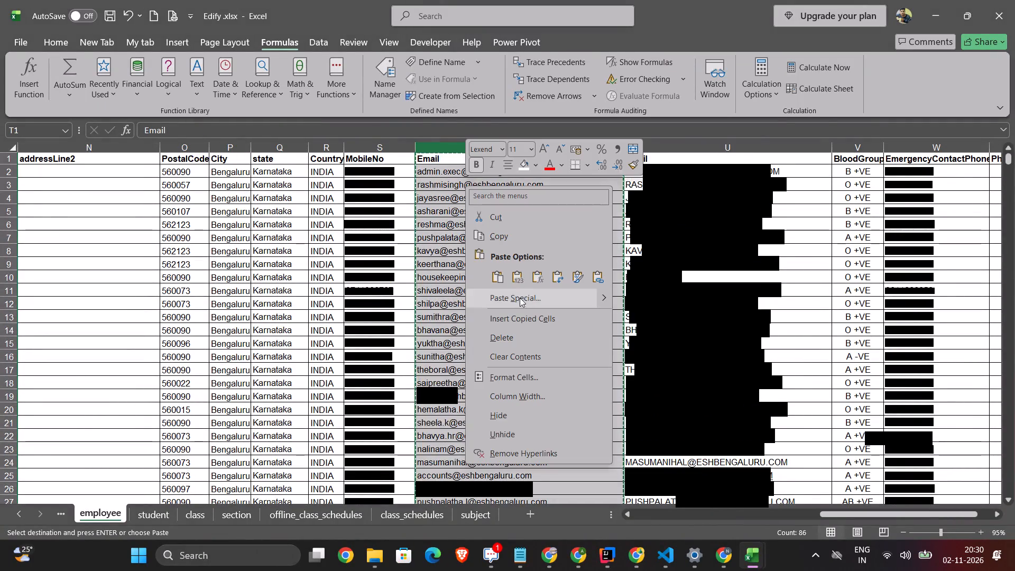
pyautogui.click(392, 263)
pyautogui.click(600, 422)
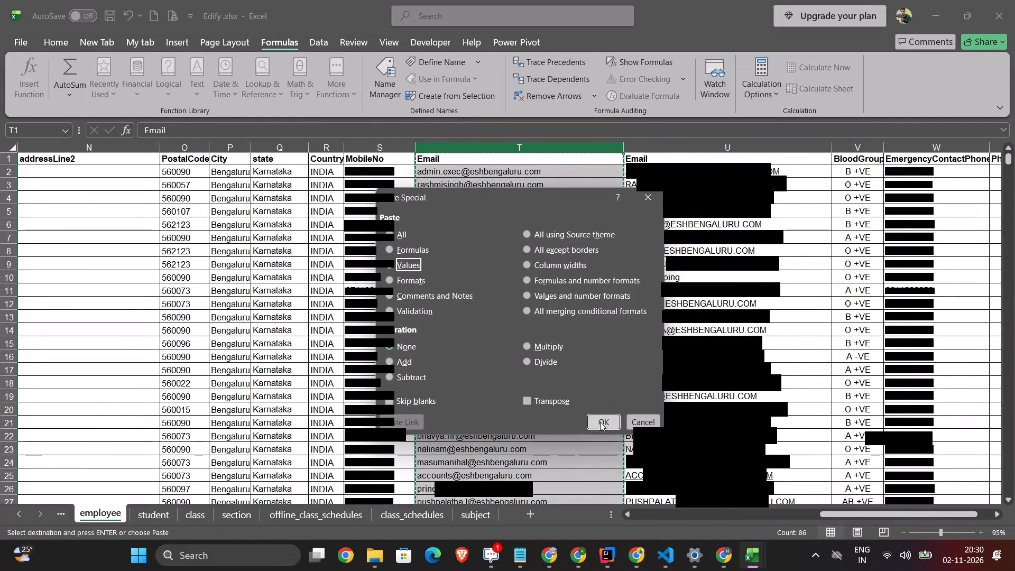
# Delete the duplicate uppercase Email column U from the employee sheet.
pyautogui.click(684, 145)
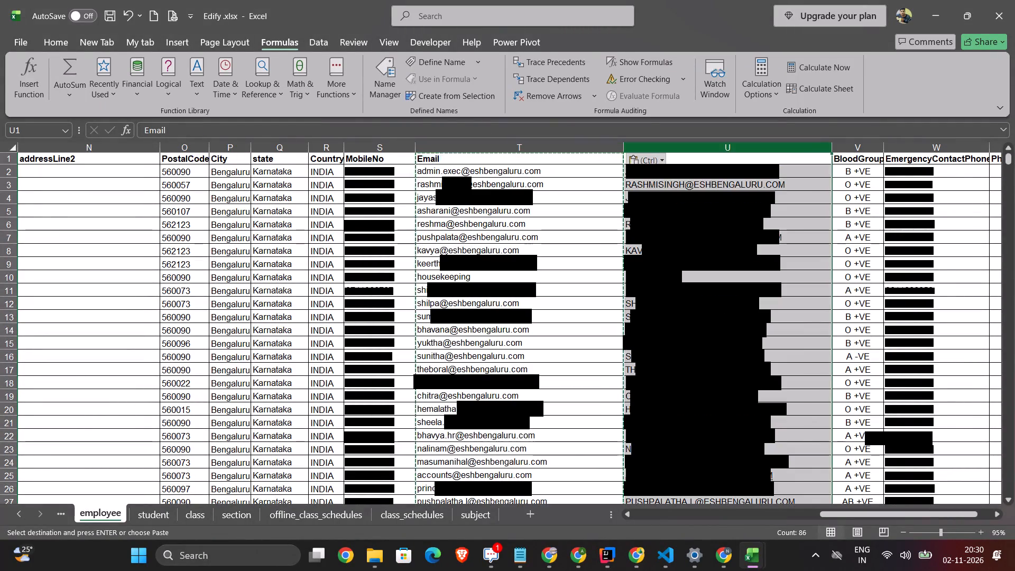
pyautogui.rightClick(684, 145)
pyautogui.click(709, 298)
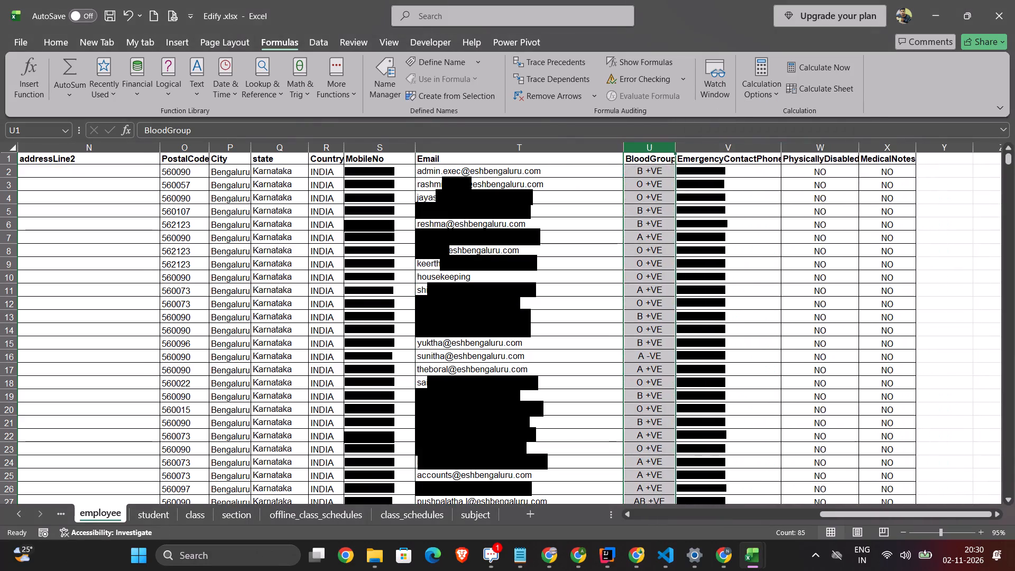
# Review the employee sheet of Edify .xlsx from addressLine2 through MedicalNotes, down to its last filled rows.
pyautogui.hscroll(-1, 679, 237)
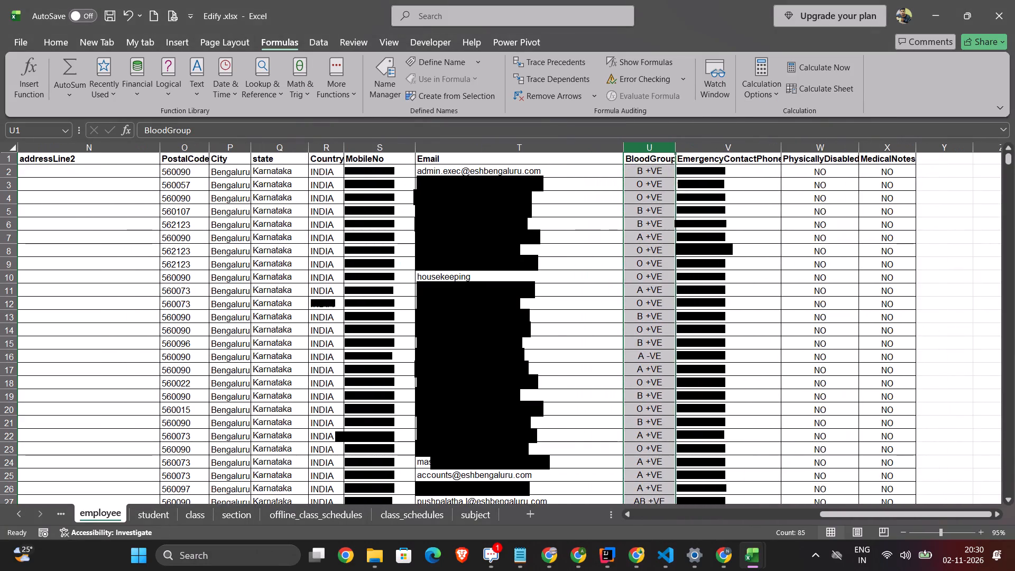
pyautogui.hscroll(-1, 748, 271)
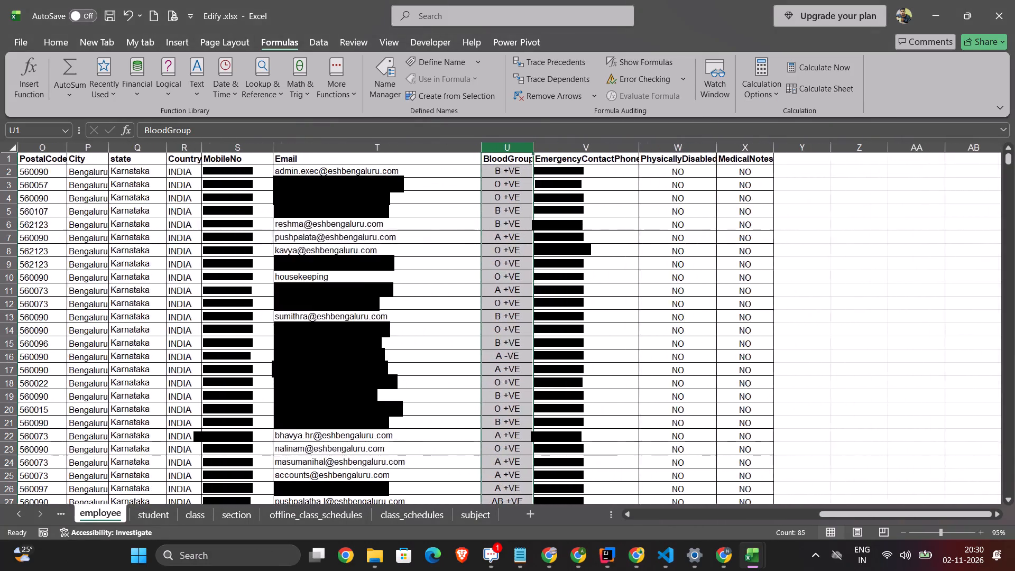
pyautogui.hscroll(1, 748, 271)
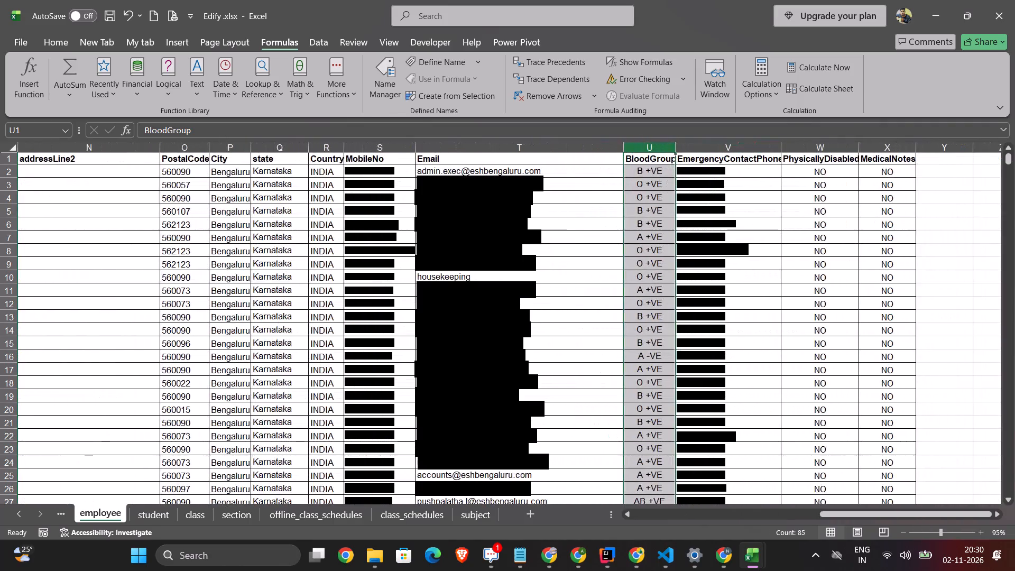
pyautogui.hscroll(1, 748, 271)
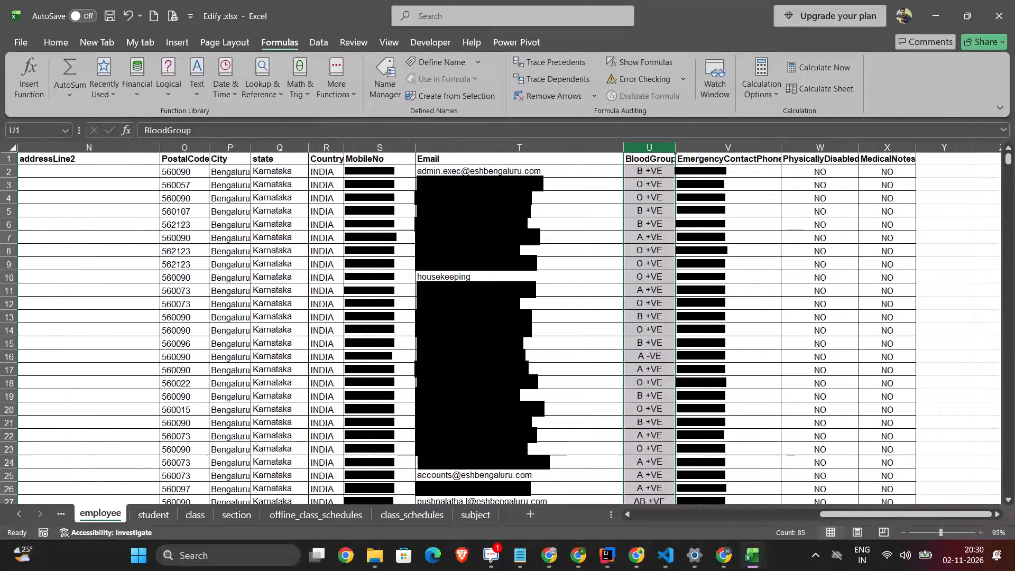
pyautogui.hscroll(2, 748, 271)
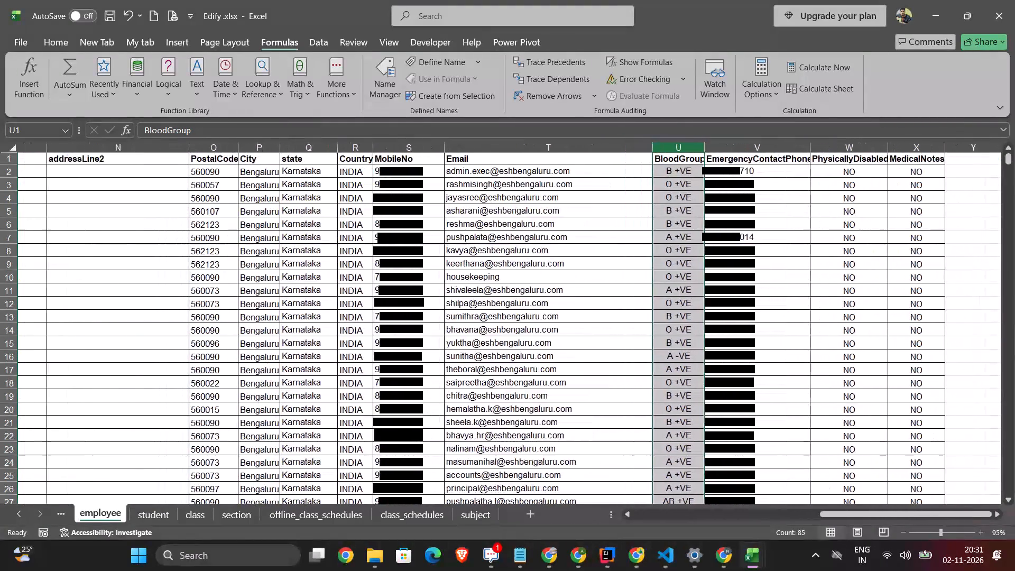
pyautogui.hscroll(1, 748, 271)
pyautogui.scroll(-9, 748, 271)
pyautogui.scroll(1, 748, 271)
pyautogui.scroll(-1, 748, 271)
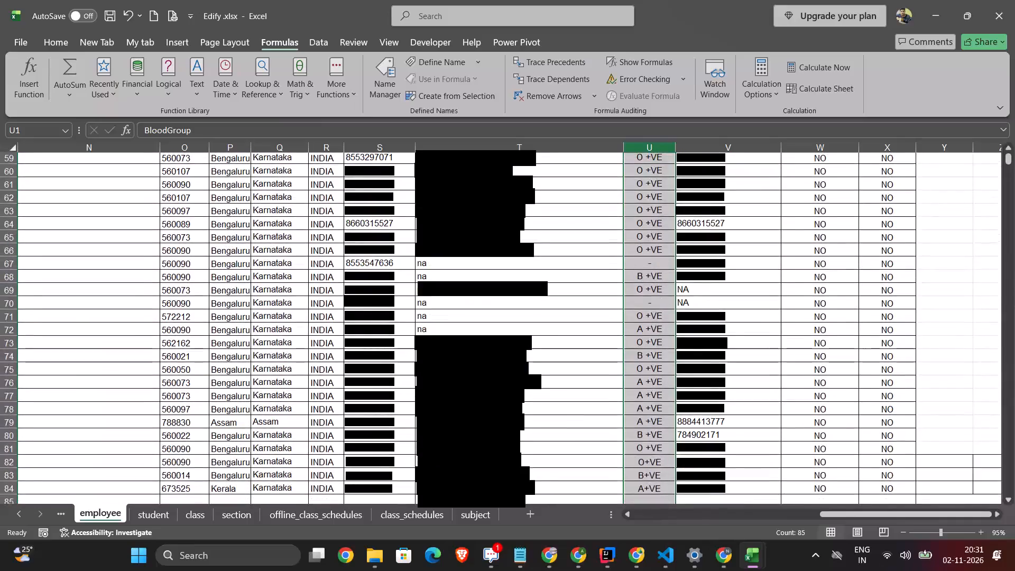
pyautogui.scroll(-1, 748, 271)
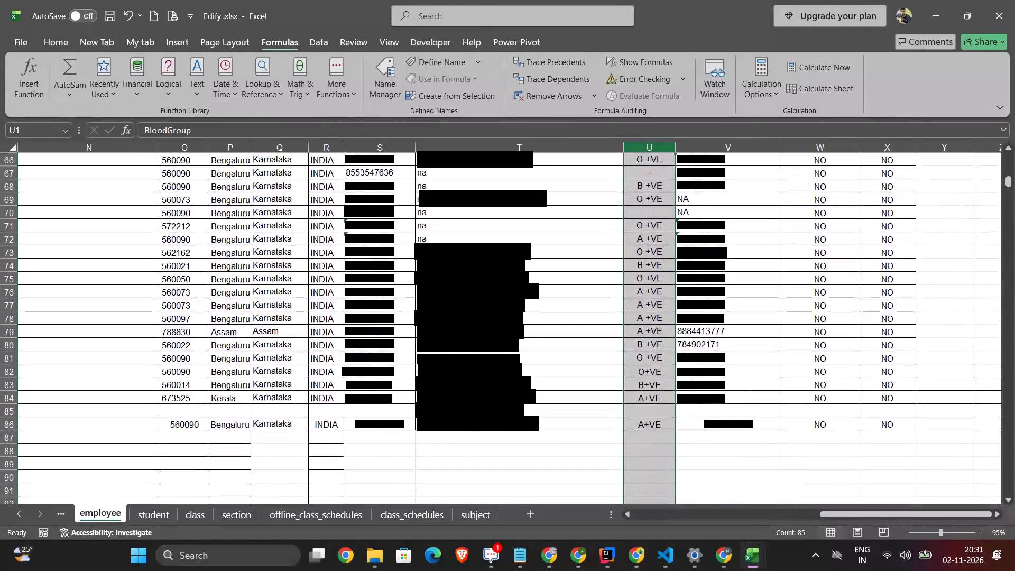
pyautogui.scroll(13, 748, 271)
# Clear the left alignment from the whole EmergencyContactPhone column in Edify .xlsx's employee sheet.
pyautogui.click(719, 151)
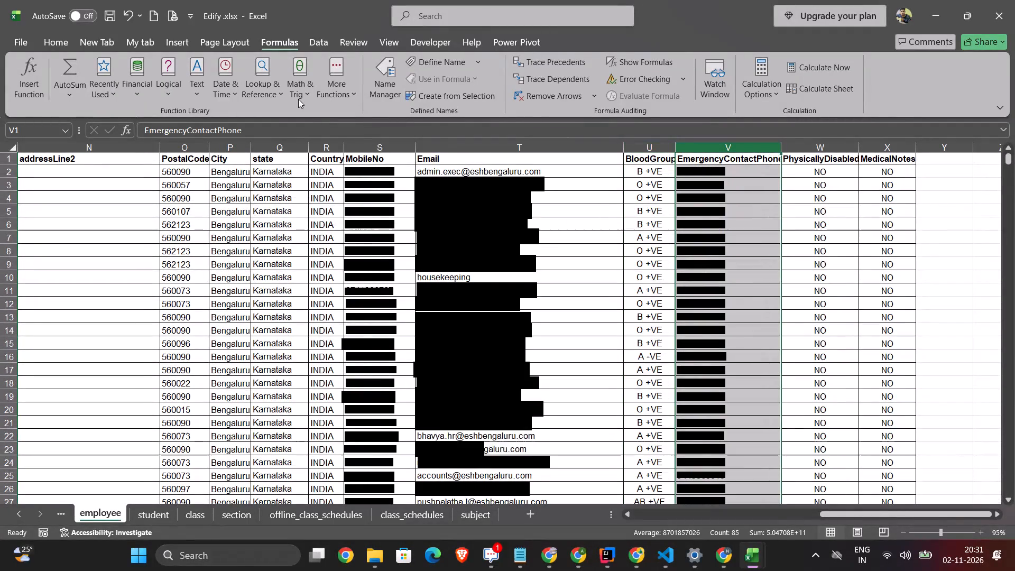
pyautogui.click(54, 43)
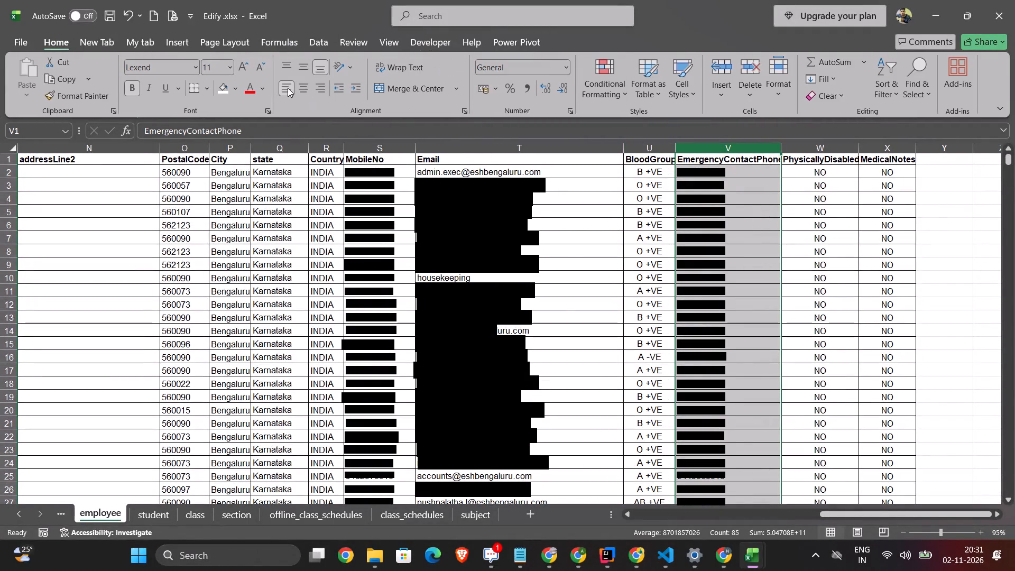
pyautogui.click(281, 85)
# Copy the Admin, Academics and Co-Curriculum rows from the template's department sheet into Edify .xlsx's department sheet, starting at cell A9.
pyautogui.hscroll(1, 560, 228)
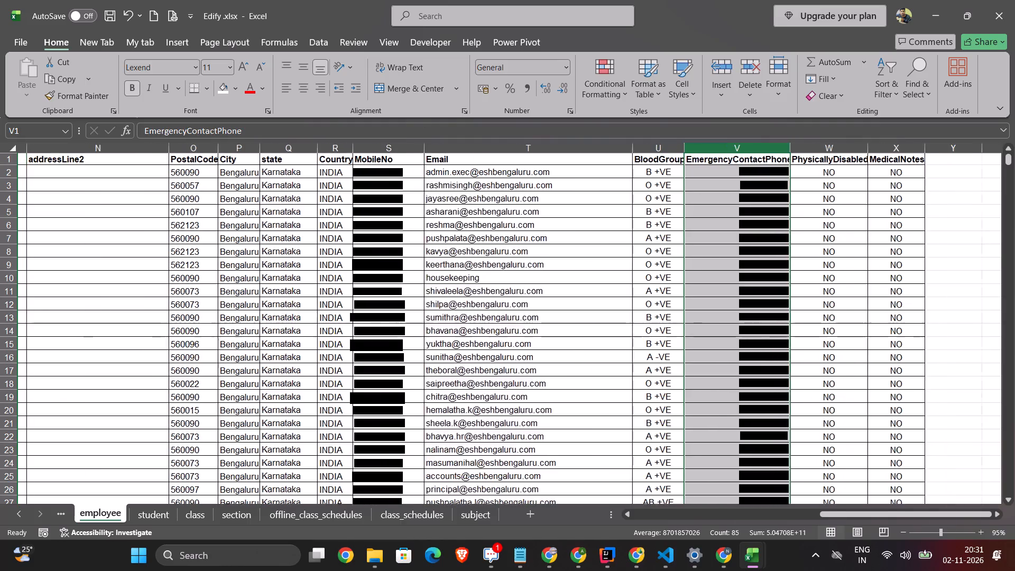
pyautogui.hscroll(8, 560, 228)
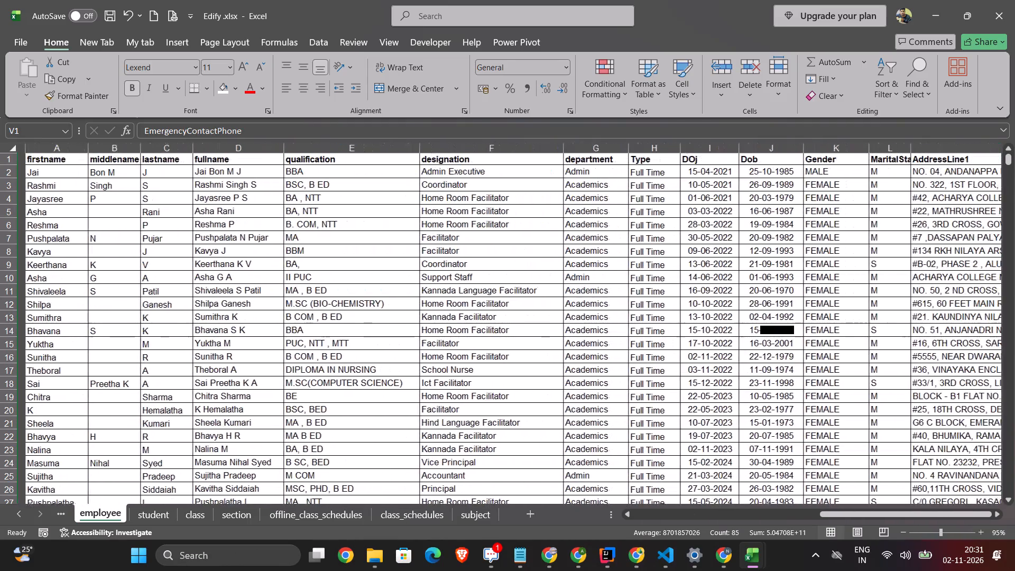
pyautogui.click(59, 510)
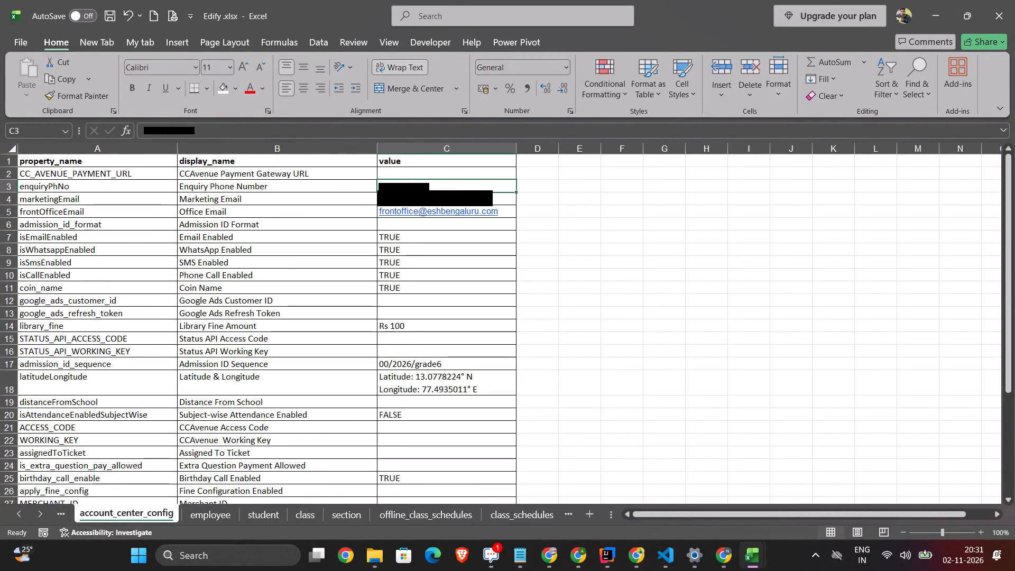
pyautogui.click(57, 518)
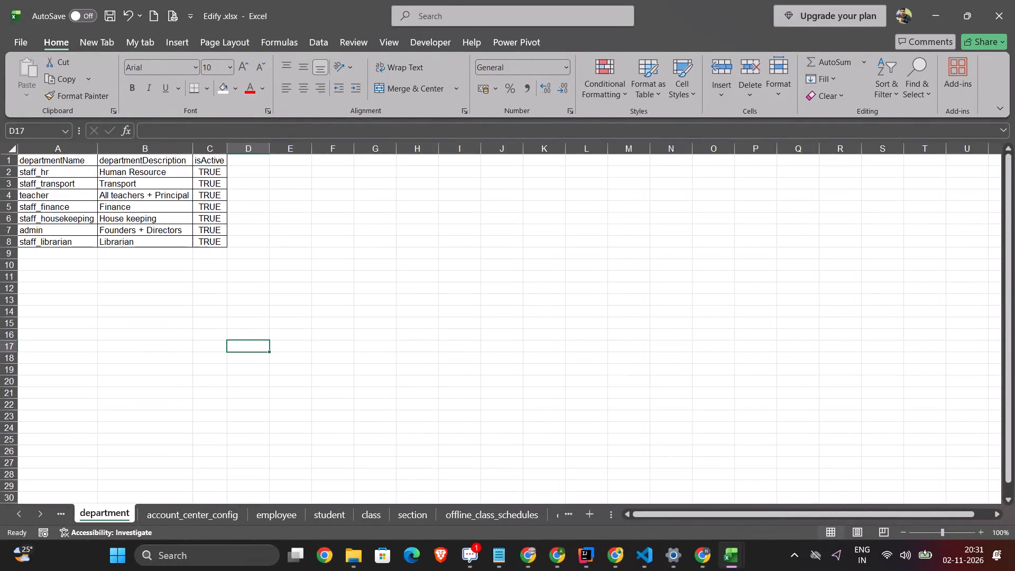
pyautogui.hotkey('alt', 'Tab')
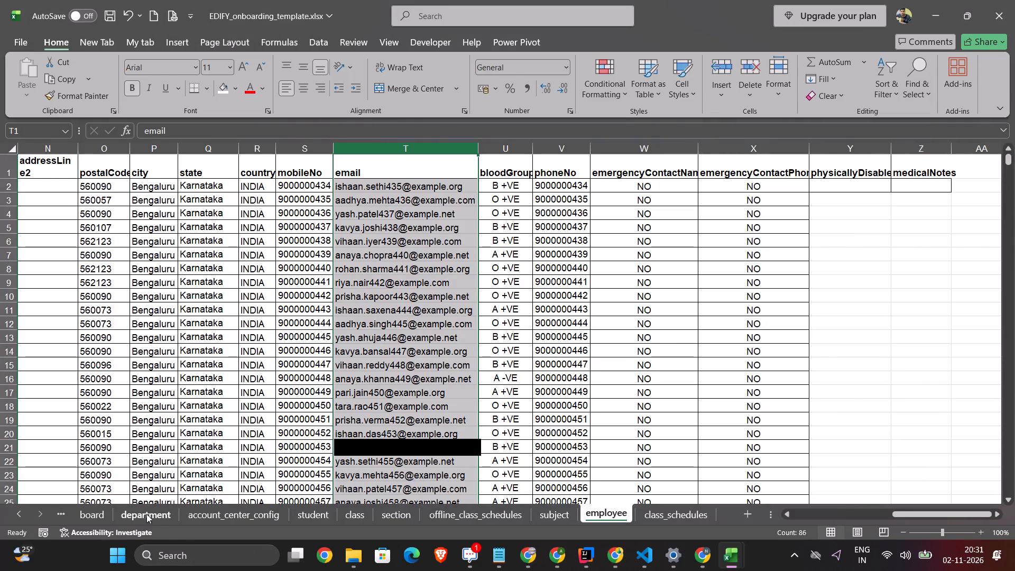
pyautogui.click(146, 513)
pyautogui.scroll(1, 155, 335)
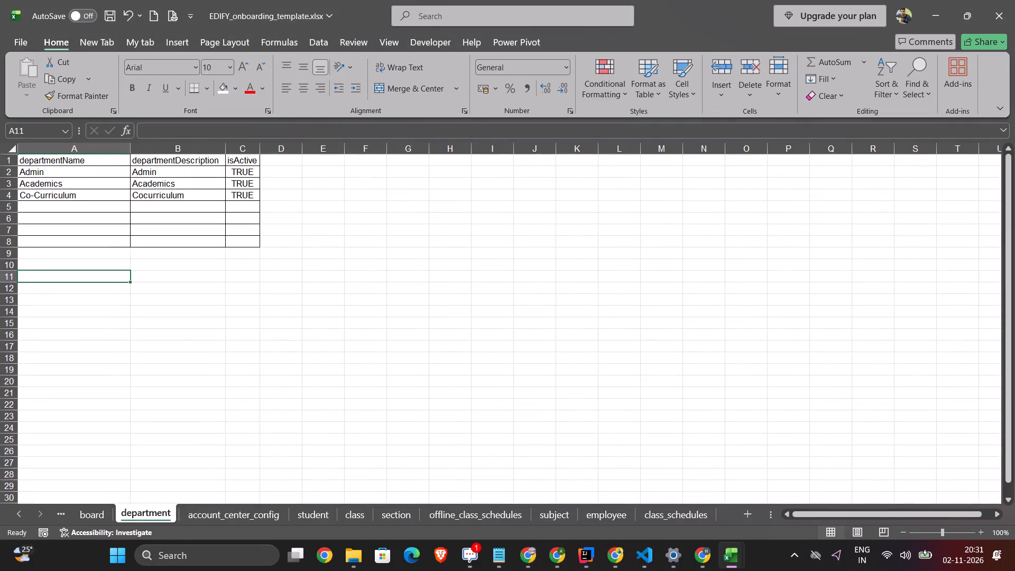
pyautogui.click(80, 212)
pyautogui.hotkey('alt', 'Tab')
pyautogui.hotkey('alt', 'Tab')
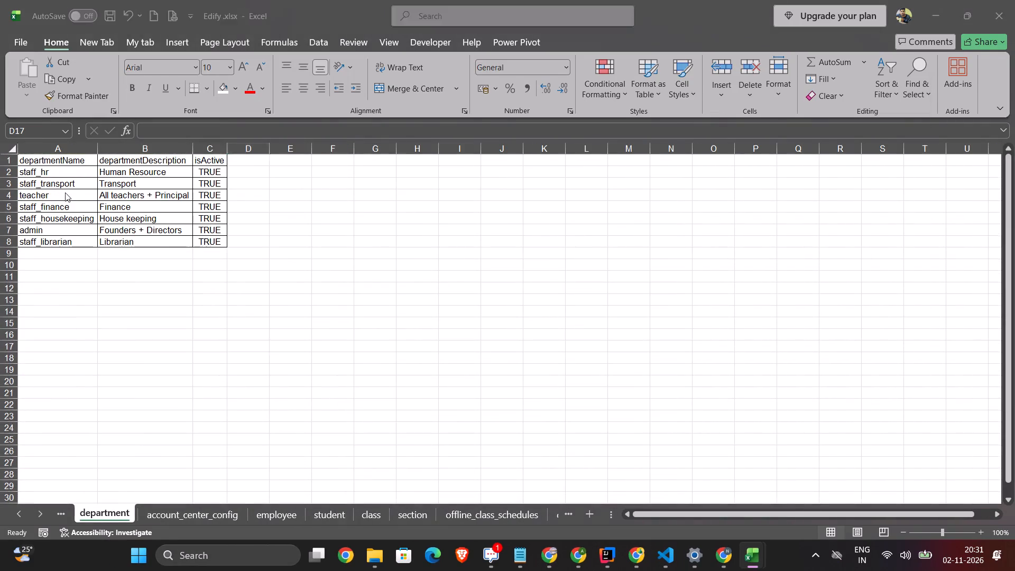
pyautogui.moveTo(24, 168); pyautogui.dragTo(251, 190)
pyautogui.hotkey('ctrl', 'c')
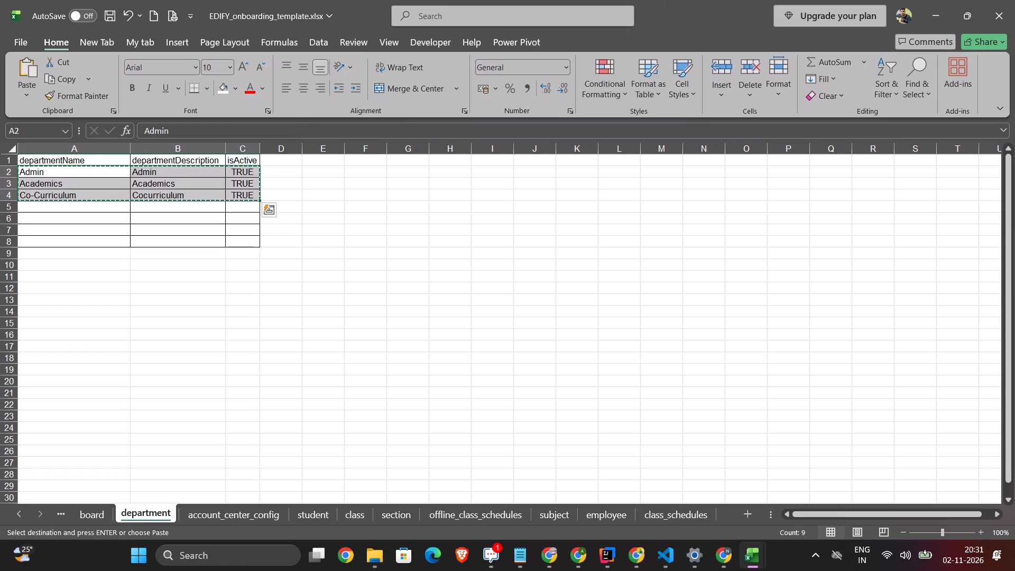
pyautogui.hotkey('alt', 'Tab')
pyautogui.click(34, 256)
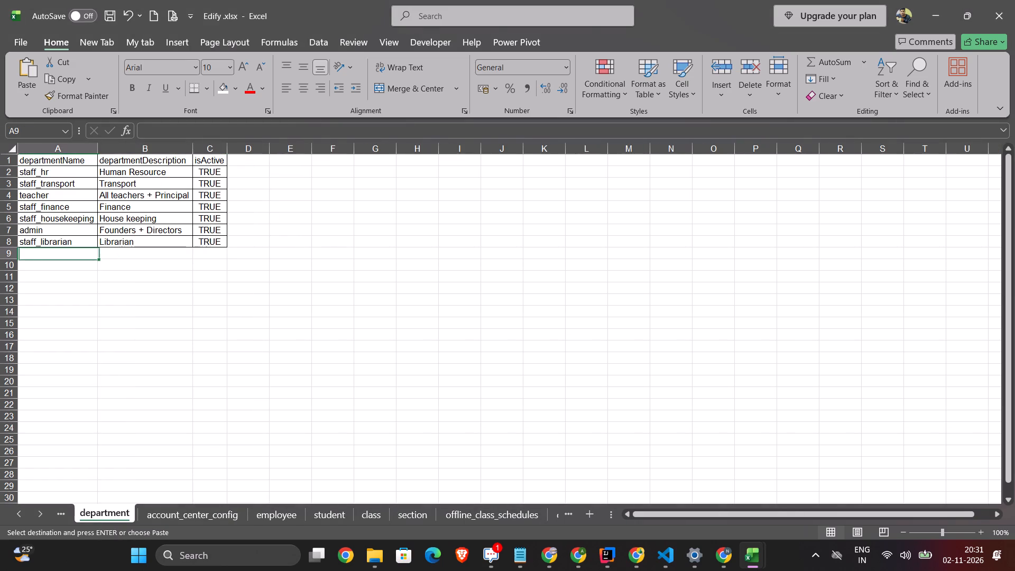
pyautogui.hotkey('ctrl', 'v')
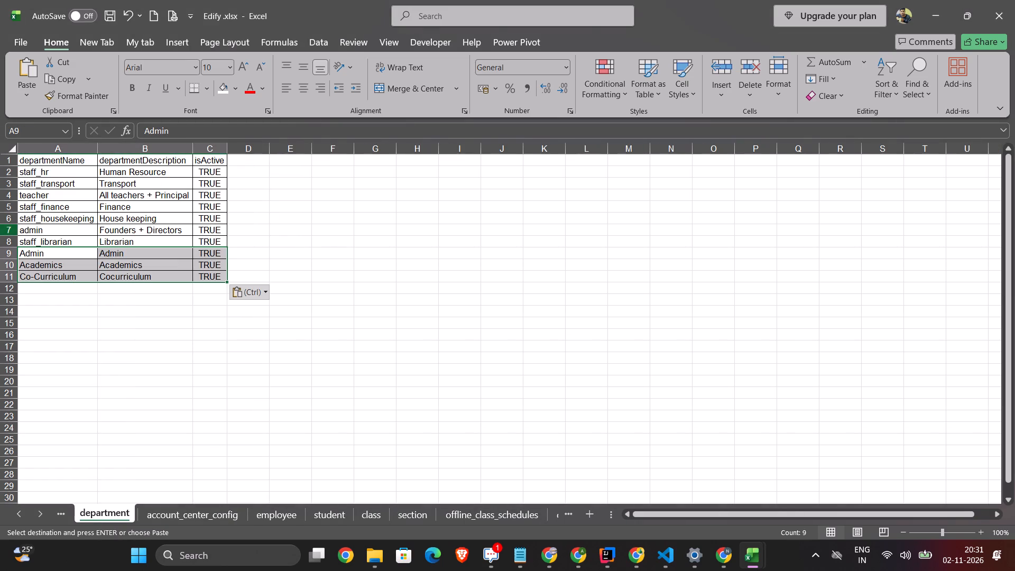
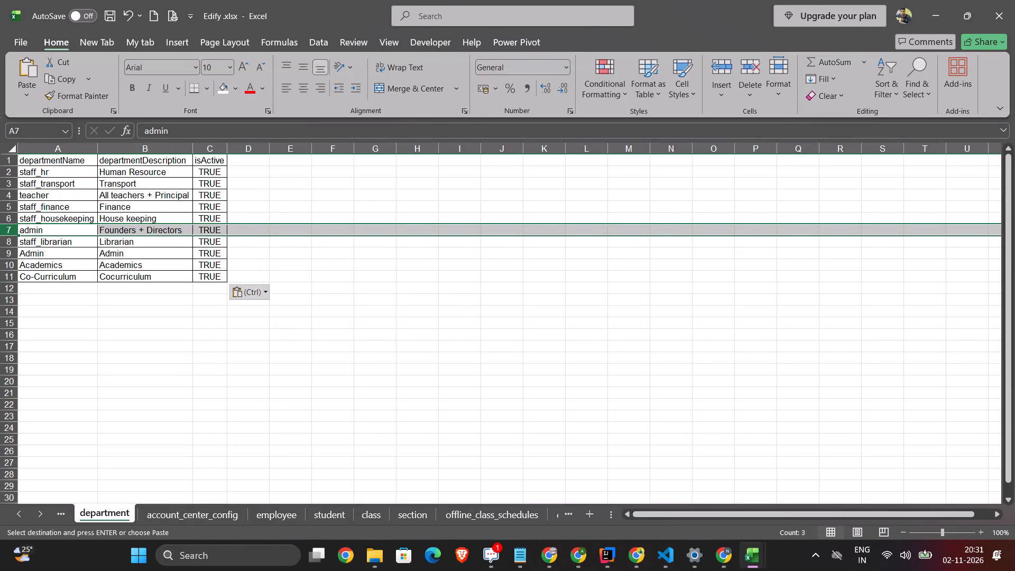
# Copy the description "Founders + Directors" from the lowercase admin row into the departmentDescription of the capitalised Admin row.
pyautogui.click(56, 232)
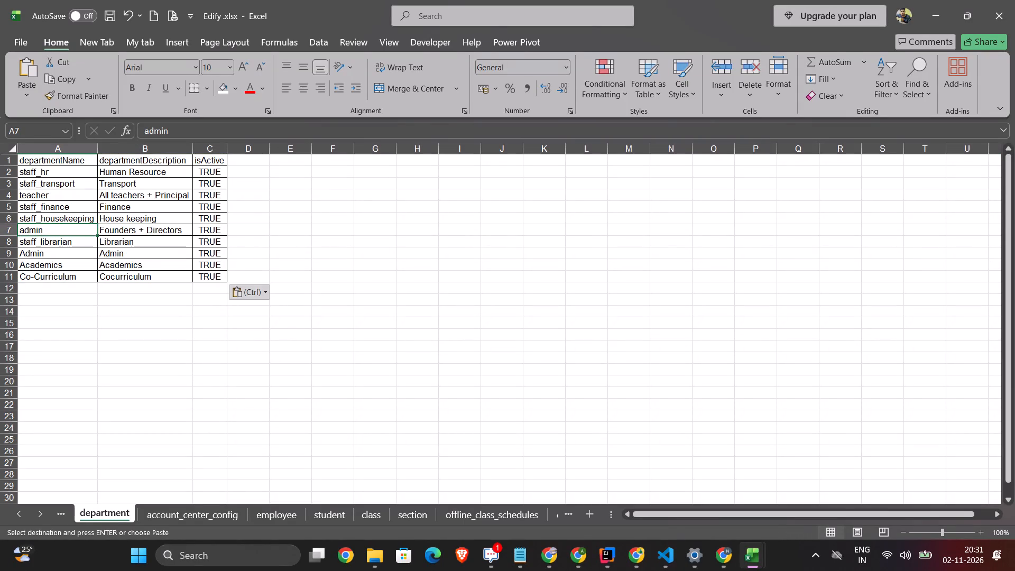
pyautogui.click(142, 228)
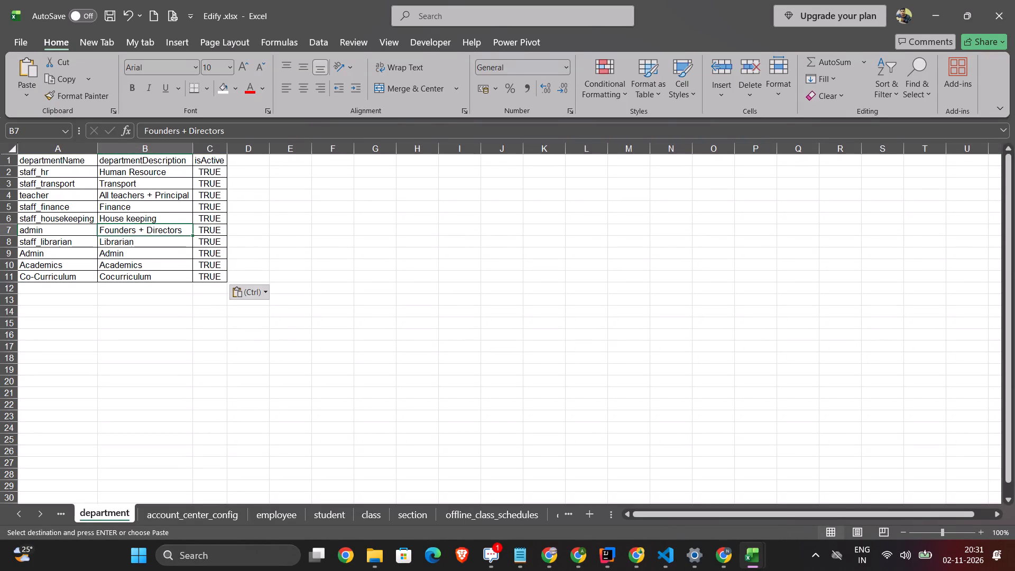
pyautogui.hotkey('ctrl', 'c')
pyautogui.click(118, 255)
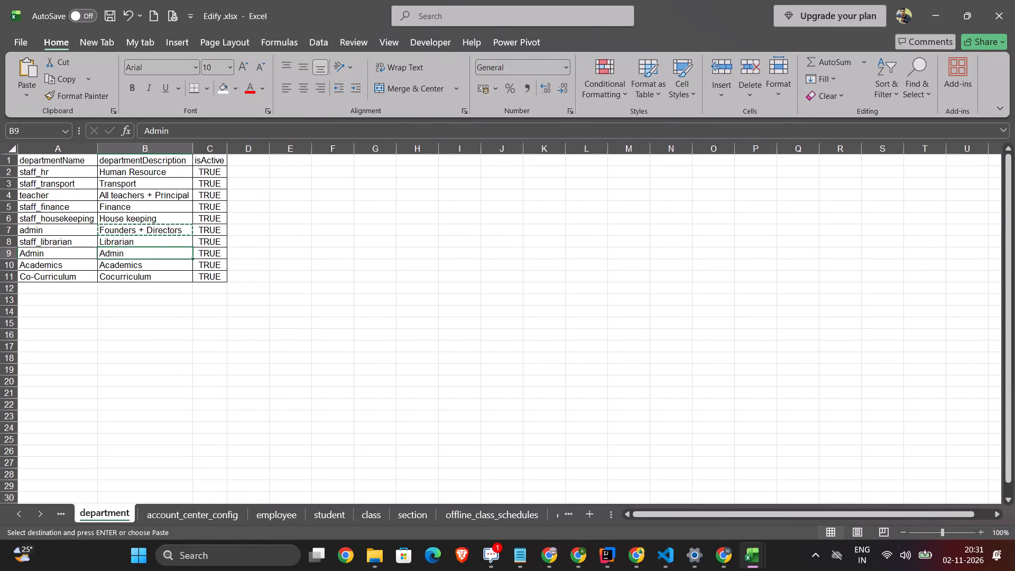
pyautogui.hotkey('ctrl', 'v')
# Delete the duplicate lowercase admin row, row 7, from the department sheet.
pyautogui.click(8, 230)
pyautogui.rightClick(8, 230)
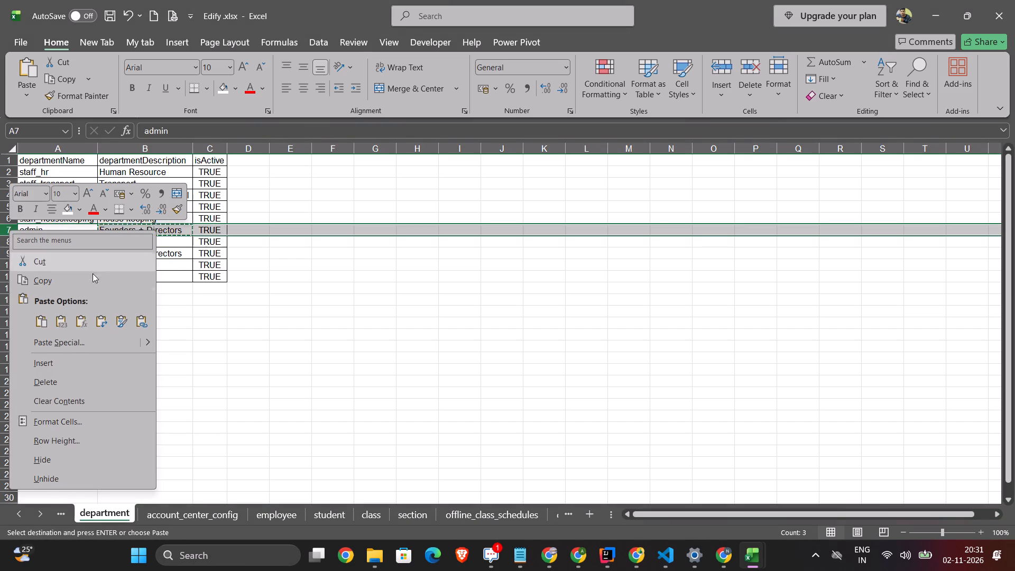
pyautogui.click(43, 380)
pyautogui.click(83, 293)
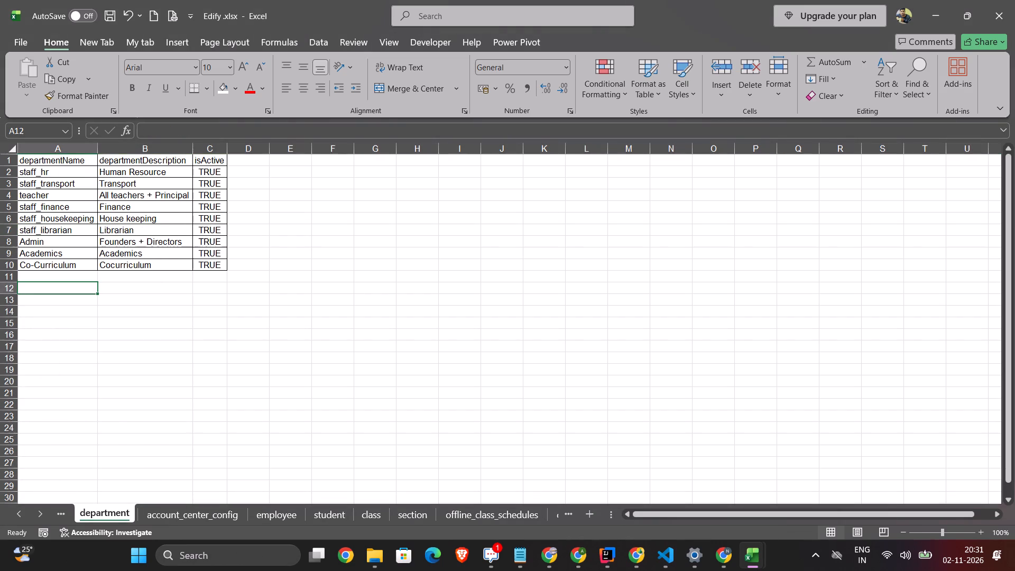
# Compare the board sheet in Edify.xlsx with the board sheet in EDIFY_onboarding_template.xlsx.
pyautogui.click(62, 510)
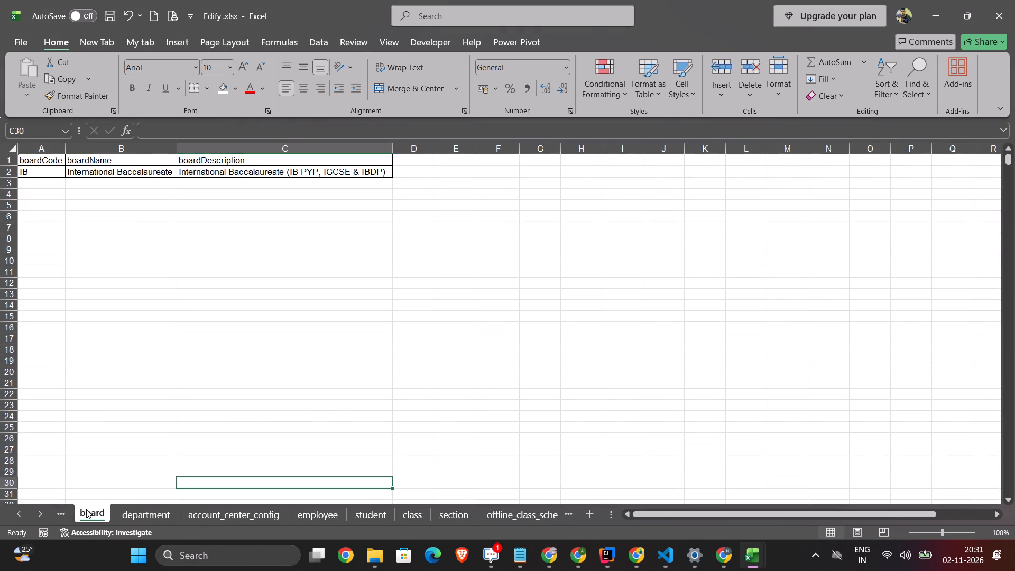
pyautogui.hotkey('alt', 'Tab')
pyautogui.click(86, 518)
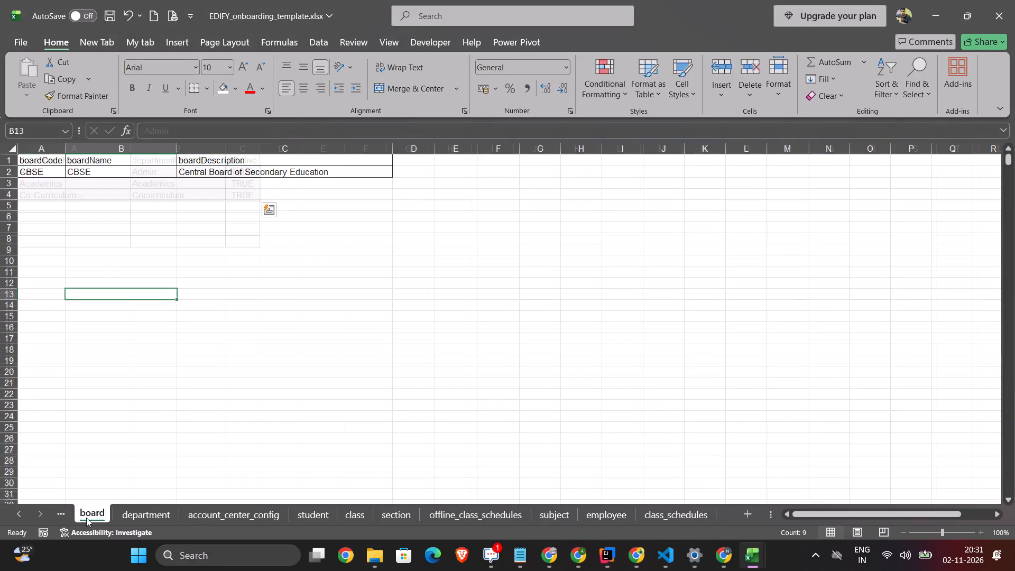
pyautogui.hotkey('alt', 'Tab')
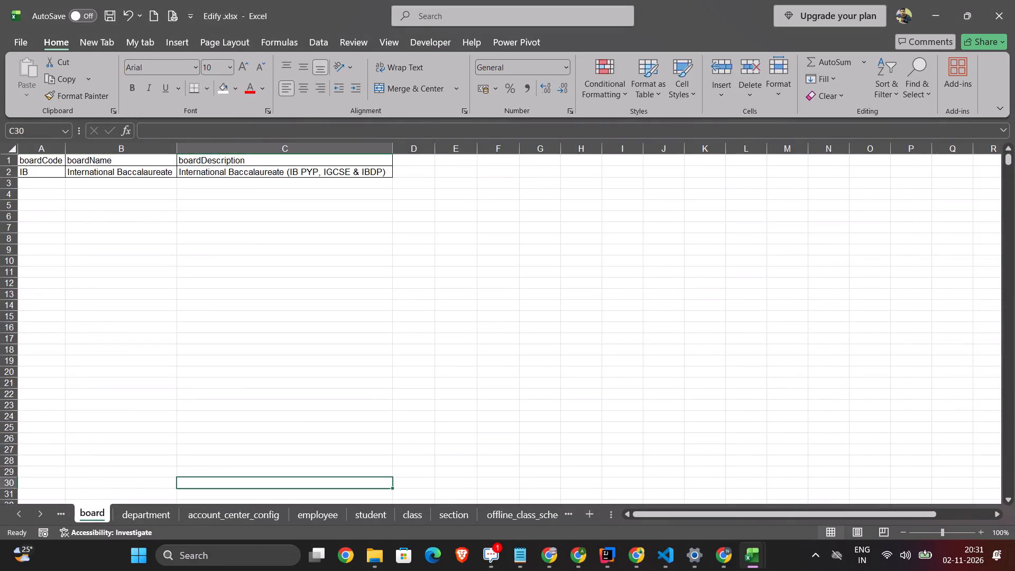
pyautogui.hscroll(1, 204, 388)
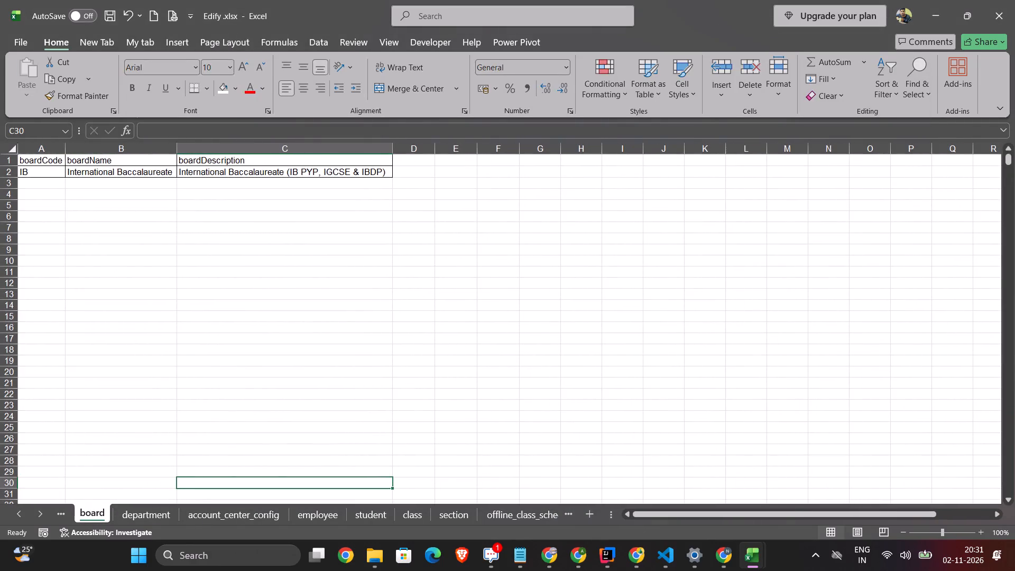
pyautogui.hotkey('alt', 'Tab')
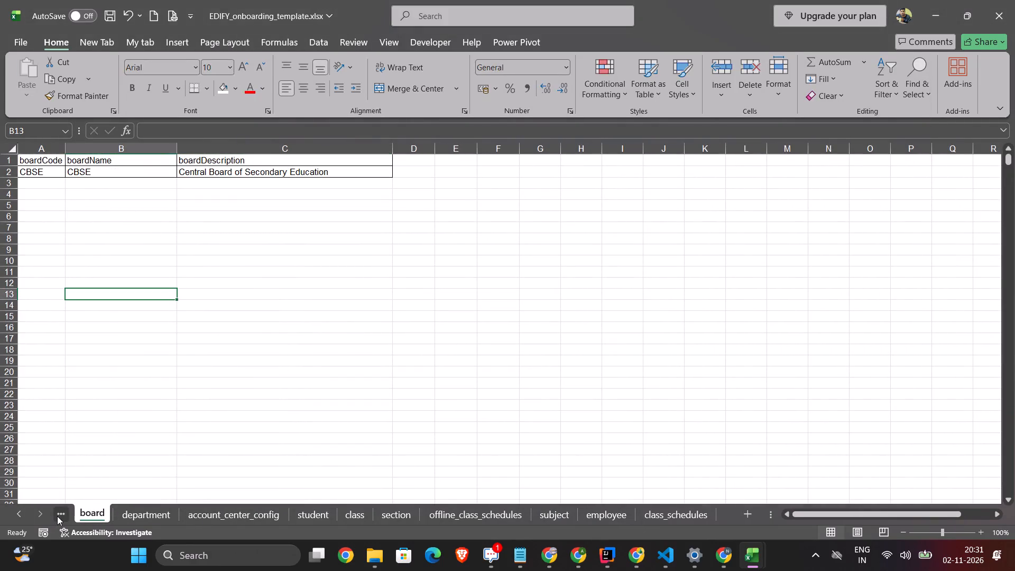
# Compare every column of the account_center sheet in EDIFY_onboarding_template.xlsx with the account_center sheet in Edify.xlsx.
pyautogui.click(57, 516)
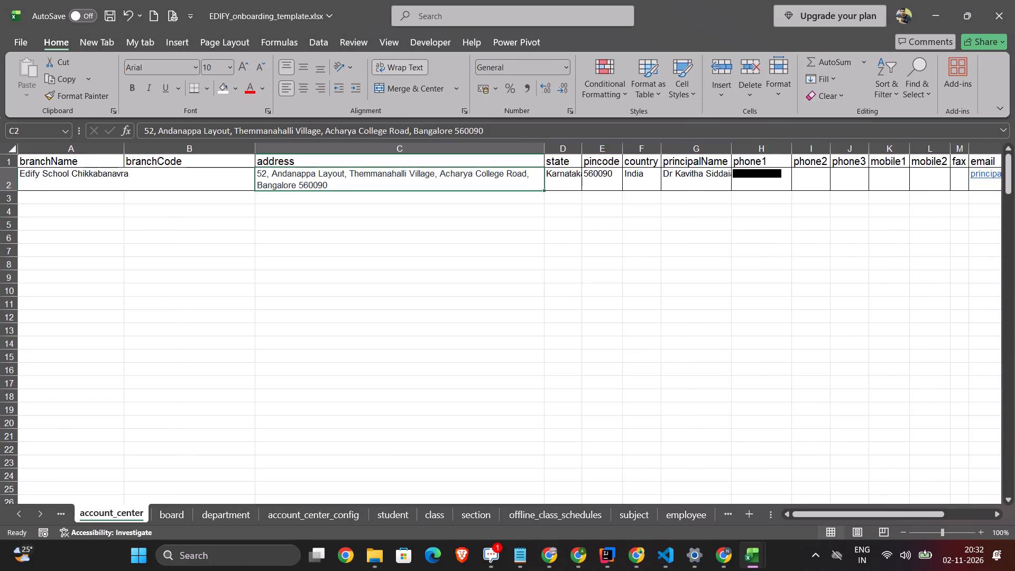
pyautogui.hotkey('alt', 'Tab')
pyautogui.click(63, 519)
pyautogui.hotkey('alt', 'Tab')
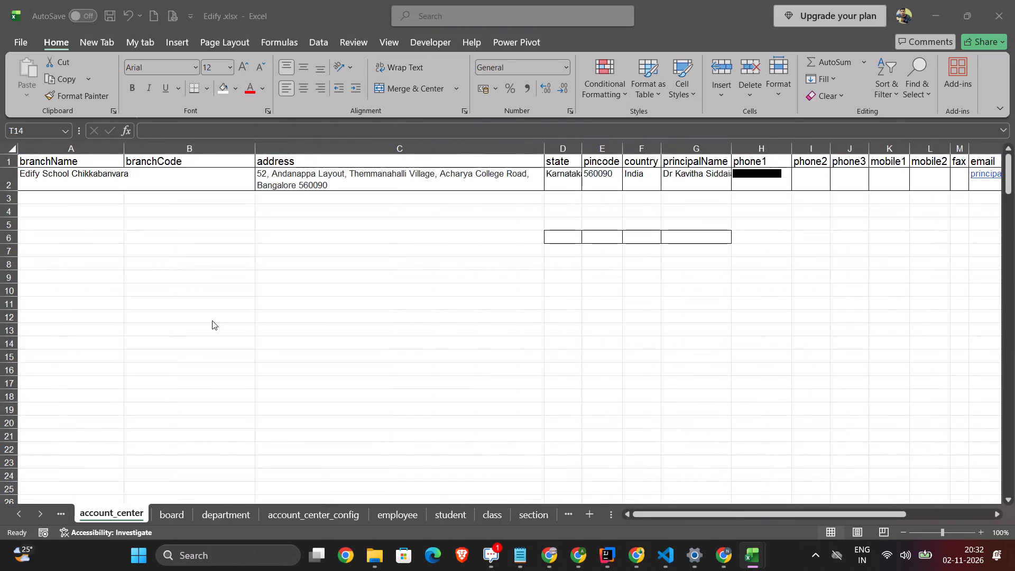
pyautogui.hscroll(-1, 272, 299)
pyautogui.hotkey('alt', 'Tab')
pyautogui.hscroll(-2, 456, 270)
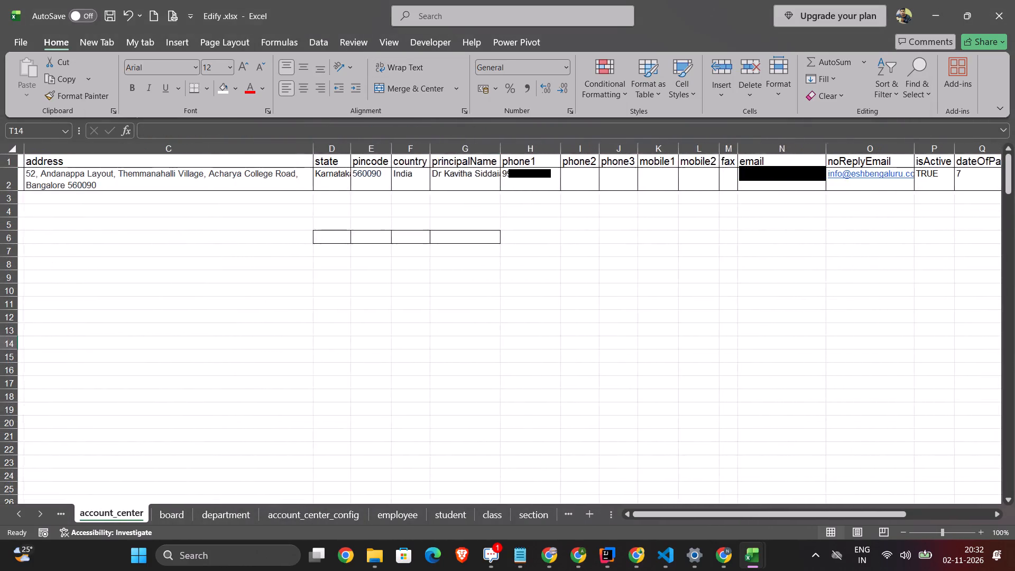
pyautogui.hotkey('alt', 'Tab')
pyautogui.hscroll(-4, 456, 270)
pyautogui.hotkey('alt', 'Tab')
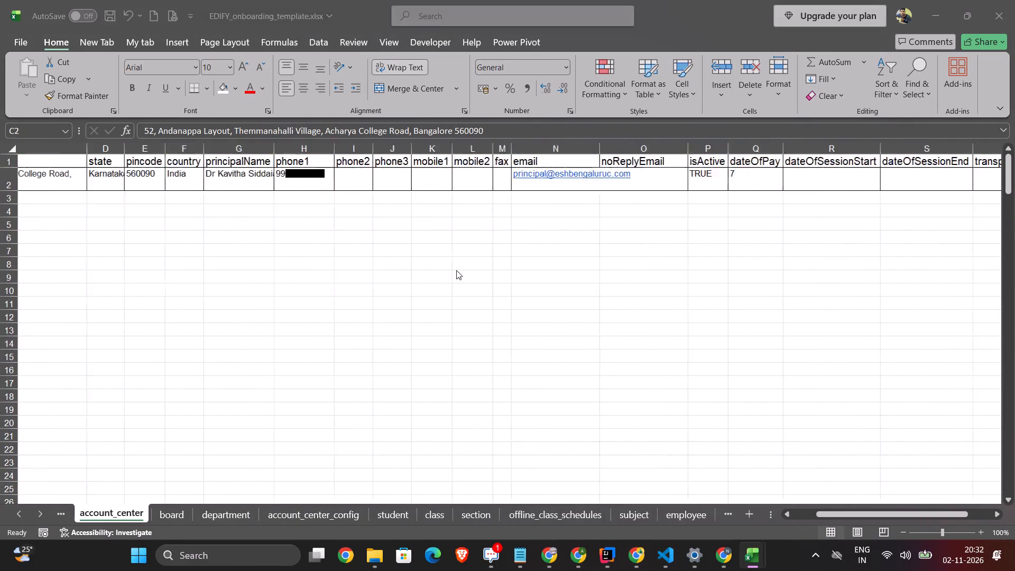
pyautogui.hscroll(-3, 456, 270)
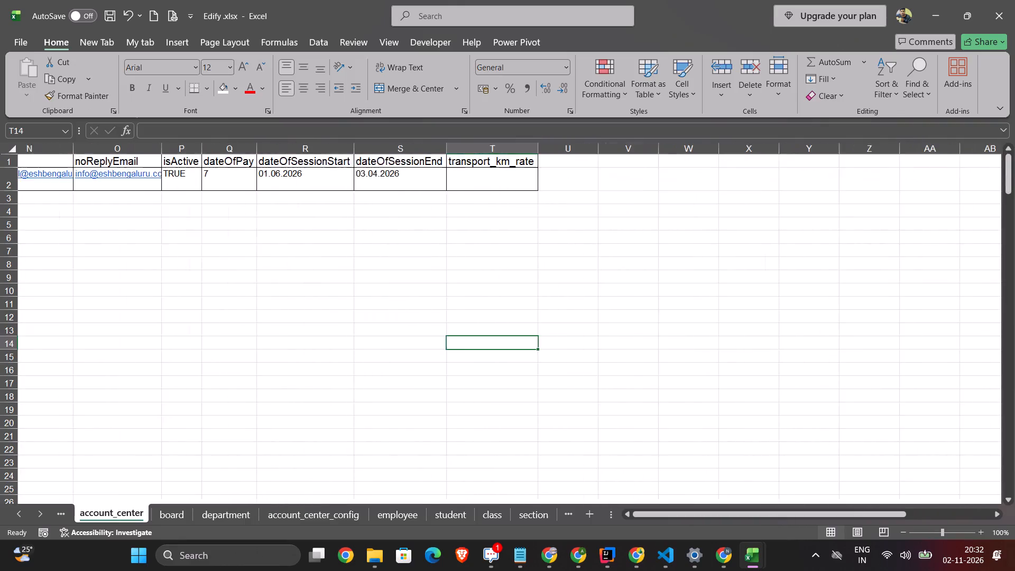
pyautogui.hscroll(-3, 456, 270)
pyautogui.hotkey('alt', 'Tab')
pyautogui.hscroll(-5, 711, 236)
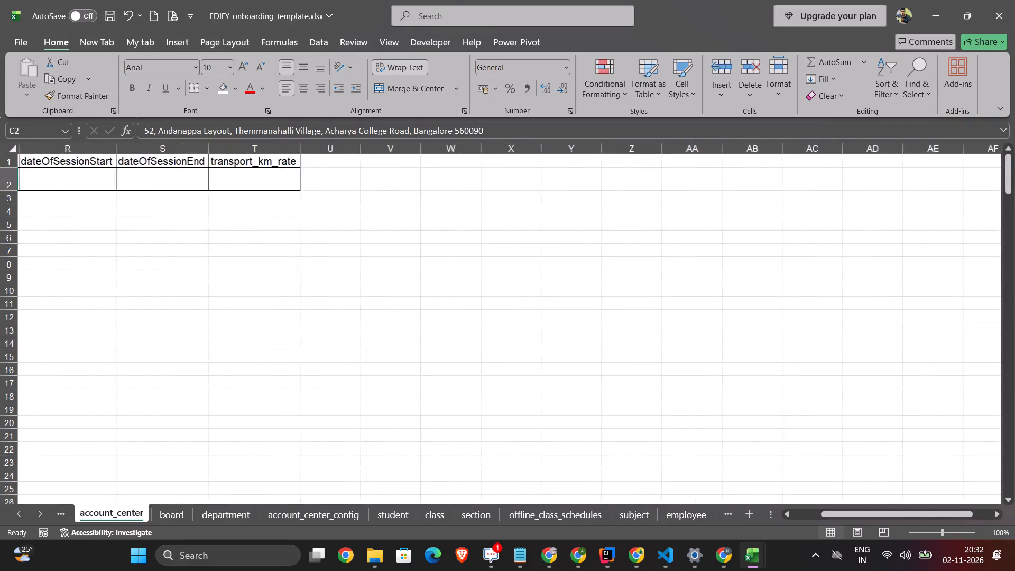
pyautogui.hscroll(3, 711, 236)
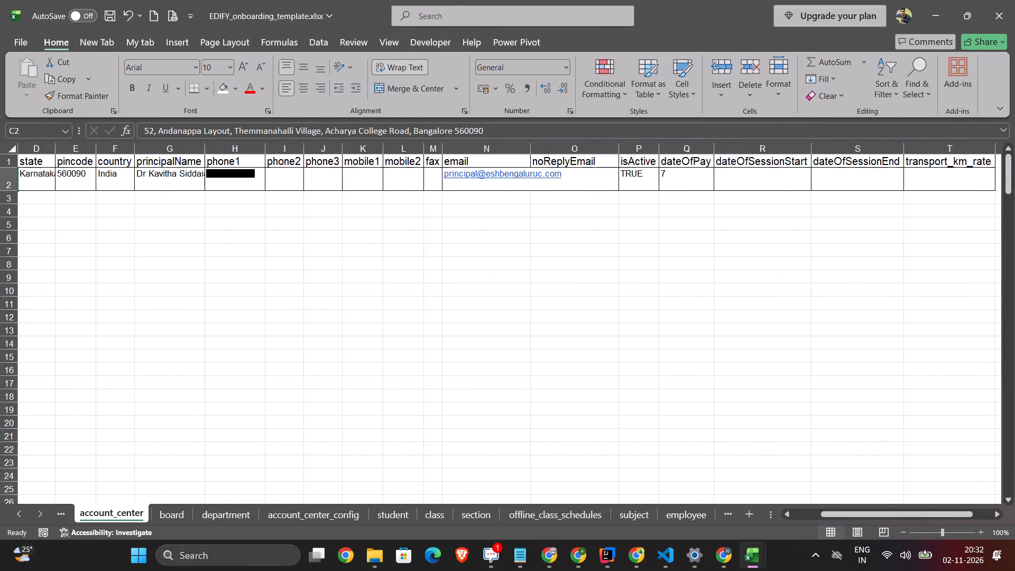
pyautogui.hotkey('alt', 'Tab')
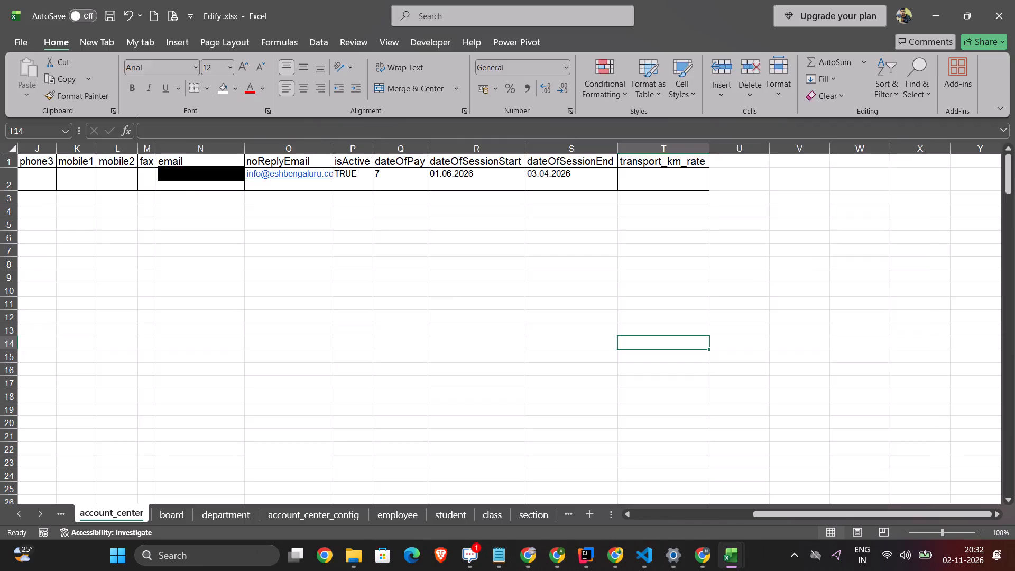
pyautogui.hotkey('alt', 'Tab')
pyautogui.hotkey('alt', 'Tab')
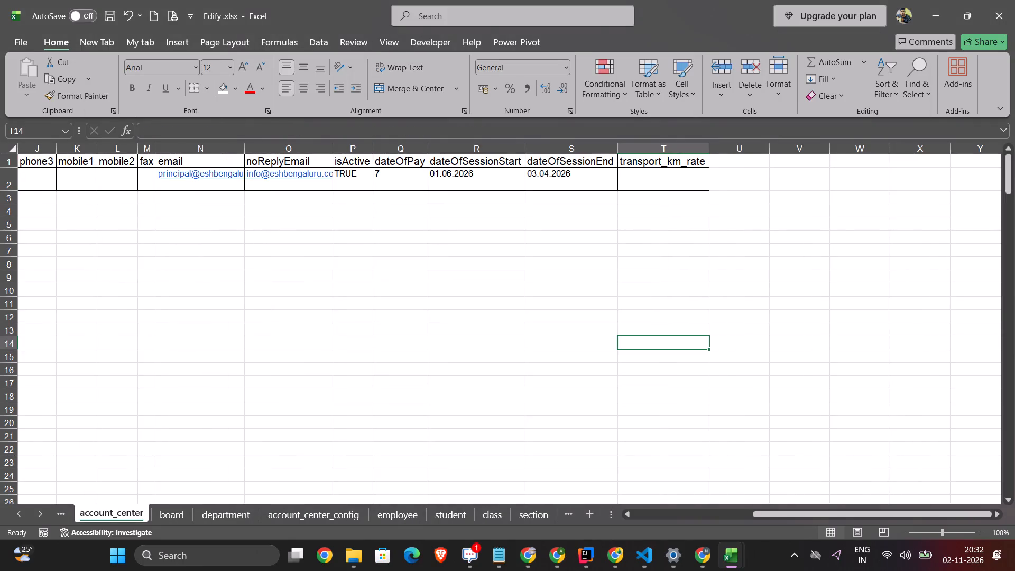
pyautogui.hotkey('alt', 'Tab')
pyautogui.hscroll(-2, 617, 227)
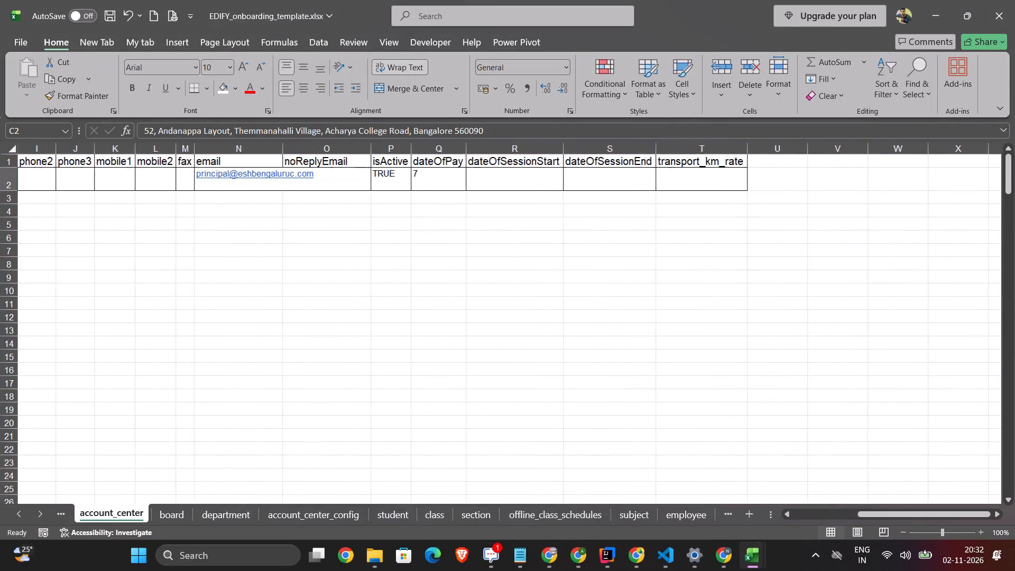
pyautogui.hotkey('alt', 'Tab')
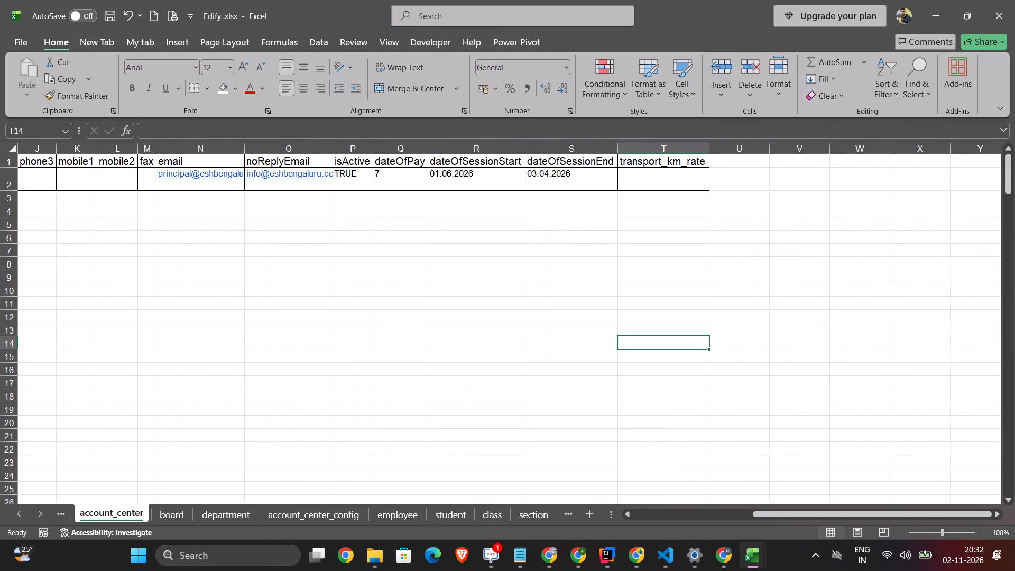
pyautogui.hscroll(1, 350, 234)
# Save the Edify.xlsx workbook.
pyautogui.hotkey('ctrl', 's')
pyautogui.hotkey('ctrl', 's')
# Look through the board, department and account_center_config sheets of Edify.xlsx, ending with the staff records and columns on the employee sheet.
pyautogui.hscroll(6, 350, 234)
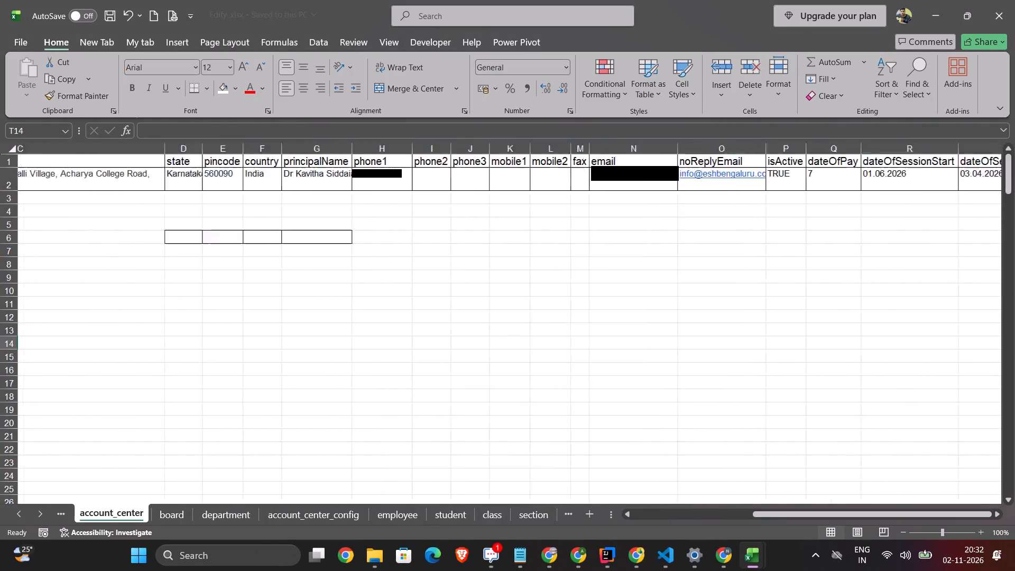
pyautogui.hscroll(2, 350, 234)
pyautogui.click(171, 519)
pyautogui.click(222, 512)
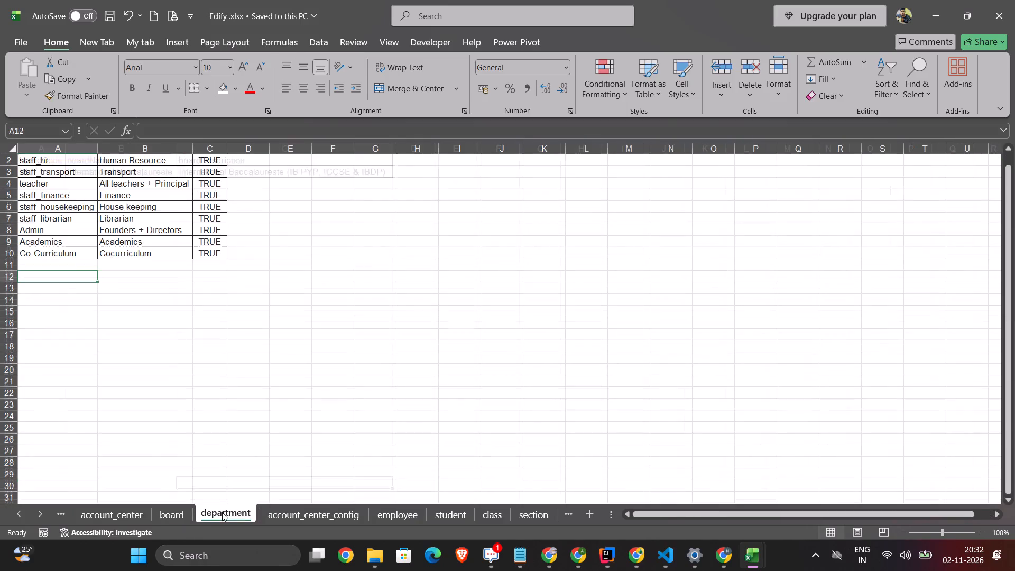
pyautogui.click(267, 511)
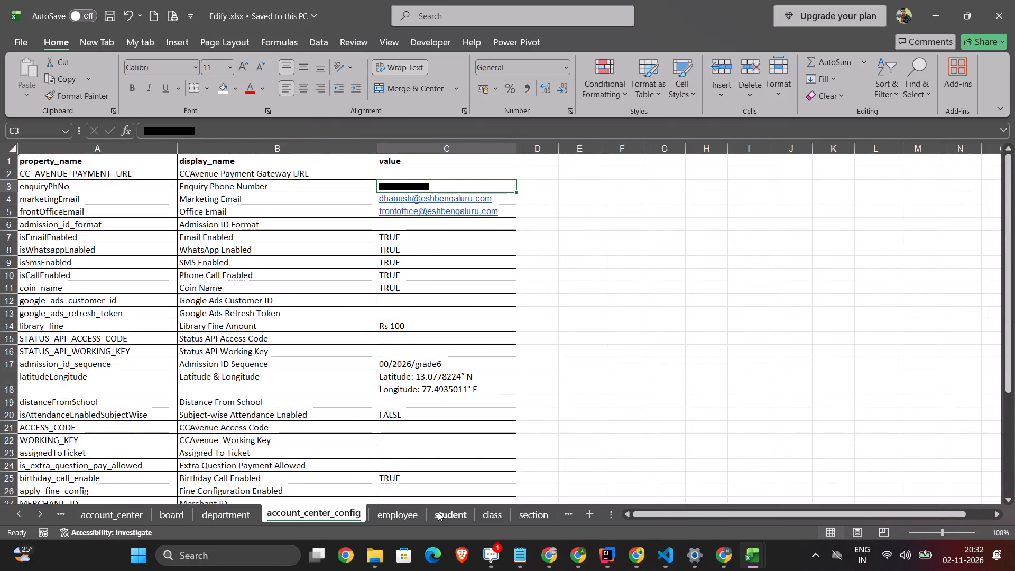
pyautogui.click(385, 517)
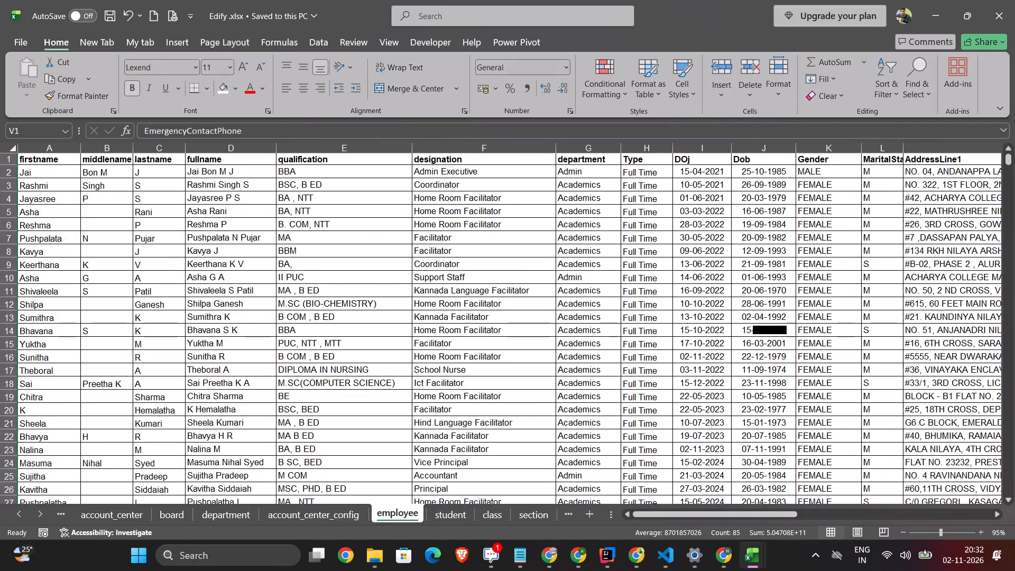
pyautogui.hscroll(1, 404, 437)
pyautogui.scroll(1, 404, 437)
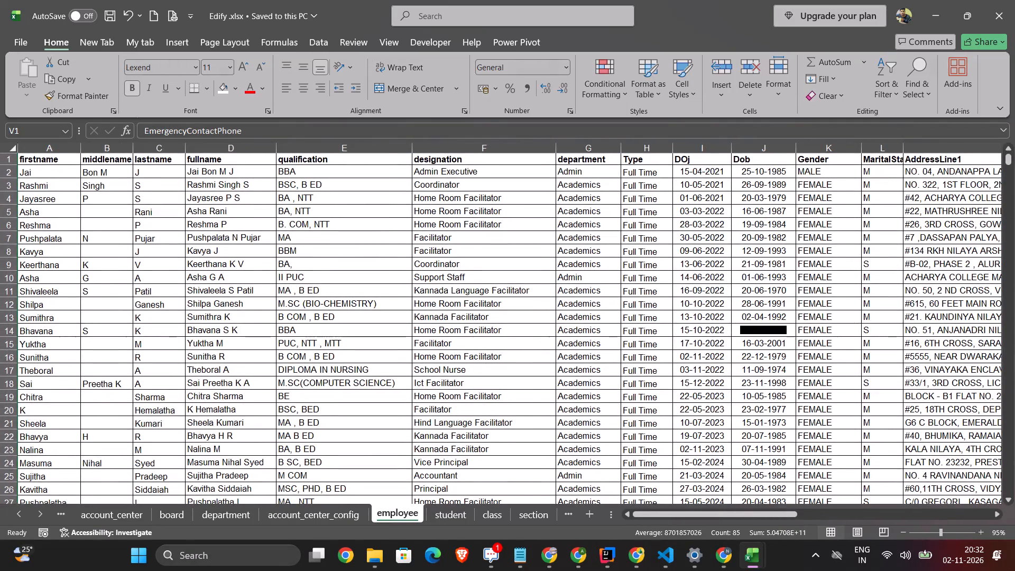
pyautogui.hscroll(-3, 404, 437)
pyautogui.scroll(-5, 404, 437)
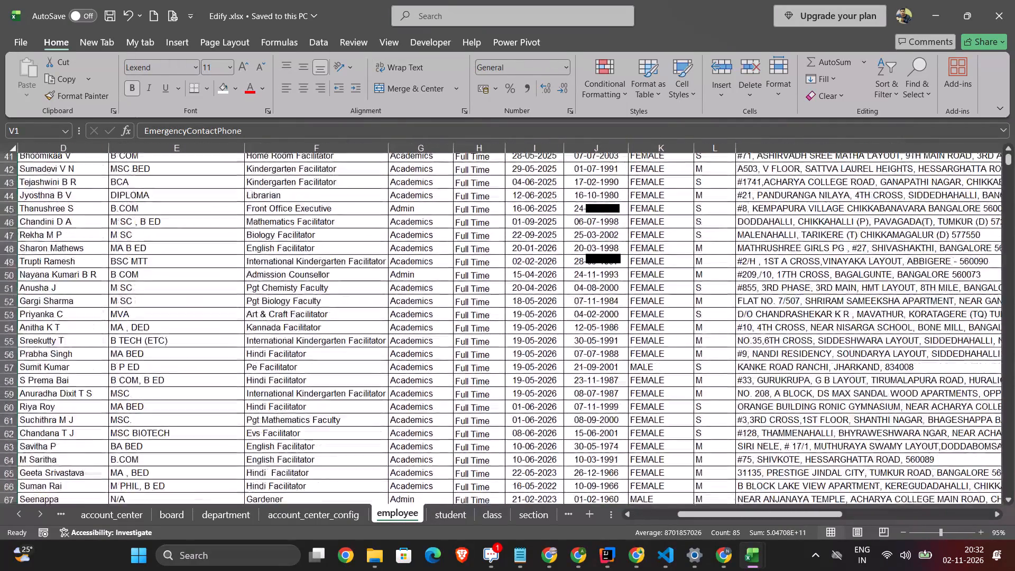
pyautogui.scroll(-3, 404, 437)
pyautogui.scroll(4, 404, 437)
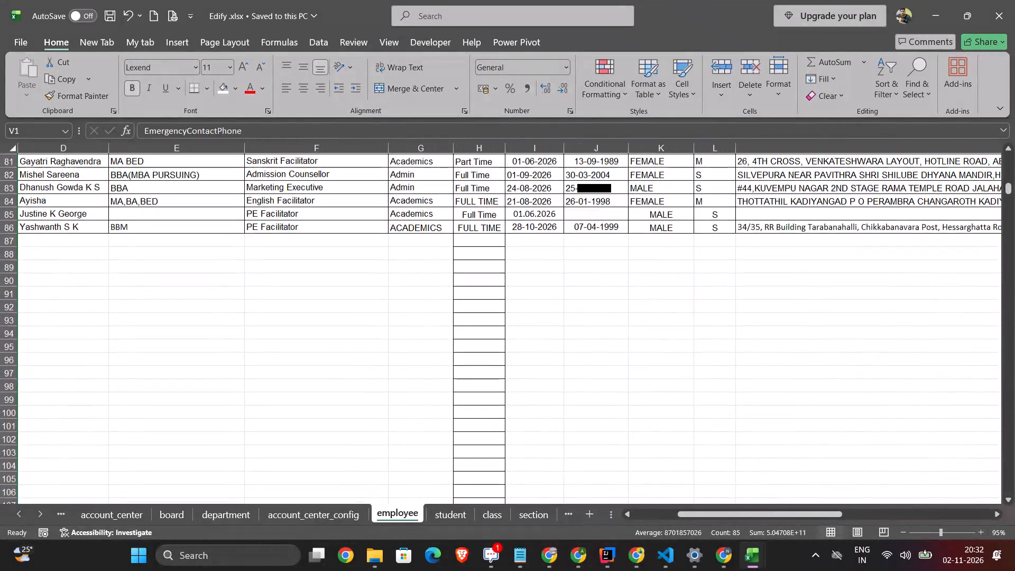
pyautogui.scroll(1, 404, 437)
pyautogui.hscroll(-3, 404, 437)
pyautogui.scroll(1, 404, 437)
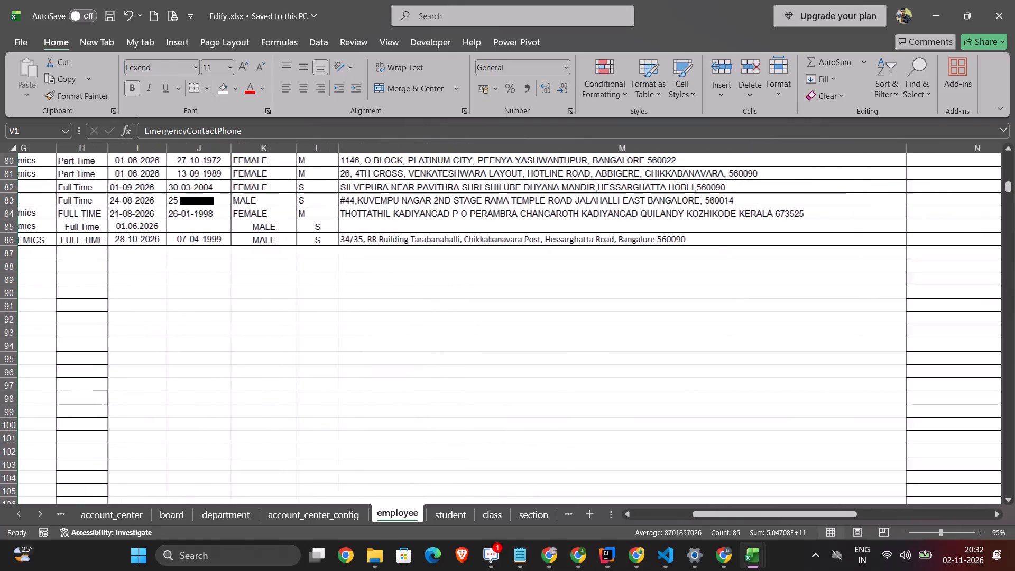
pyautogui.scroll(12, 404, 437)
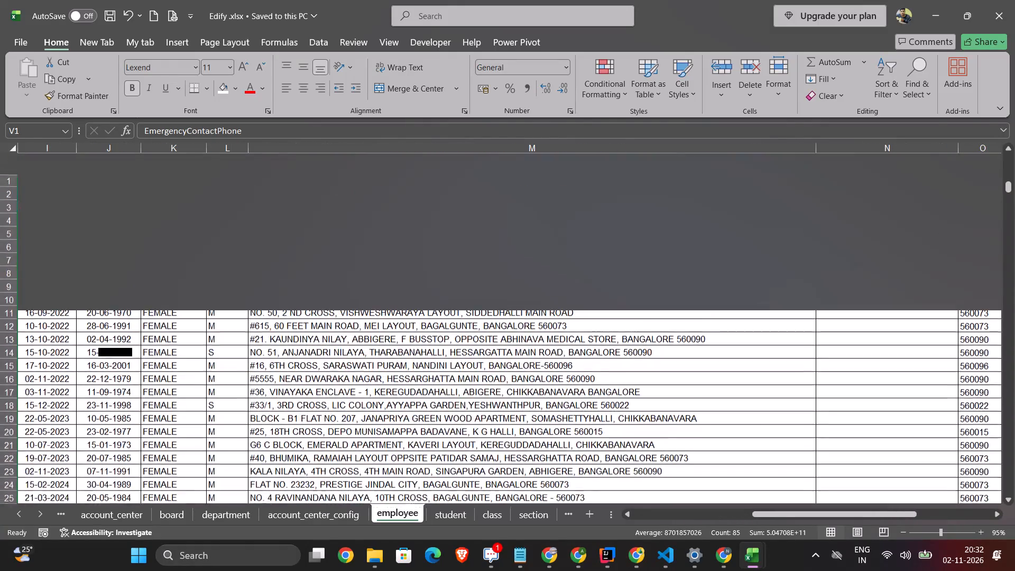
pyautogui.scroll(1, 255, 198)
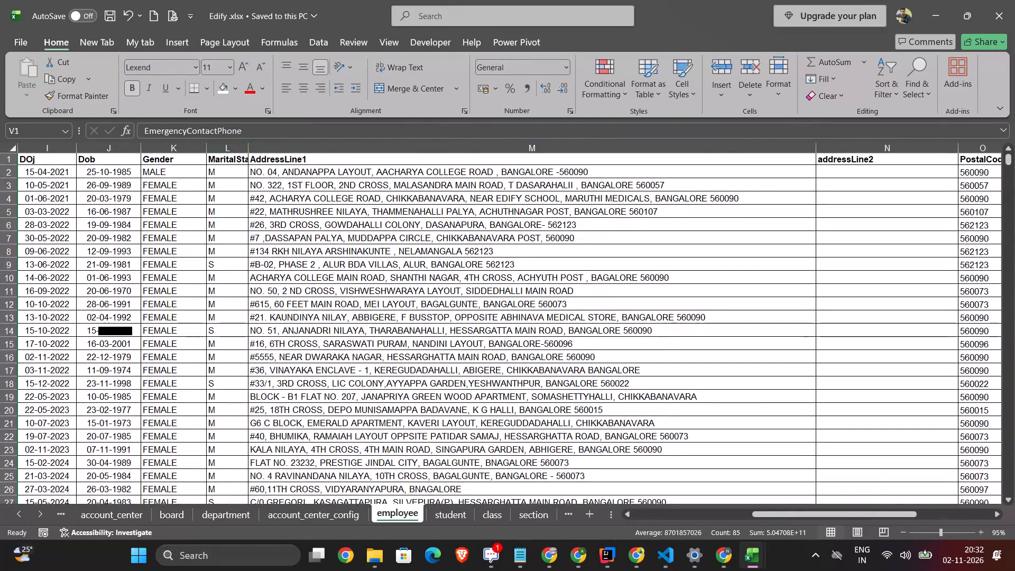
# Widen the MaritalStatus column on the employee sheet to fit its full header and toggle the column's left alignment.
pyautogui.moveTo(250, 148); pyautogui.dragTo(303, 153)
pyautogui.click(243, 152)
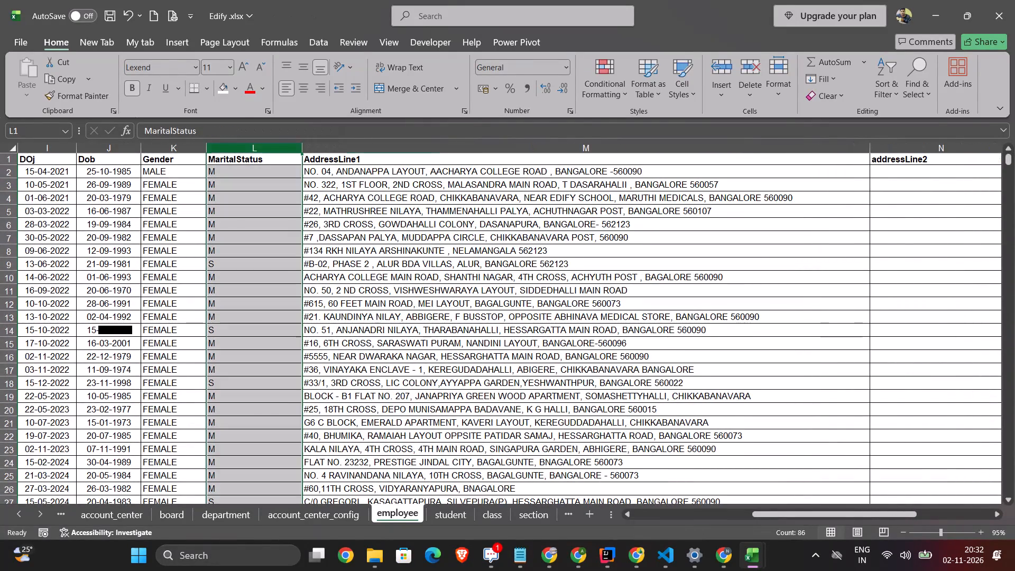
pyautogui.click(284, 89)
# Look through the remaining employee sheet columns, from the address fields to MedicalNotes, down to the last staff records.
pyautogui.hscroll(-2, 430, 194)
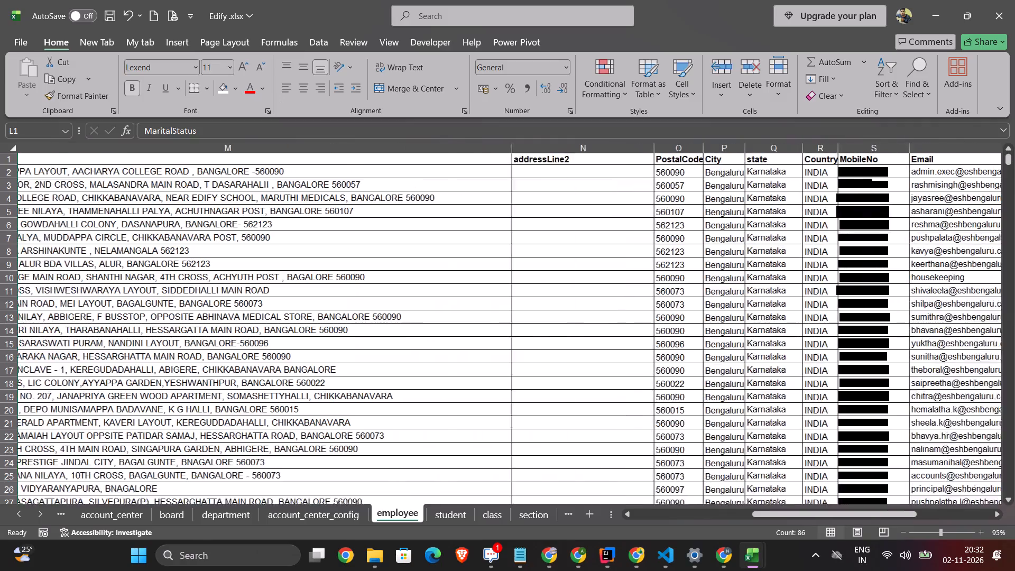
pyautogui.hscroll(-5, 430, 194)
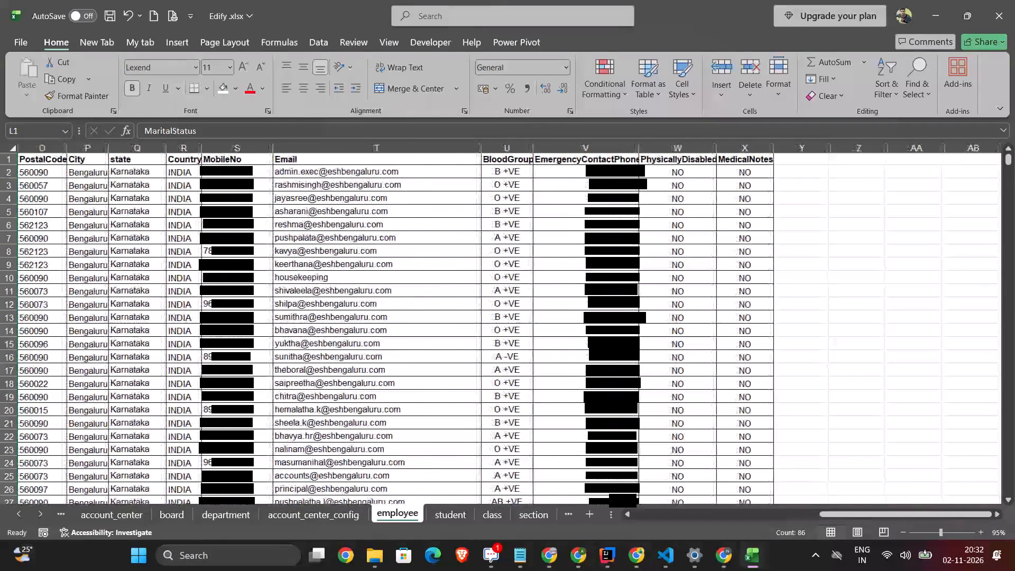
pyautogui.hscroll(-1, 430, 194)
pyautogui.scroll(-5, 421, 301)
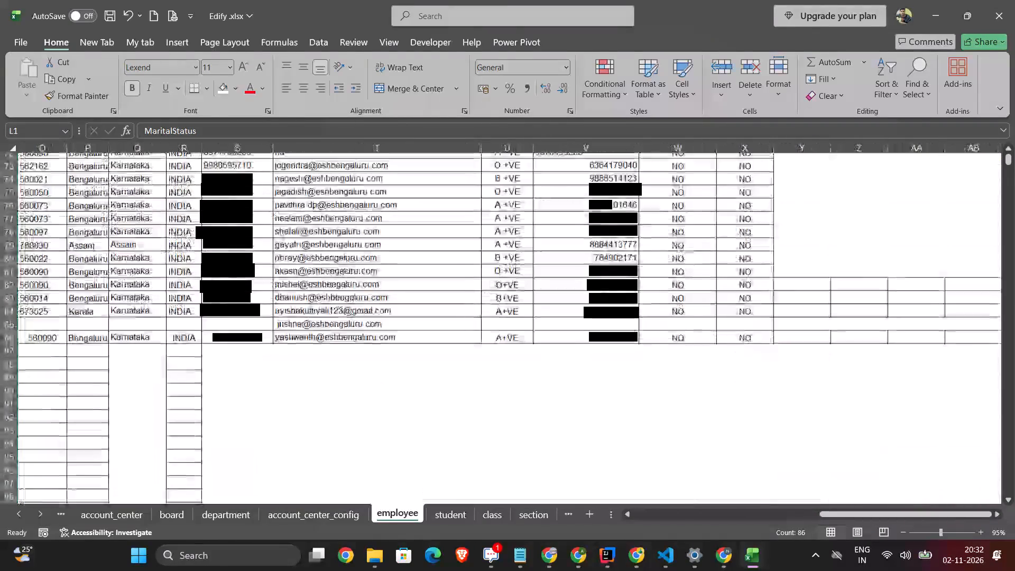
pyautogui.scroll(1, 421, 301)
pyautogui.hscroll(-2, 635, 342)
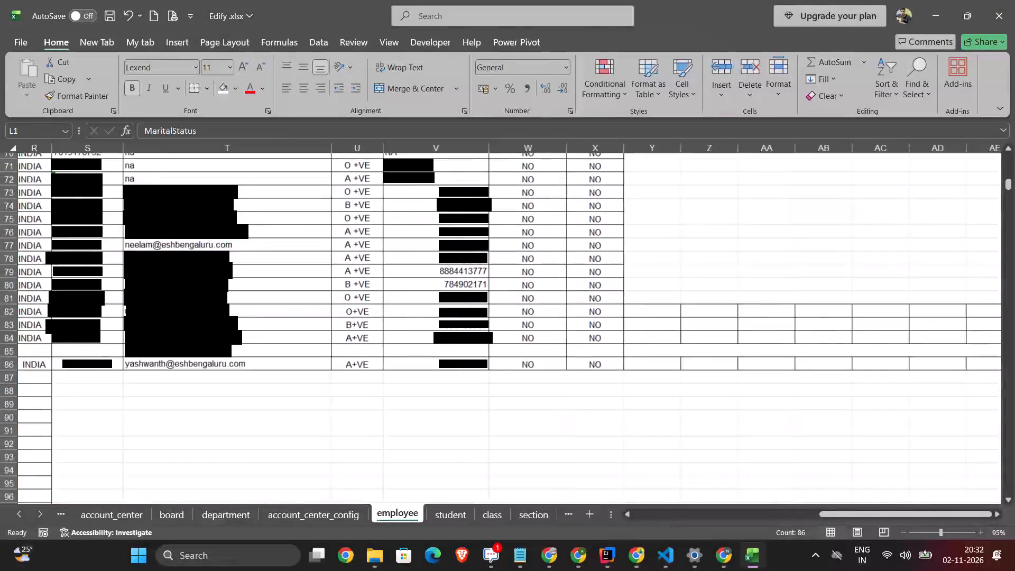
pyautogui.scroll(9, 653, 307)
pyautogui.hscroll(6, 653, 307)
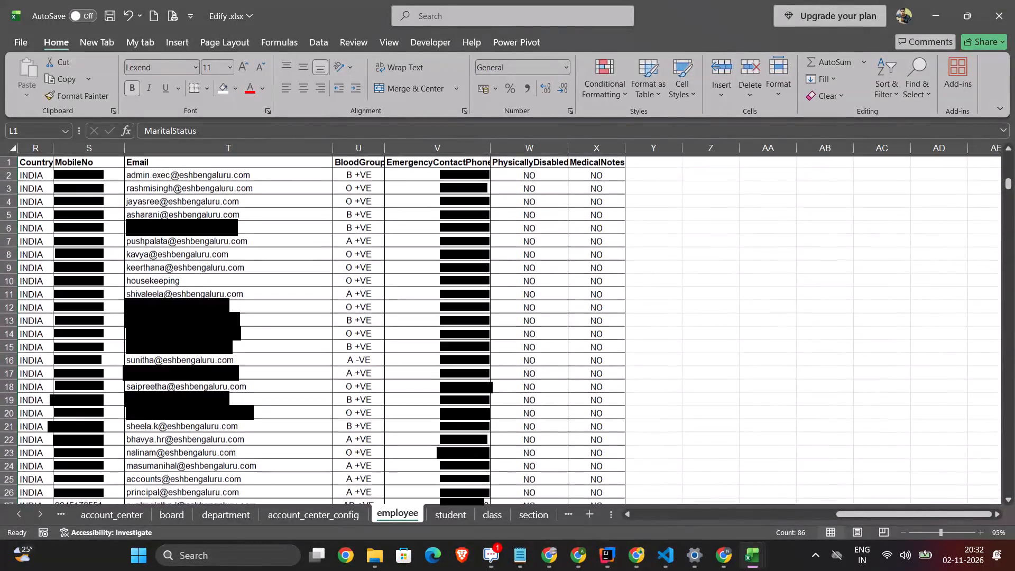
pyautogui.hscroll(2, 653, 307)
# Set the font colour of the entire student sheet to black.
pyautogui.click(448, 513)
pyautogui.hscroll(4, 219, 368)
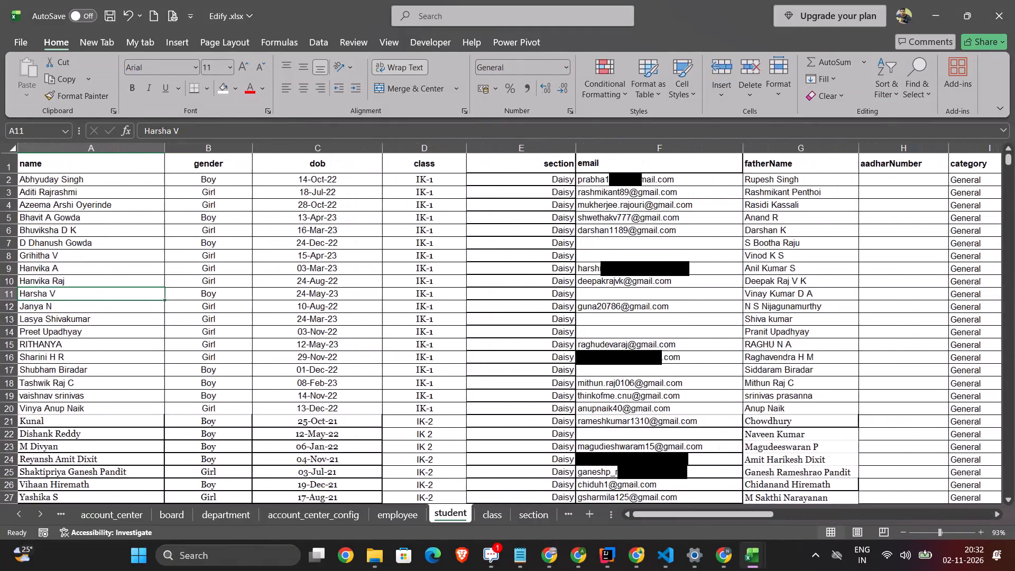
pyautogui.scroll(-12, 219, 368)
pyautogui.scroll(5, 219, 368)
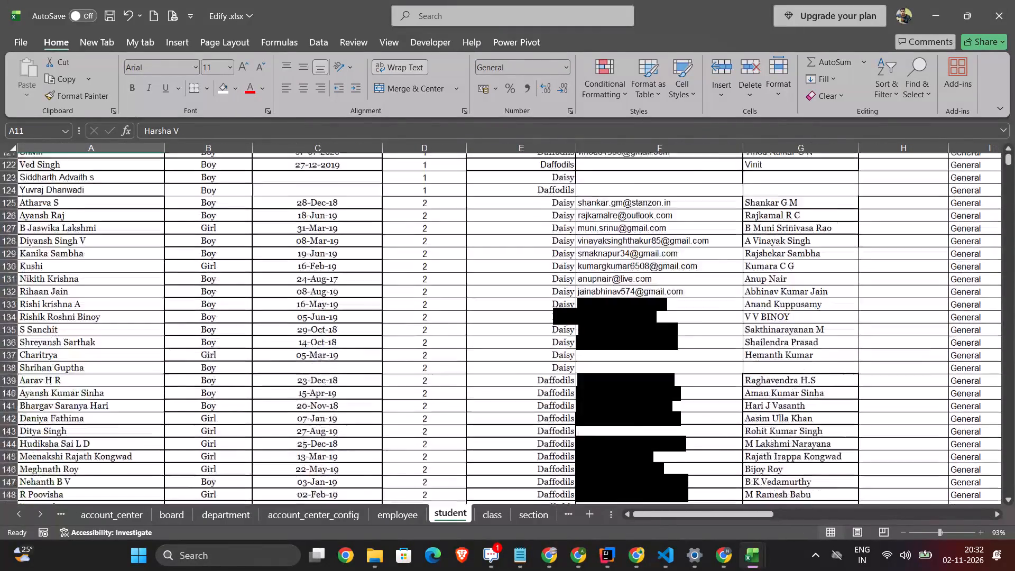
pyautogui.scroll(2, 219, 368)
pyautogui.click(4, 146)
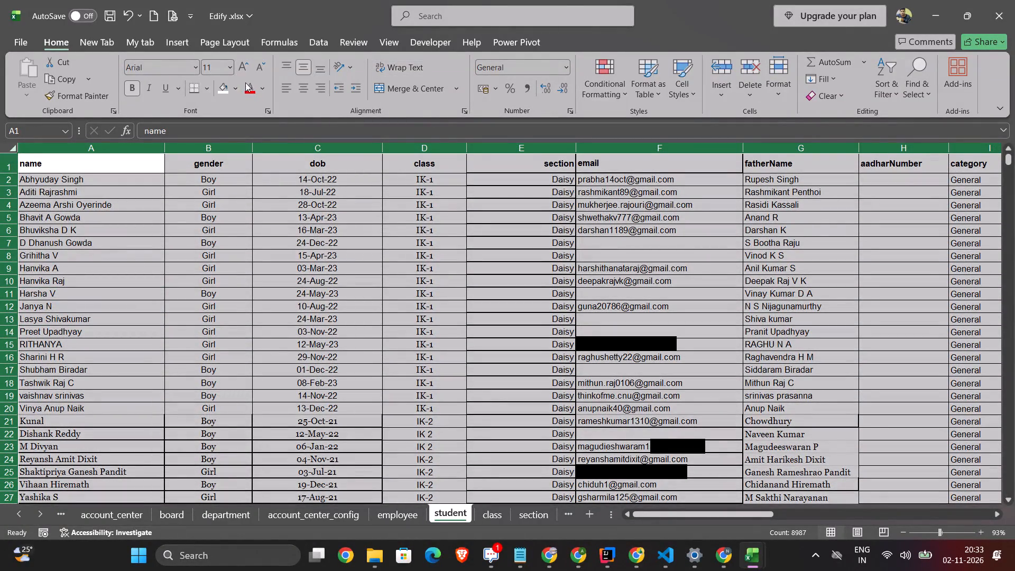
pyautogui.click(260, 83)
pyautogui.click(266, 172)
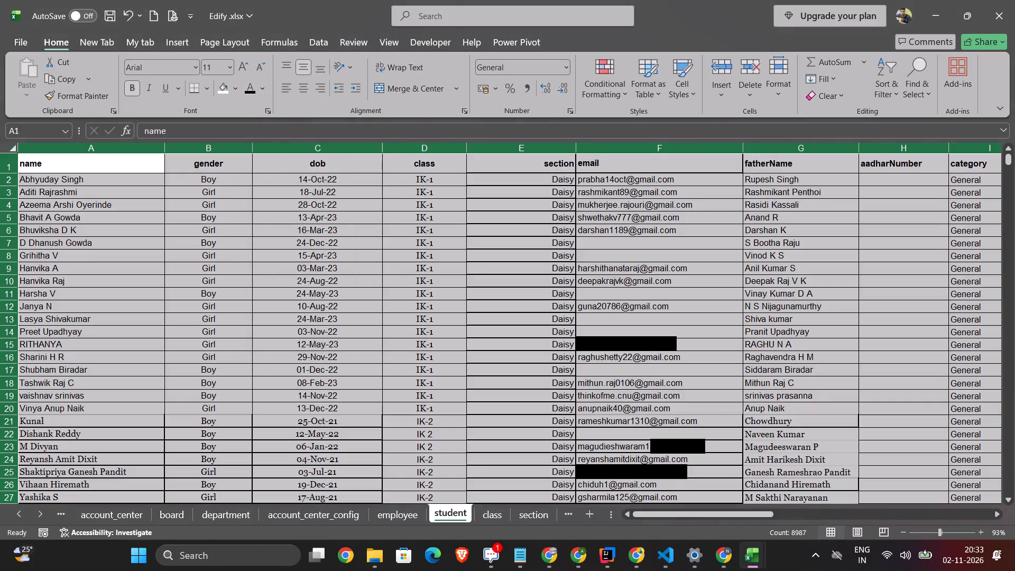
# Examine the student sheet's records and its columns from name through admissionNumber, nationality and active.
pyautogui.click(146, 236)
pyautogui.scroll(-11, 146, 236)
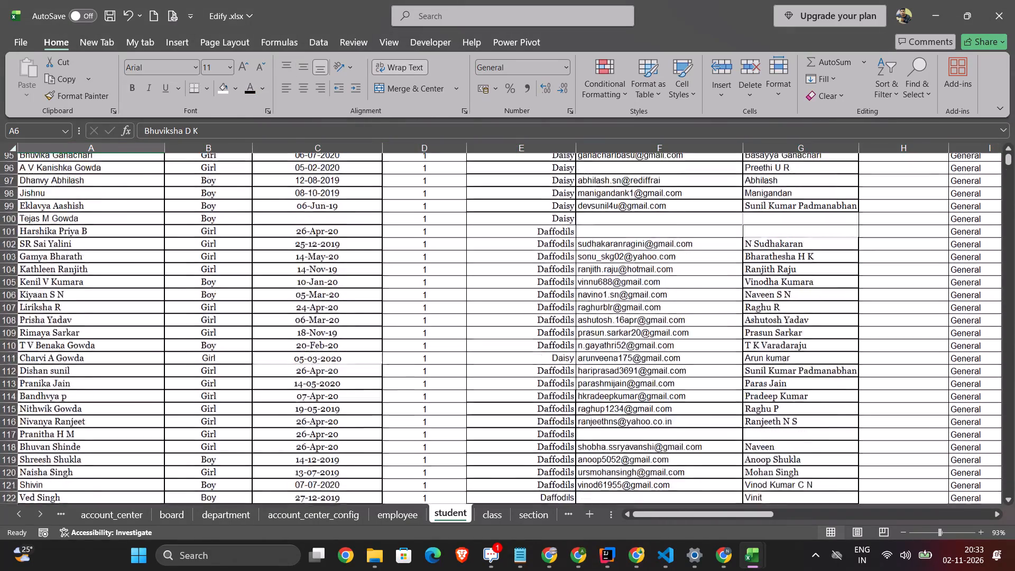
pyautogui.scroll(-1, 146, 236)
pyautogui.scroll(5, 146, 236)
pyautogui.scroll(-2, 373, 316)
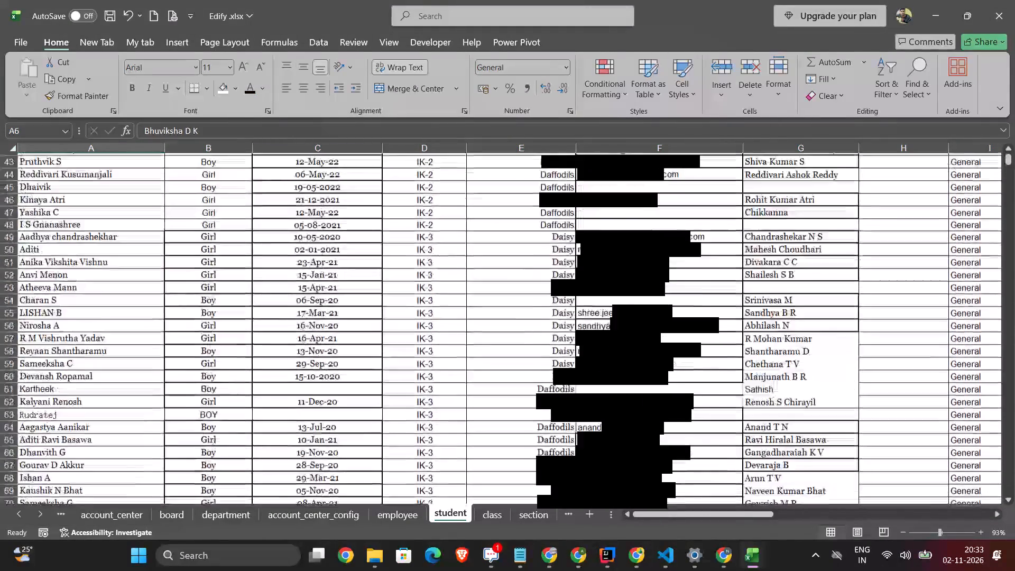
pyautogui.scroll(-3, 373, 316)
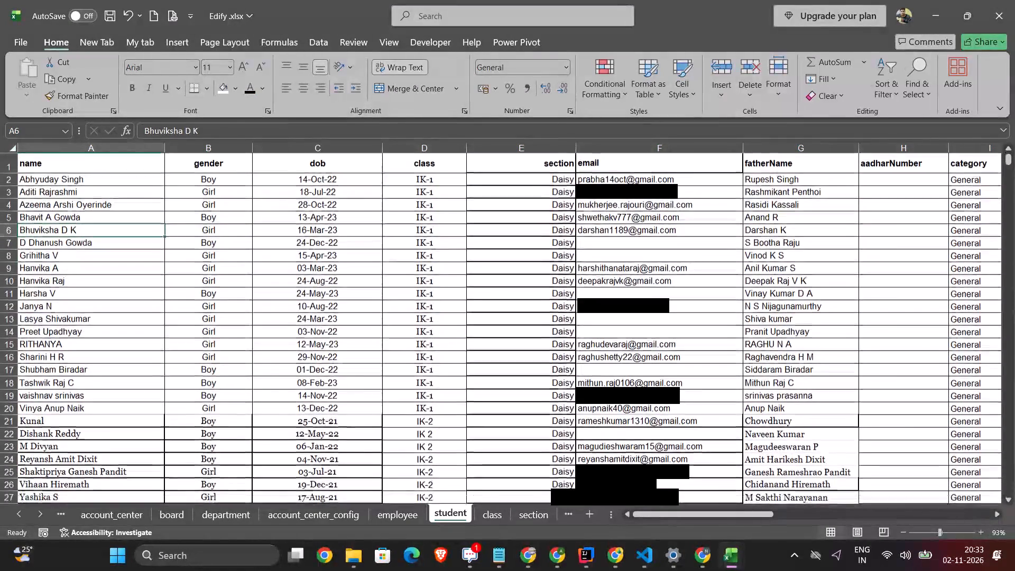
pyautogui.hscroll(-5, 625, 352)
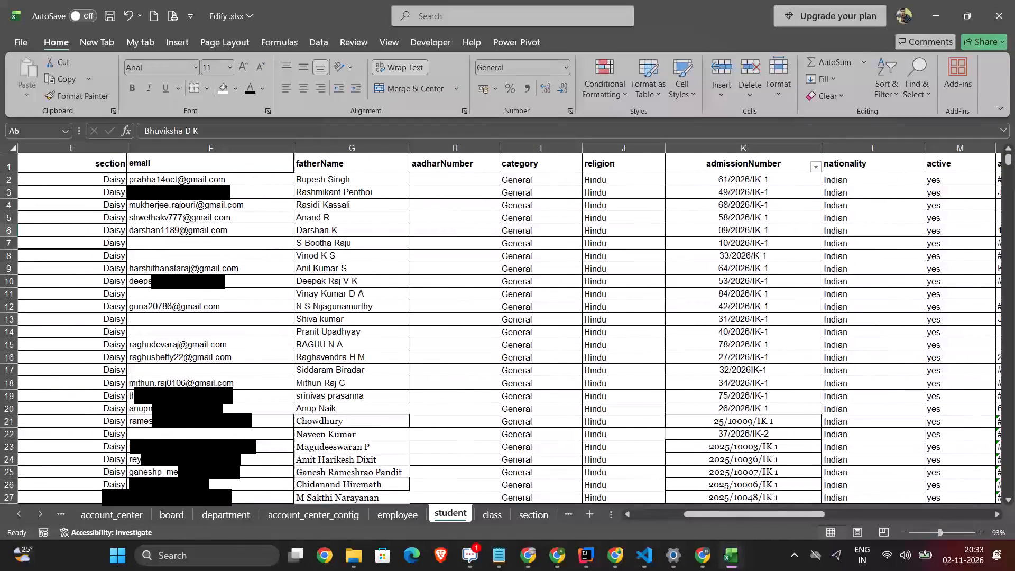
pyautogui.hscroll(-2, 625, 352)
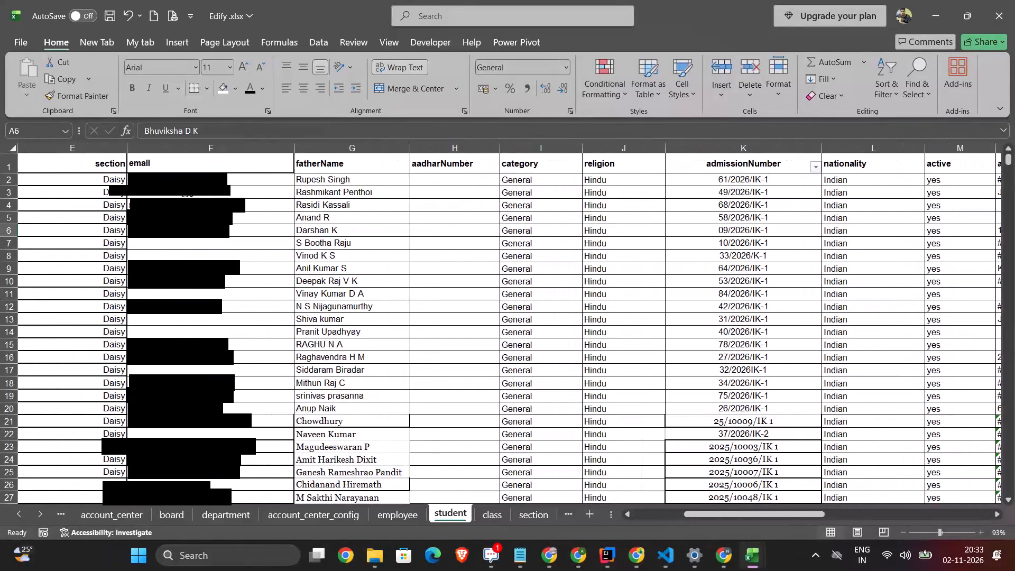
# Insert a column before fatherName on the student sheet and paste a copy of the fatherName column into it.
pyautogui.click(343, 151)
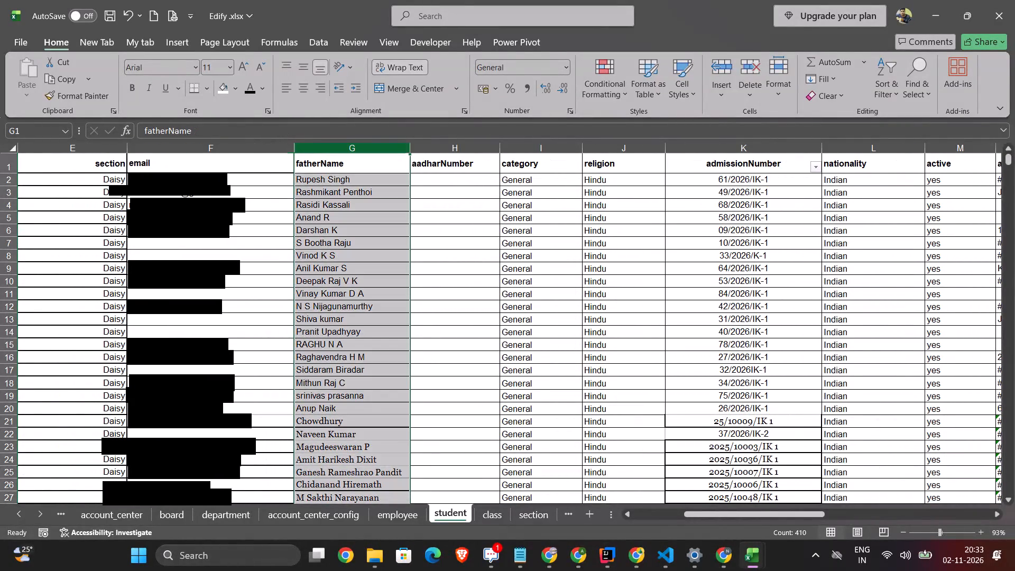
pyautogui.rightClick(343, 151)
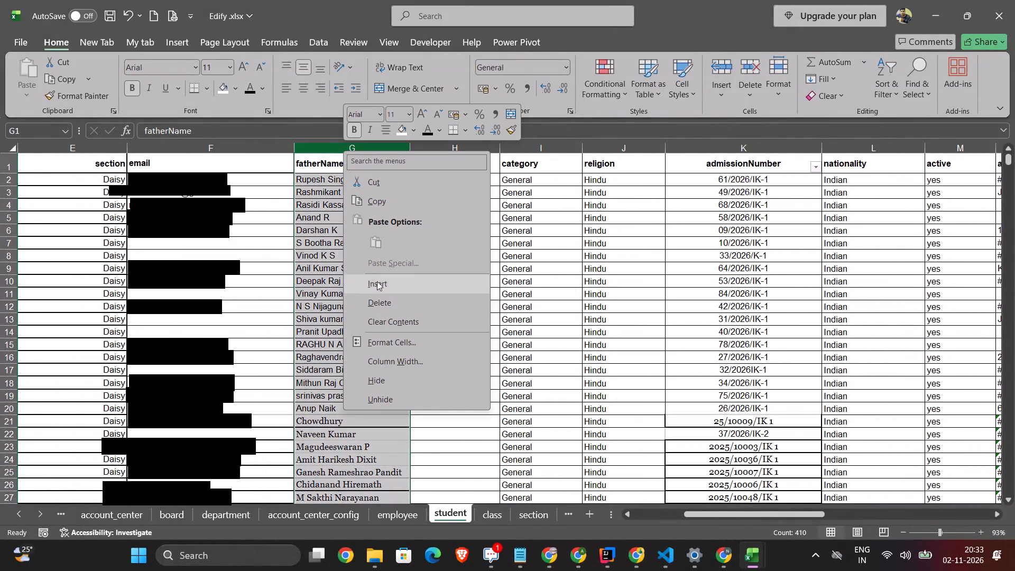
pyautogui.click(379, 280)
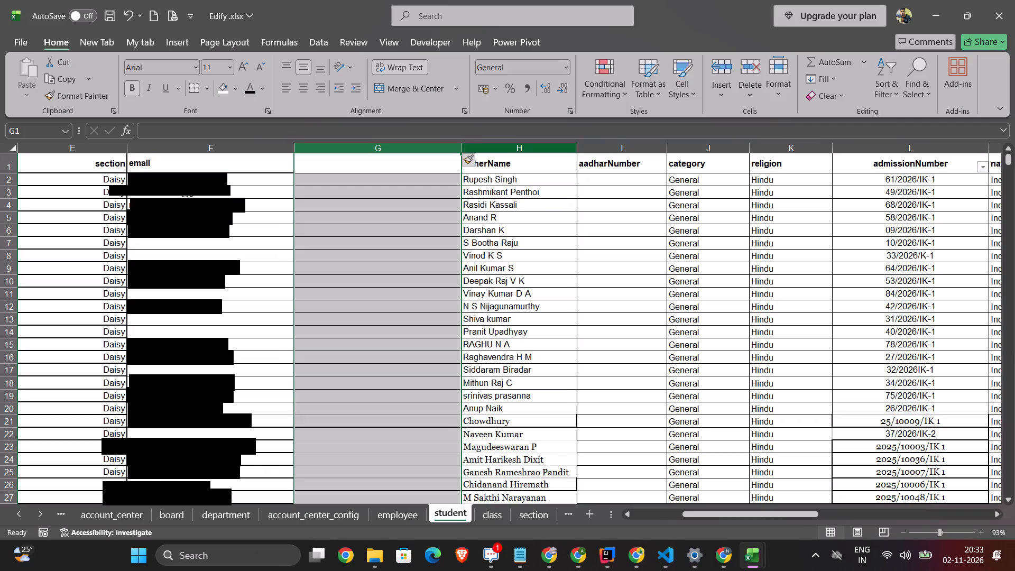
pyautogui.click(519, 149)
pyautogui.hotkey('ctrl', 'c')
pyautogui.click(405, 149)
pyautogui.hotkey('ctrl', 'v')
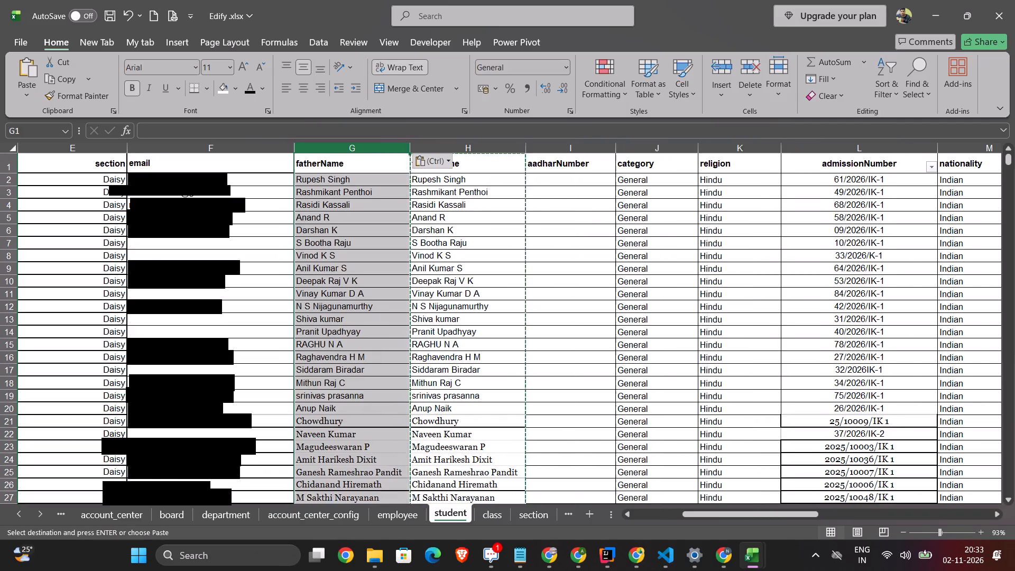
# Enter =PROPER(H2) in G2 of the copied fatherName column and fill the formula down to row 432.
pyautogui.click(502, 151)
pyautogui.click(368, 183)
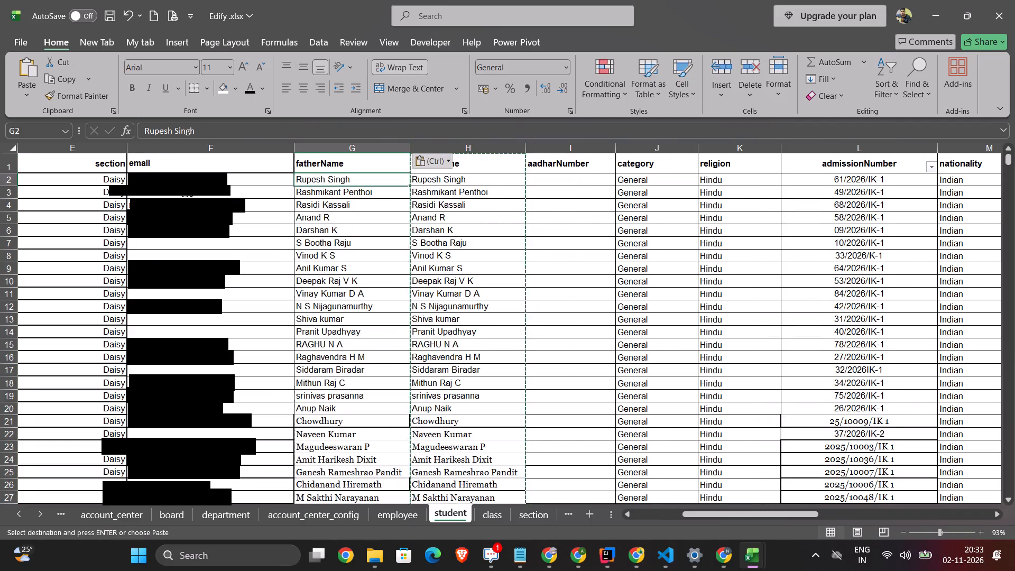
pyautogui.click(282, 44)
pyautogui.click(197, 88)
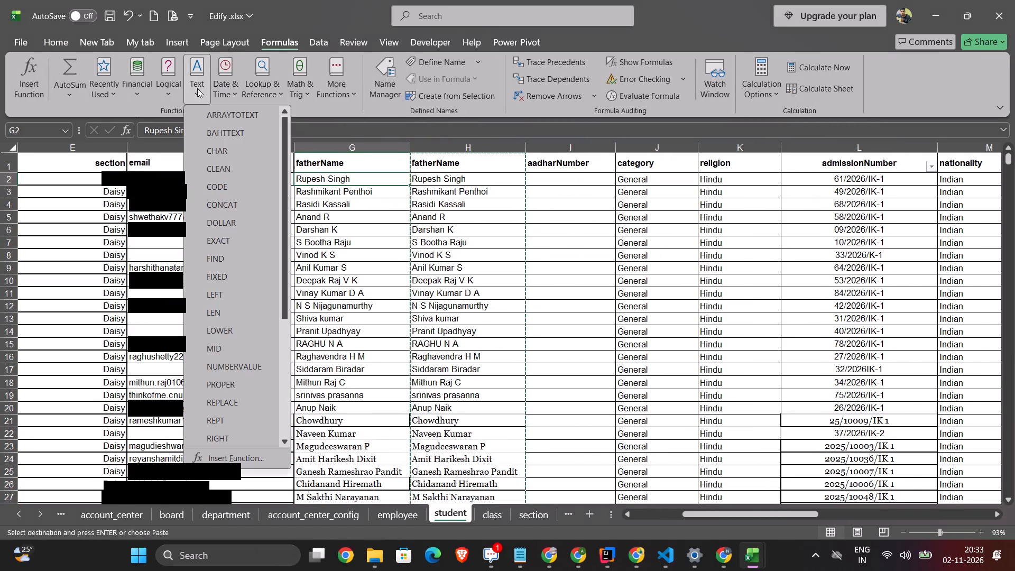
pyautogui.click(209, 385)
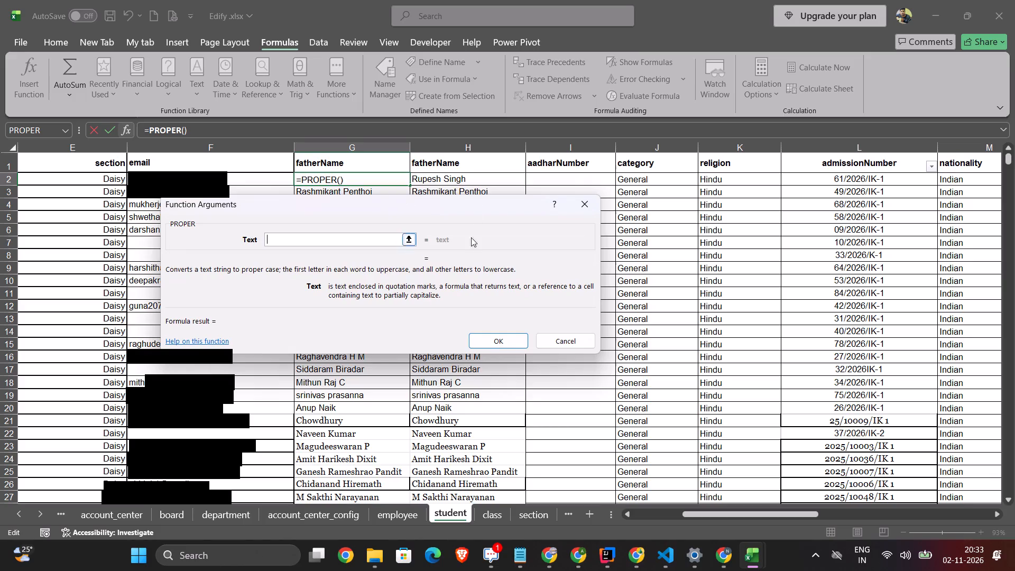
pyautogui.click(456, 180)
pyautogui.click(486, 337)
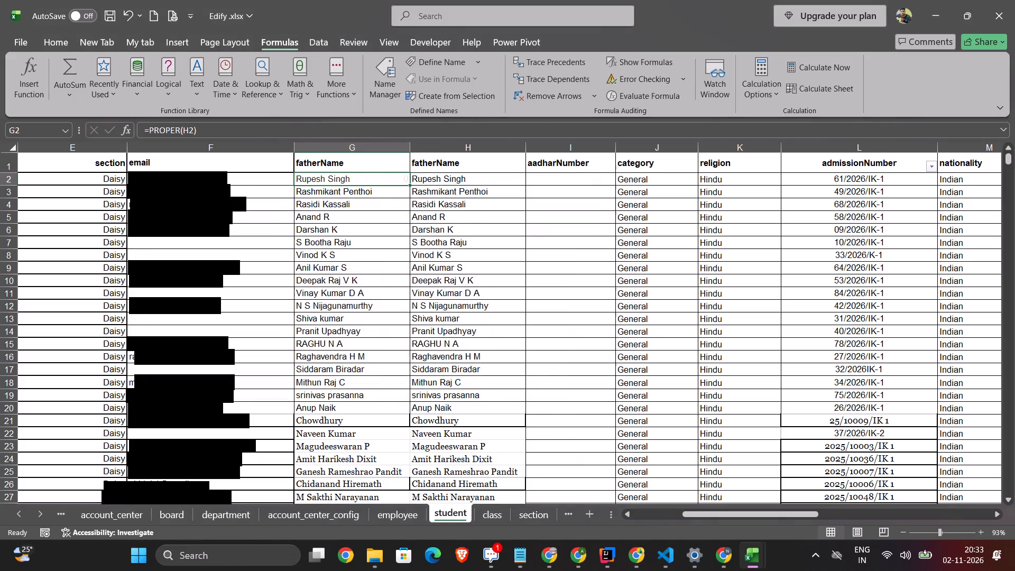
pyautogui.moveTo(411, 183); pyautogui.dragTo(404, 569)
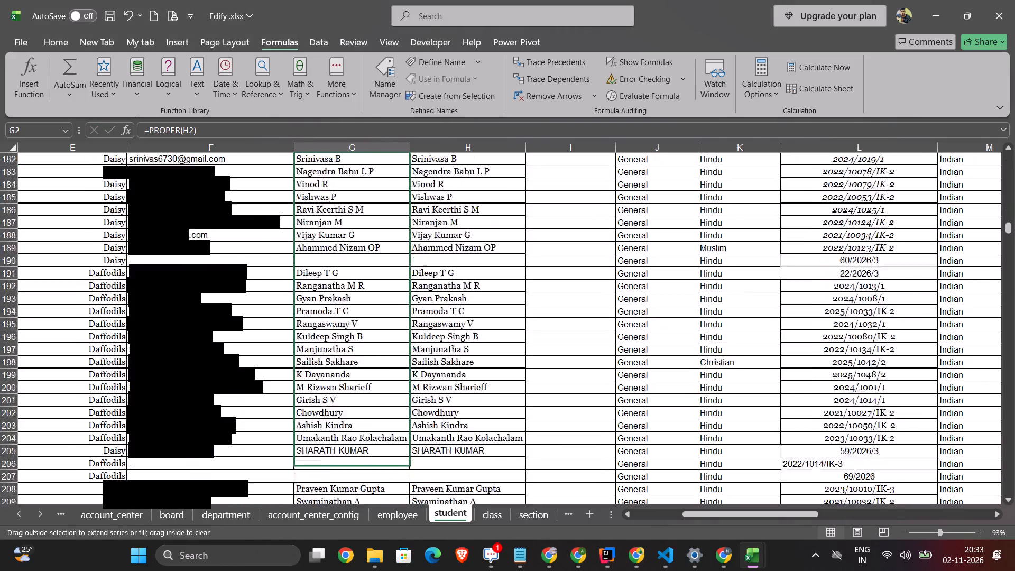
pyautogui.moveTo(404, 569); pyautogui.dragTo(395, 544)
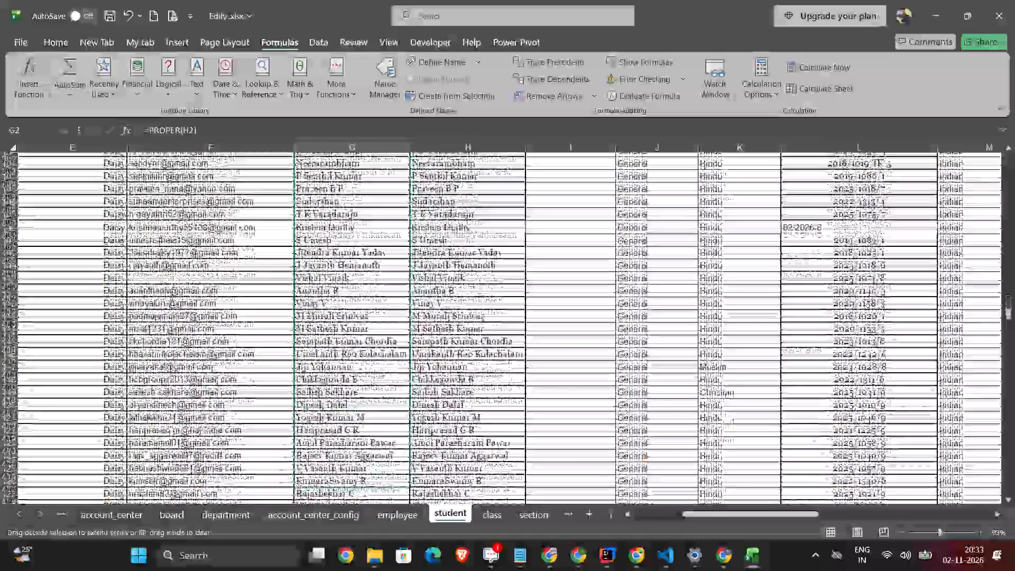
pyautogui.moveTo(395, 544); pyautogui.dragTo(395, 487)
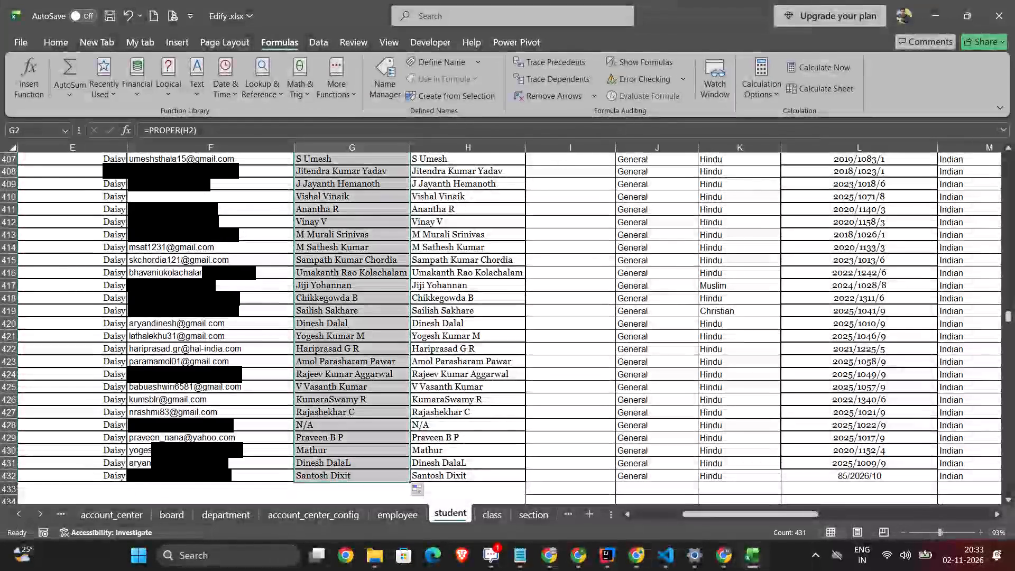
# Replace the PROPER formulas in fatherName column G with their values using Paste Special Values.
pyautogui.scroll(19, 381, 301)
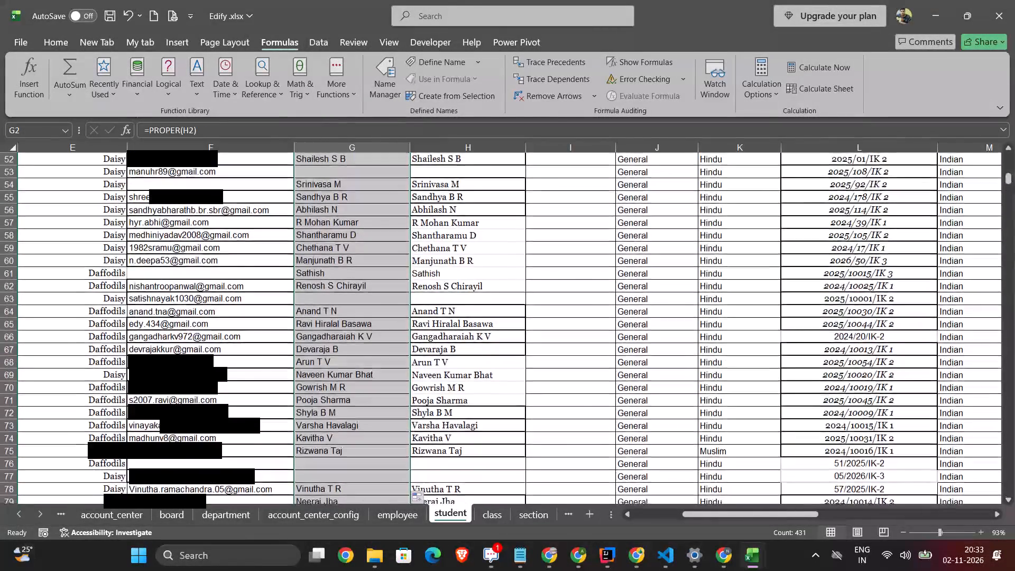
pyautogui.scroll(13, 362, 186)
pyautogui.click(339, 151)
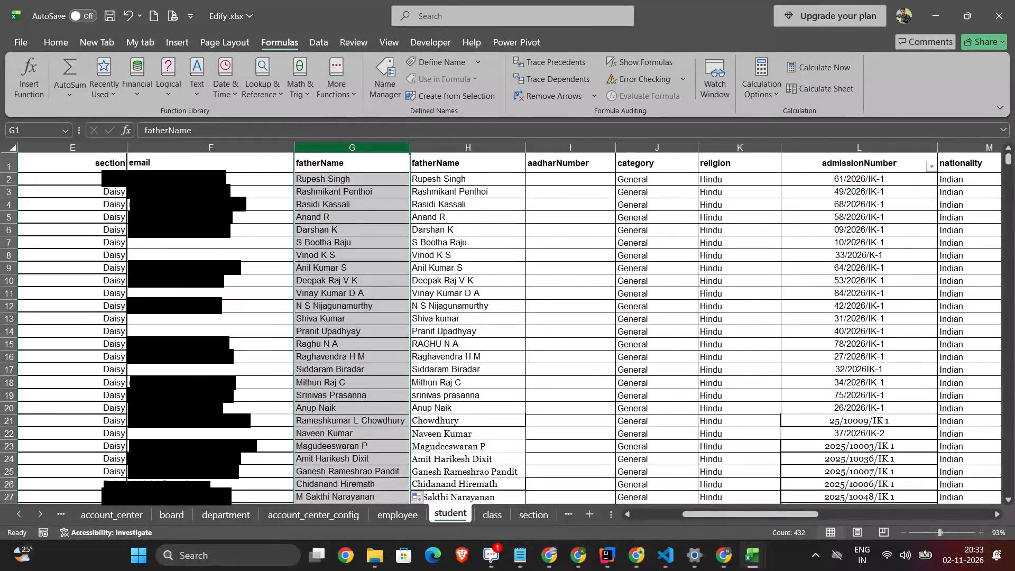
pyautogui.hotkey('ctrl', 'c')
pyautogui.hotkey('ctrl', 'v')
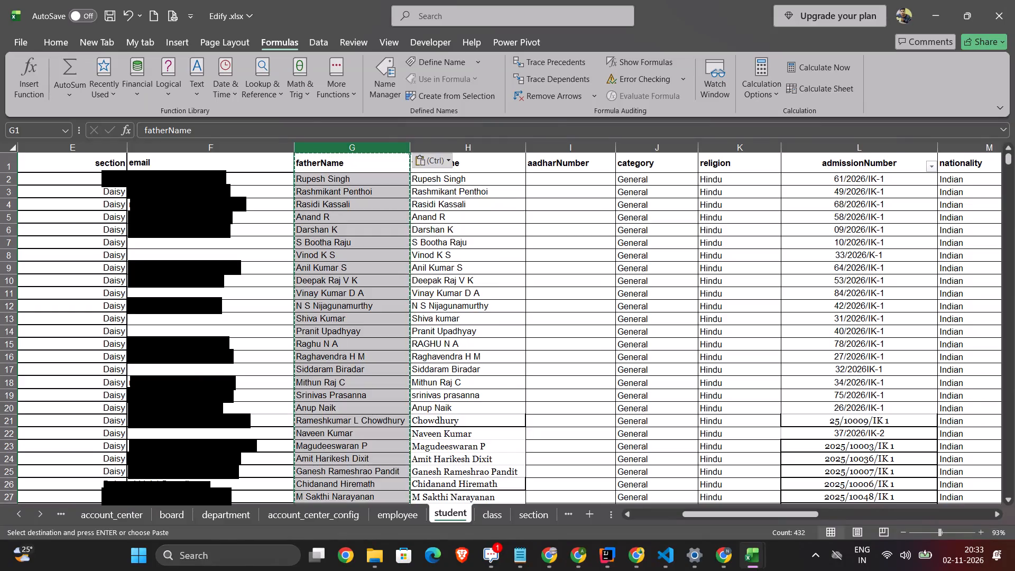
pyautogui.rightClick(344, 218)
pyautogui.click(368, 322)
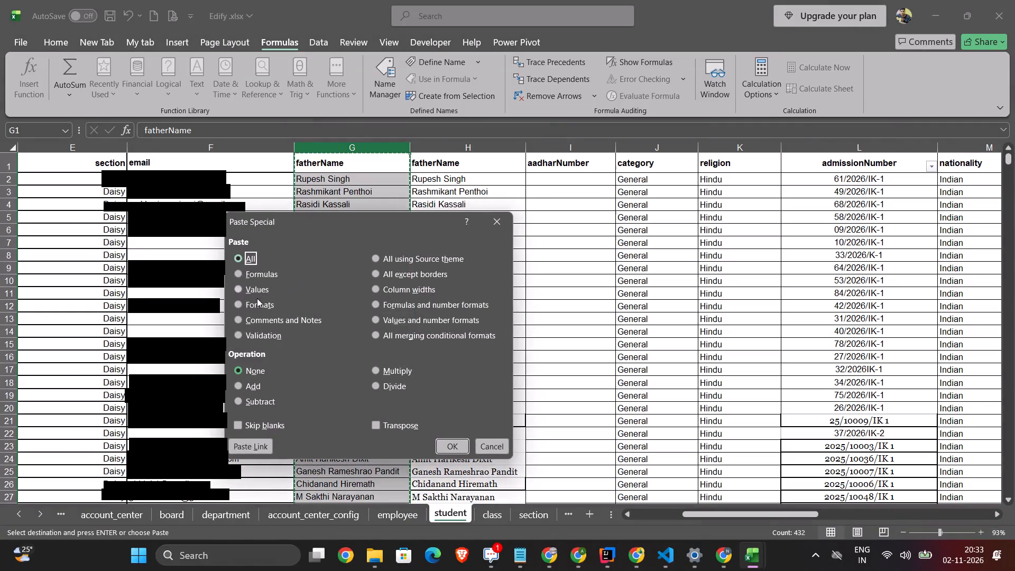
pyautogui.click(234, 290)
pyautogui.click(456, 445)
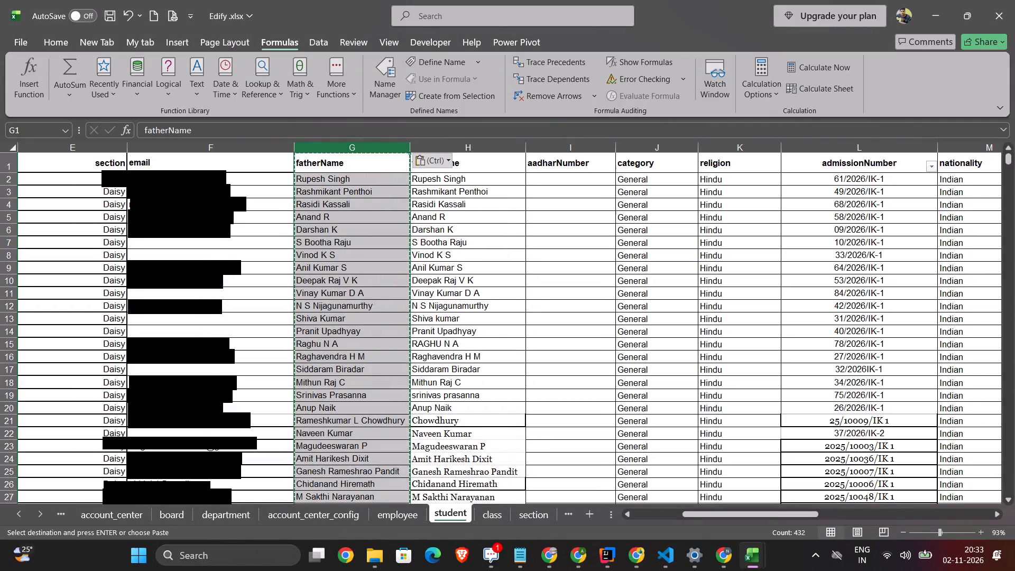
# Delete the original fatherName column H from the student sheet.
pyautogui.click(481, 145)
pyautogui.rightClick(481, 145)
pyautogui.click(536, 299)
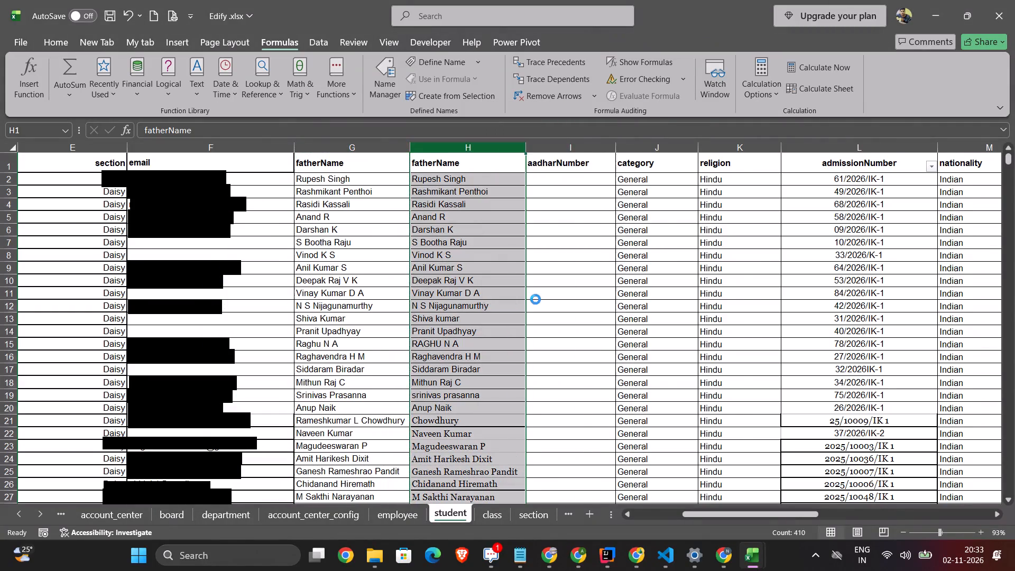
# Compare the student sheet's class through nationality columns in Edify.xlsx with the student sheet in EDIFY_onboarding_template.xlsx.
pyautogui.hscroll(1, 449, 204)
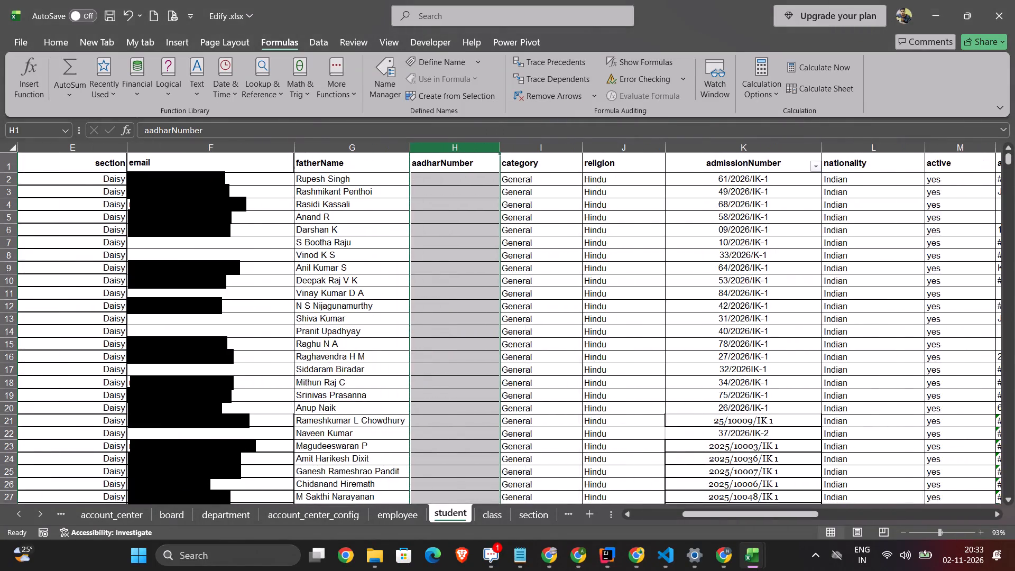
pyautogui.hscroll(1, 449, 204)
pyautogui.hotkey('alt', 'Tab')
pyautogui.click(395, 519)
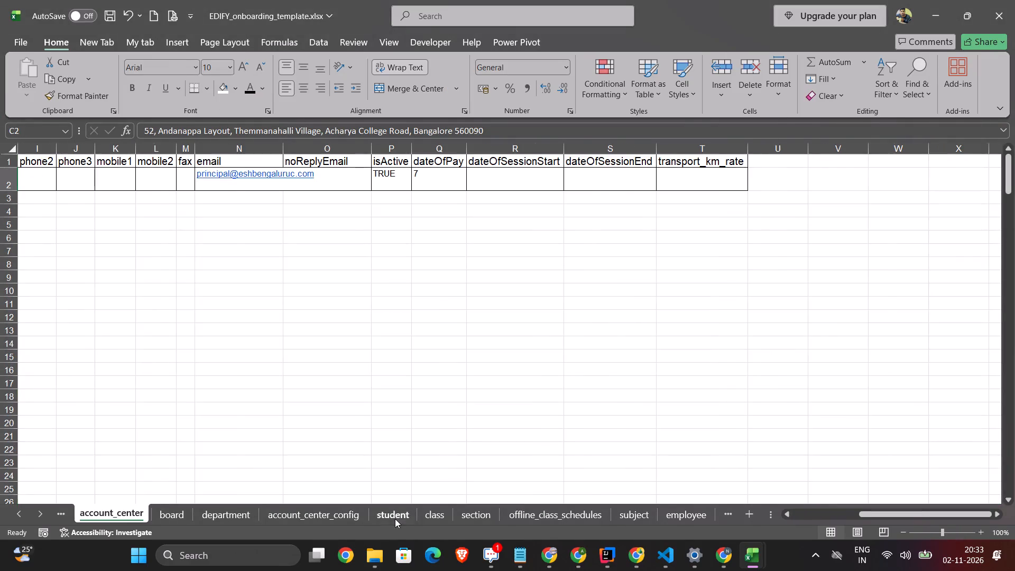
pyautogui.hscroll(-5, 655, 365)
pyautogui.scroll(12, 655, 365)
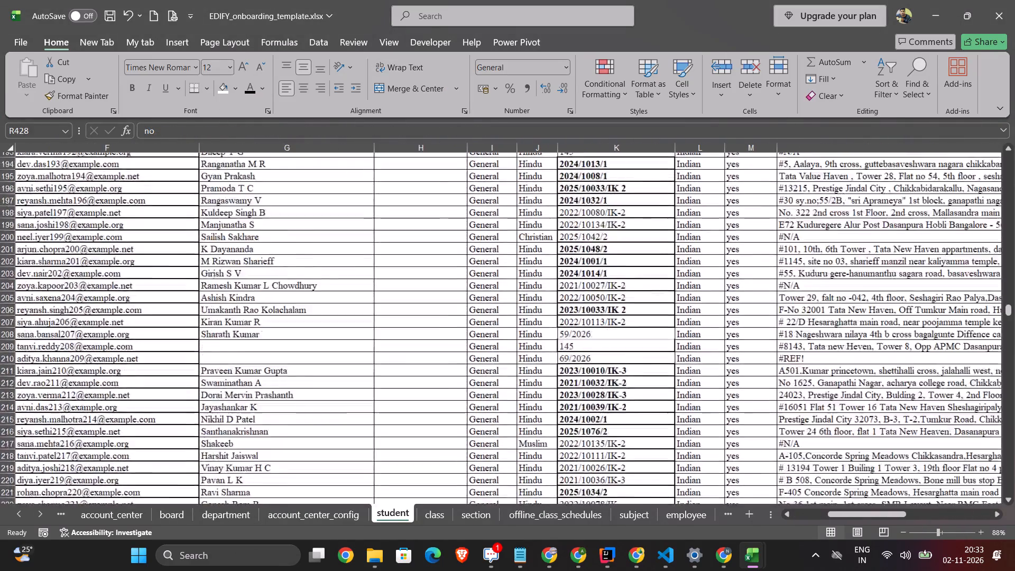
pyautogui.scroll(7, 655, 365)
pyautogui.hscroll(1, 655, 365)
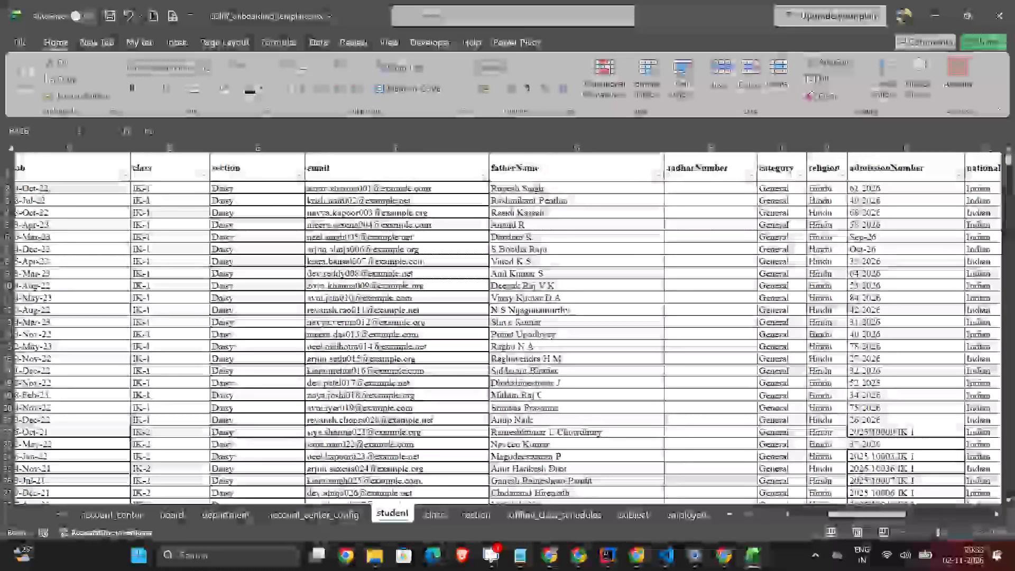
pyautogui.hotkey('alt', 'Tab')
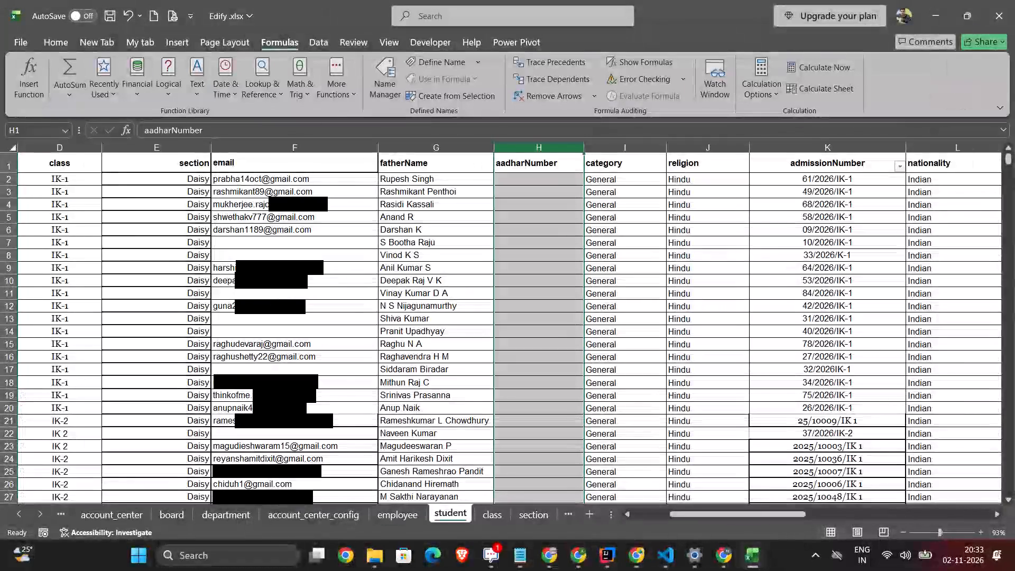
pyautogui.hotkey('alt', 'Tab')
pyautogui.hscroll(-1, 705, 400)
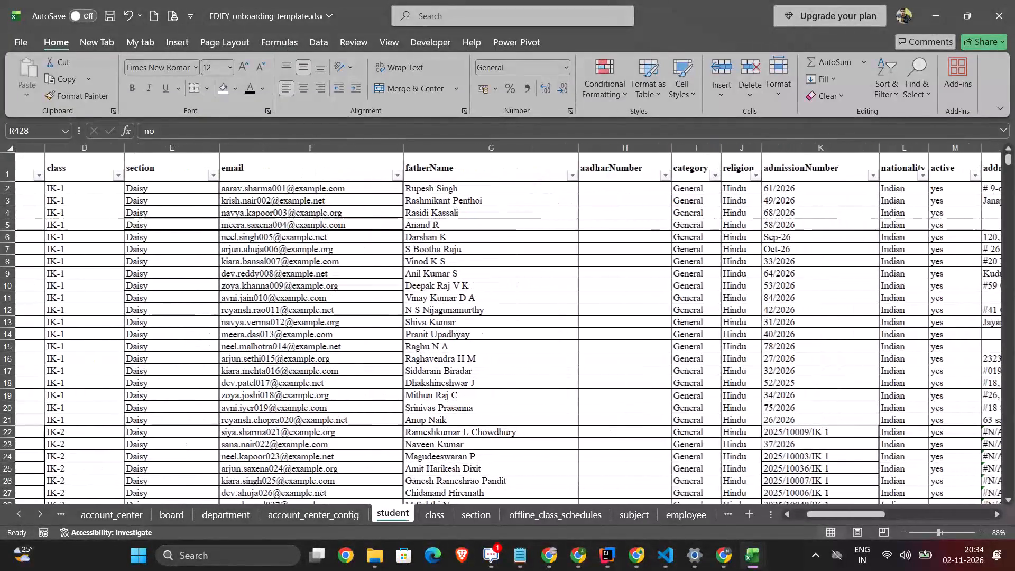
pyautogui.hscroll(-1, 705, 400)
pyautogui.hotkey('alt', 'Tab')
# Compare the student sheet's city through MotherPhNumber columns in Edify.xlsx with those in EDIFY_onboarding_template.xlsx.
pyautogui.hscroll(-2, 543, 309)
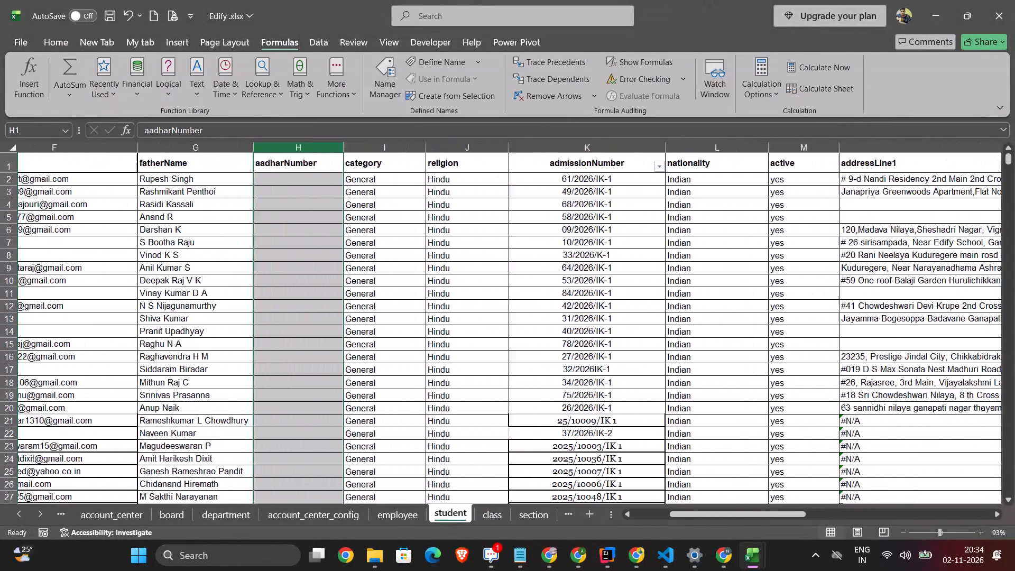
pyautogui.hscroll(-7, 543, 309)
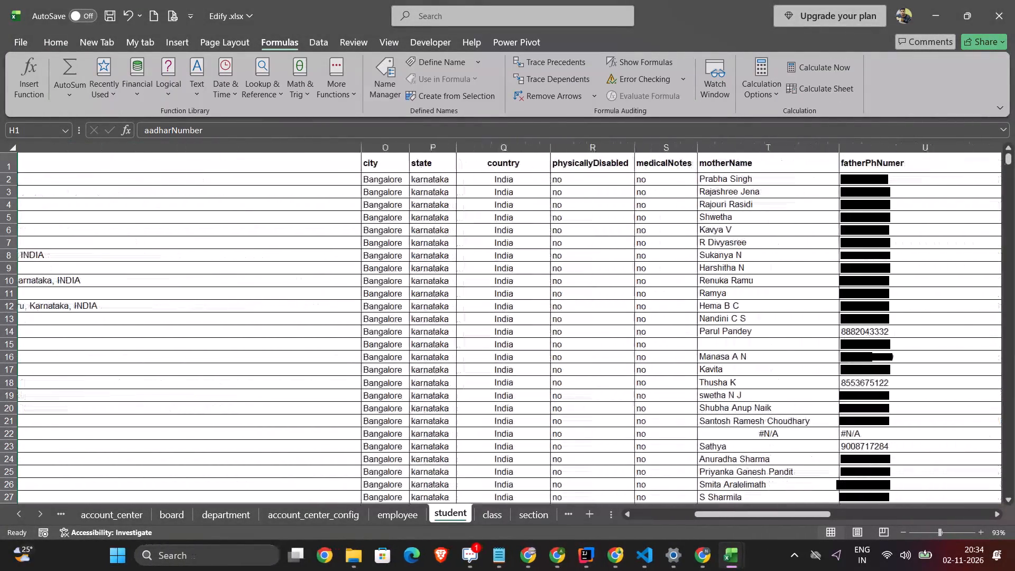
pyautogui.hscroll(-4, 543, 309)
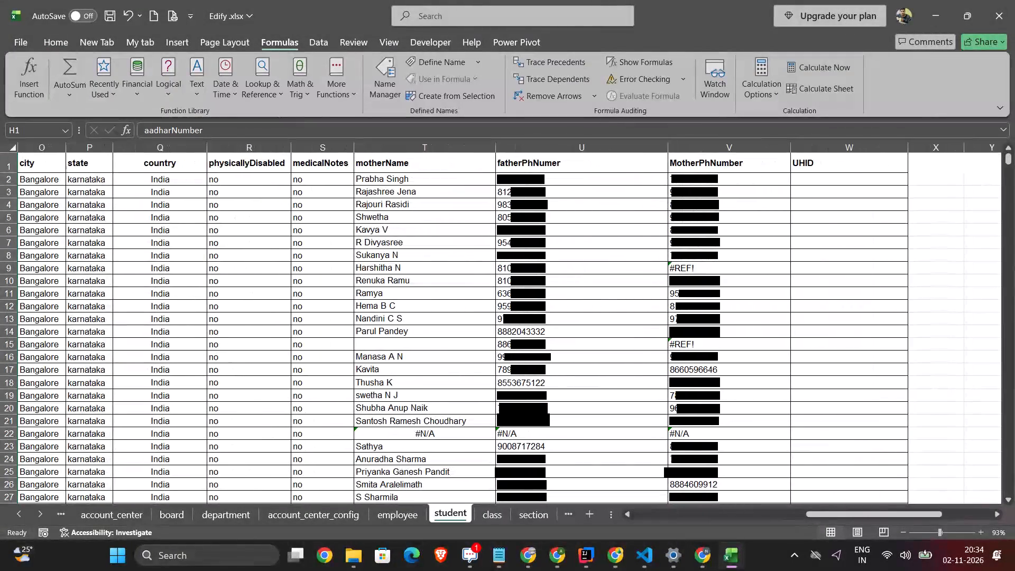
pyautogui.scroll(-4, 458, 328)
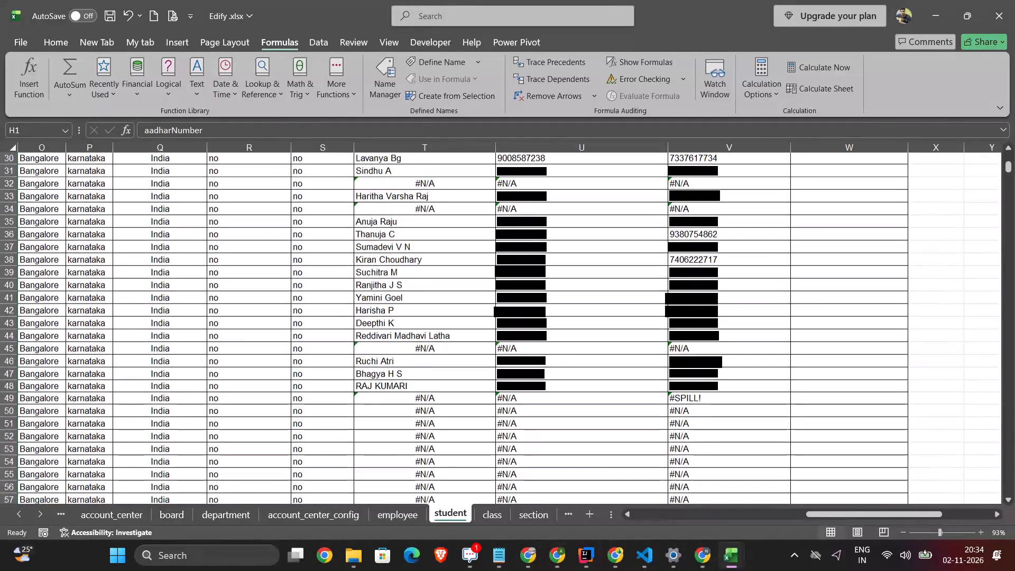
pyautogui.scroll(-2, 458, 328)
pyautogui.hotkey('alt', 'Tab')
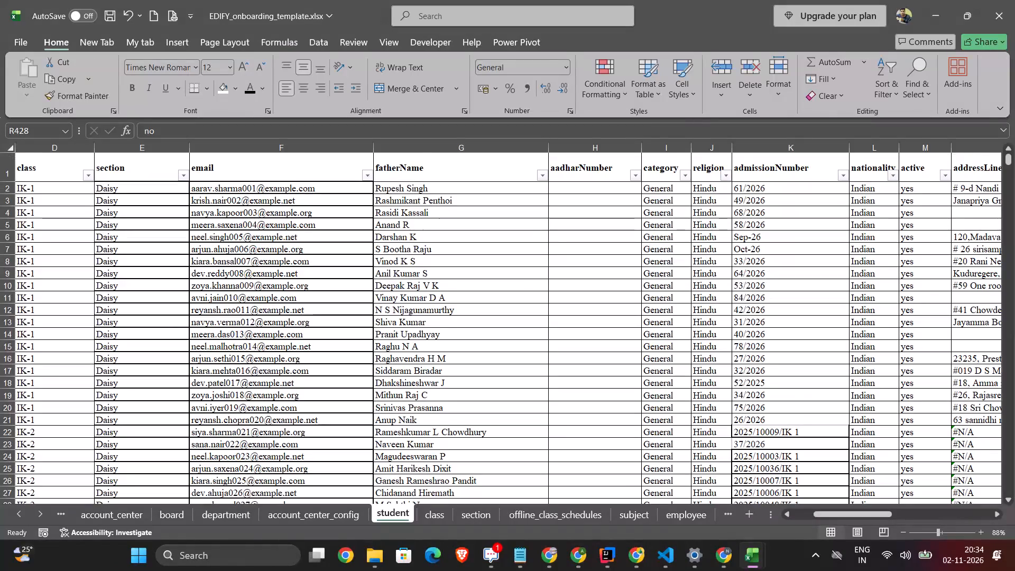
pyautogui.scroll(-1, 458, 328)
pyautogui.hscroll(-9, 648, 435)
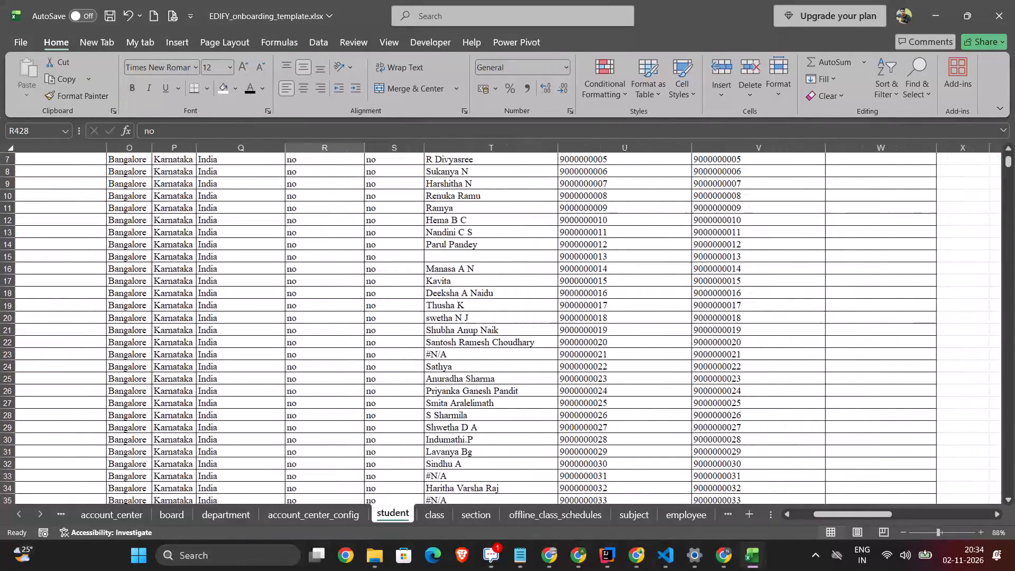
pyautogui.scroll(5, 524, 349)
pyautogui.scroll(-2, 524, 349)
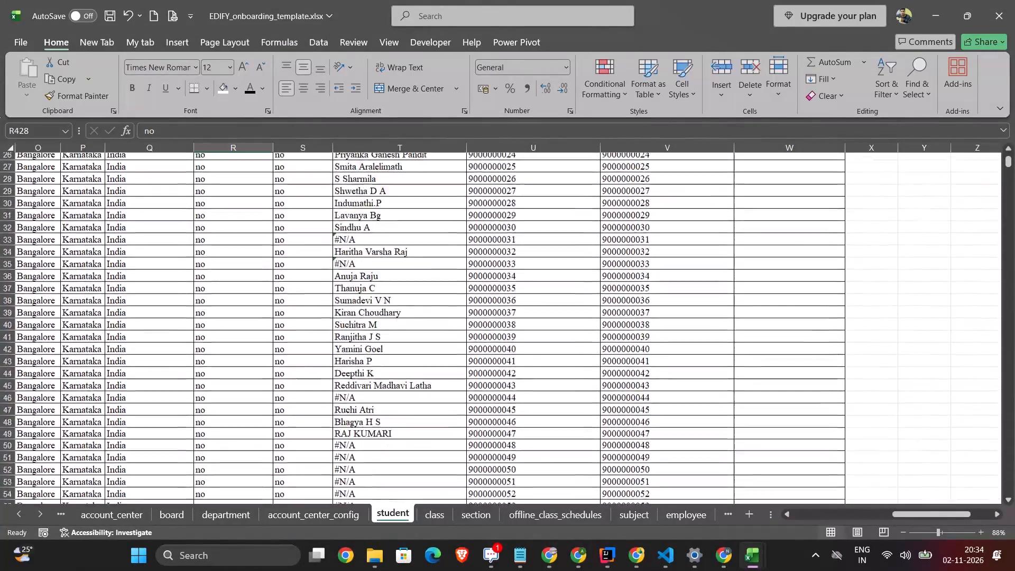
pyautogui.scroll(-6, 524, 349)
pyautogui.hotkey('alt', 'Tab')
pyautogui.scroll(-5, 524, 349)
pyautogui.scroll(1, 524, 349)
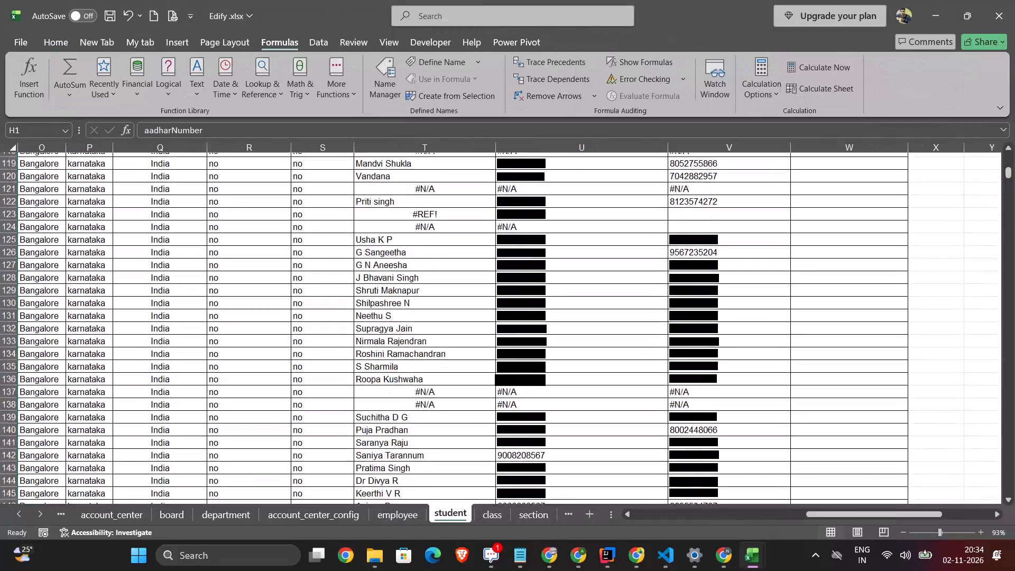
pyautogui.scroll(1, 524, 349)
pyautogui.scroll(-4, 524, 349)
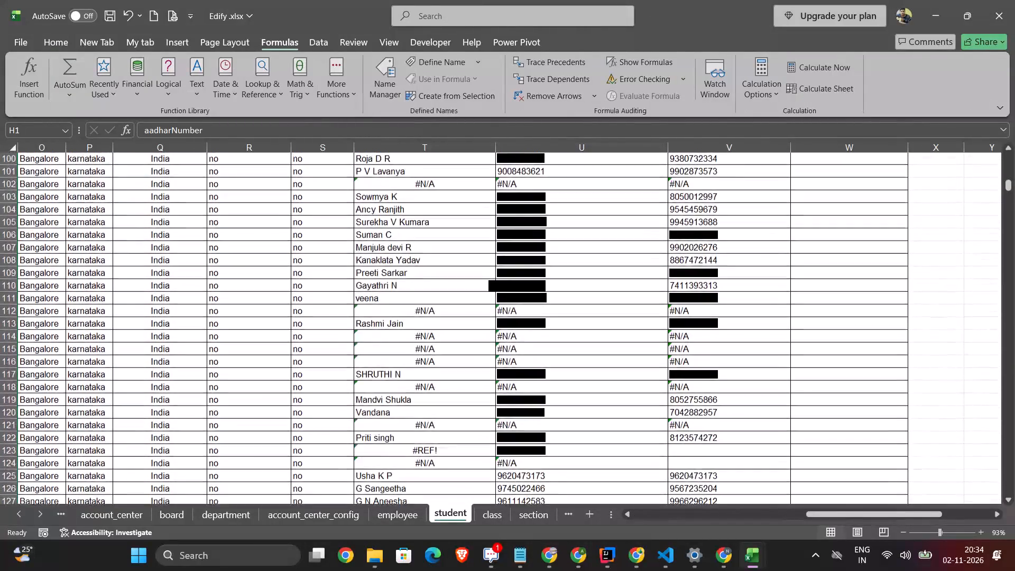
pyautogui.scroll(9, 524, 349)
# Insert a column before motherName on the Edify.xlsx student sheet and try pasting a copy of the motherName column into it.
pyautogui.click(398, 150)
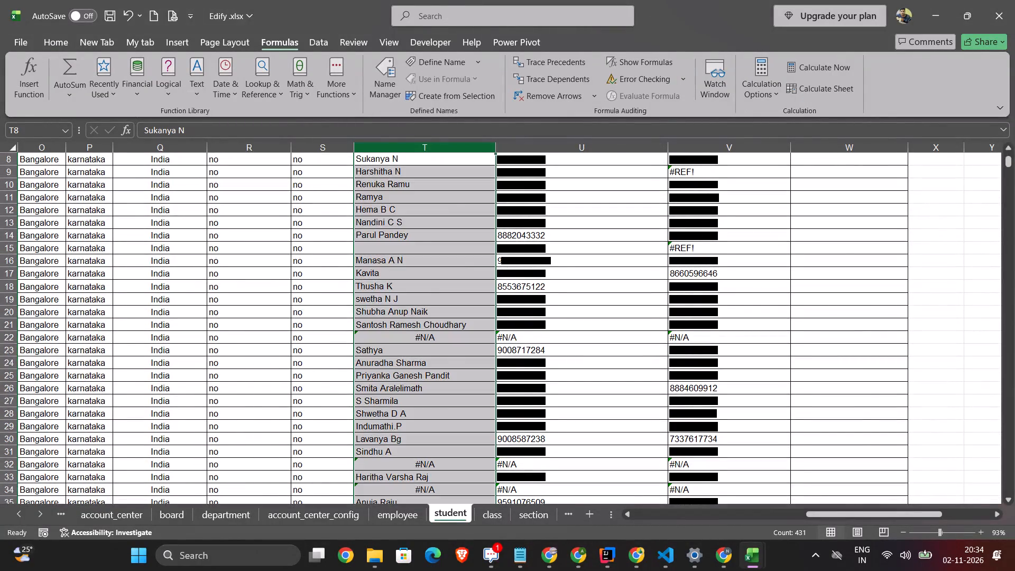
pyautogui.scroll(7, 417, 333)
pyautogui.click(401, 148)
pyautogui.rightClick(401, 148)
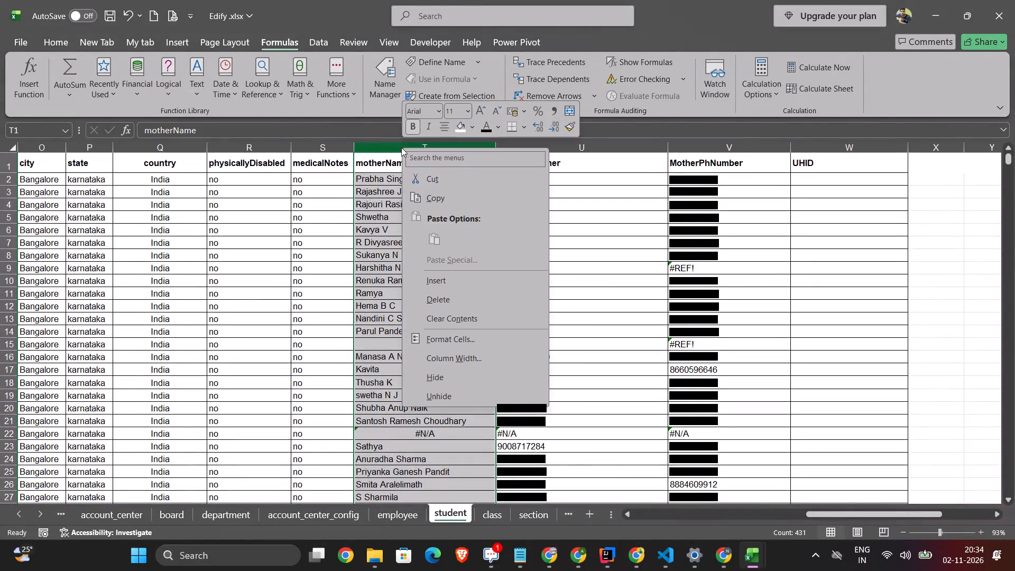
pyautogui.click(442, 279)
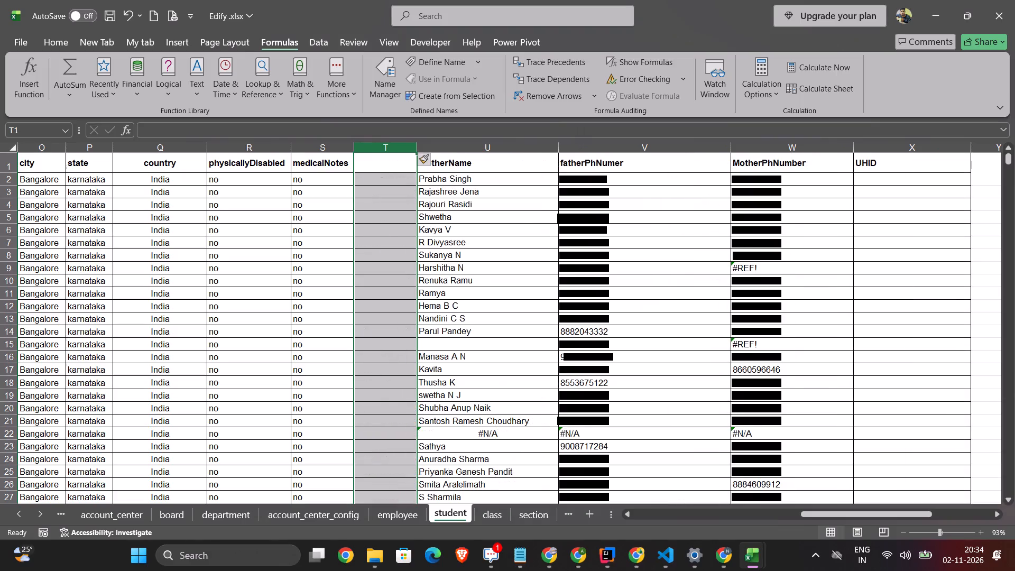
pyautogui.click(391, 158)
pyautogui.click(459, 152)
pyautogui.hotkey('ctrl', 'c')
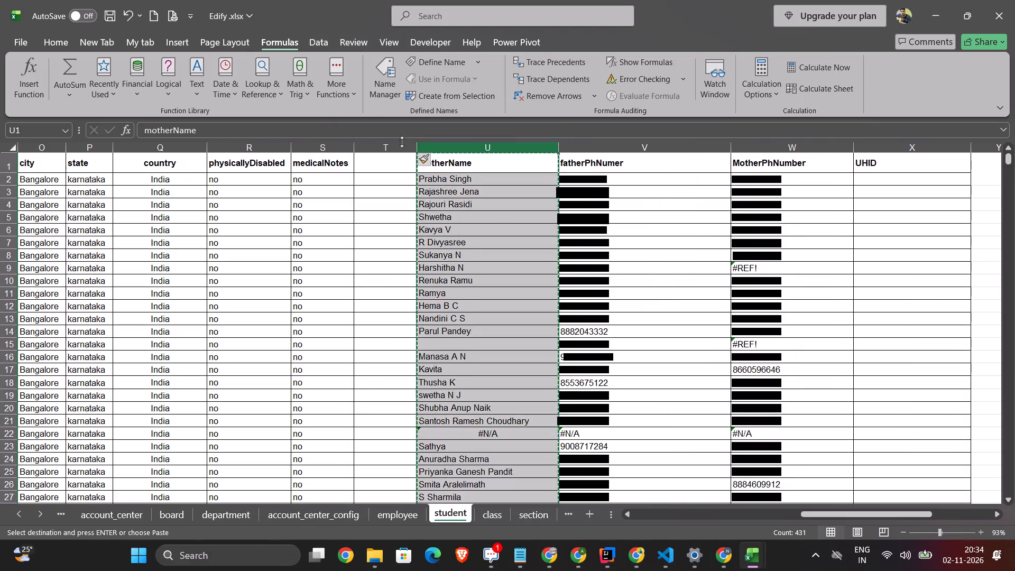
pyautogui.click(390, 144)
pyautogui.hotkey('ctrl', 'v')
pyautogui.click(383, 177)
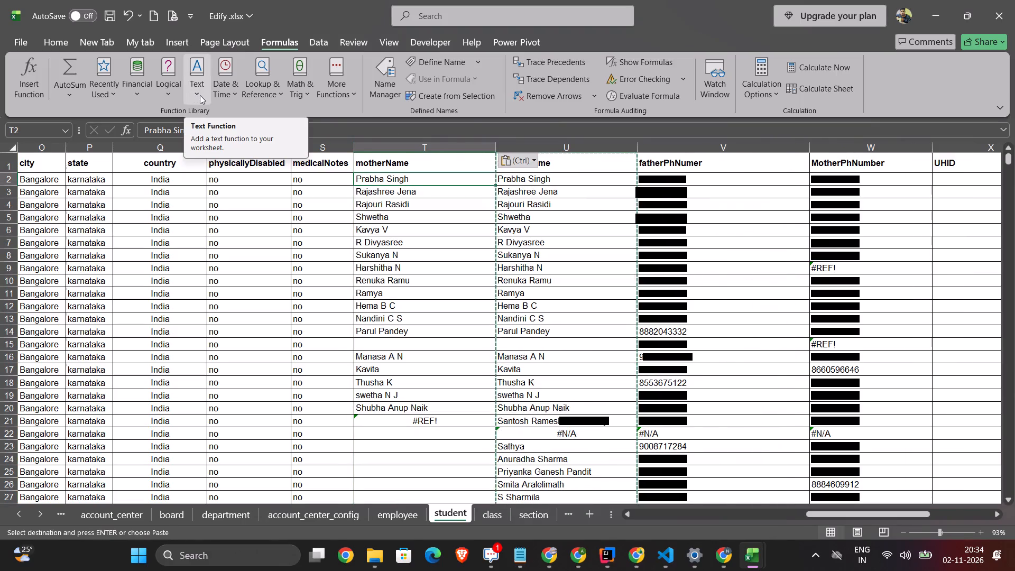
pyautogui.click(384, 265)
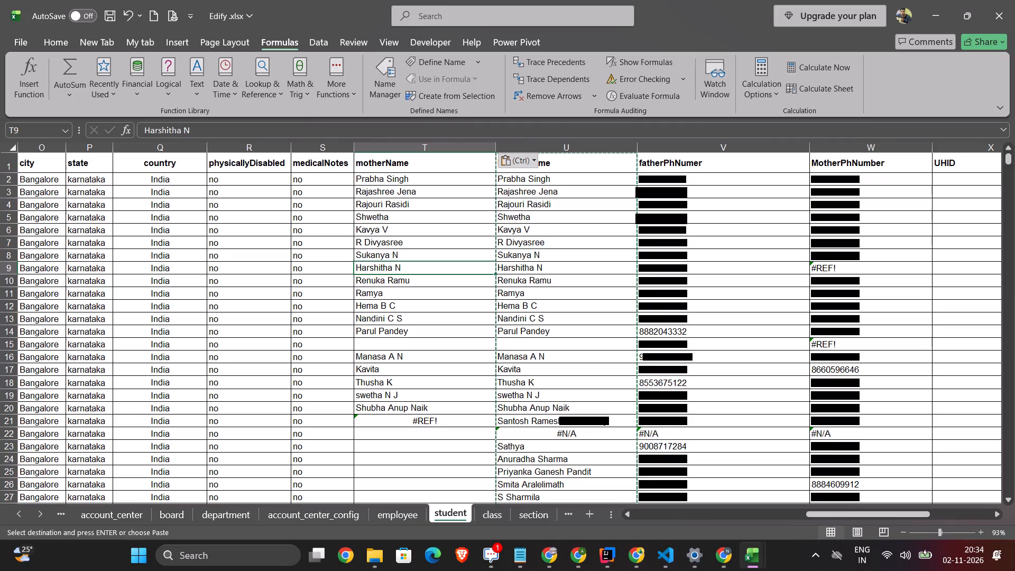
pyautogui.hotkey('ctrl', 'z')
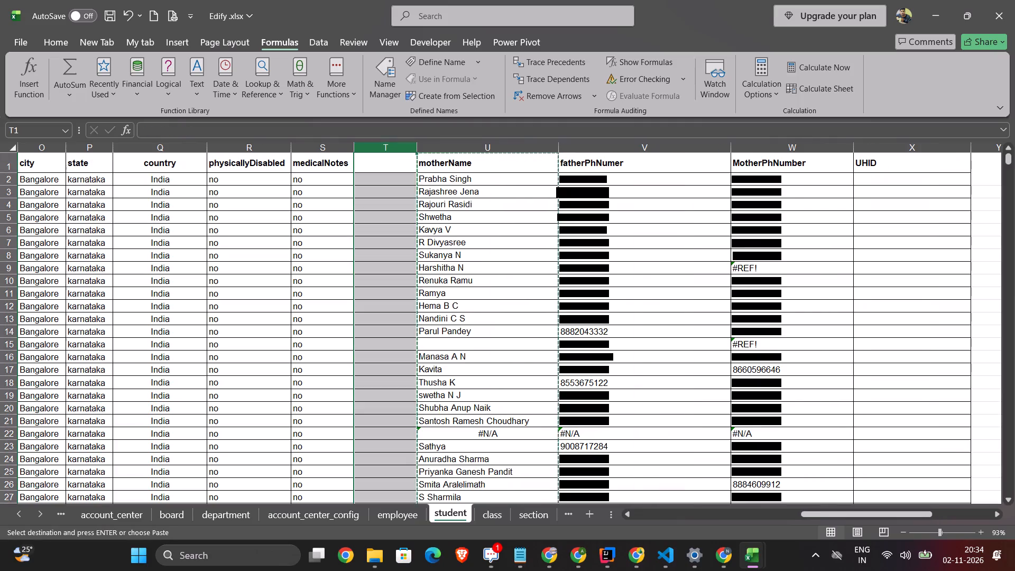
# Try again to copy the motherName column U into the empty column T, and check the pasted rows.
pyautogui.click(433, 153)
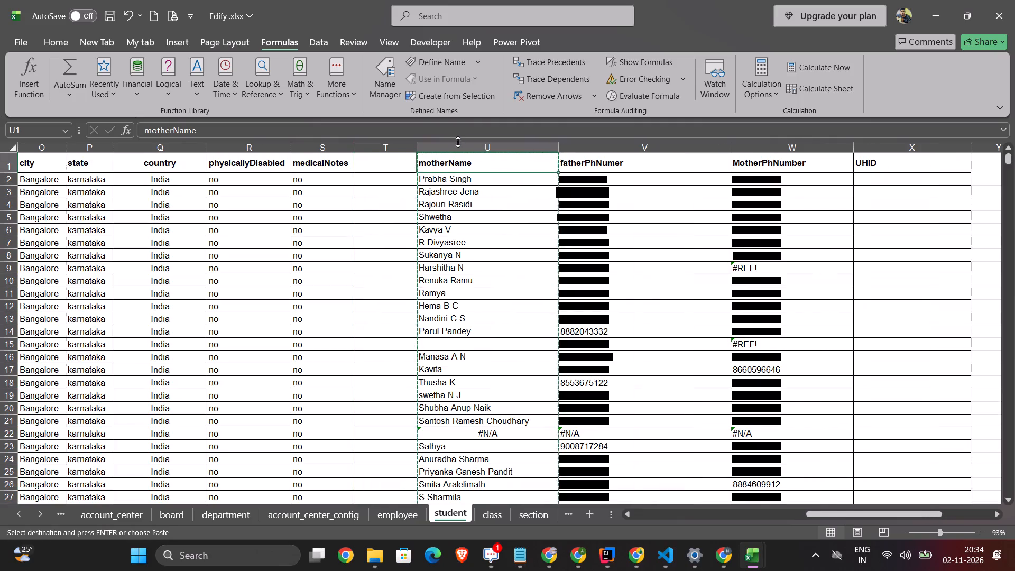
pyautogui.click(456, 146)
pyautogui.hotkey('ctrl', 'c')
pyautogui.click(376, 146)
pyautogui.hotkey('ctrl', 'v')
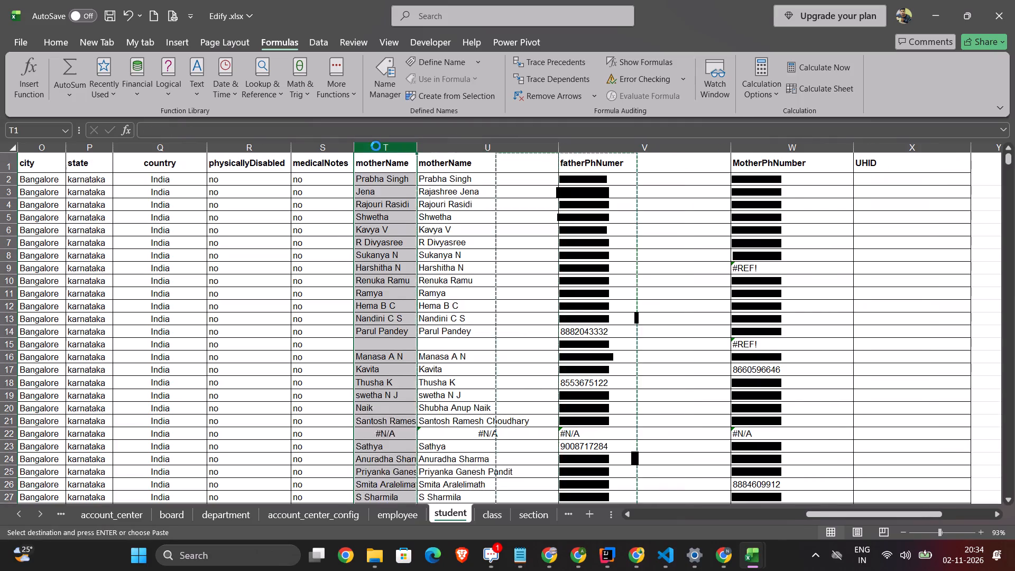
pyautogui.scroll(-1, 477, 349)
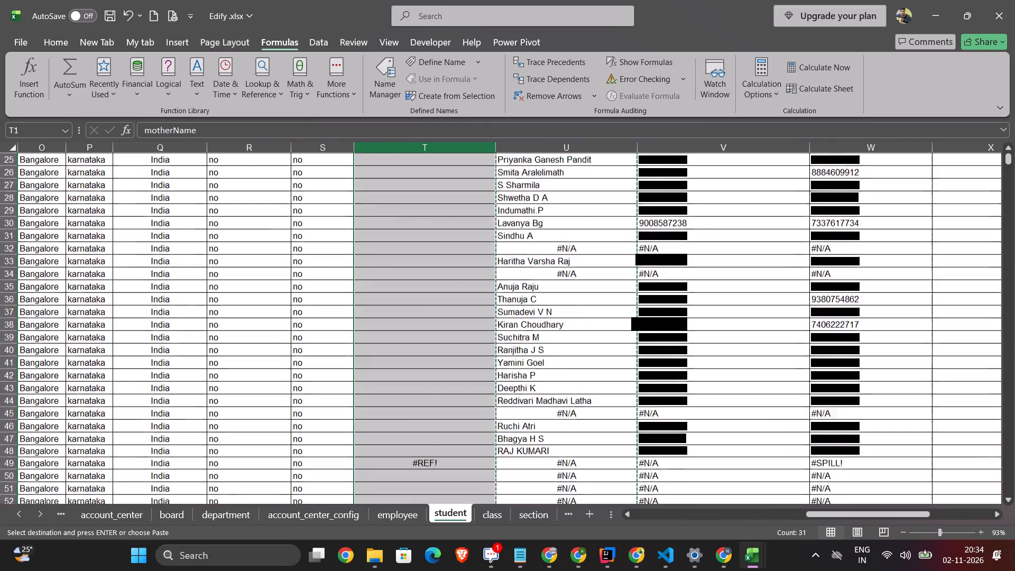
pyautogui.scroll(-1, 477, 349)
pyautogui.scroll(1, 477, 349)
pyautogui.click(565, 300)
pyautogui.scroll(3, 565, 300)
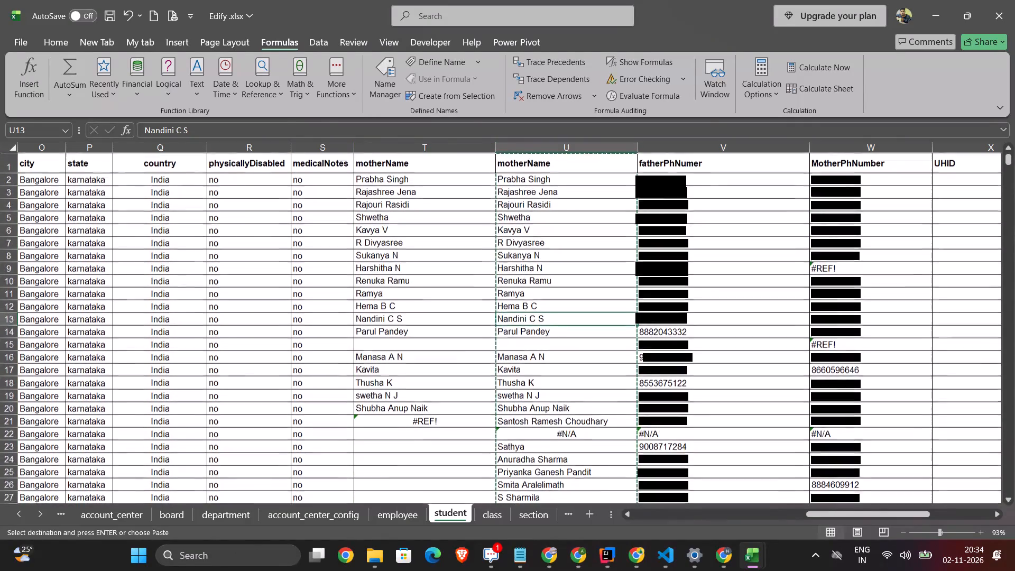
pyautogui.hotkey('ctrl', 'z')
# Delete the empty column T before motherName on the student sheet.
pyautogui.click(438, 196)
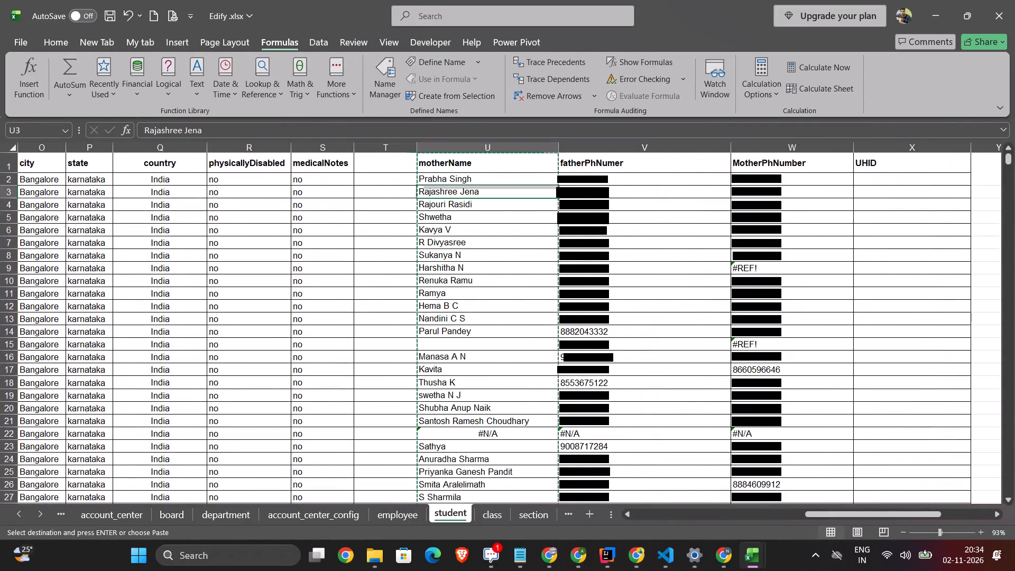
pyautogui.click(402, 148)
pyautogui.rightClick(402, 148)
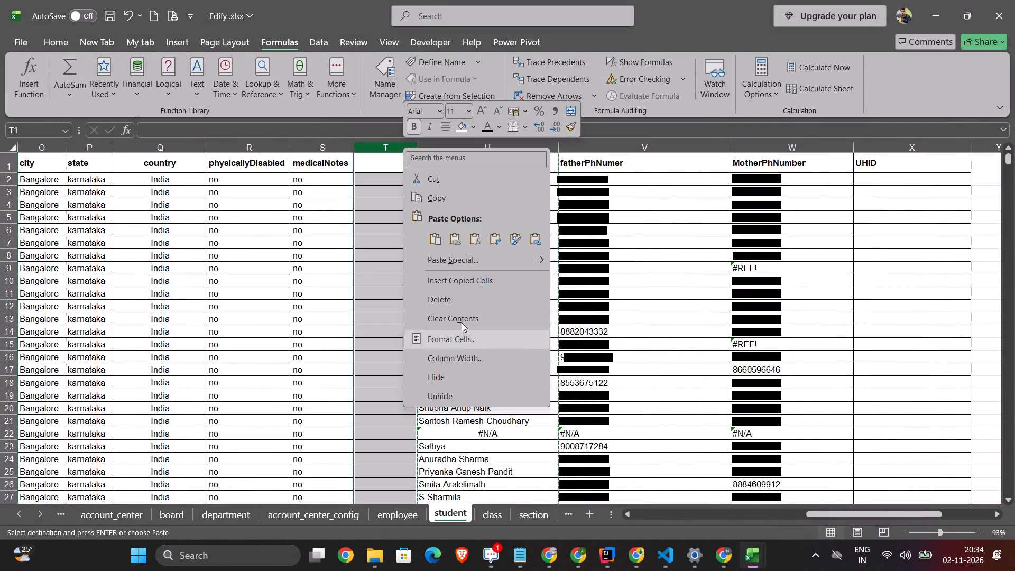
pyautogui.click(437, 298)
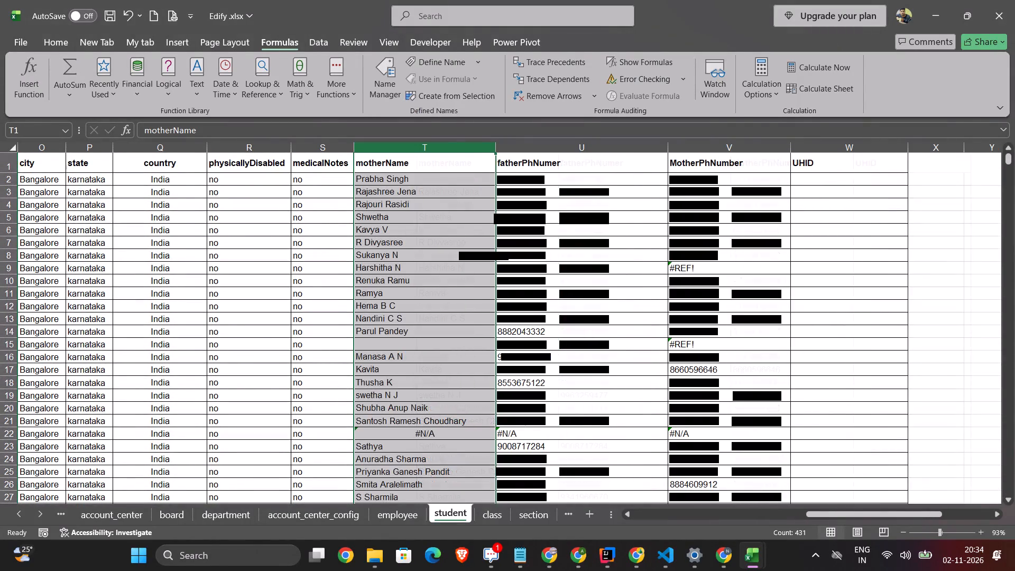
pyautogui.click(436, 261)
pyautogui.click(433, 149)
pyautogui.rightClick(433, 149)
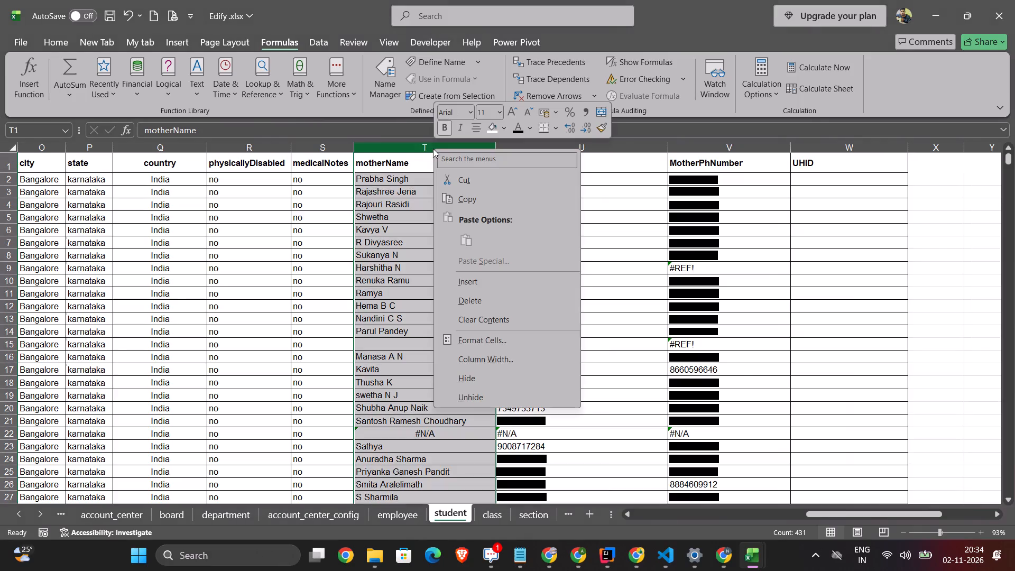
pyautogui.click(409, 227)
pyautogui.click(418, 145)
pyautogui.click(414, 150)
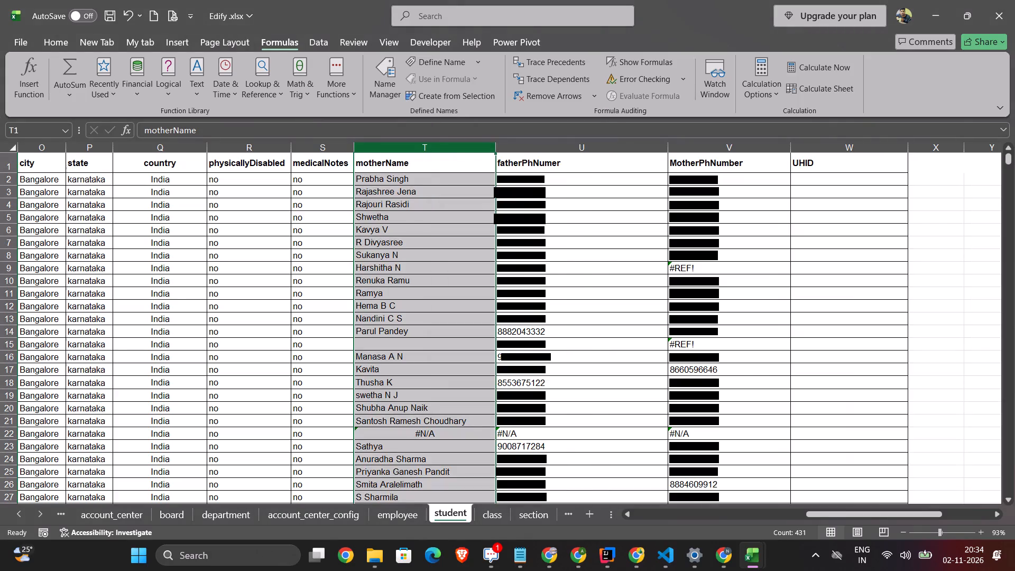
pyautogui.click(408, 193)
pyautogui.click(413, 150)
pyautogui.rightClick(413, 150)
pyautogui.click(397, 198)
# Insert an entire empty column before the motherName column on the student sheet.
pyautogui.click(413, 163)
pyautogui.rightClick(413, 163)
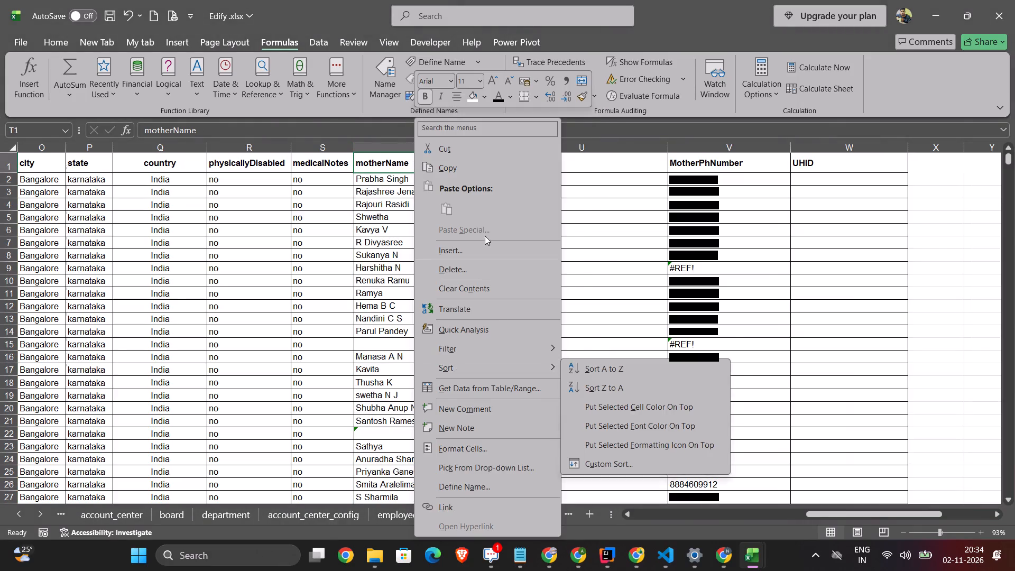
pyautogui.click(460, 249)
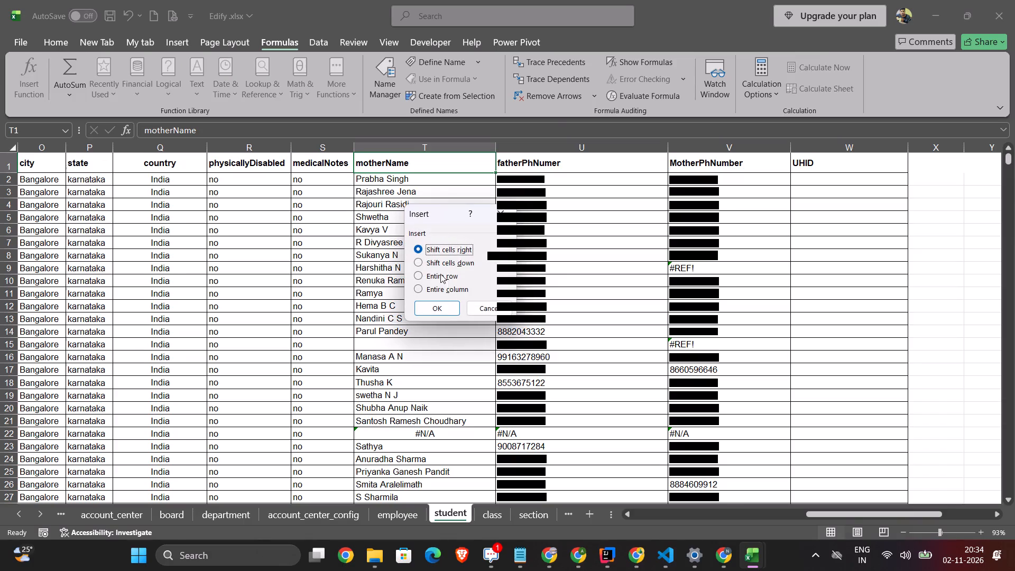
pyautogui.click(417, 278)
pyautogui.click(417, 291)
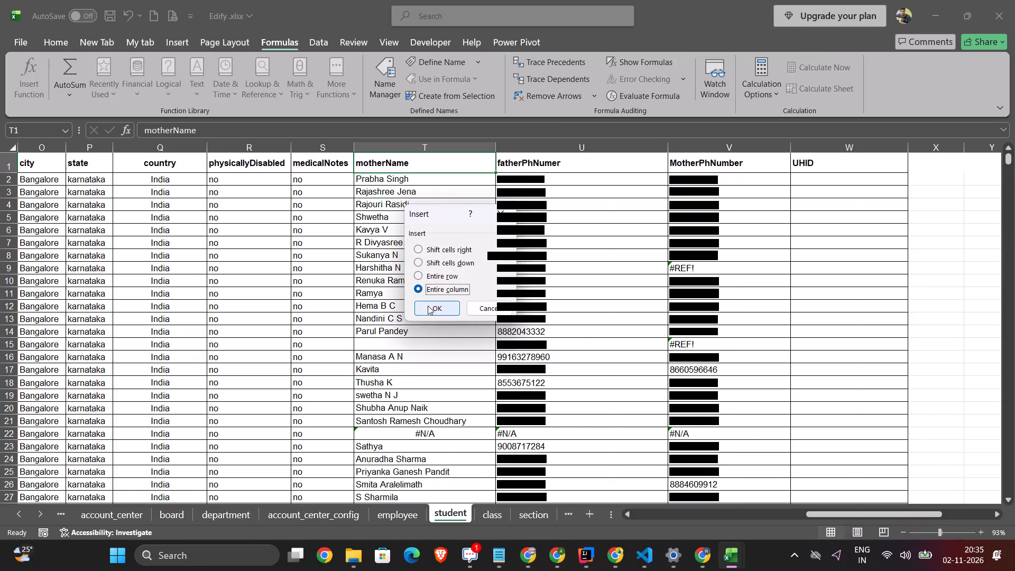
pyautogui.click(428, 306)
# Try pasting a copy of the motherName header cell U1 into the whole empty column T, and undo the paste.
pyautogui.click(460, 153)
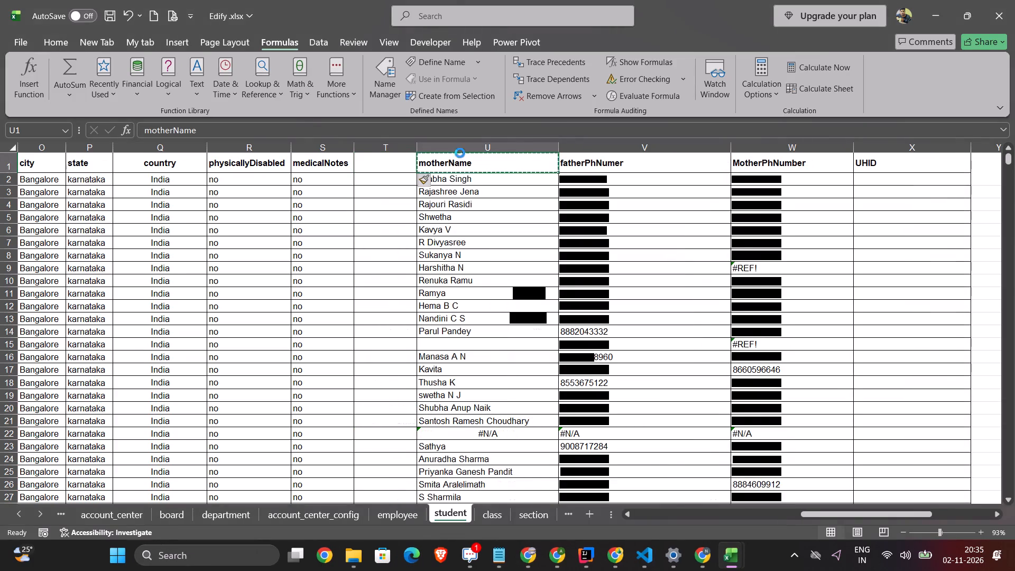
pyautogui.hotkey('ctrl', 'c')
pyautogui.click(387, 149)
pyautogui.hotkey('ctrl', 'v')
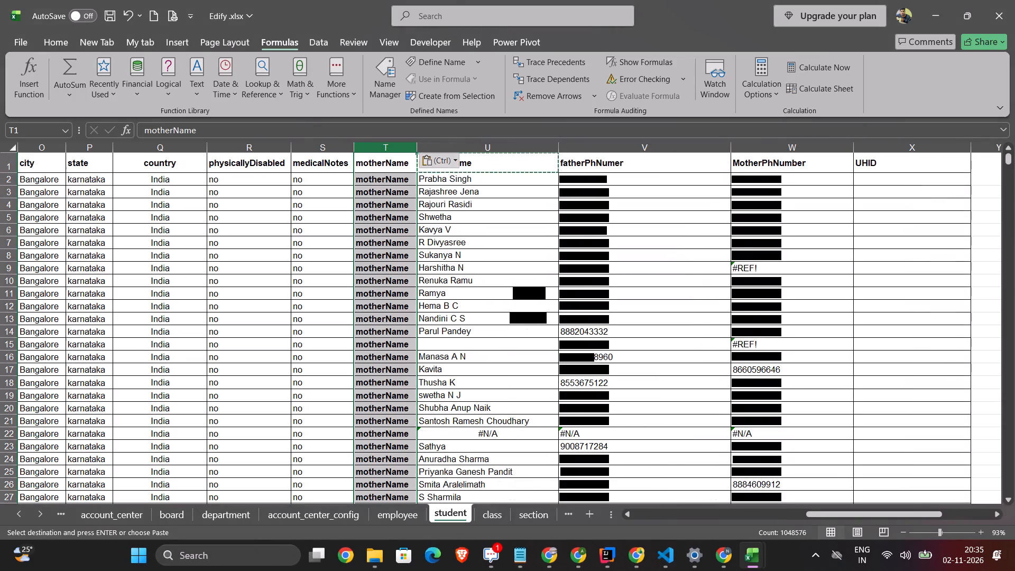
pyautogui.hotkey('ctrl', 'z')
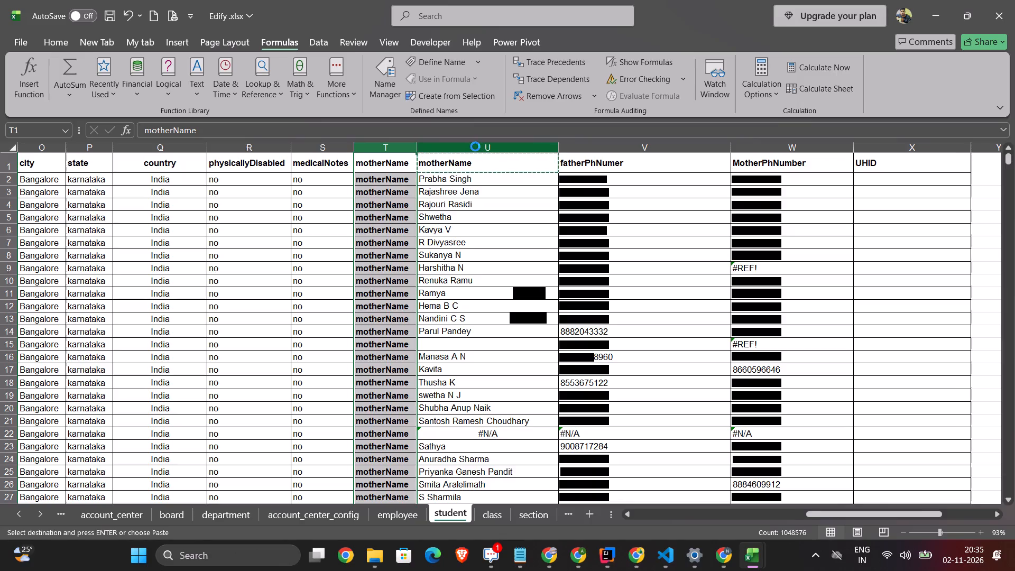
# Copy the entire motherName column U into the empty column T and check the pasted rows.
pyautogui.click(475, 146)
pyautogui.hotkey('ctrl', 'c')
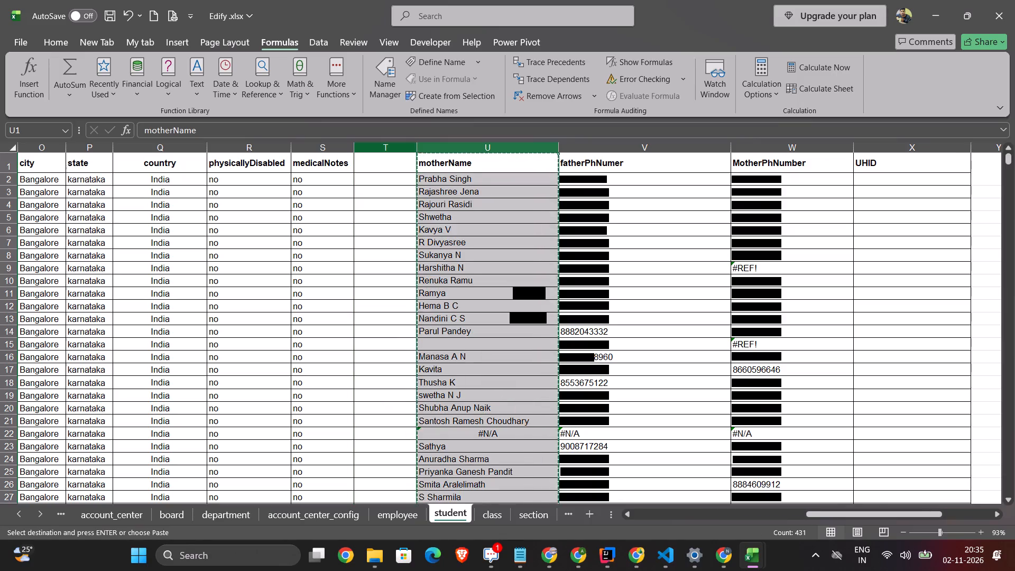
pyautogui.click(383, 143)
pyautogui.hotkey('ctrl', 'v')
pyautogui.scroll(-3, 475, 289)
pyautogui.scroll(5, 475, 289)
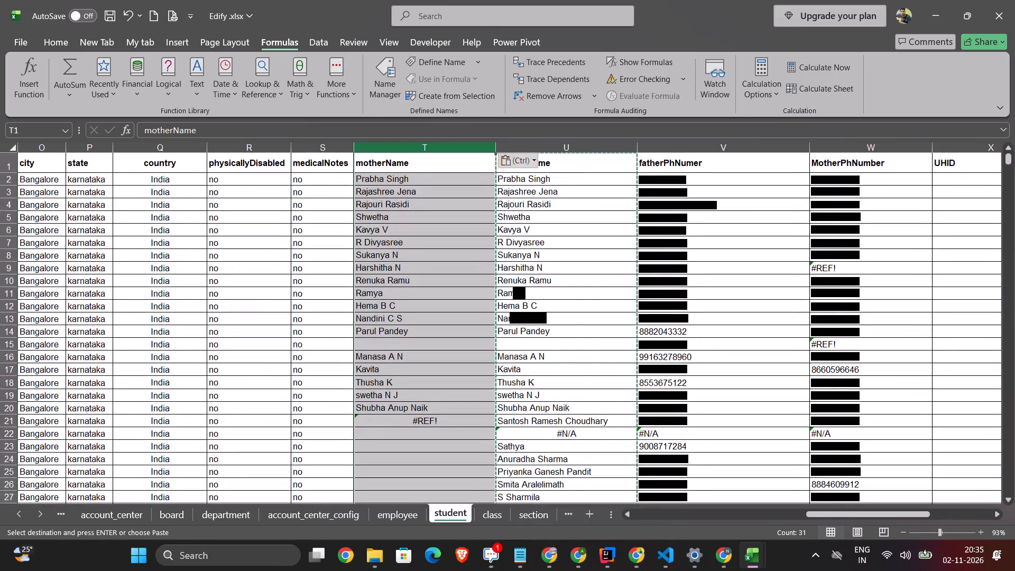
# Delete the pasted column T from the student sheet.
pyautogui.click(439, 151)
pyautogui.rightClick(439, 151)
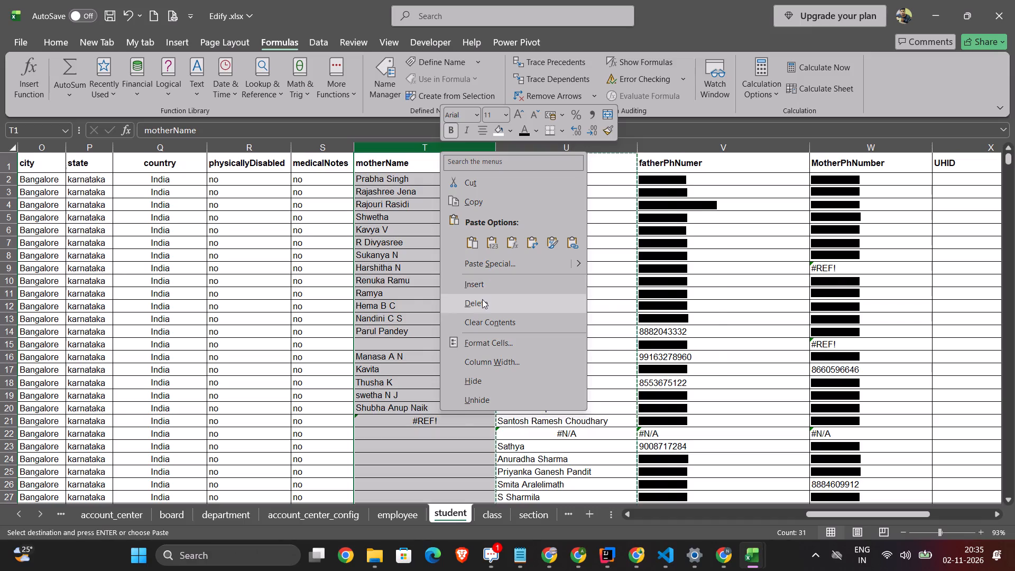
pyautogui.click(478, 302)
# Examine the student sheet from the email column across to UHID, and look down the motherName rows.
pyautogui.hscroll(3, 449, 327)
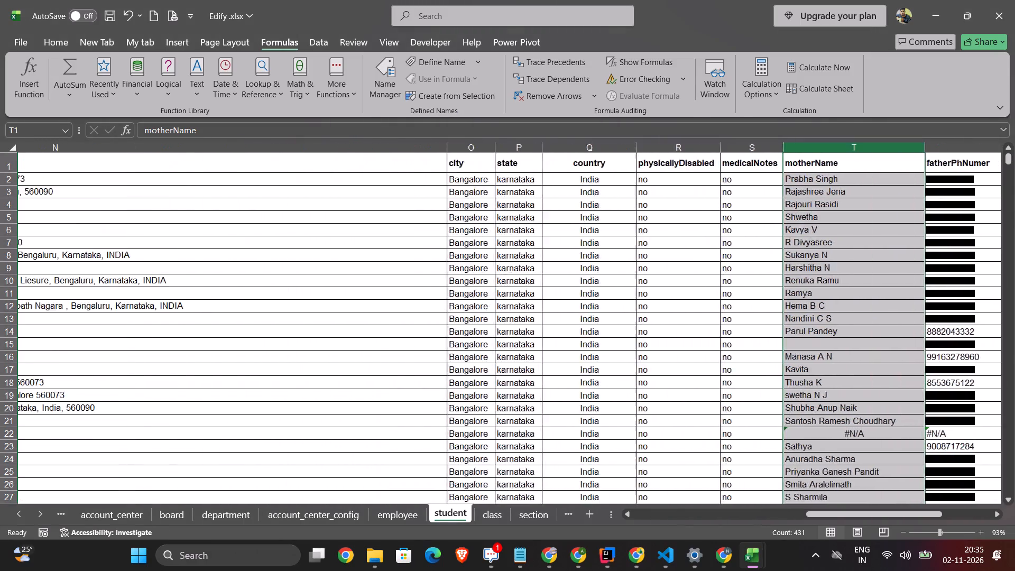
pyautogui.hscroll(6, 449, 327)
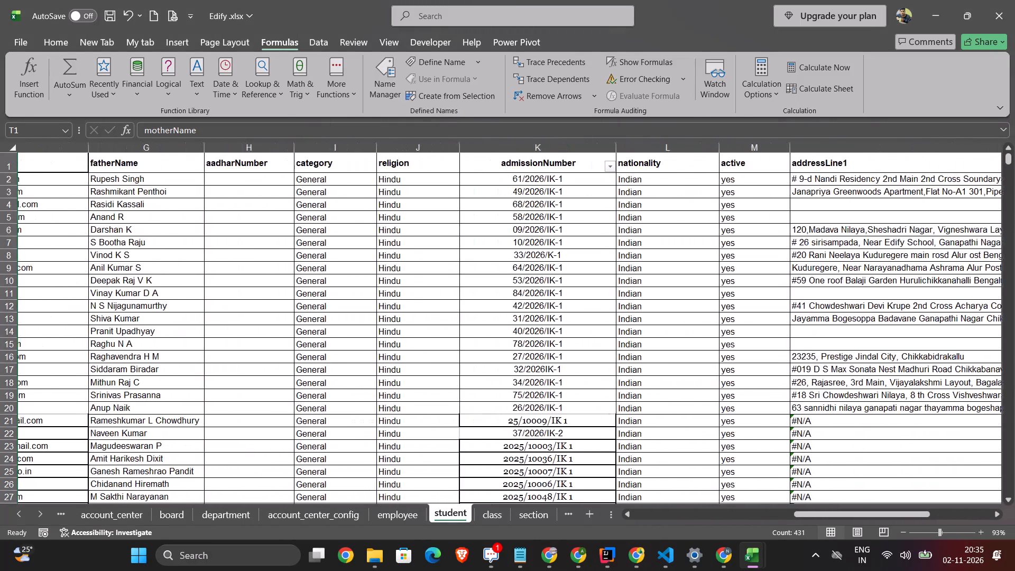
pyautogui.hscroll(1, 449, 327)
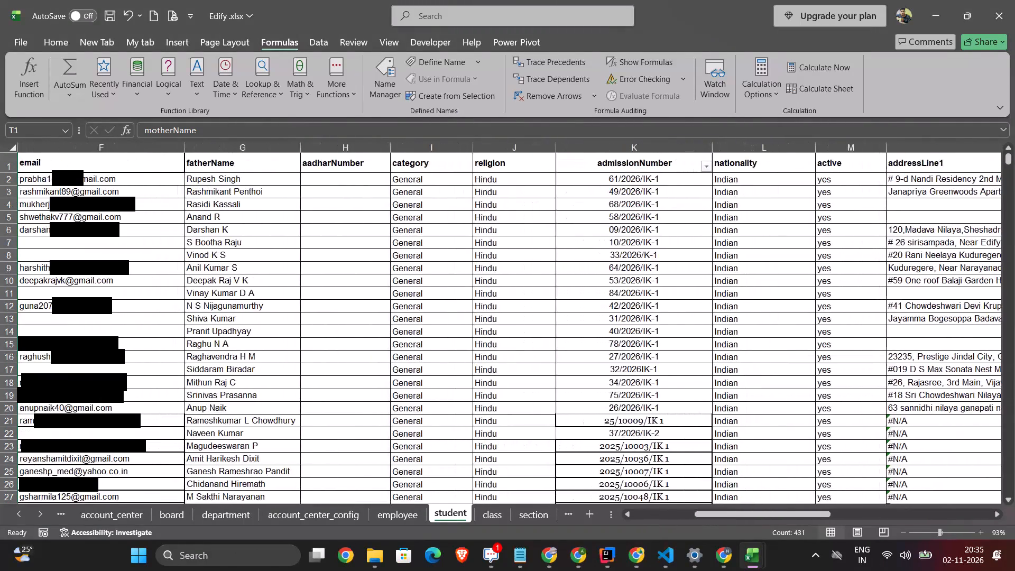
pyautogui.hscroll(2, 449, 327)
pyautogui.hscroll(-1, 449, 327)
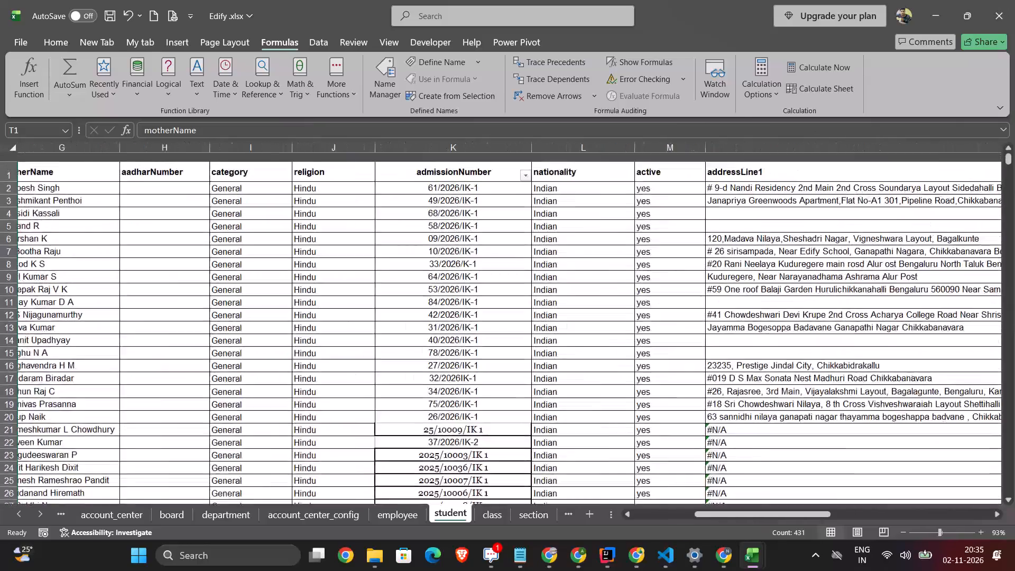
pyautogui.hscroll(7, 449, 327)
pyautogui.hscroll(-13, 449, 327)
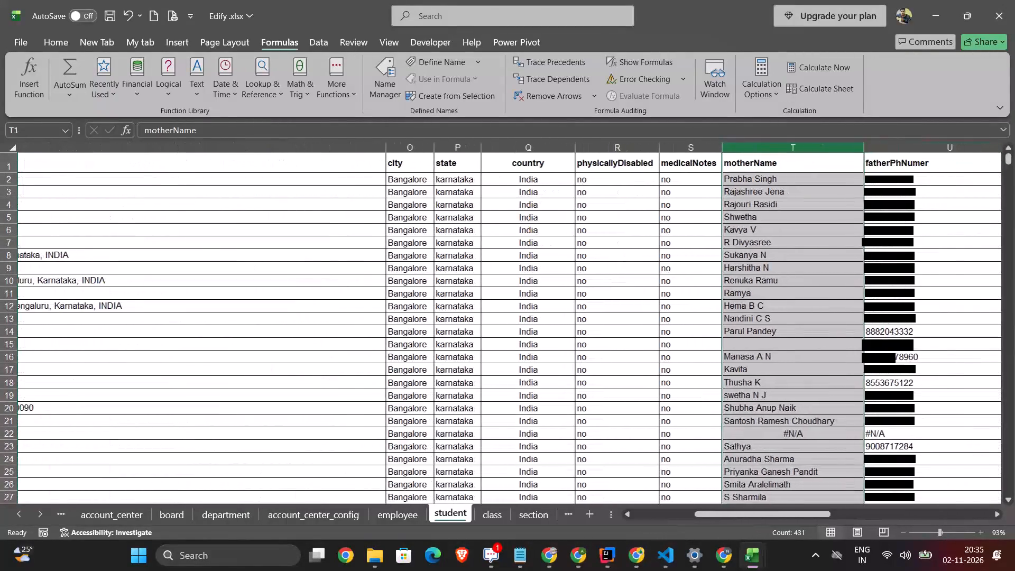
pyautogui.hscroll(5, 449, 327)
pyautogui.scroll(-3, 449, 327)
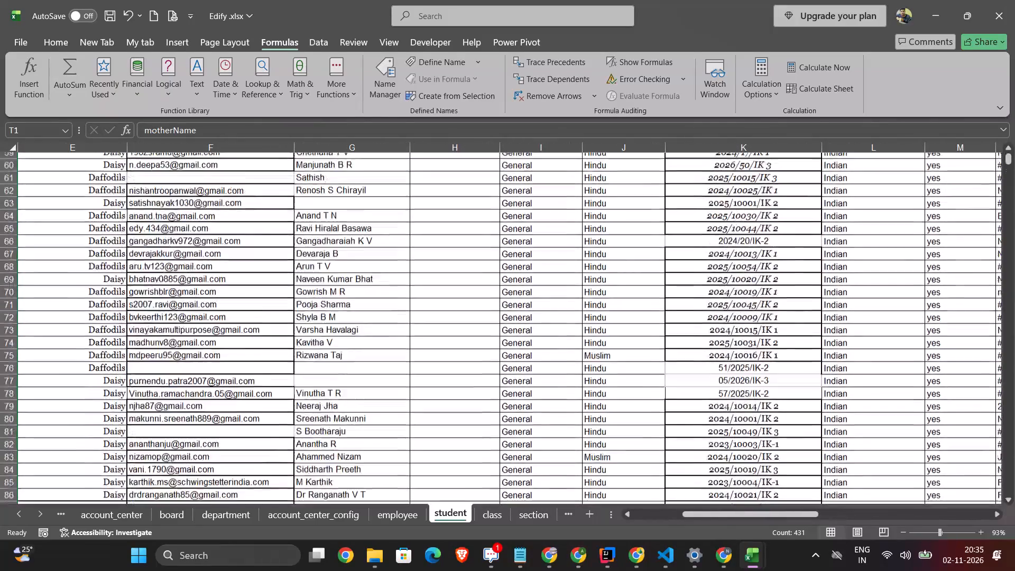
pyautogui.scroll(-2, 449, 327)
pyautogui.hscroll(-7, 449, 327)
pyautogui.scroll(4, 496, 300)
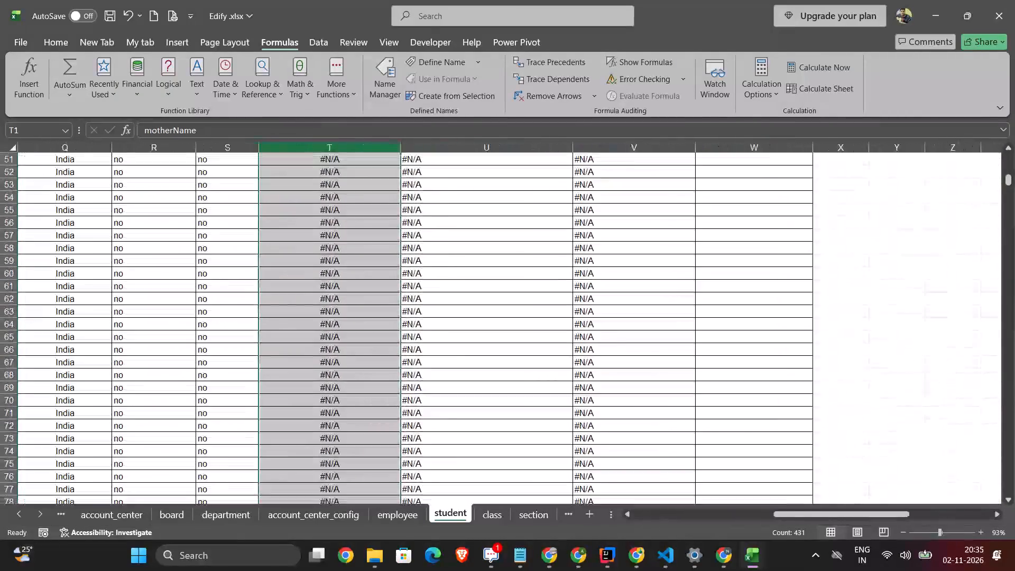
pyautogui.scroll(8, 496, 300)
pyautogui.click(314, 178)
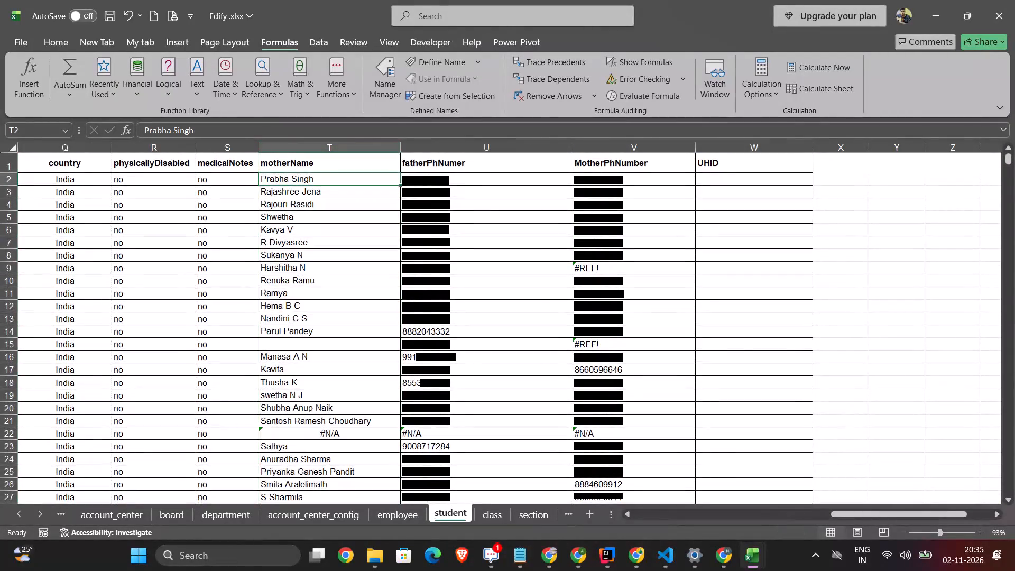
pyautogui.scroll(-6, 302, 287)
pyautogui.scroll(1, 302, 287)
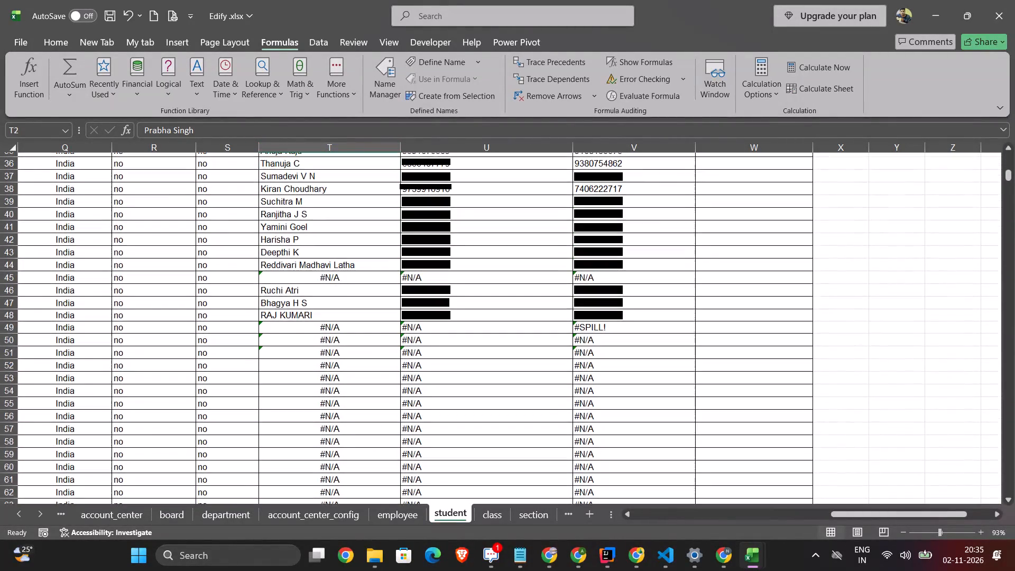
pyautogui.scroll(1, 302, 287)
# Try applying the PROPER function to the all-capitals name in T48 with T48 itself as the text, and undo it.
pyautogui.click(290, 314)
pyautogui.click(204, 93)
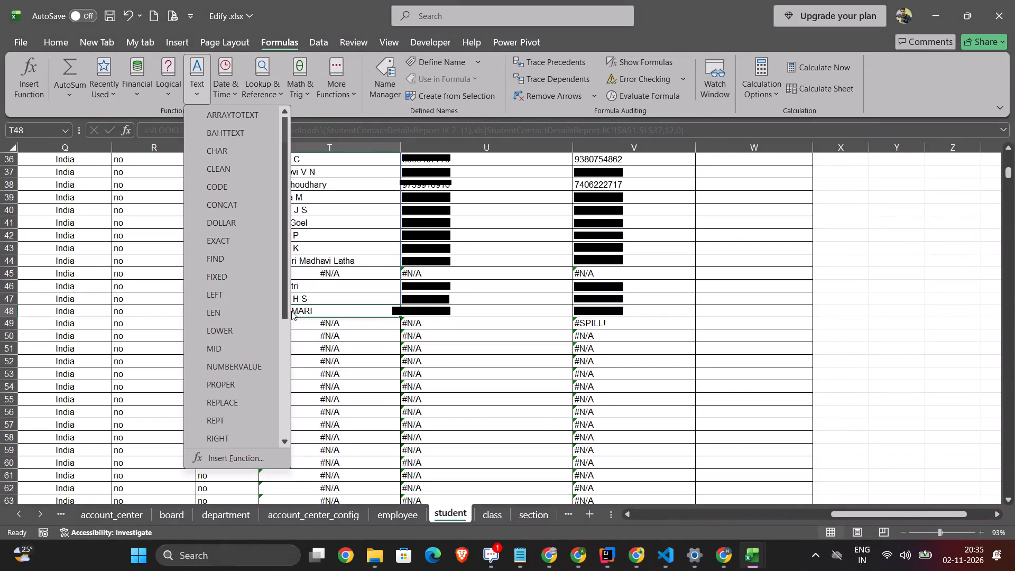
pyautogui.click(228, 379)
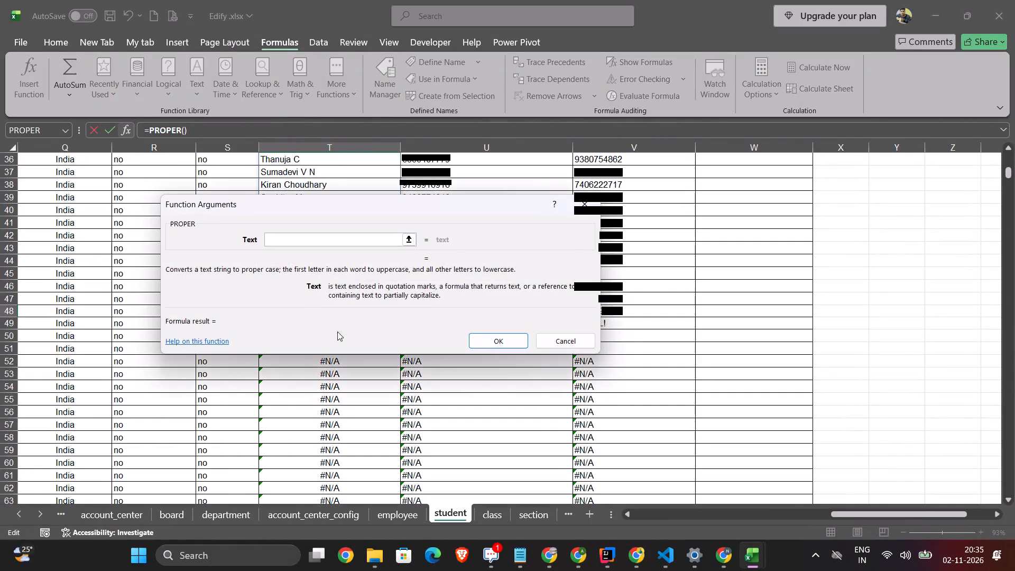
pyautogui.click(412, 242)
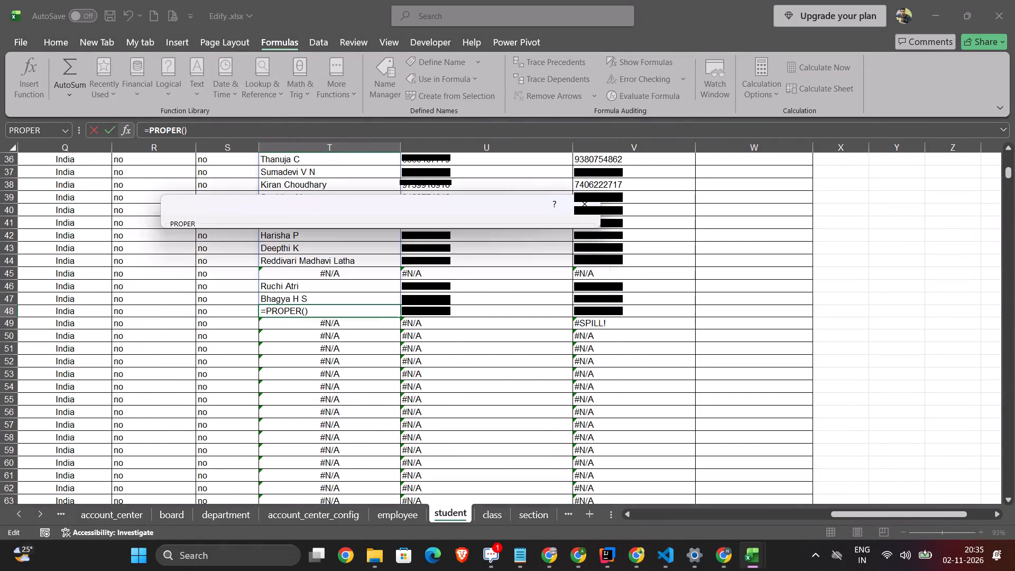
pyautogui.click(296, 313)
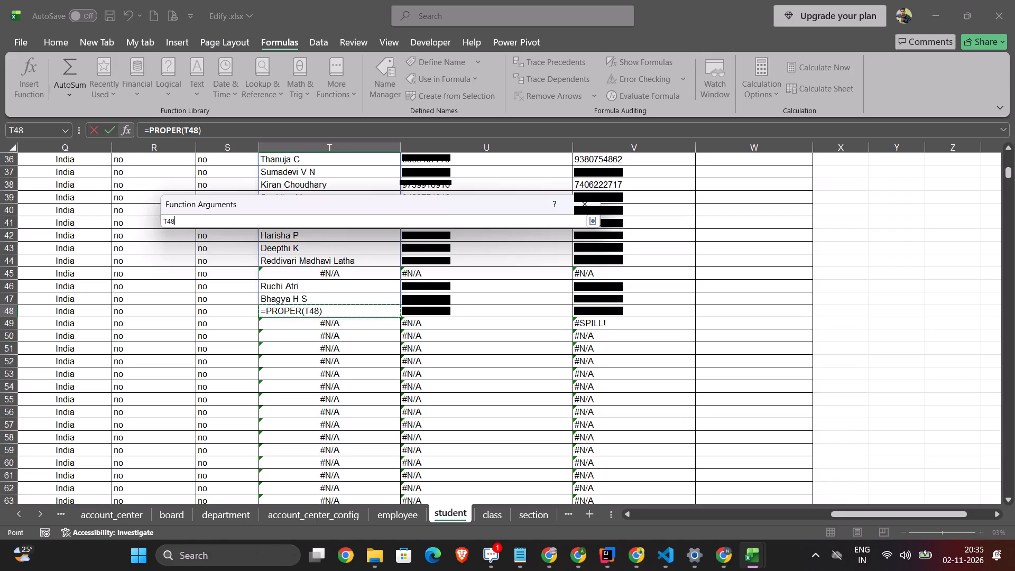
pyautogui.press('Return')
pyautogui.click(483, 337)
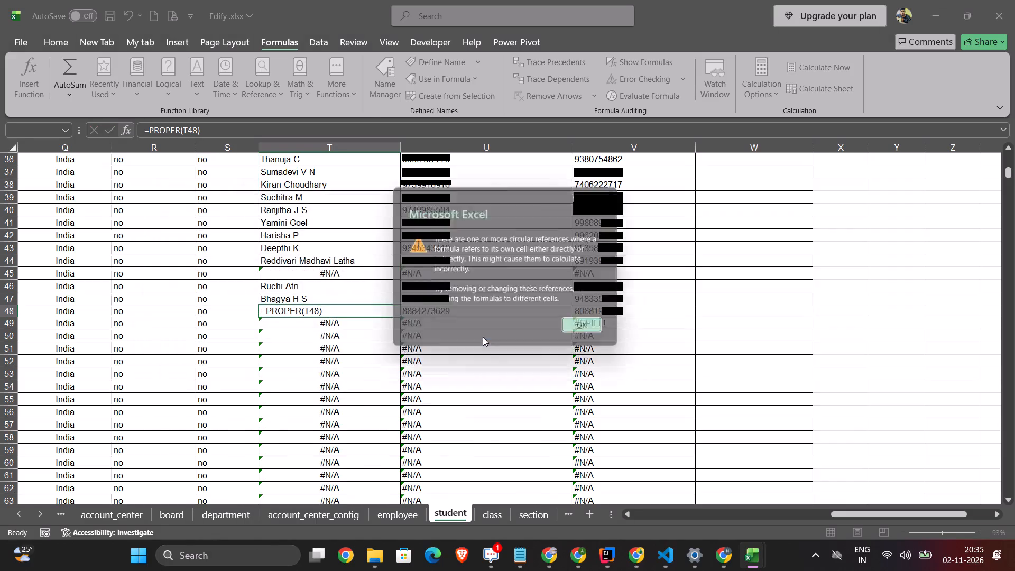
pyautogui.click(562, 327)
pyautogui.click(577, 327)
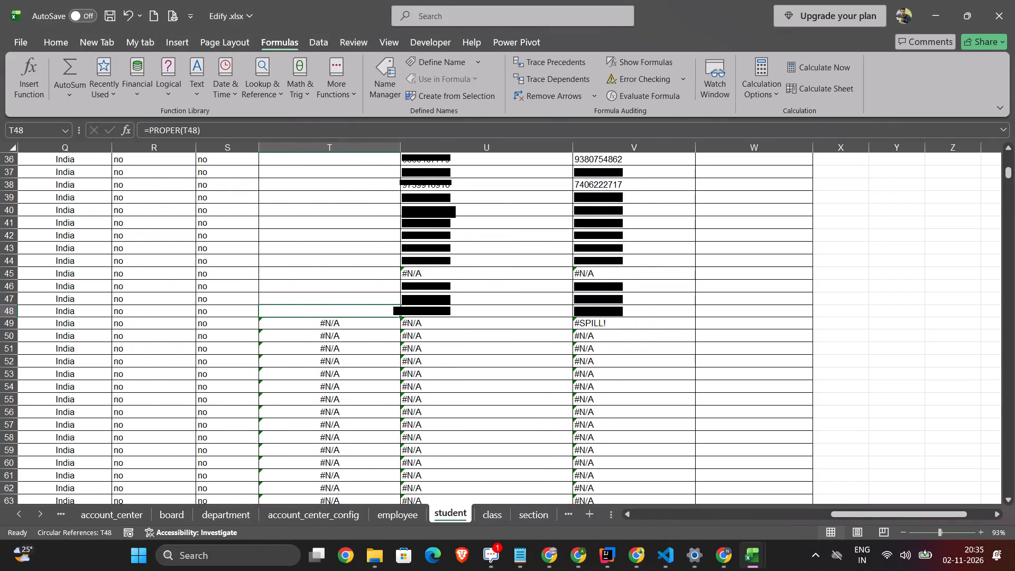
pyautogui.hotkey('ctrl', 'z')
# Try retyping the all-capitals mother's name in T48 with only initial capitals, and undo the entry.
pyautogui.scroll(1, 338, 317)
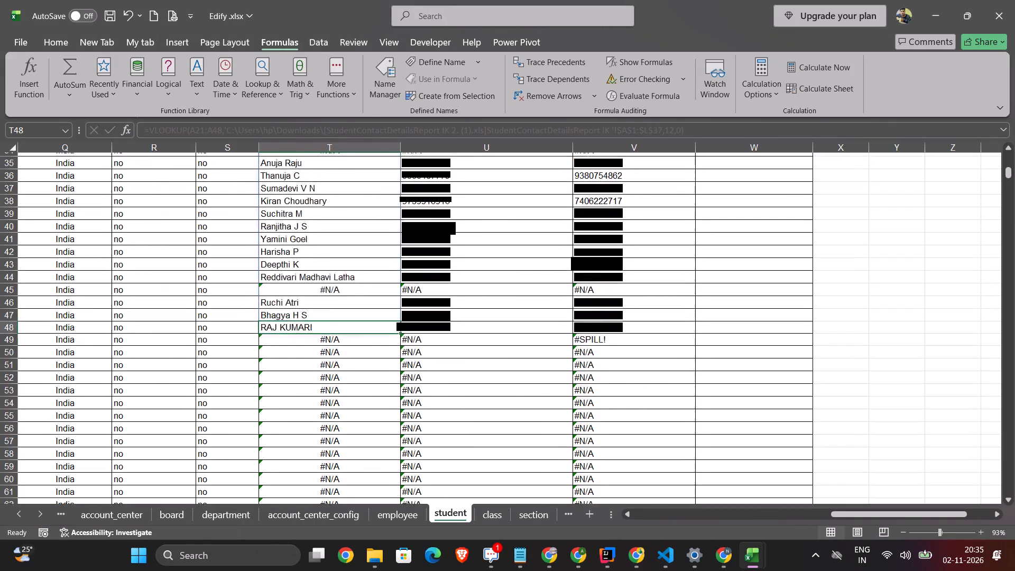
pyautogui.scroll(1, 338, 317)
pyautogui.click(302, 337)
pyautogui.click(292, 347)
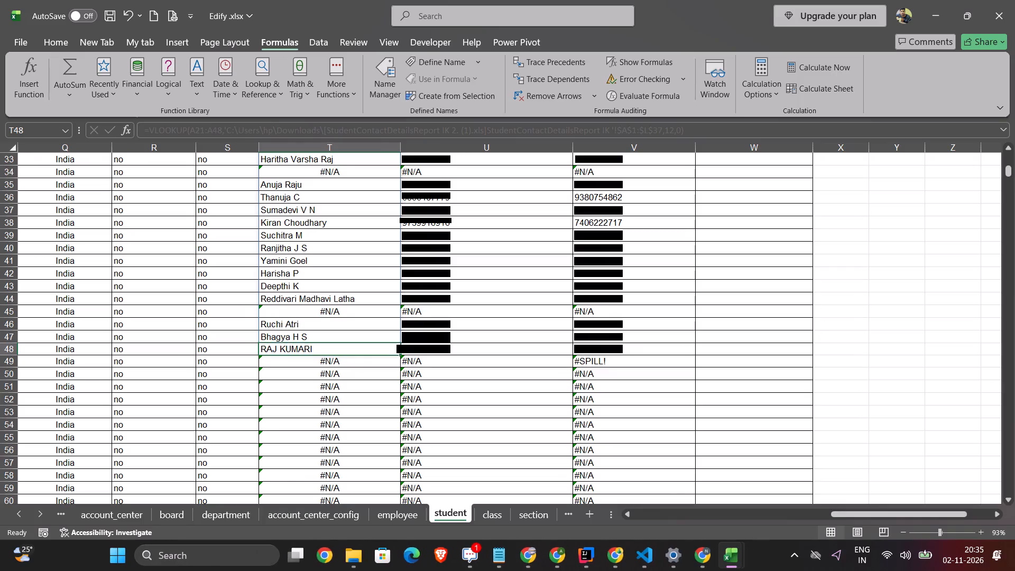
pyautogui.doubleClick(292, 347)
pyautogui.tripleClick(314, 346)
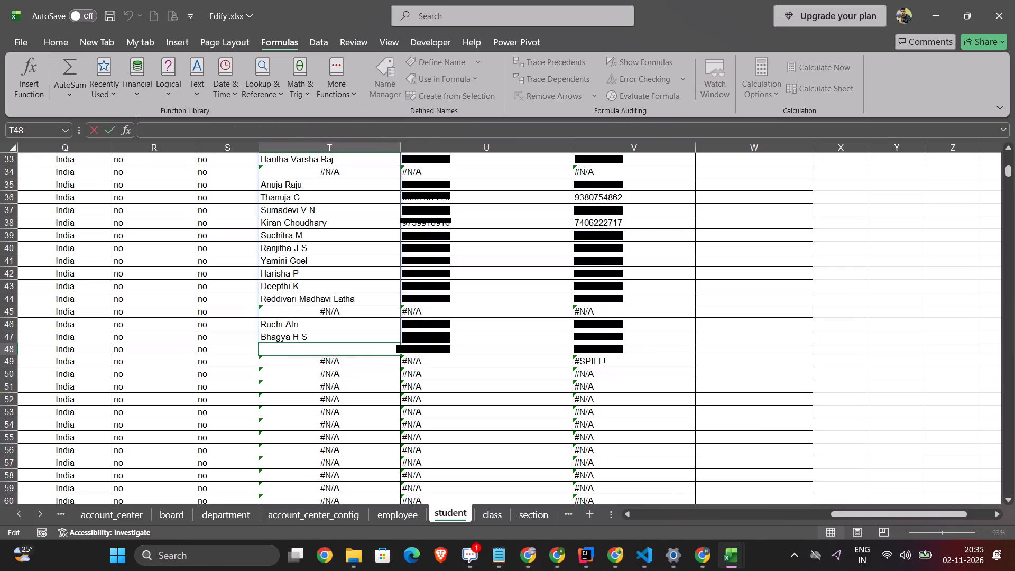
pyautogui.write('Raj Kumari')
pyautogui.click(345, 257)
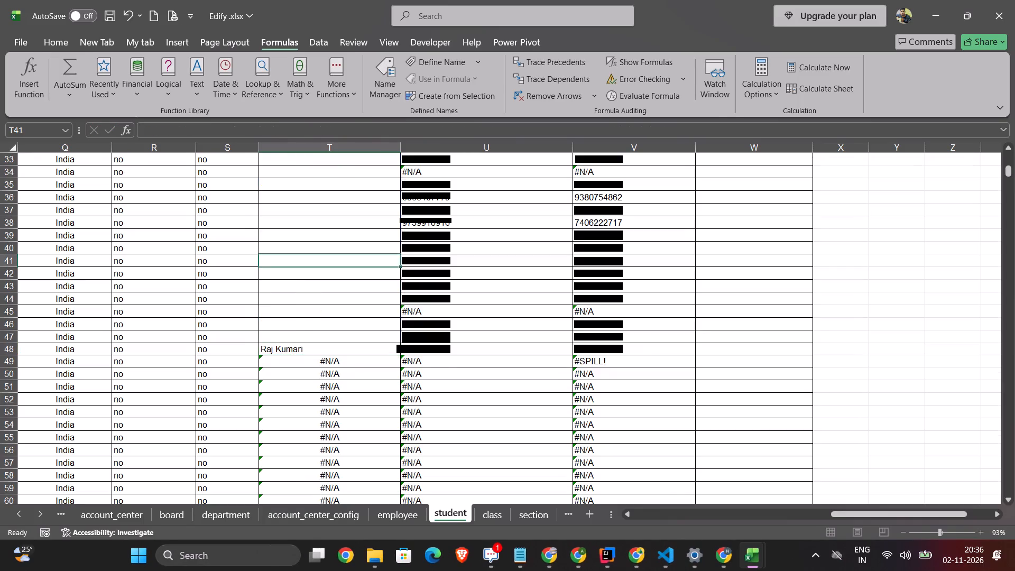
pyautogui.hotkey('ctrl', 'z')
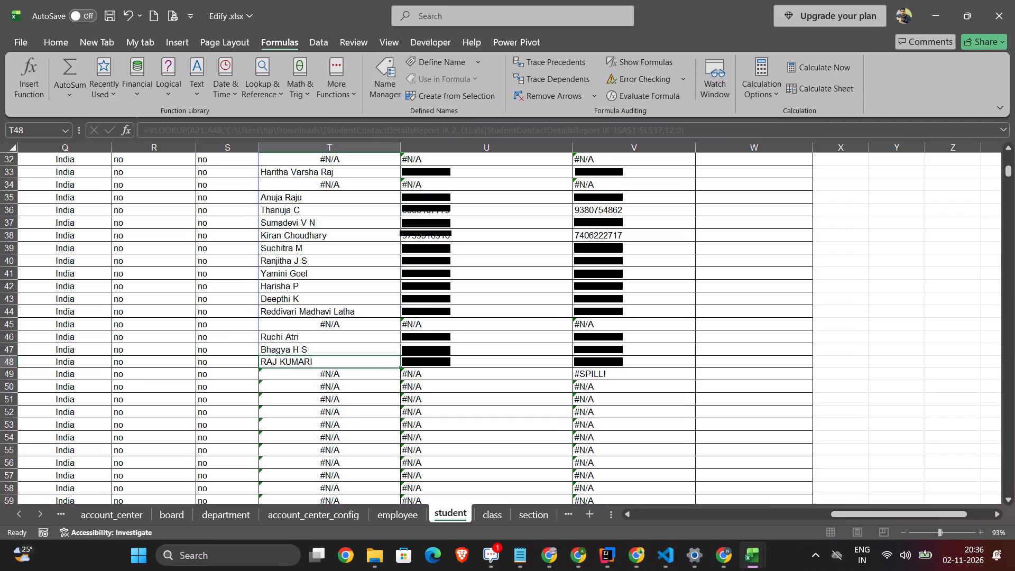
# Replace the motherName column's formulas with their results by copying column T and pasting it onto itself as Values.
pyautogui.click(294, 336)
pyautogui.click(309, 324)
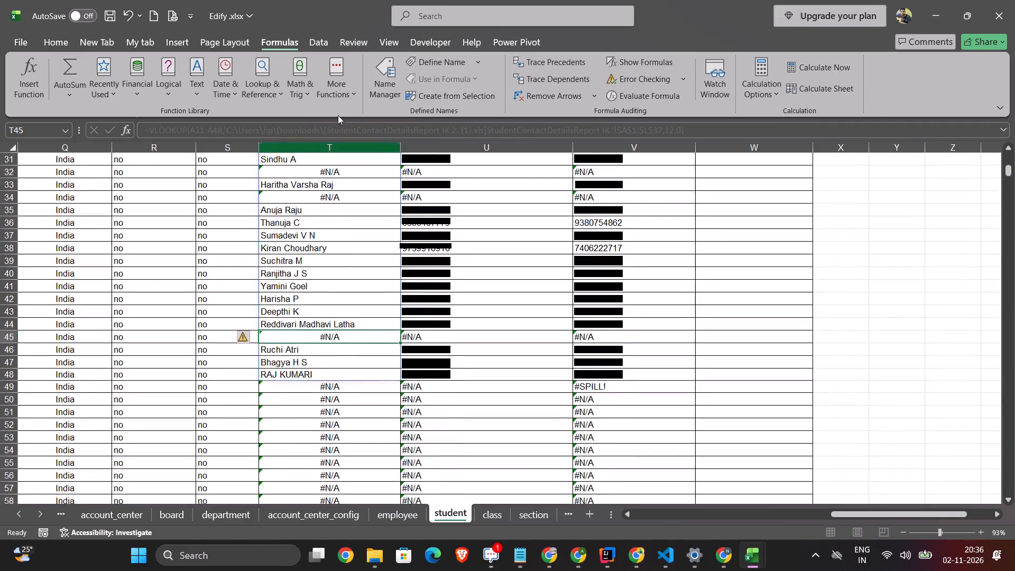
pyautogui.scroll(5, 343, 142)
pyautogui.click(344, 150)
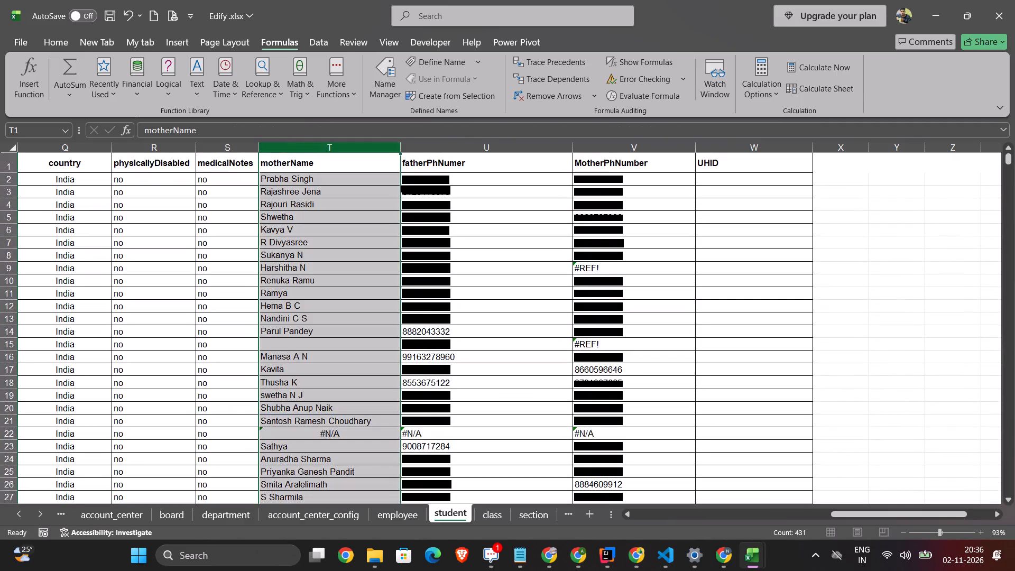
pyautogui.hotkey('ctrl', 'c')
pyautogui.rightClick(337, 192)
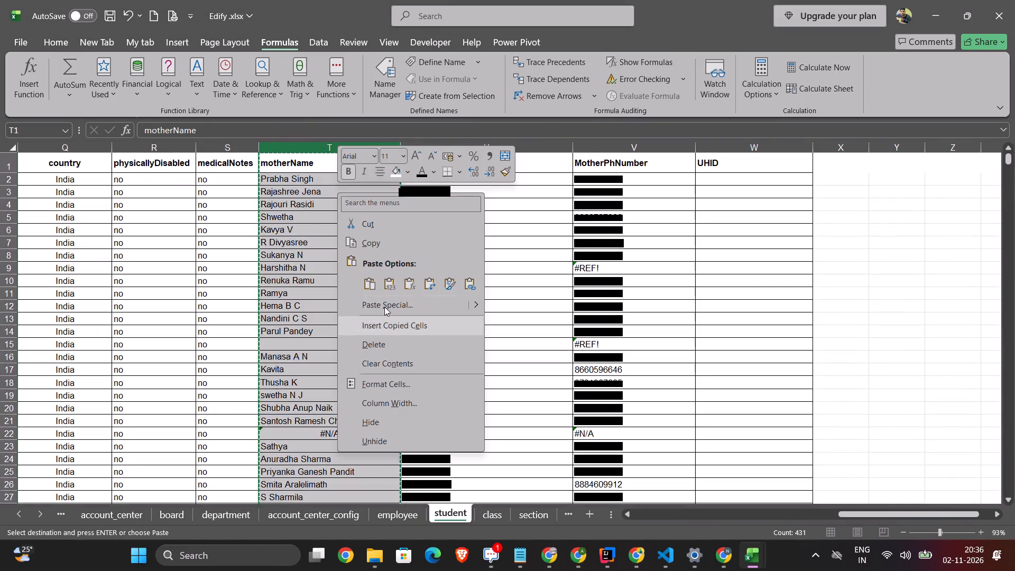
pyautogui.click(386, 302)
pyautogui.click(254, 271)
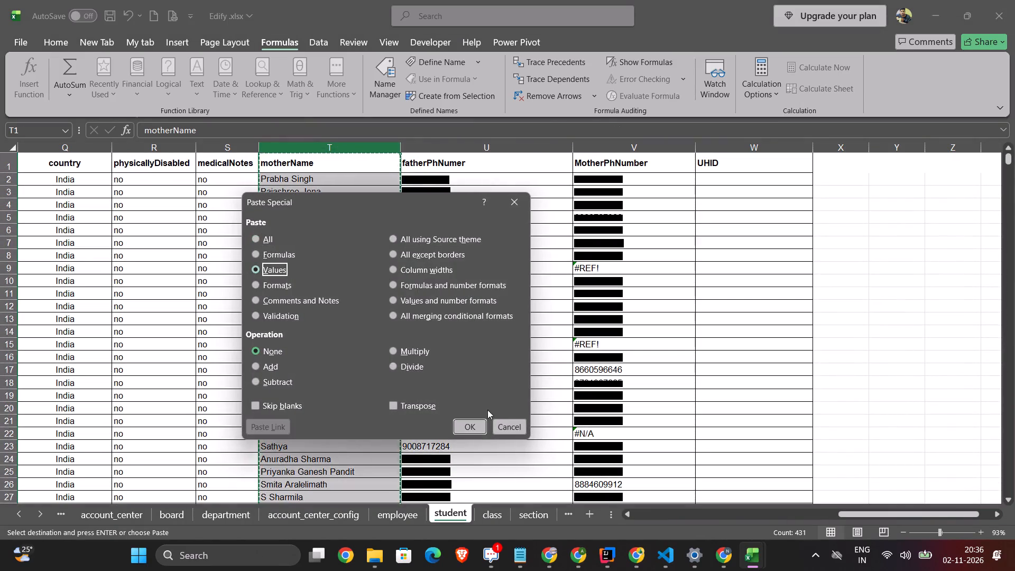
pyautogui.click(481, 423)
# Insert a new column before motherName on the student sheet and copy the whole motherName column into it.
pyautogui.hscroll(1, 347, 300)
pyautogui.click(339, 269)
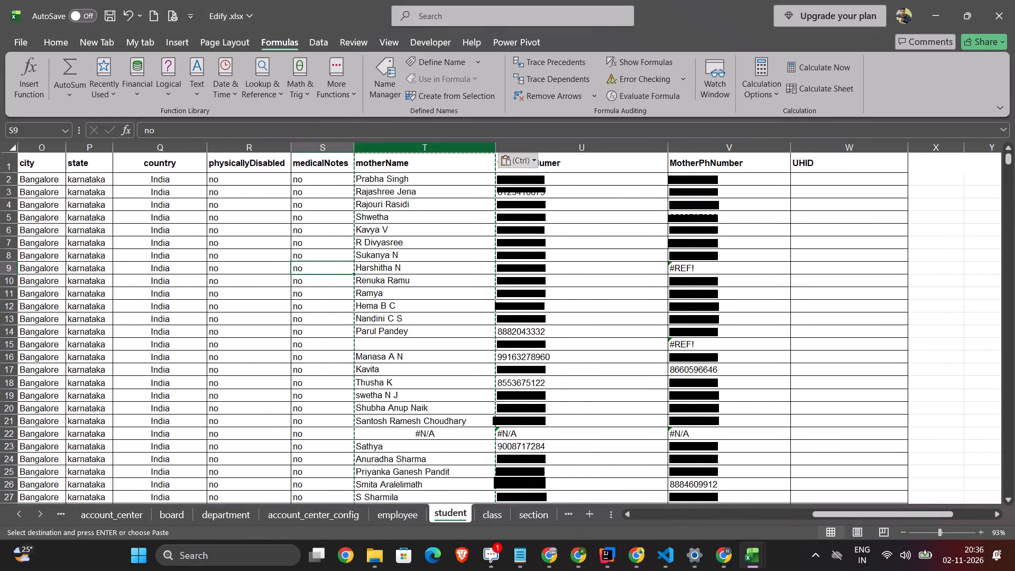
pyautogui.click(429, 152)
pyautogui.rightClick(429, 152)
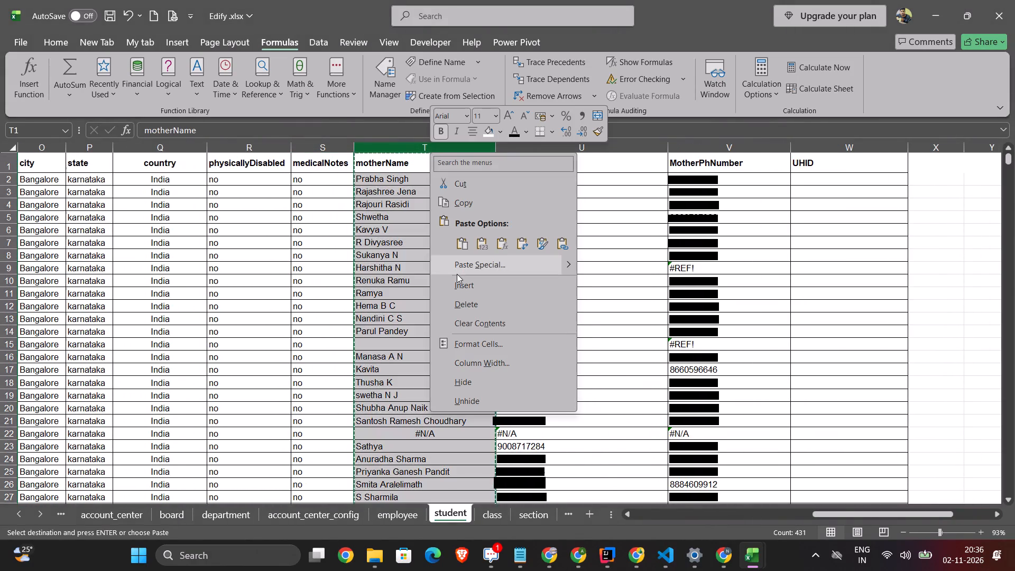
pyautogui.click(457, 283)
pyautogui.click(459, 151)
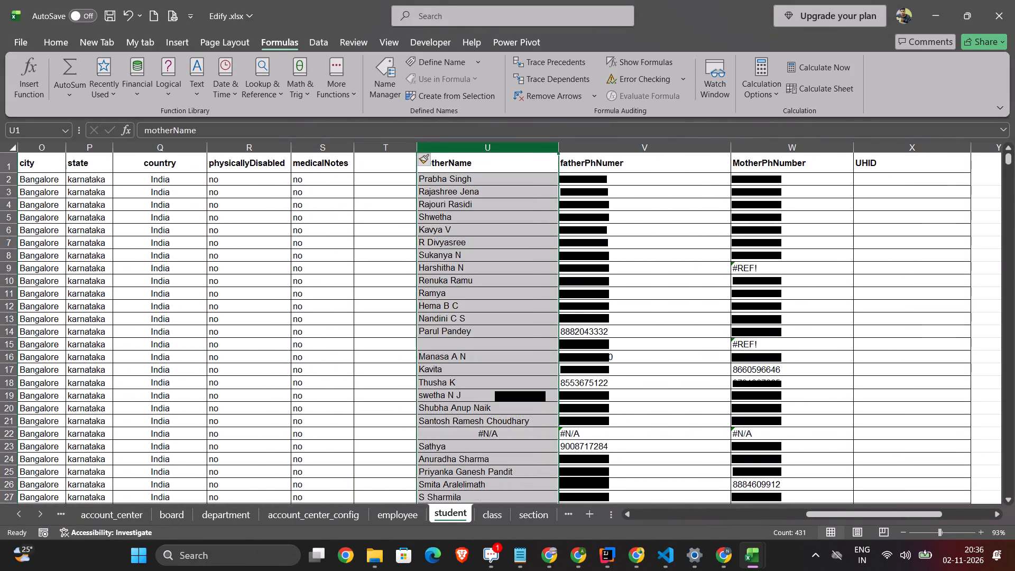
pyautogui.hotkey('ctrl', 'c')
pyautogui.click(380, 150)
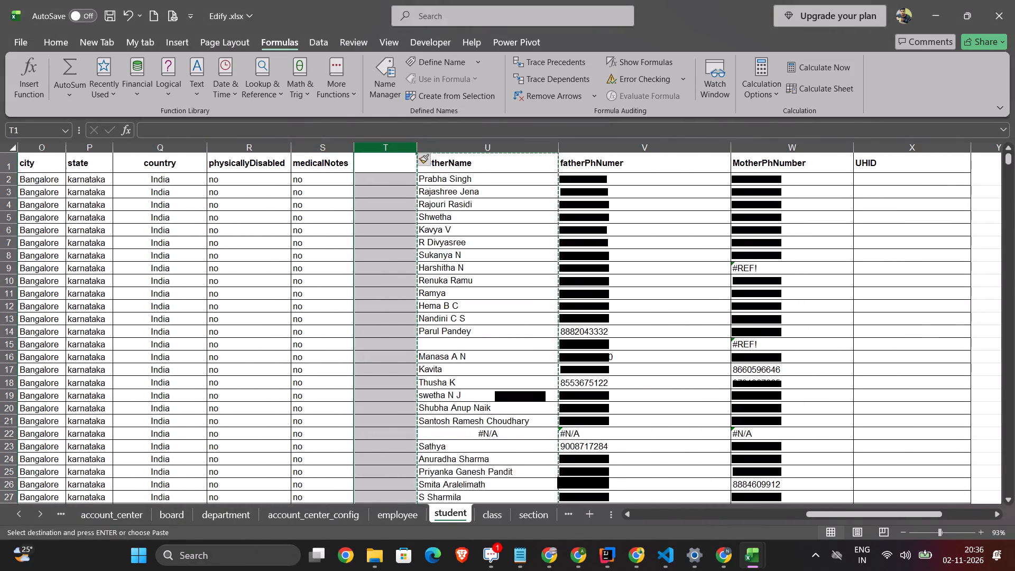
pyautogui.hotkey('ctrl', 'v')
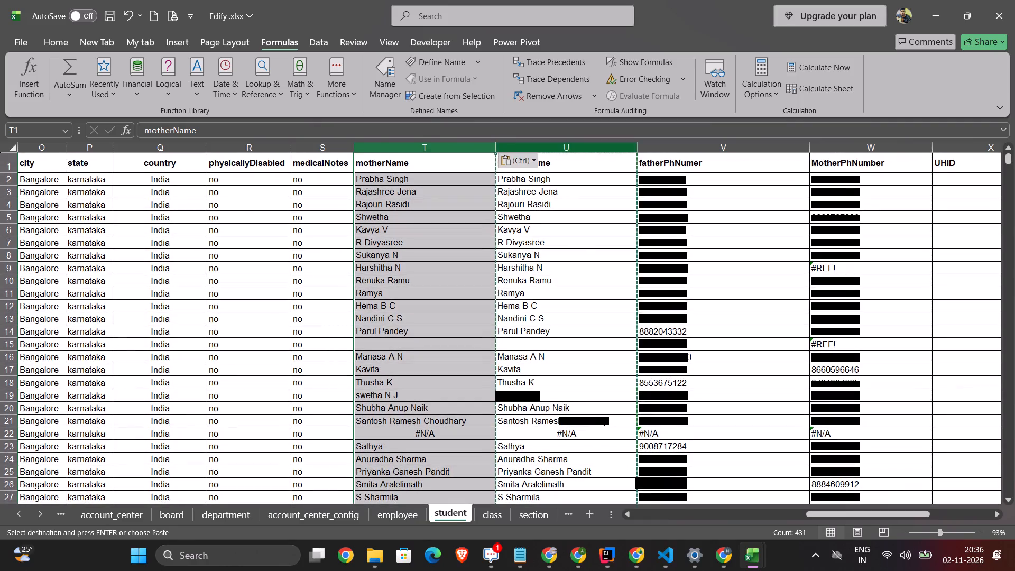
# Enter =PROPER(U2) in T2 using the PROPER text function and fill it down column T to row 432.
pyautogui.click(429, 181)
pyautogui.click(202, 94)
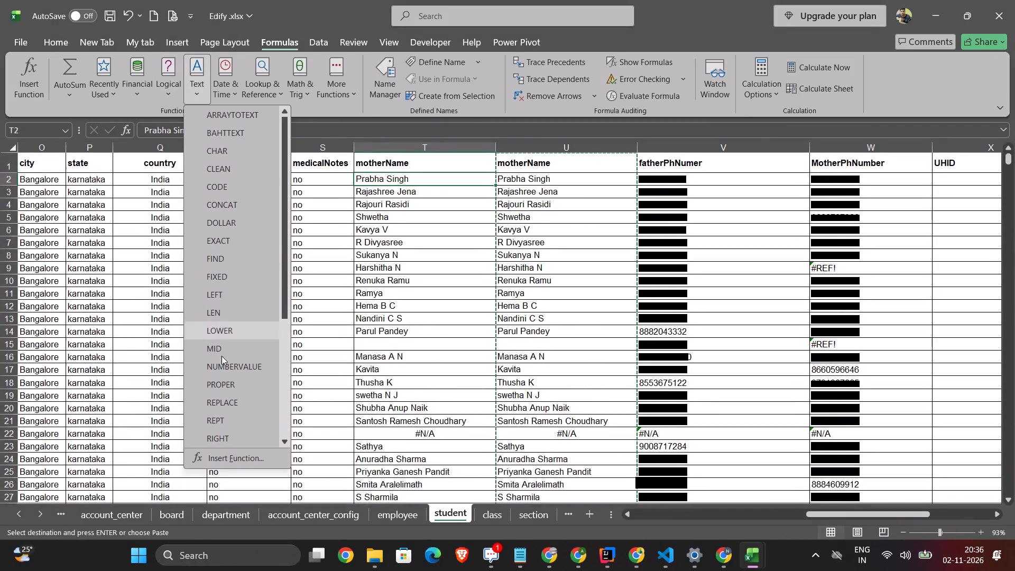
pyautogui.click(217, 384)
pyautogui.click(546, 178)
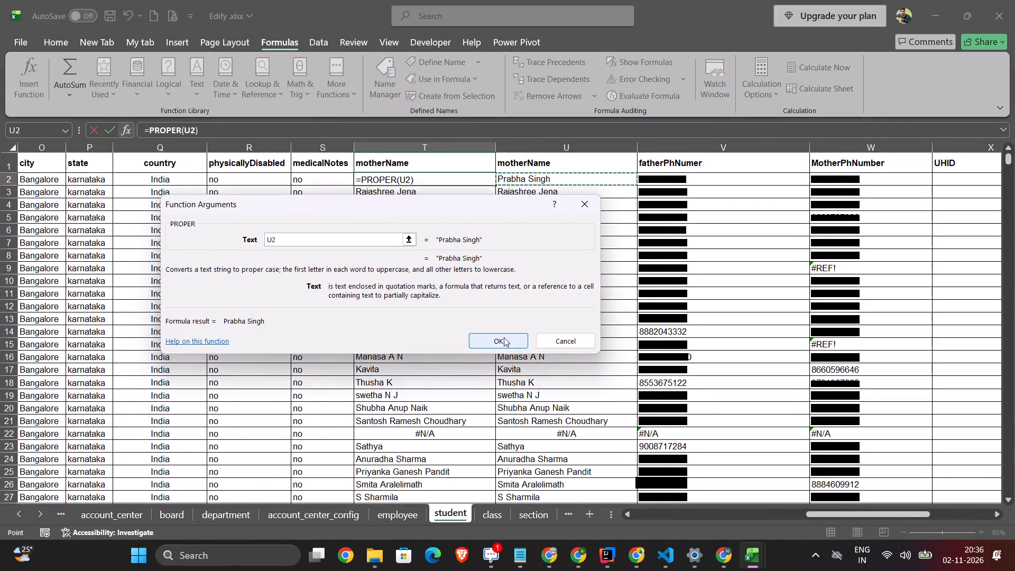
pyautogui.click(501, 337)
pyautogui.moveTo(496, 185); pyautogui.dragTo(465, 570)
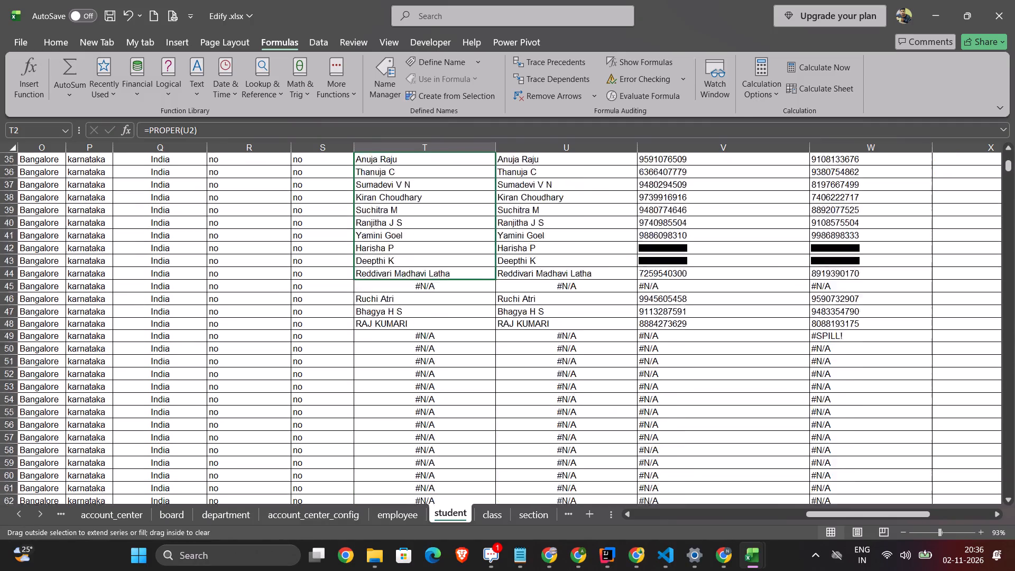
pyautogui.moveTo(465, 570); pyautogui.dragTo(472, 505)
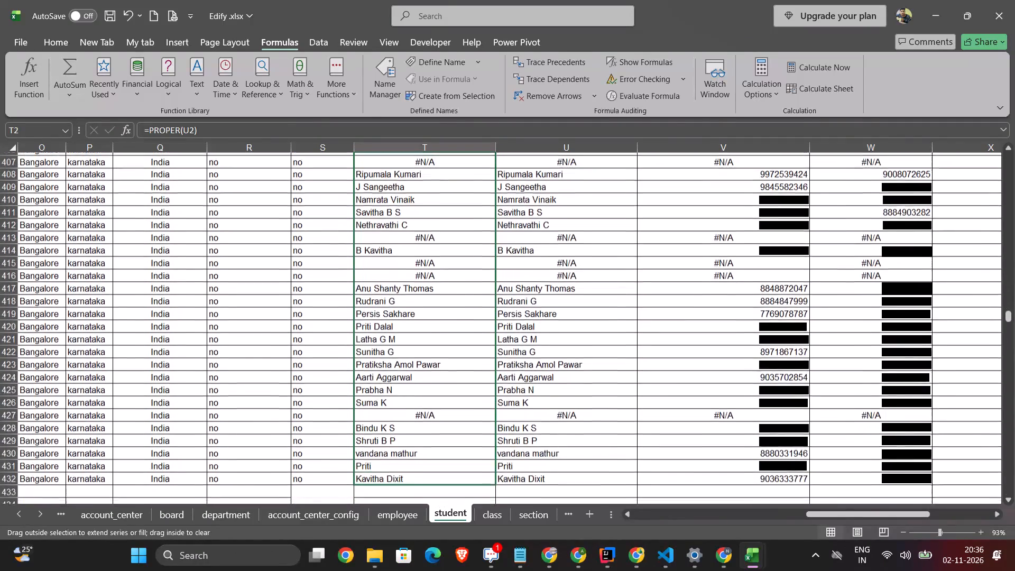
pyautogui.moveTo(472, 505); pyautogui.dragTo(456, 477)
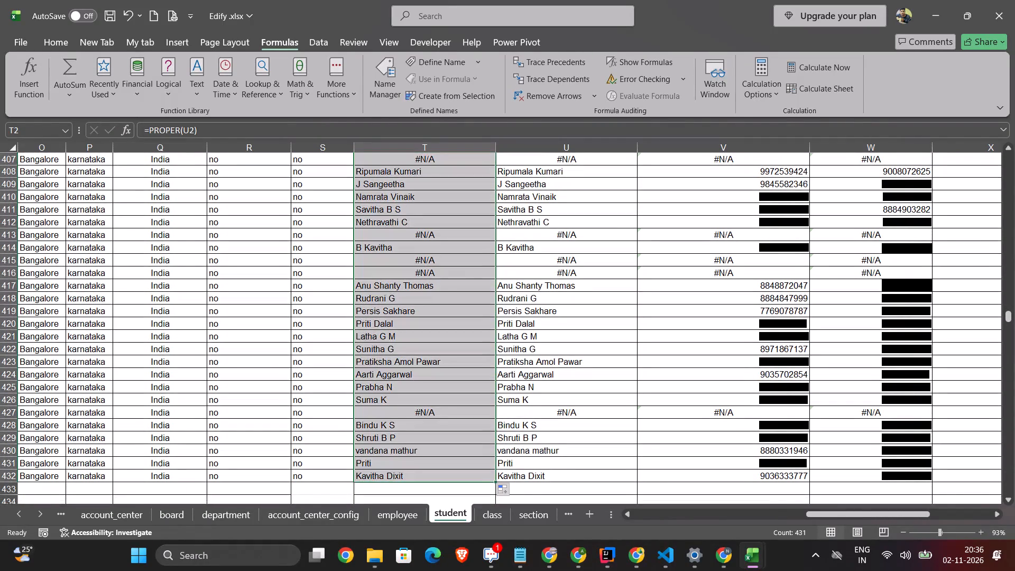
# Replace column T's PROPER formulas with their results by copying the column and pasting it onto itself as Values.
pyautogui.scroll(17, 429, 255)
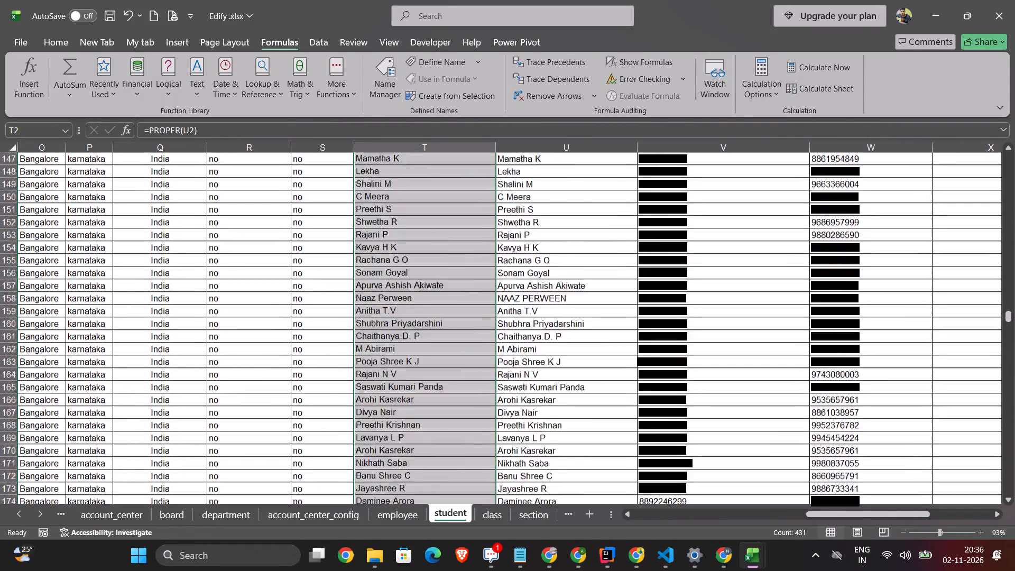
pyautogui.scroll(7, 404, 159)
pyautogui.scroll(7, 402, 223)
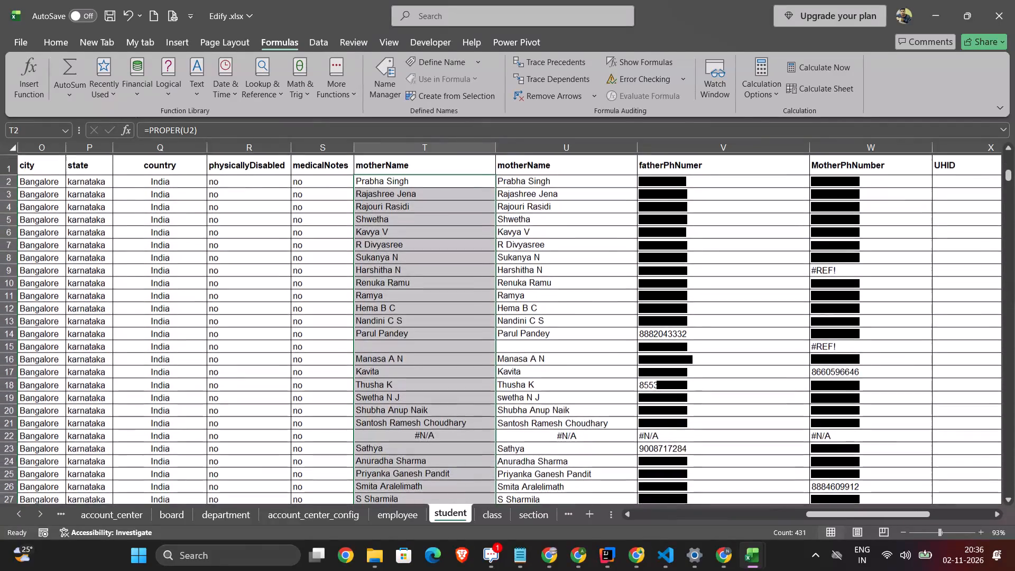
pyautogui.click(403, 151)
pyautogui.hotkey('ctrl', 'c')
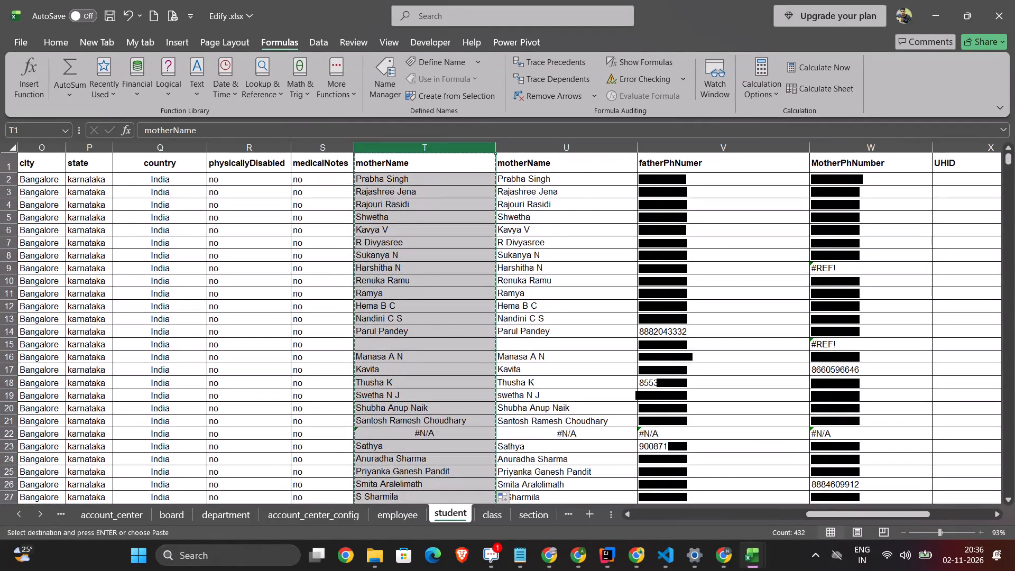
pyautogui.rightClick(404, 207)
pyautogui.click(449, 320)
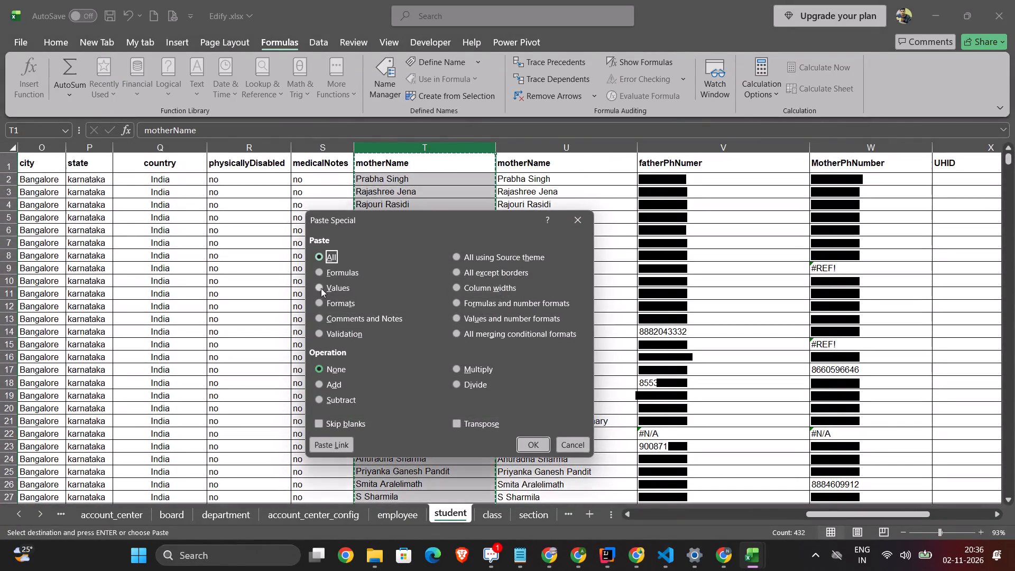
pyautogui.click(319, 288)
pyautogui.click(524, 443)
# Delete the original motherName column U.
pyautogui.click(537, 151)
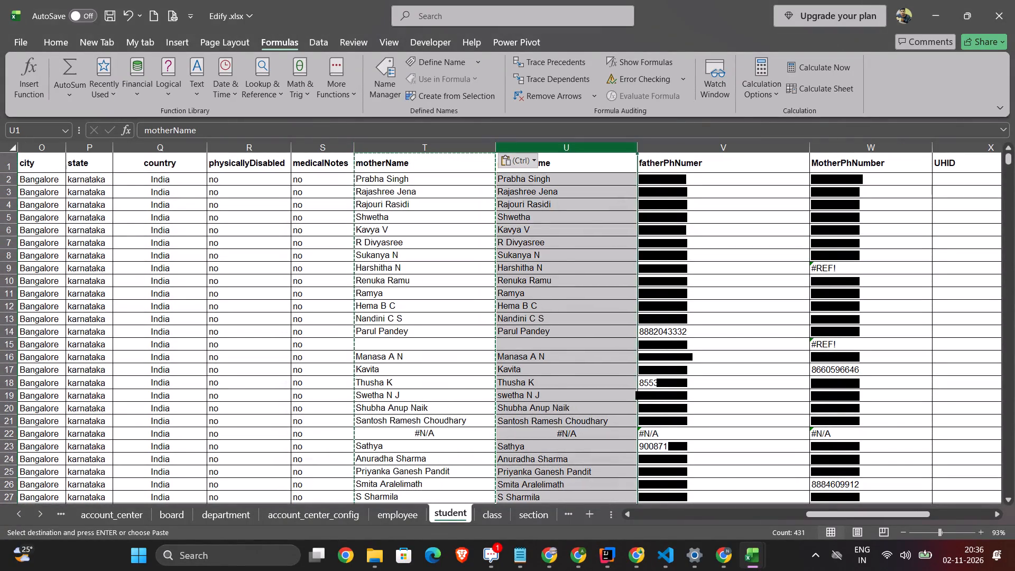
pyautogui.rightClick(537, 151)
pyautogui.click(578, 299)
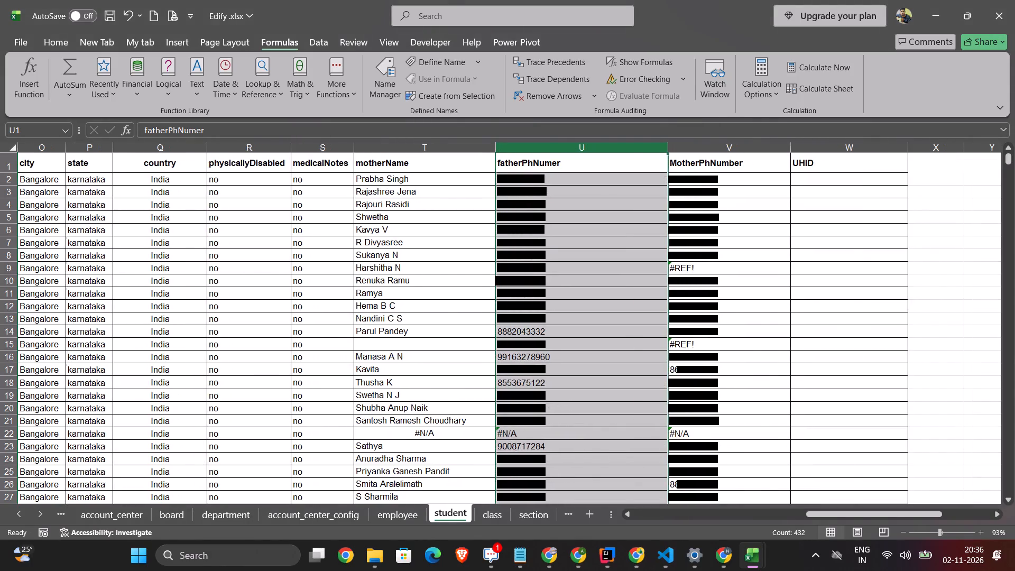
# Look through the class, section, offline_class_schedules, class_schedules and subject sheets to check their entries.
pyautogui.hscroll(14, 539, 292)
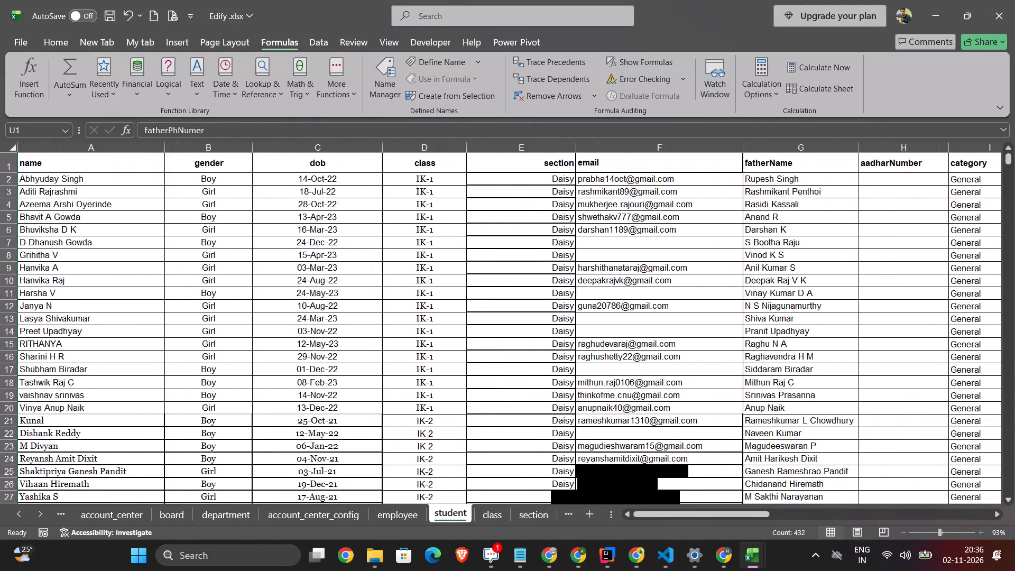
pyautogui.click(485, 515)
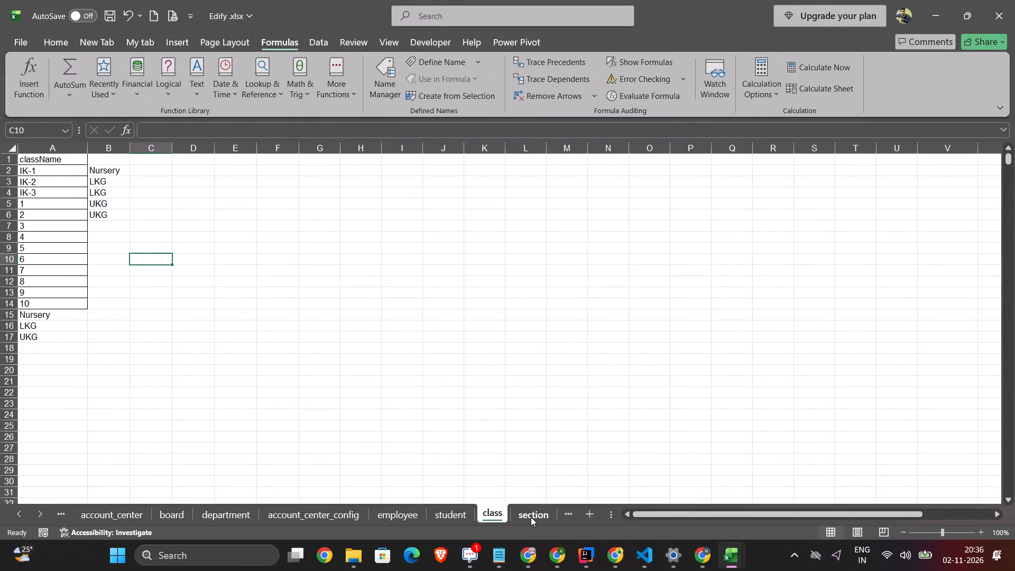
pyautogui.click(531, 517)
pyautogui.click(567, 510)
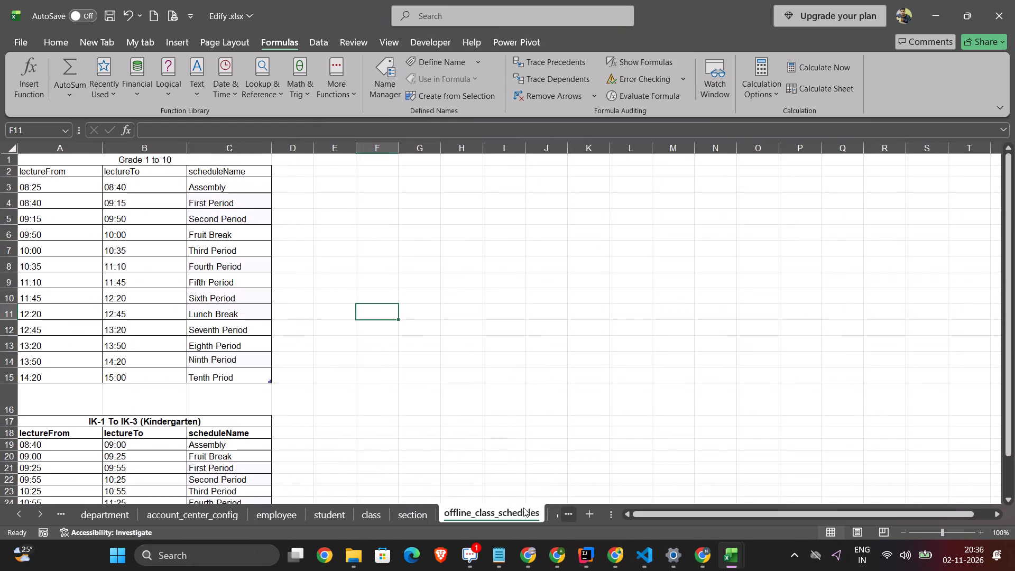
pyautogui.scroll(-1, 295, 323)
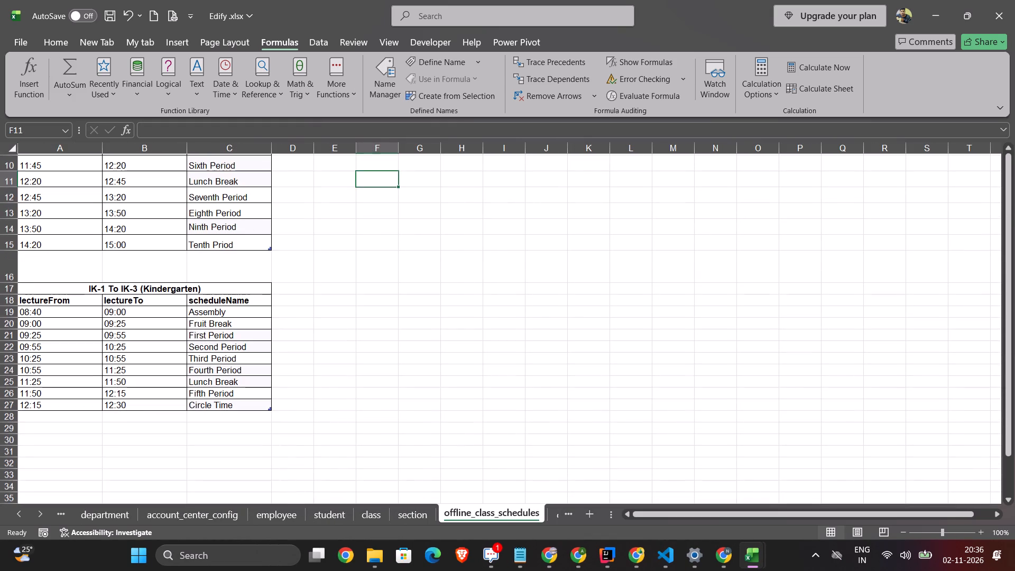
pyautogui.scroll(-1, 295, 323)
pyautogui.click(562, 512)
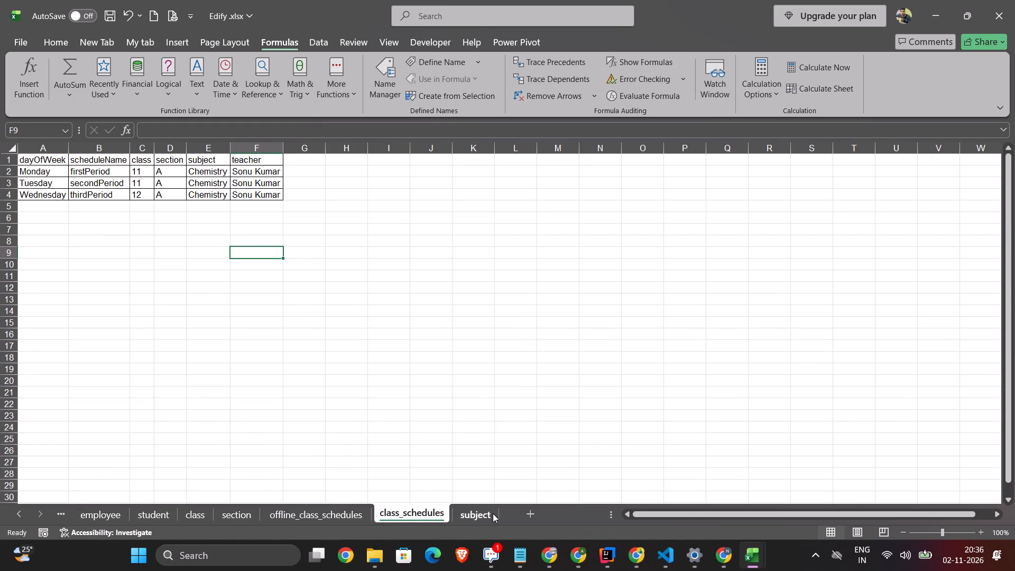
pyautogui.click(474, 515)
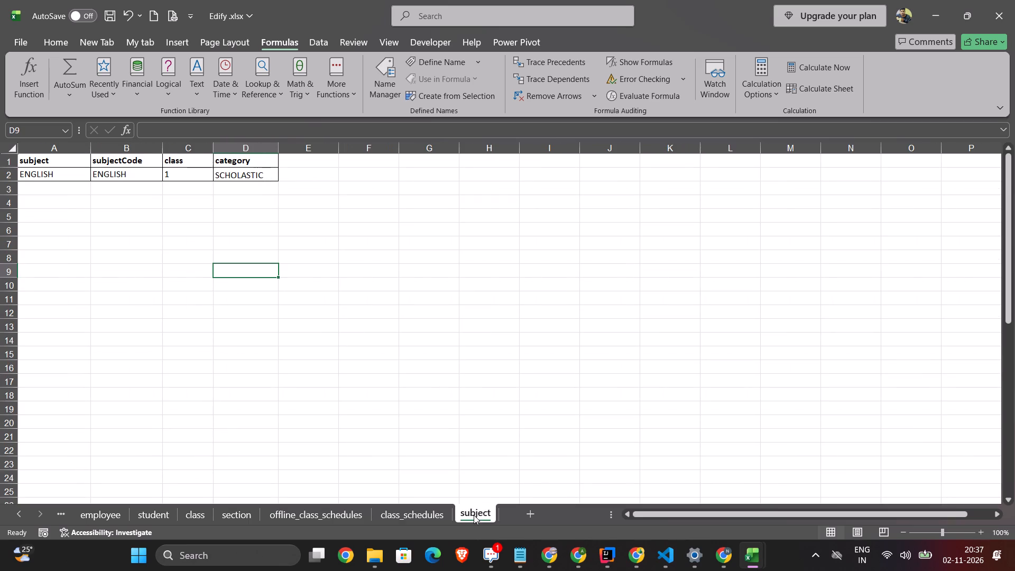
pyautogui.scroll(1, 425, 394)
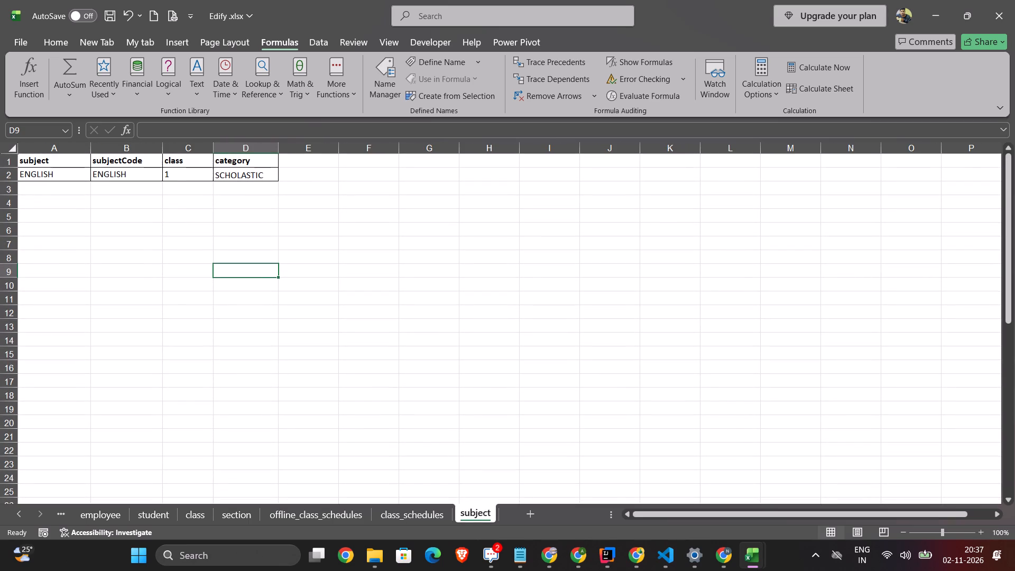
# Change the subject name in A2 of the subject sheet to English, with only the first letter capitalized.
pyautogui.click(26, 174)
pyautogui.tripleClick(54, 176)
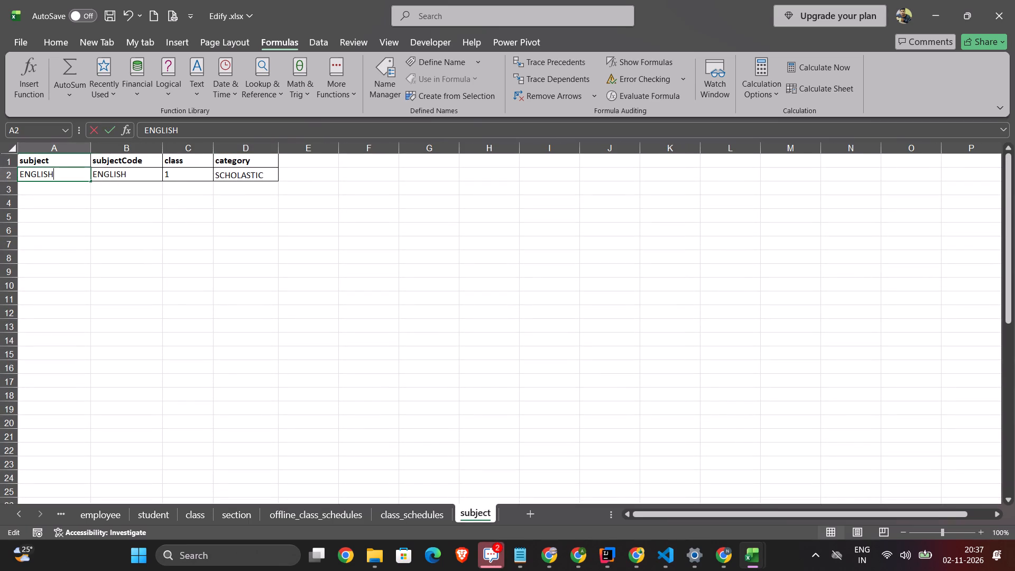
pyautogui.press('BackSpace')
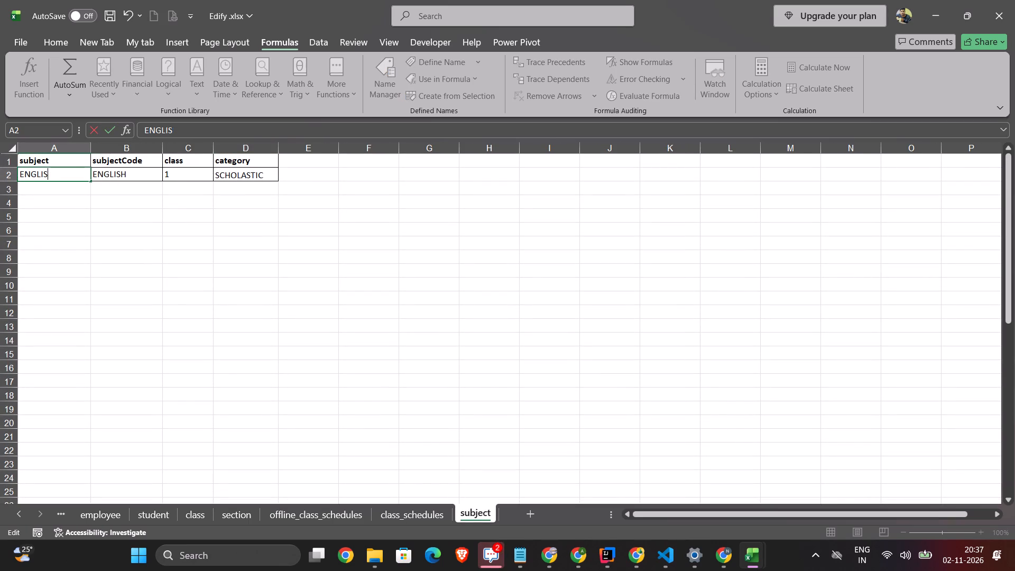
pyautogui.press('BackSpace')
pyautogui.press('BackSpace')
pyautogui.press('BackSpace')
pyautogui.press('BackSpace')
pyautogui.press('BackSpace')
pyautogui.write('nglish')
pyautogui.click(60, 176)
pyautogui.click(57, 207)
# Copy English from A2 into the subjectCode cell B2.
pyautogui.click(60, 175)
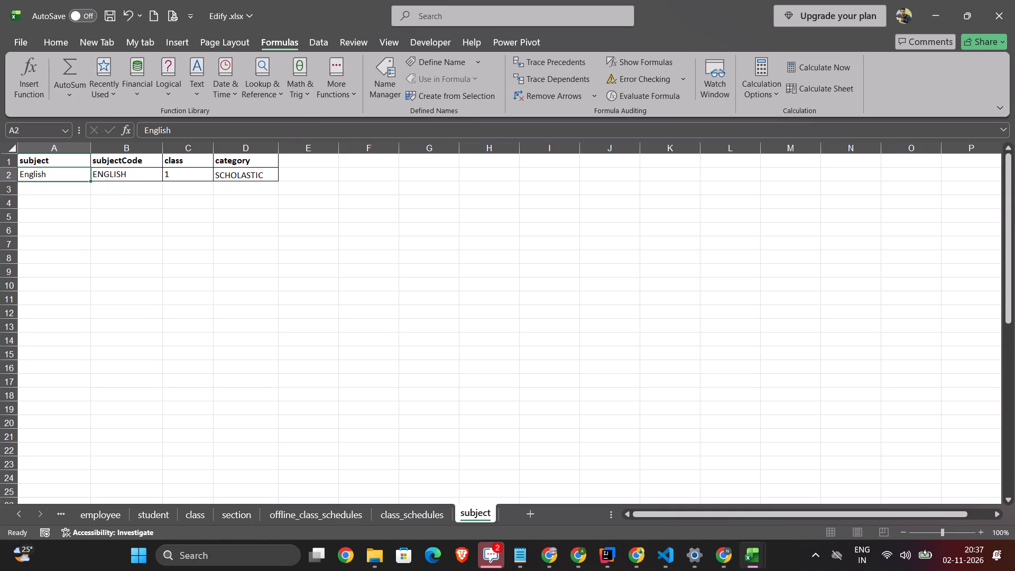
pyautogui.hotkey('ctrl', 'c')
pyautogui.click(144, 176)
pyautogui.hotkey('ctrl', 'v')
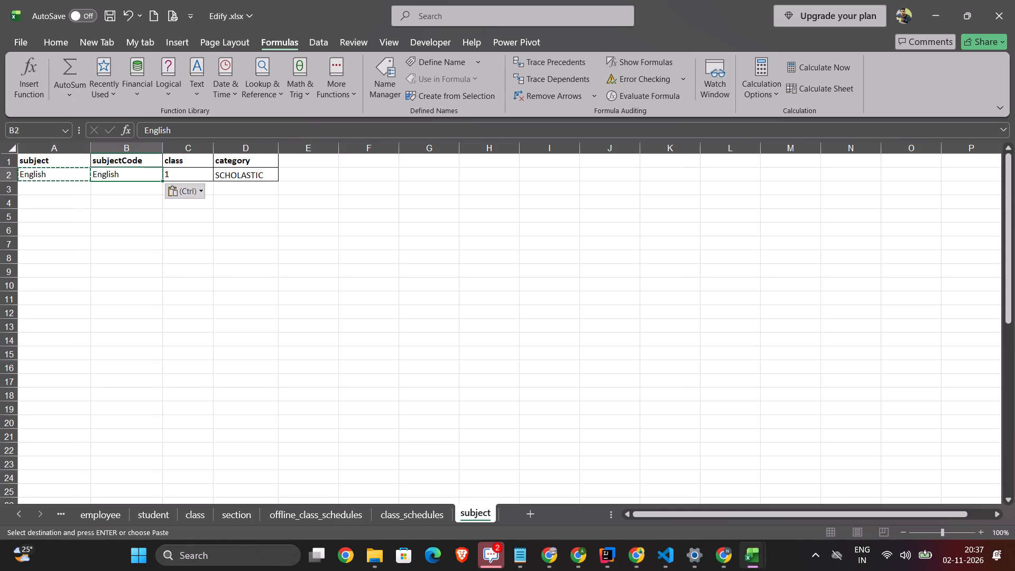
pyautogui.click(224, 232)
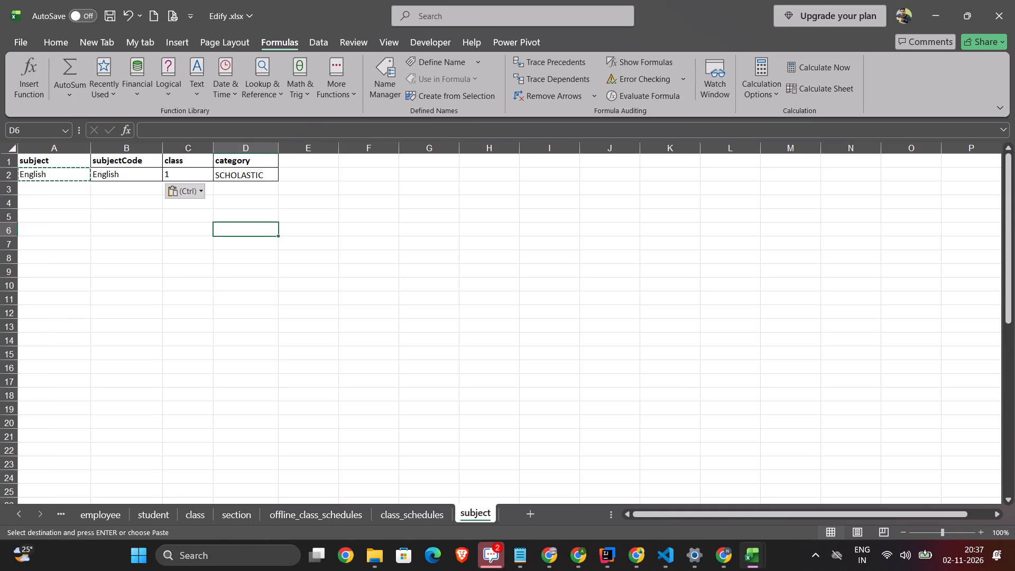
# Save the workbook.
pyautogui.scroll(1, 191, 274)
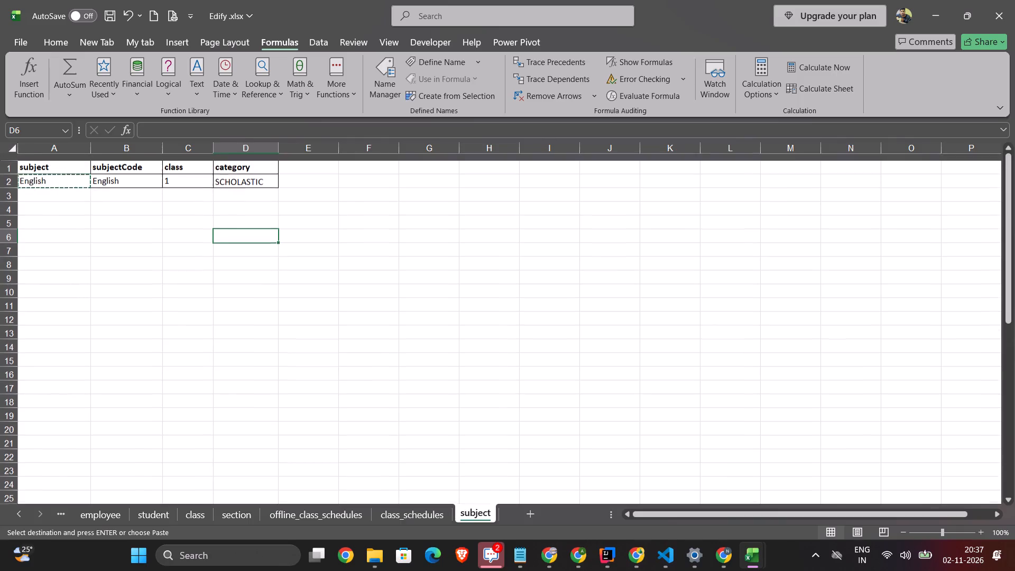
pyautogui.hotkey('ctrl', 's')
pyautogui.hotkey('ctrl', 's')
pyautogui.hotkey('ctrl', 's')
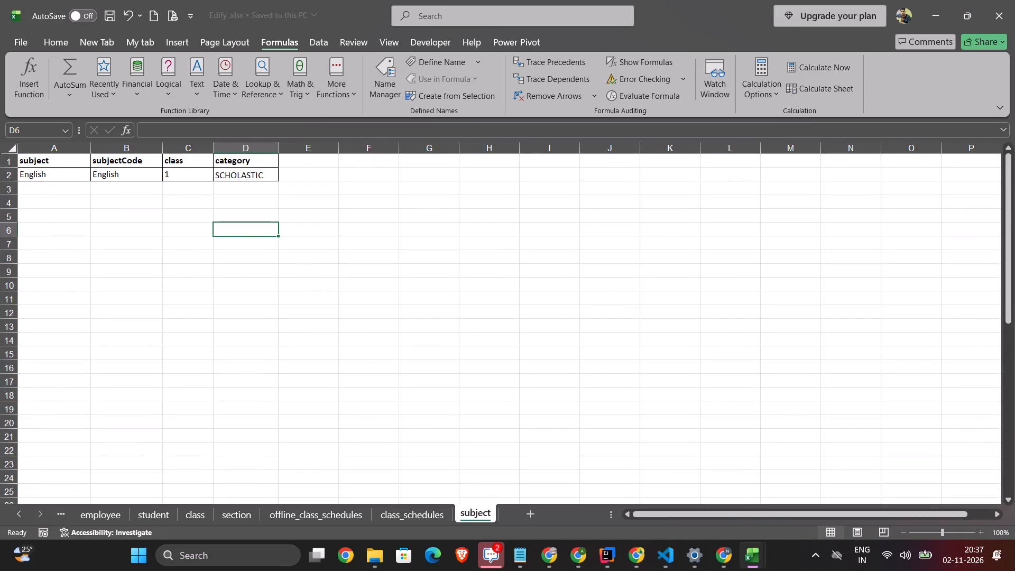
# Review the student sheet from the name to category columns, down to the last student row.
pyautogui.click(159, 518)
pyautogui.hscroll(3, 162, 342)
pyautogui.scroll(-2, 162, 342)
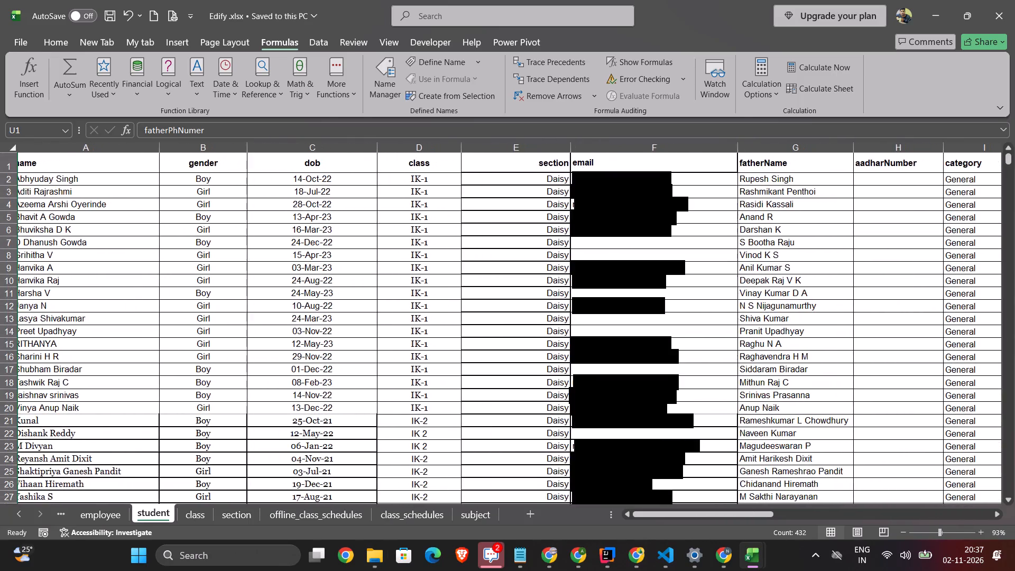
pyautogui.scroll(-6, 162, 342)
pyautogui.scroll(3, 162, 342)
pyautogui.scroll(-4, 162, 342)
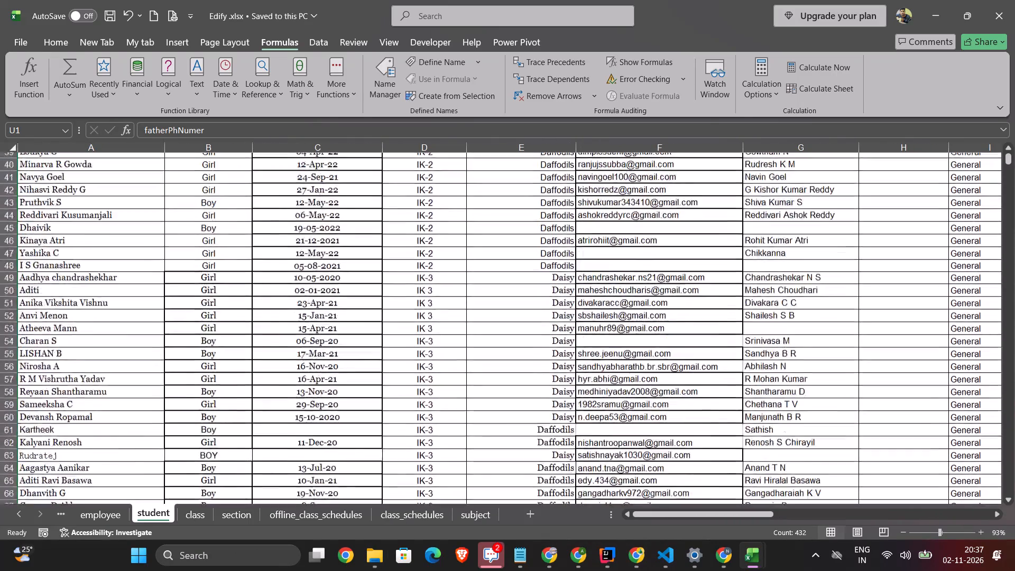
pyautogui.scroll(-12, 162, 342)
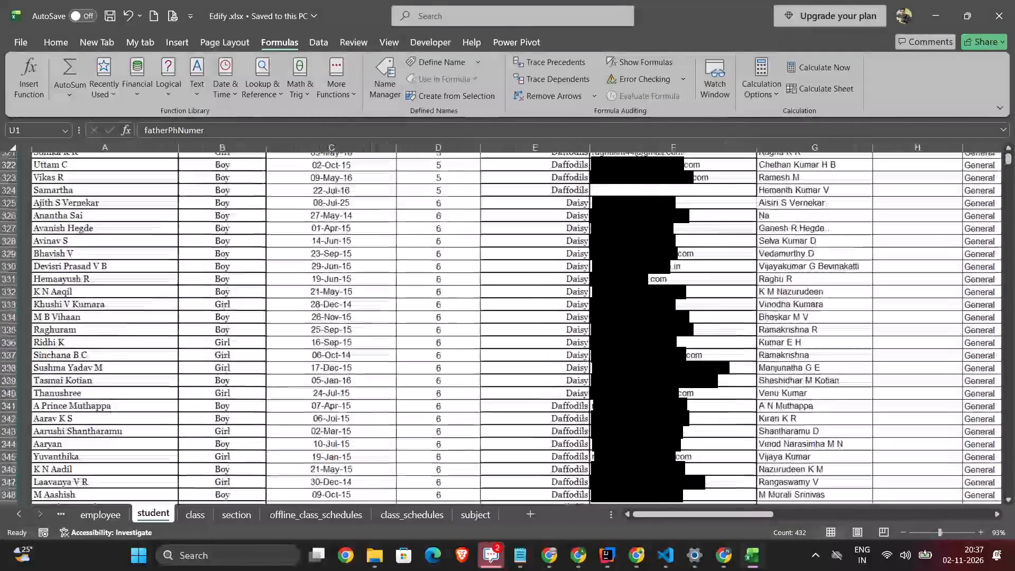
pyautogui.scroll(-10, 162, 342)
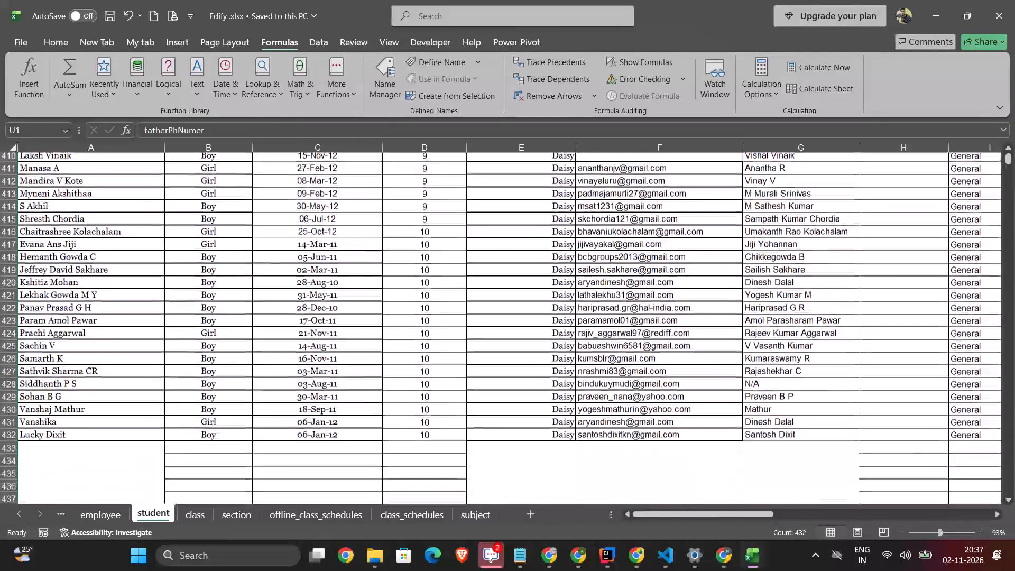
pyautogui.scroll(20, 162, 342)
pyautogui.scroll(10, 162, 342)
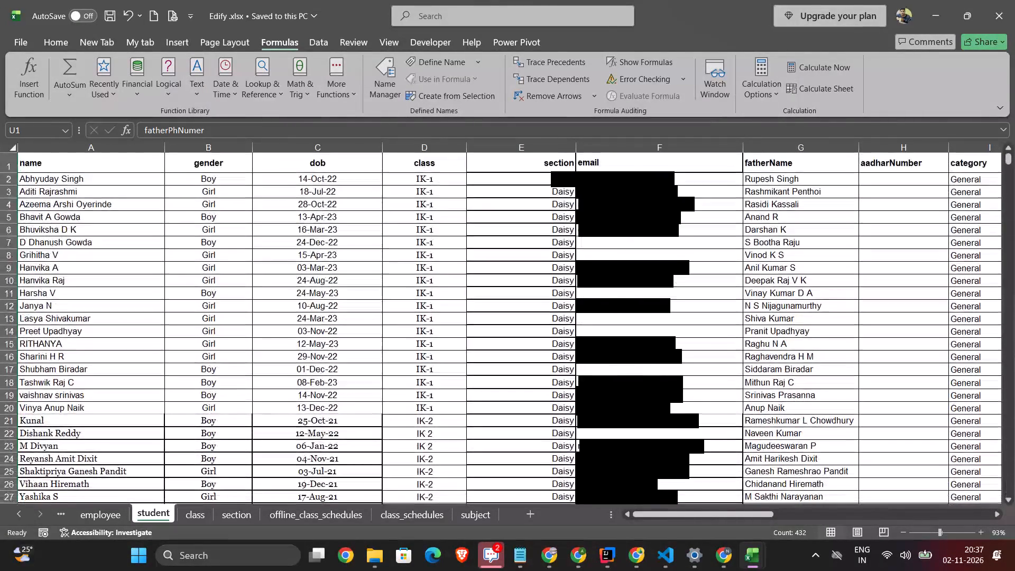
# Save the Edify.xlsx workbook.
pyautogui.hotkey('ctrl', 's')
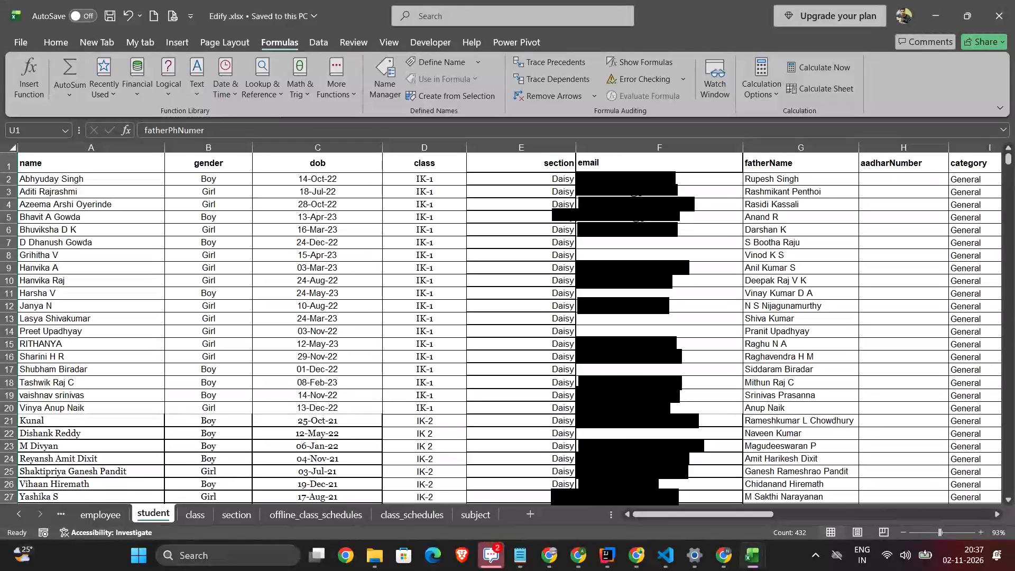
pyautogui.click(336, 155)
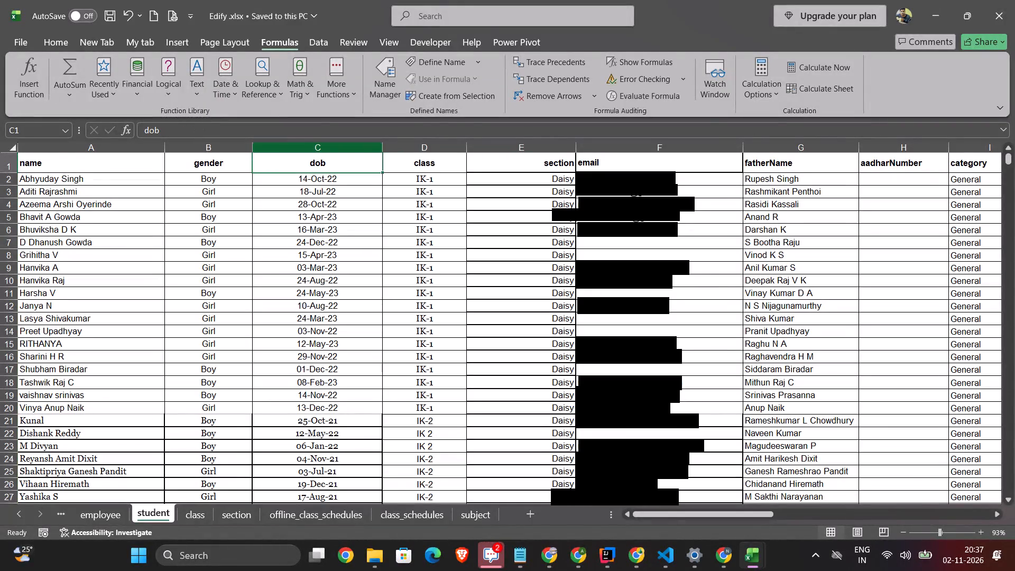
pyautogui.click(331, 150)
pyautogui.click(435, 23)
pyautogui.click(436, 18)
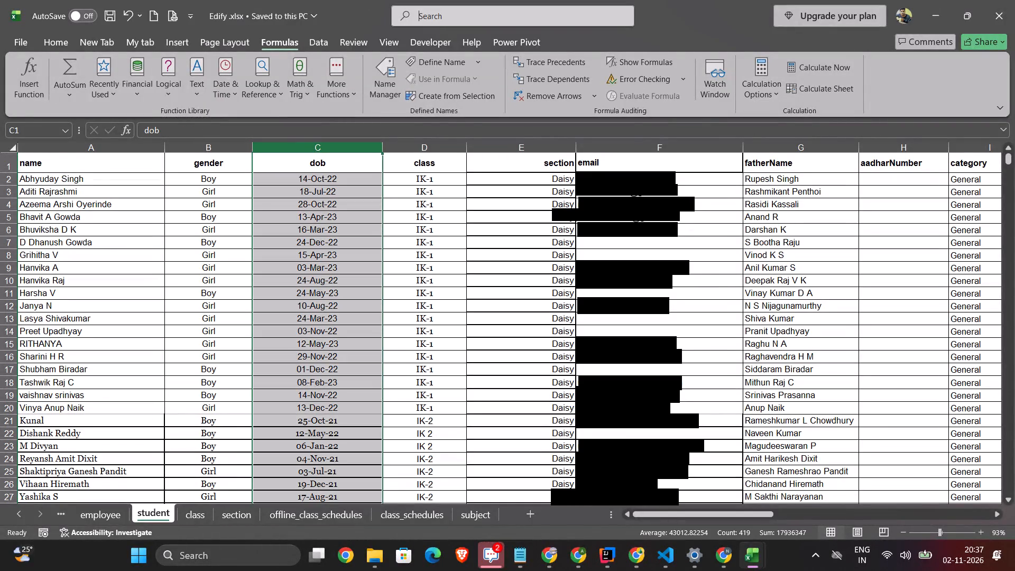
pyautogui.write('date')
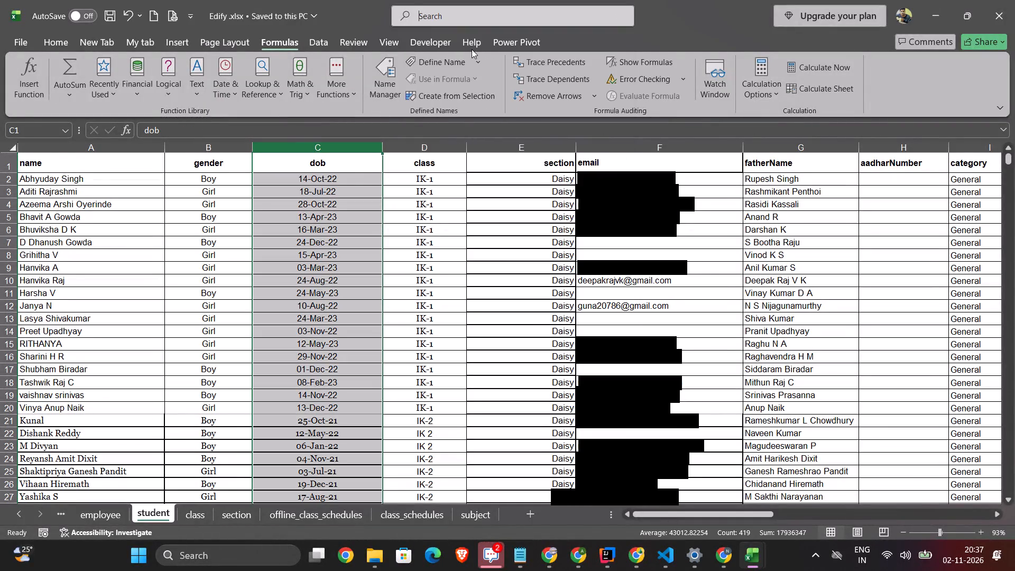
# Compare the dob column of the student sheet in EDIFY_onboarding_template.xlsx with the one in Edify.xlsx.
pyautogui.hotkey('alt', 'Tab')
pyautogui.scroll(12, 393, 186)
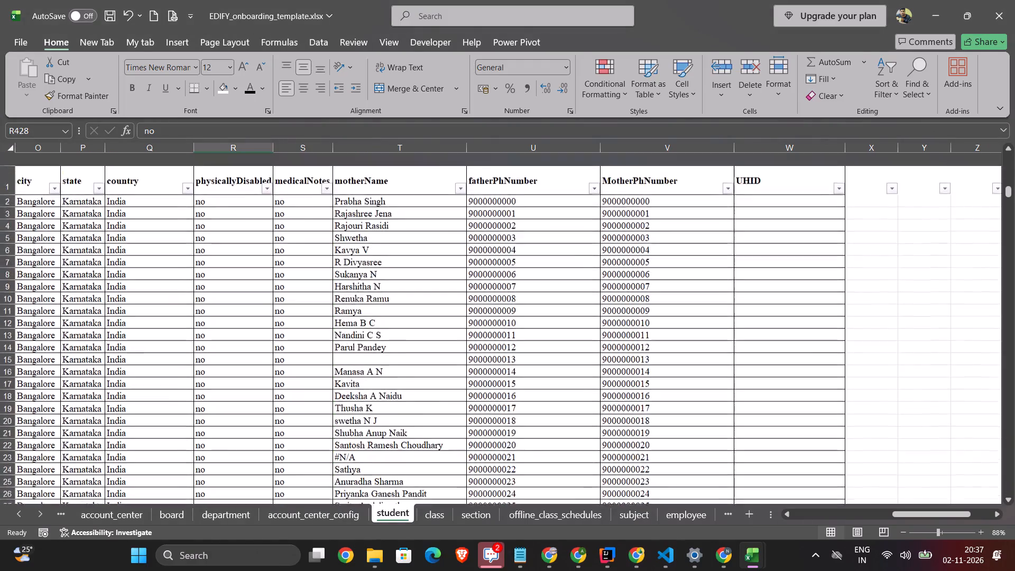
pyautogui.scroll(2, 393, 186)
pyautogui.hotkey('alt', 'Tab')
pyautogui.hotkey('alt', 'Tab')
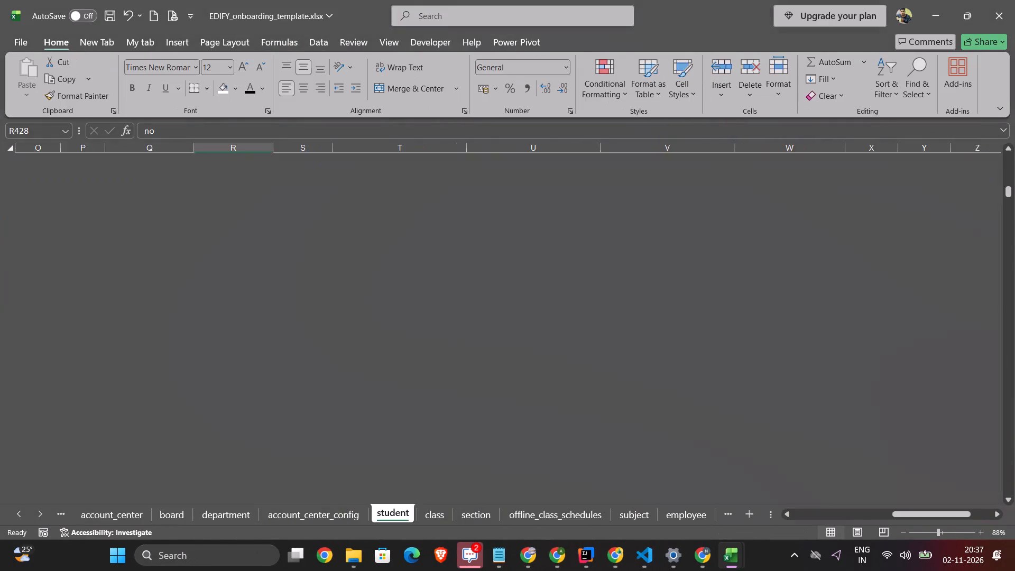
pyautogui.hscroll(13, 329, 206)
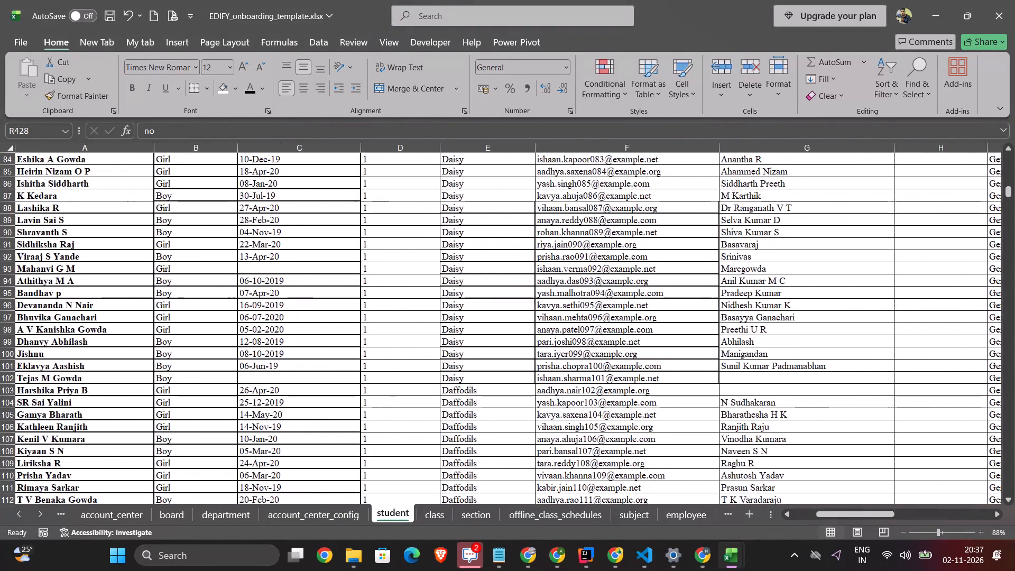
pyautogui.scroll(4, 295, 171)
pyautogui.hotkey('alt', 'Tab')
pyautogui.click(354, 373)
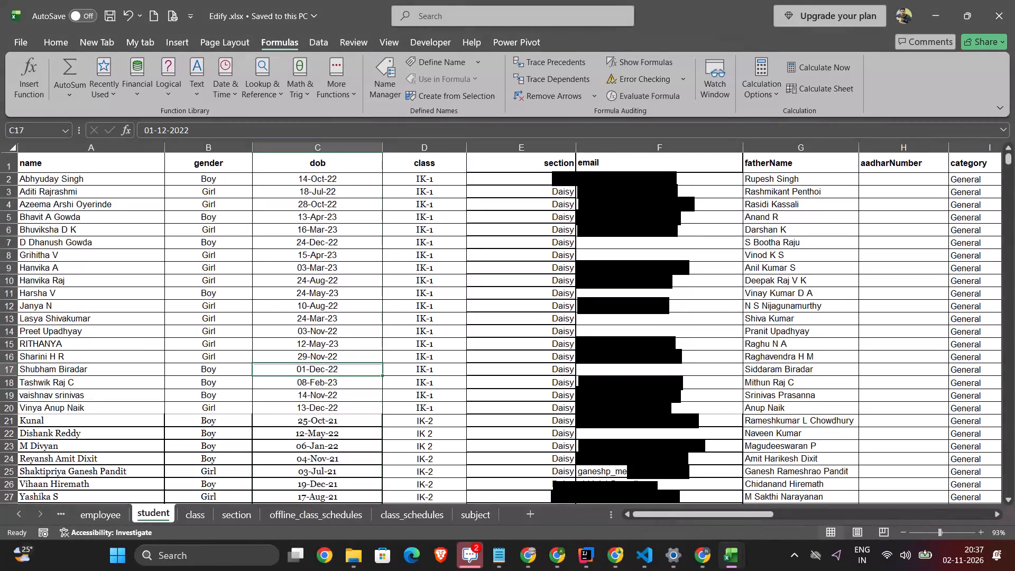
pyautogui.scroll(1, 409, 293)
# Save the Edify.xlsx workbook again.
pyautogui.hotkey('ctrl', 's')
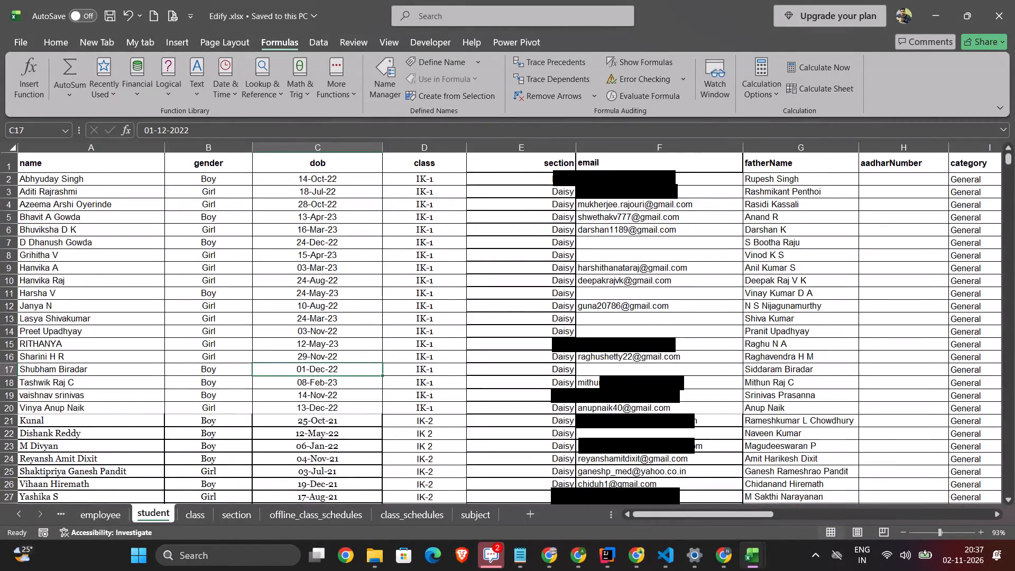
# Switch to File Explorer, refresh the Downloads folder and copy the updated Edify .xlsx file.
pyautogui.hotkey('alt', 'Tab')
pyautogui.hotkey('alt', 'Tab')
pyautogui.hotkey('alt', 'Tab')
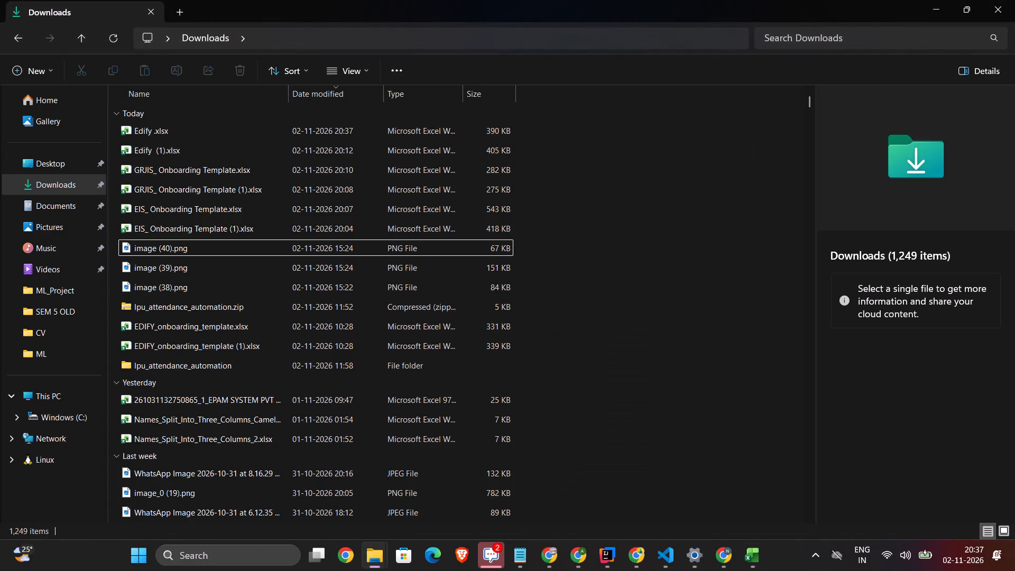
pyautogui.click(119, 39)
pyautogui.click(107, 37)
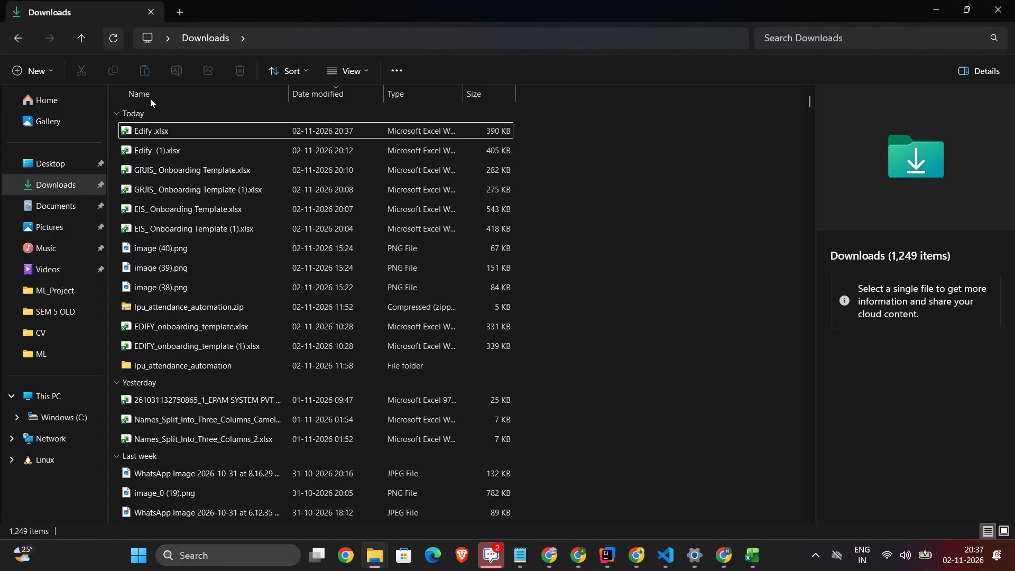
pyautogui.click(157, 134)
pyautogui.hotkey('ctrl', 'c')
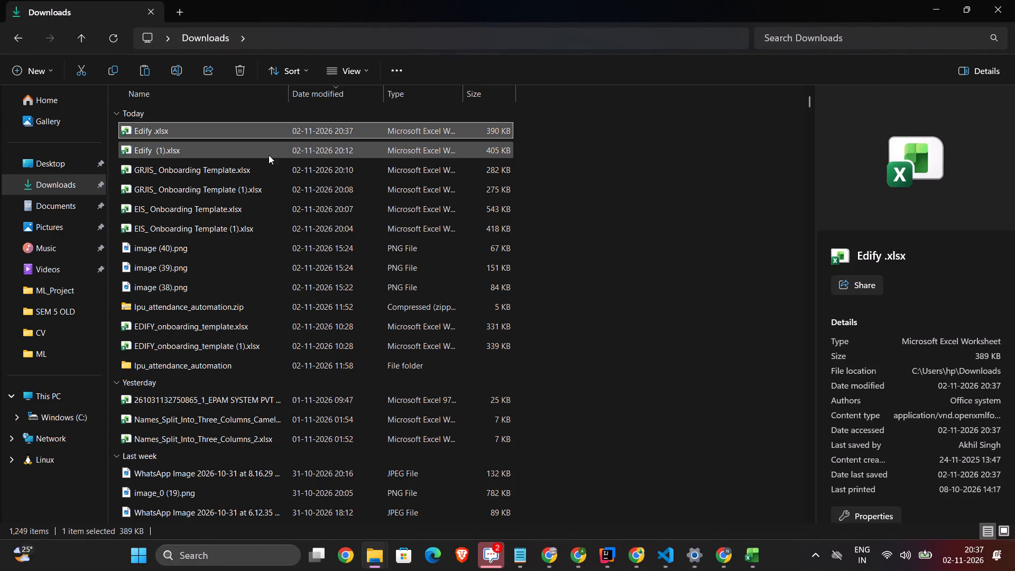
pyautogui.hotkey('ctrl', 'c')
# Switch to Cliq and send the copied Edify .xlsx in the chat with the colleague who requested the updated school files.
pyautogui.hotkey('alt', 'Tab')
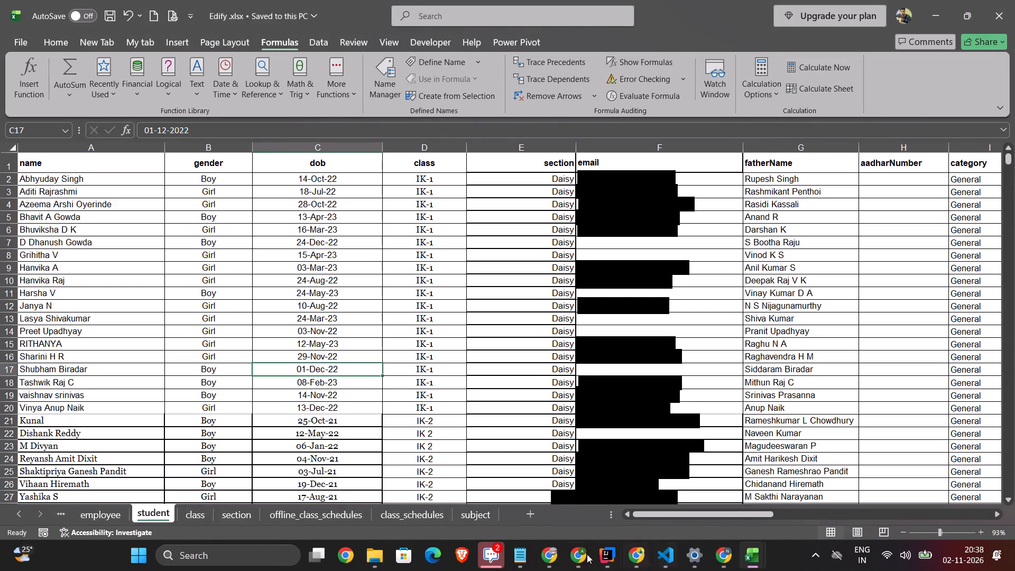
pyautogui.click(492, 550)
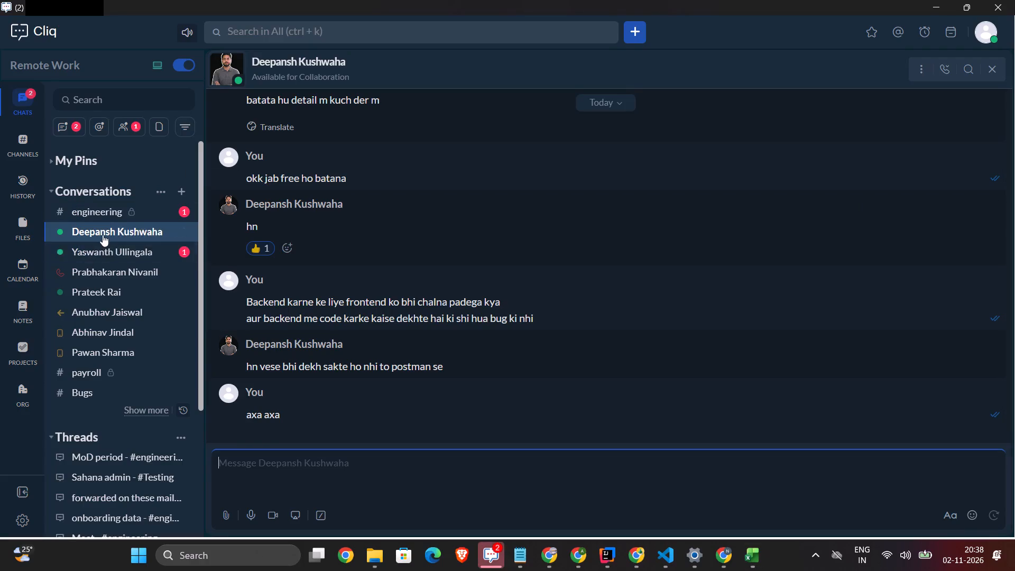
pyautogui.click(85, 275)
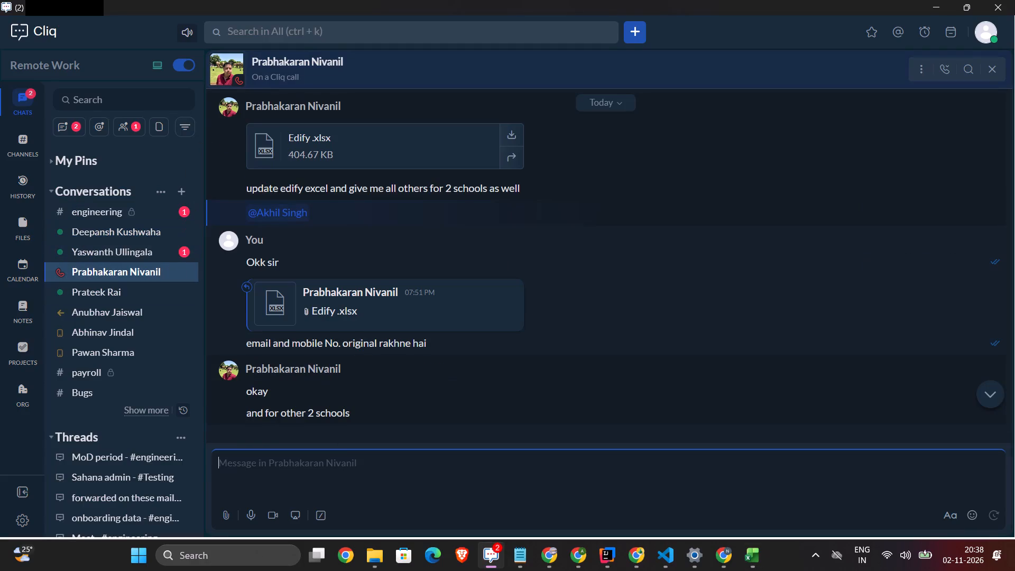
pyautogui.click(293, 469)
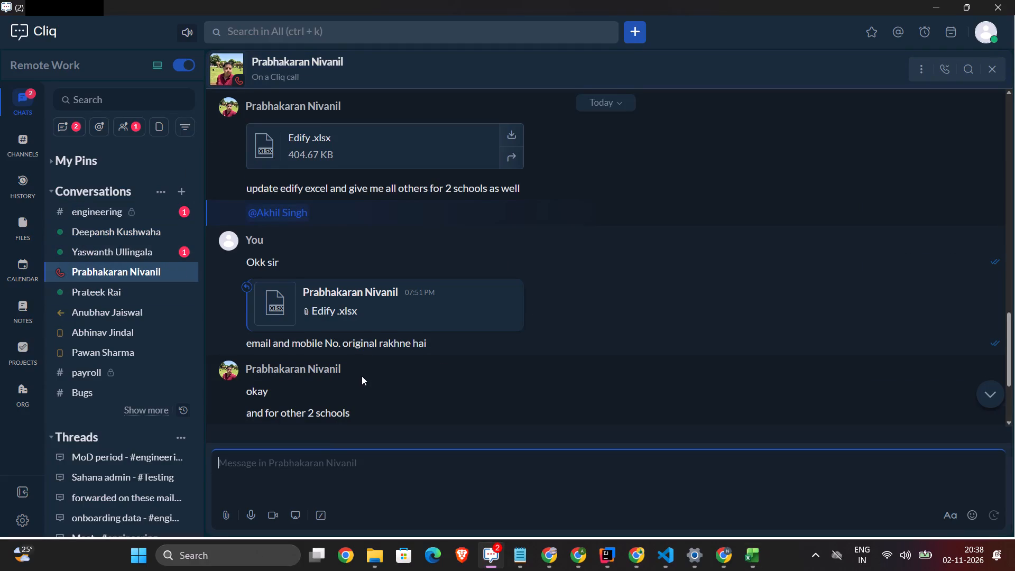
pyautogui.scroll(-6, 362, 376)
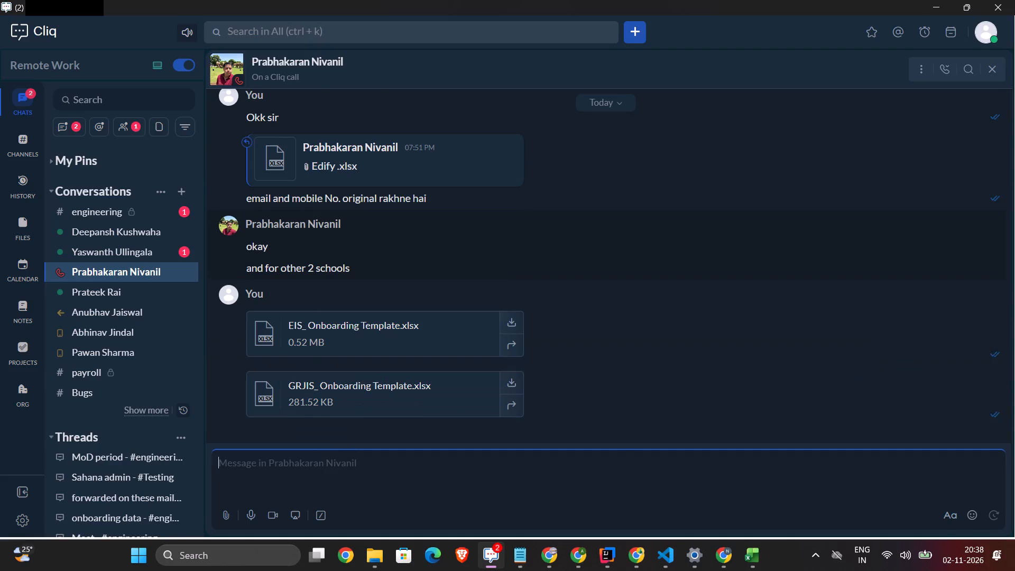
pyautogui.hotkey('ctrl', 'v')
pyautogui.click(682, 461)
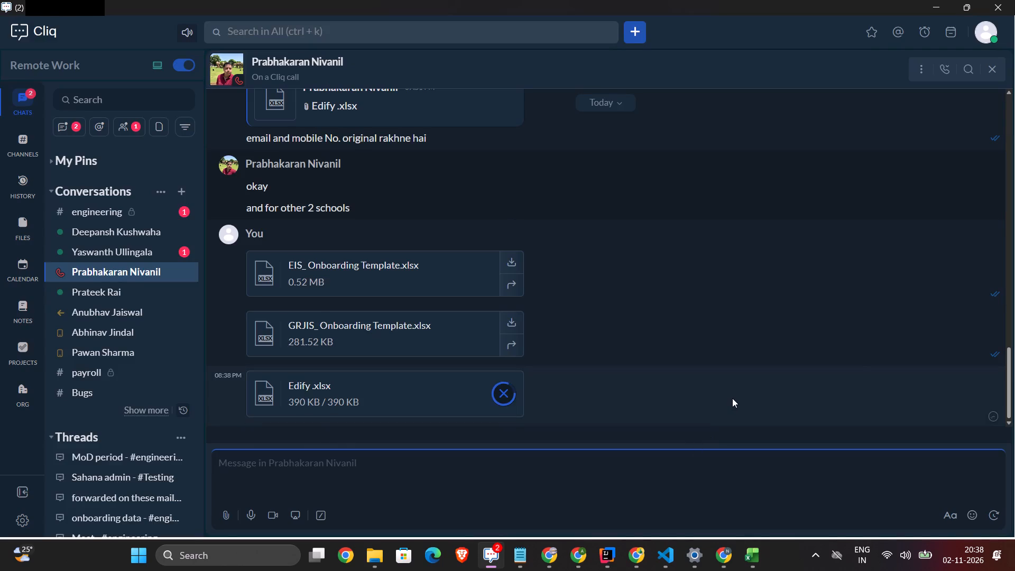
pyautogui.scroll(-1, 732, 398)
pyautogui.click(379, 469)
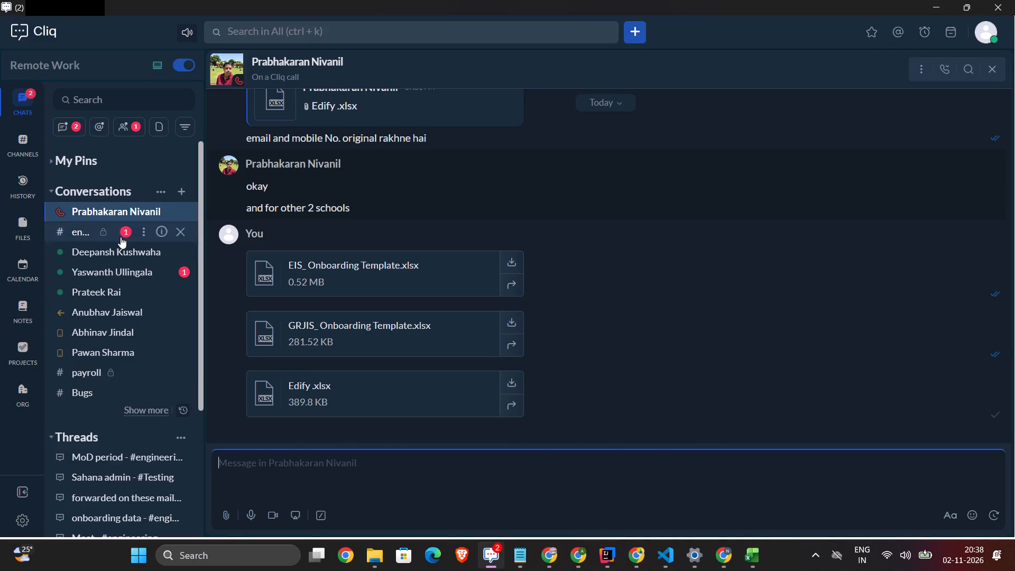
# Read the new message in the #engineering channel.
pyautogui.click(97, 229)
pyautogui.scroll(-1, 318, 329)
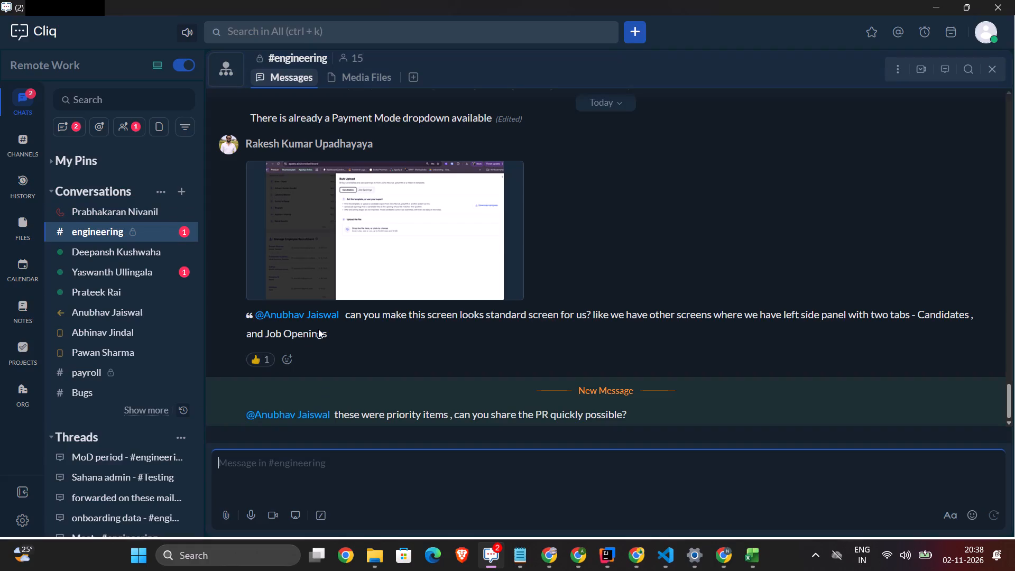
pyautogui.scroll(-2, 452, 364)
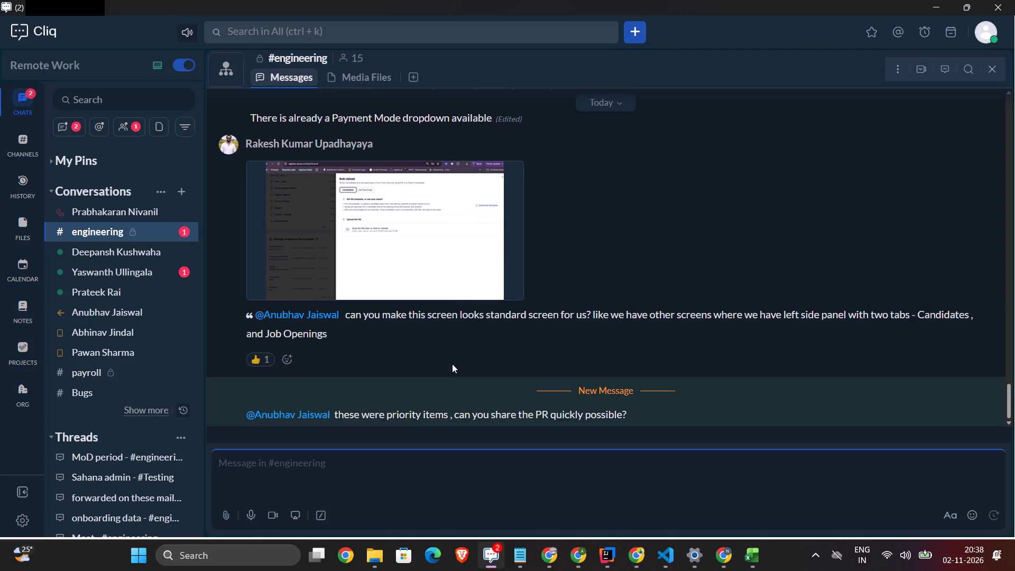
# Open the unread direct chat about connecting around 9 and reply "Okk bro".
pyautogui.click(105, 264)
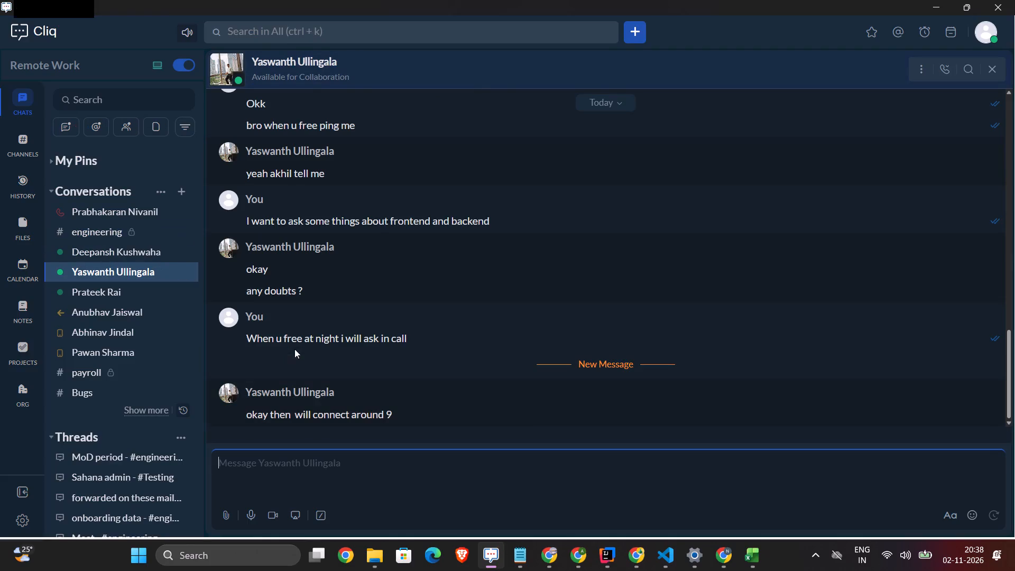
pyautogui.click(321, 476)
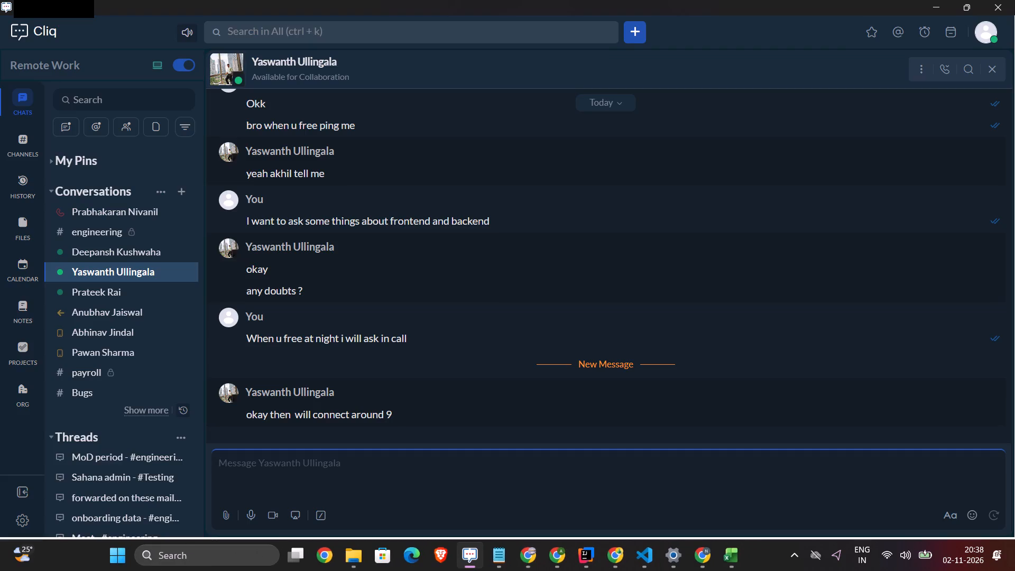
pyautogui.click(306, 477)
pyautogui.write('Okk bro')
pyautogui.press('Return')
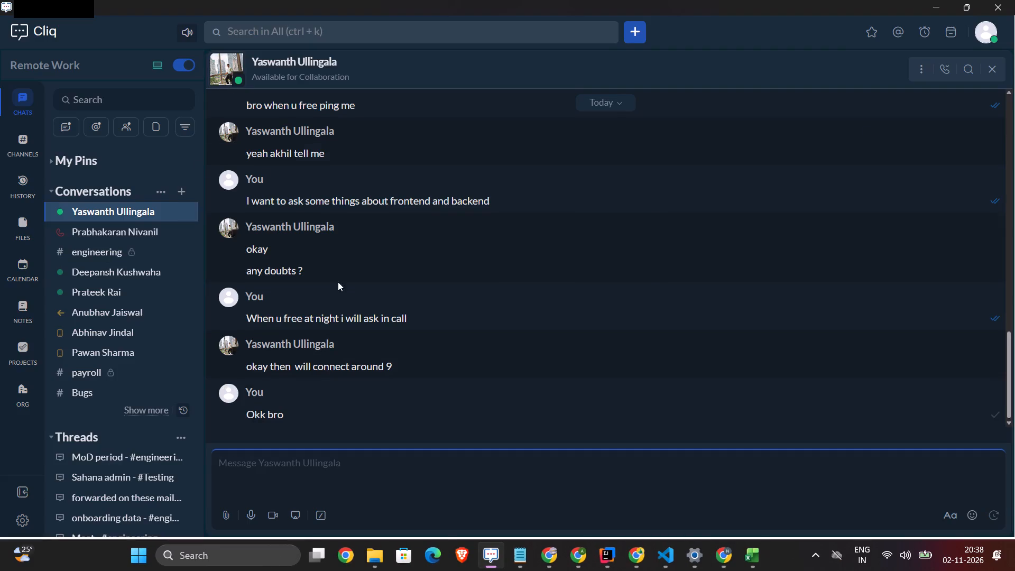
# Check the latest messages in the direct chat about running the frontend for backend work and Postman.
pyautogui.click(96, 274)
pyautogui.scroll(-1, 324, 392)
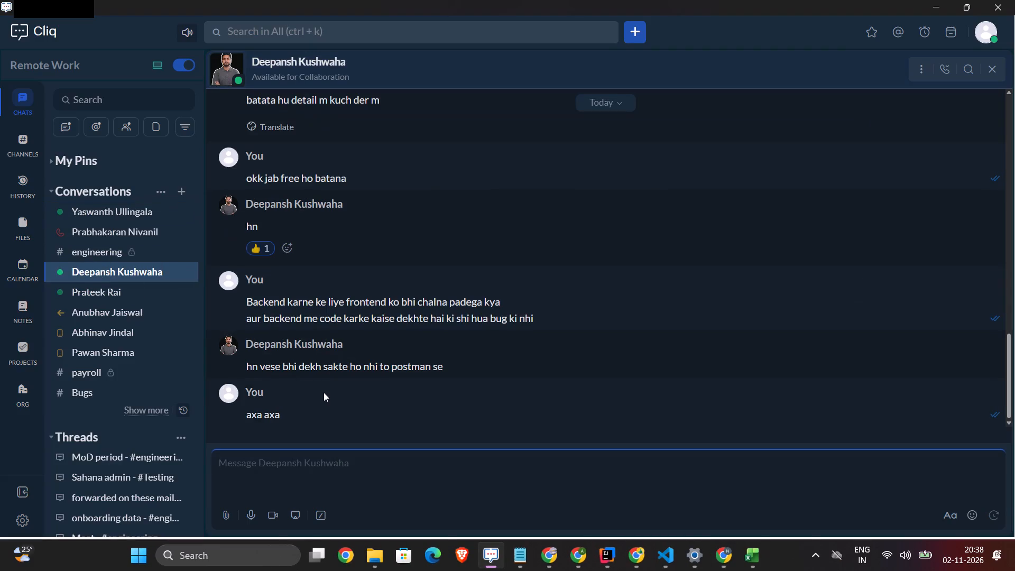